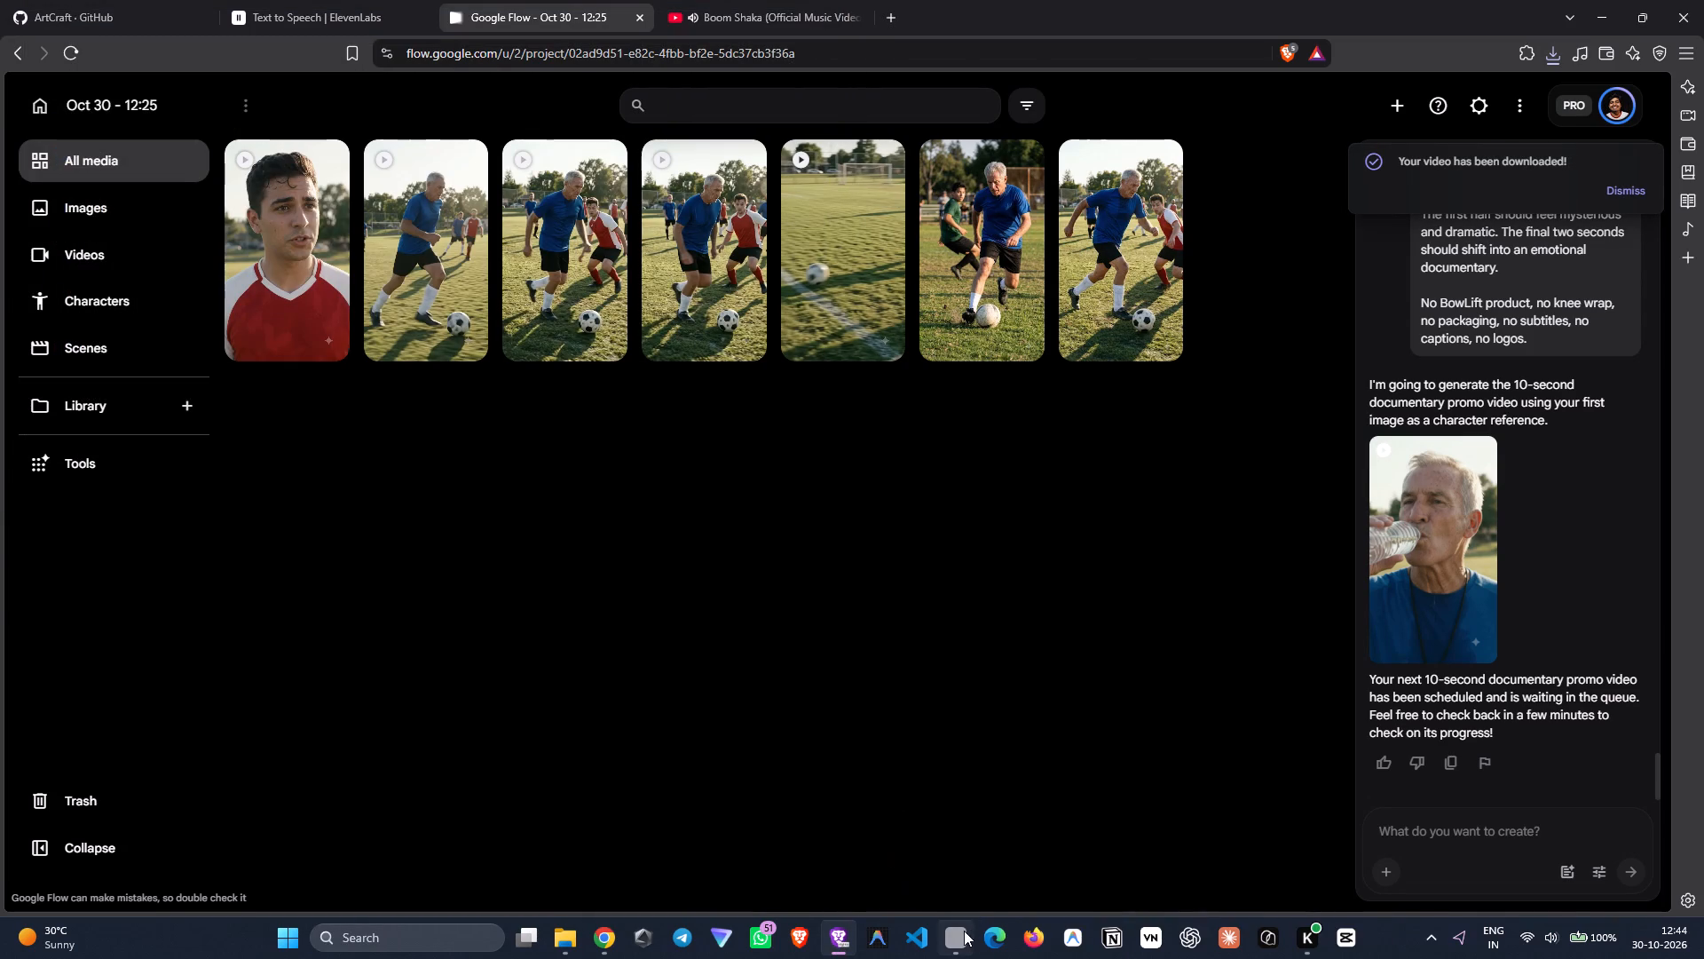
Import clips 1 and 2 from the Witball Clip folder in File Explorer into the Premiere project's media.
left_click(964, 931)
left_click(570, 933)
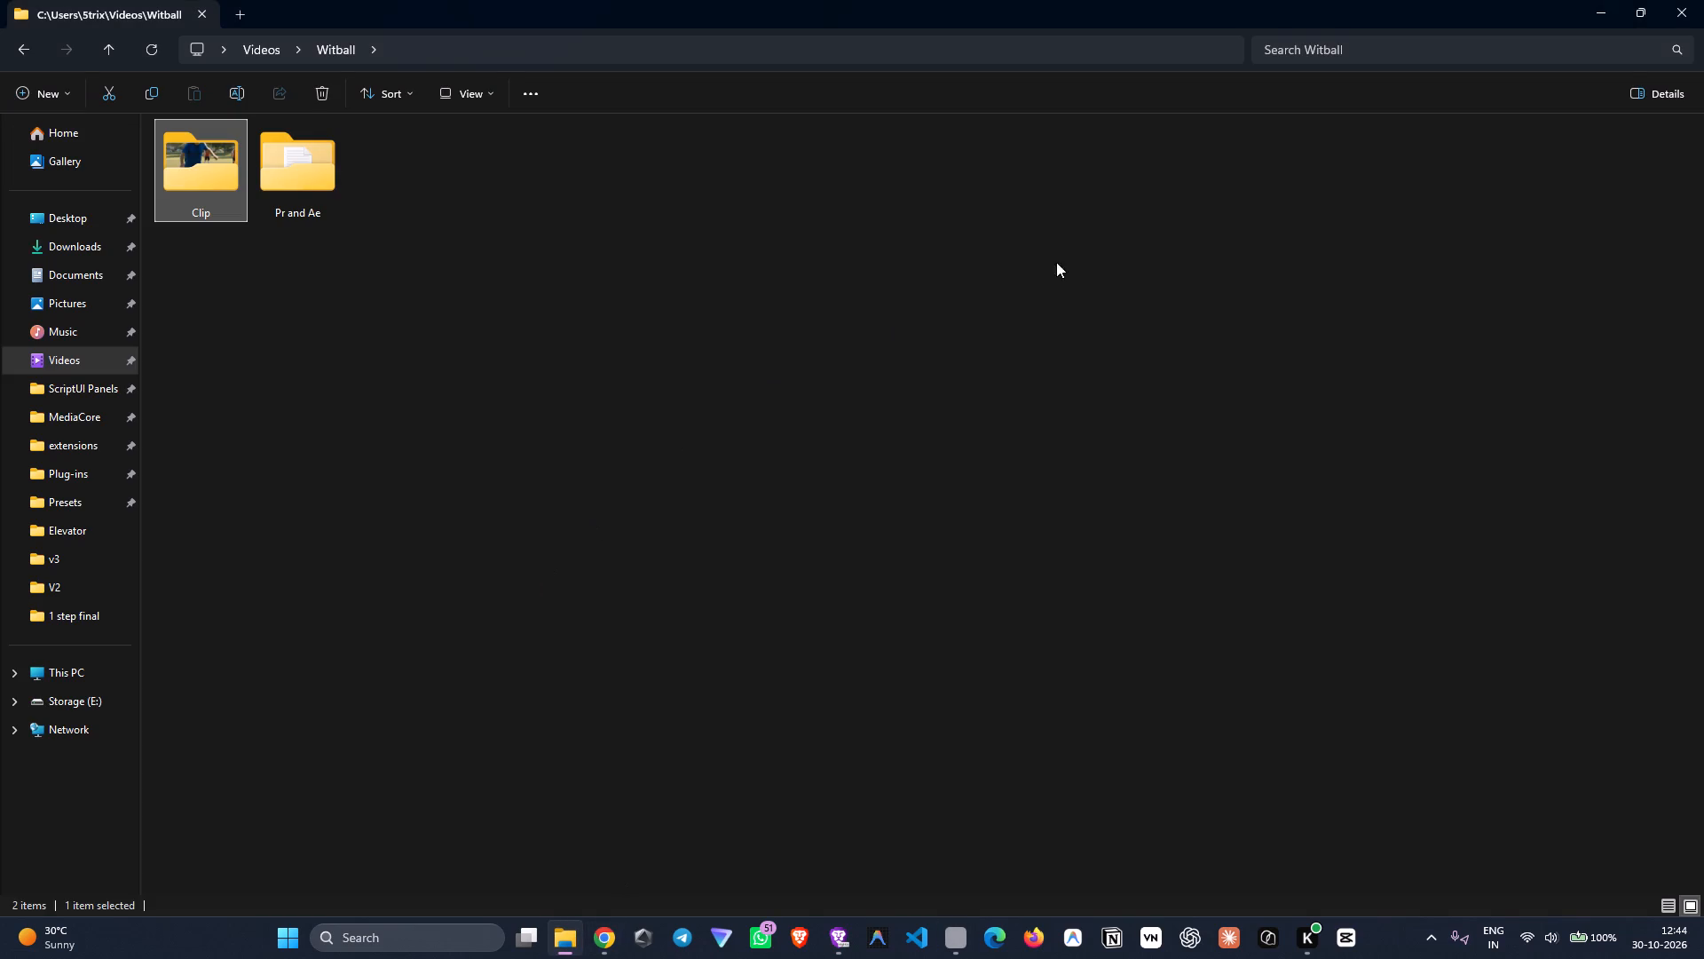
left_click(1648, 3)
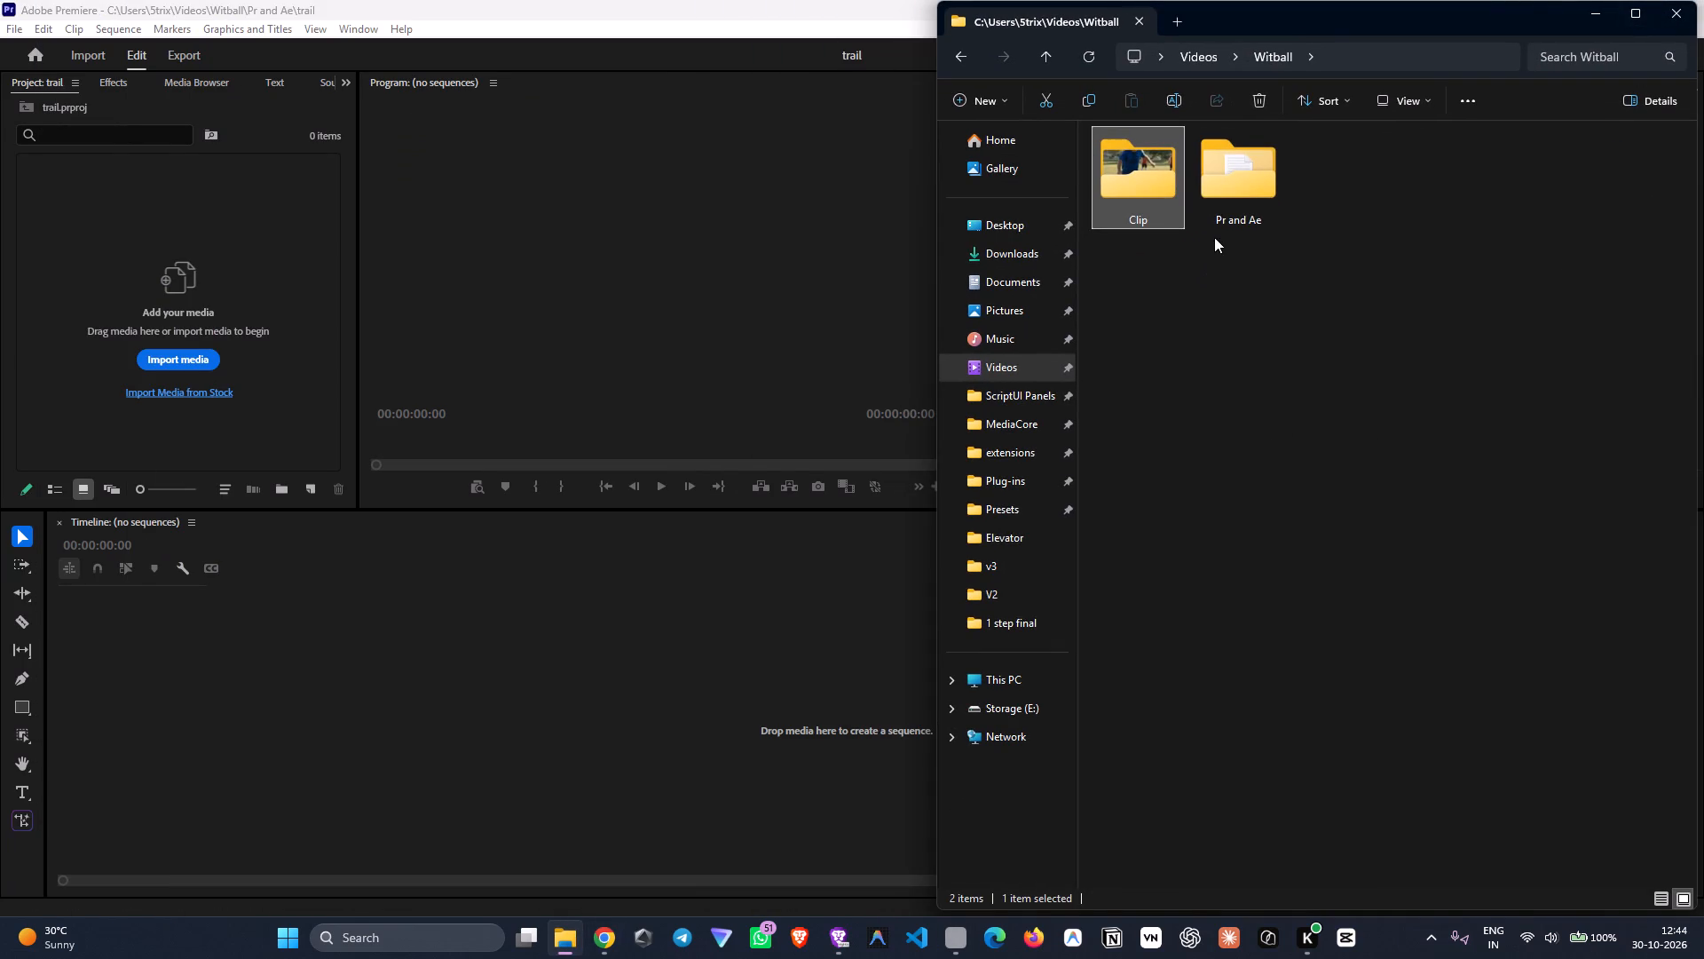
double_click(1160, 202)
left_click_drag(1290, 289, 1155, 205)
left_click_drag(1154, 196, 473, 272)
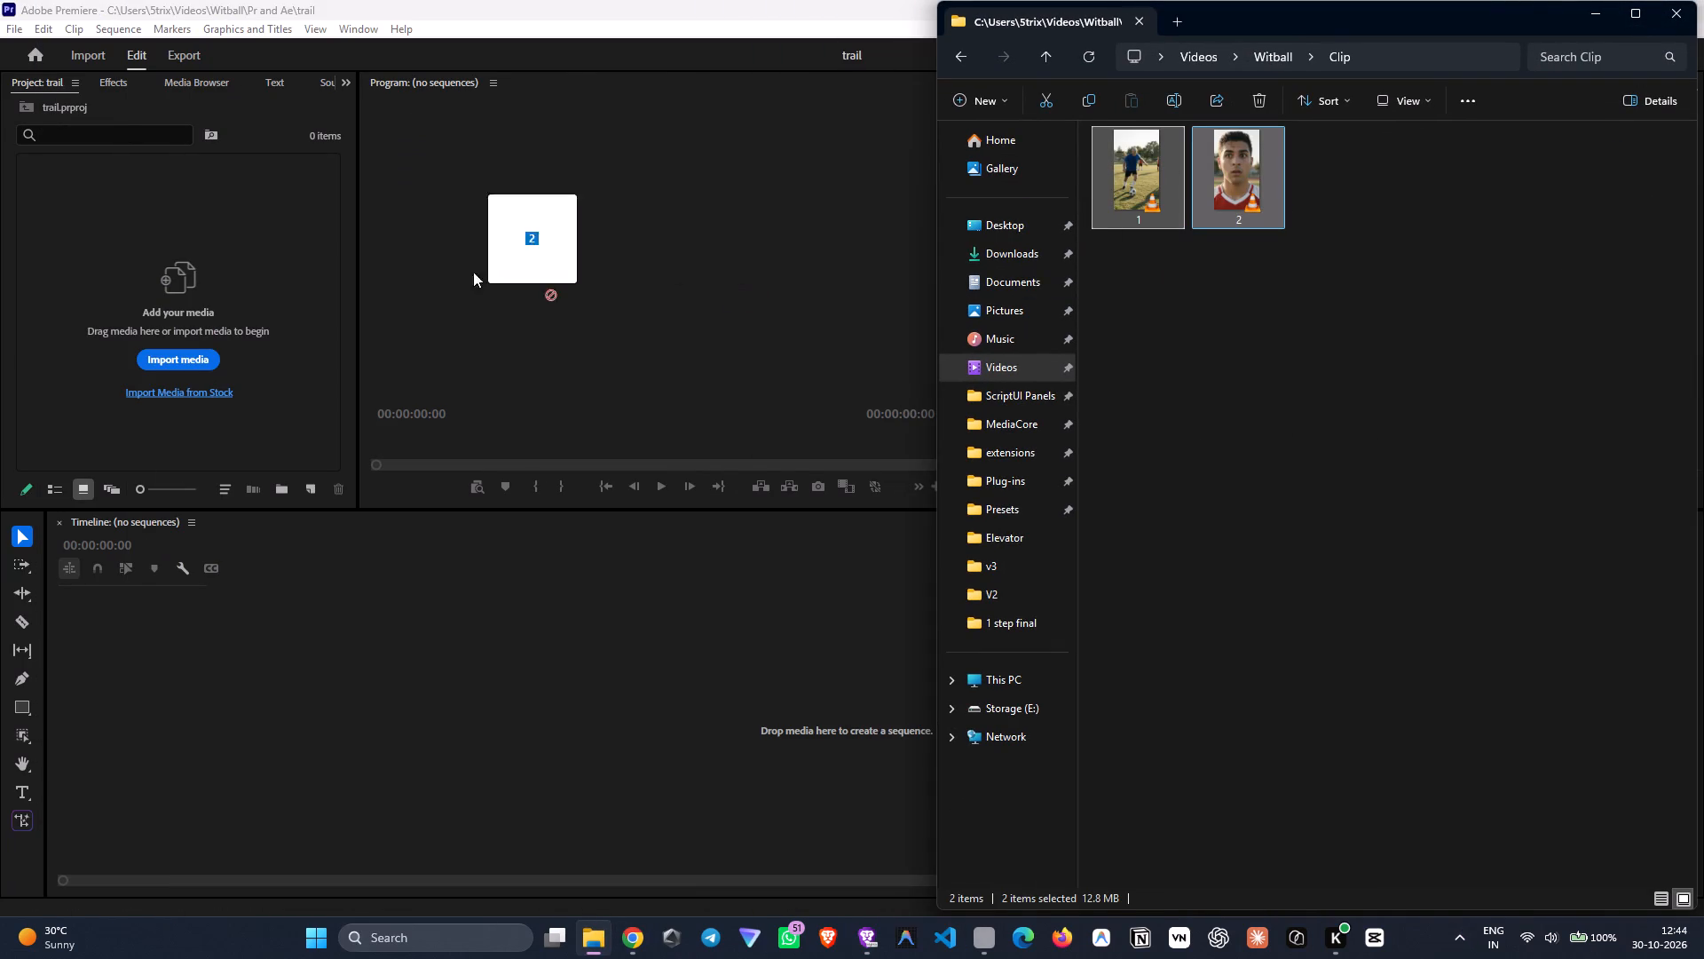
left_click_drag(473, 272, 217, 275)
left_click(372, 707)
left_click(124, 336)
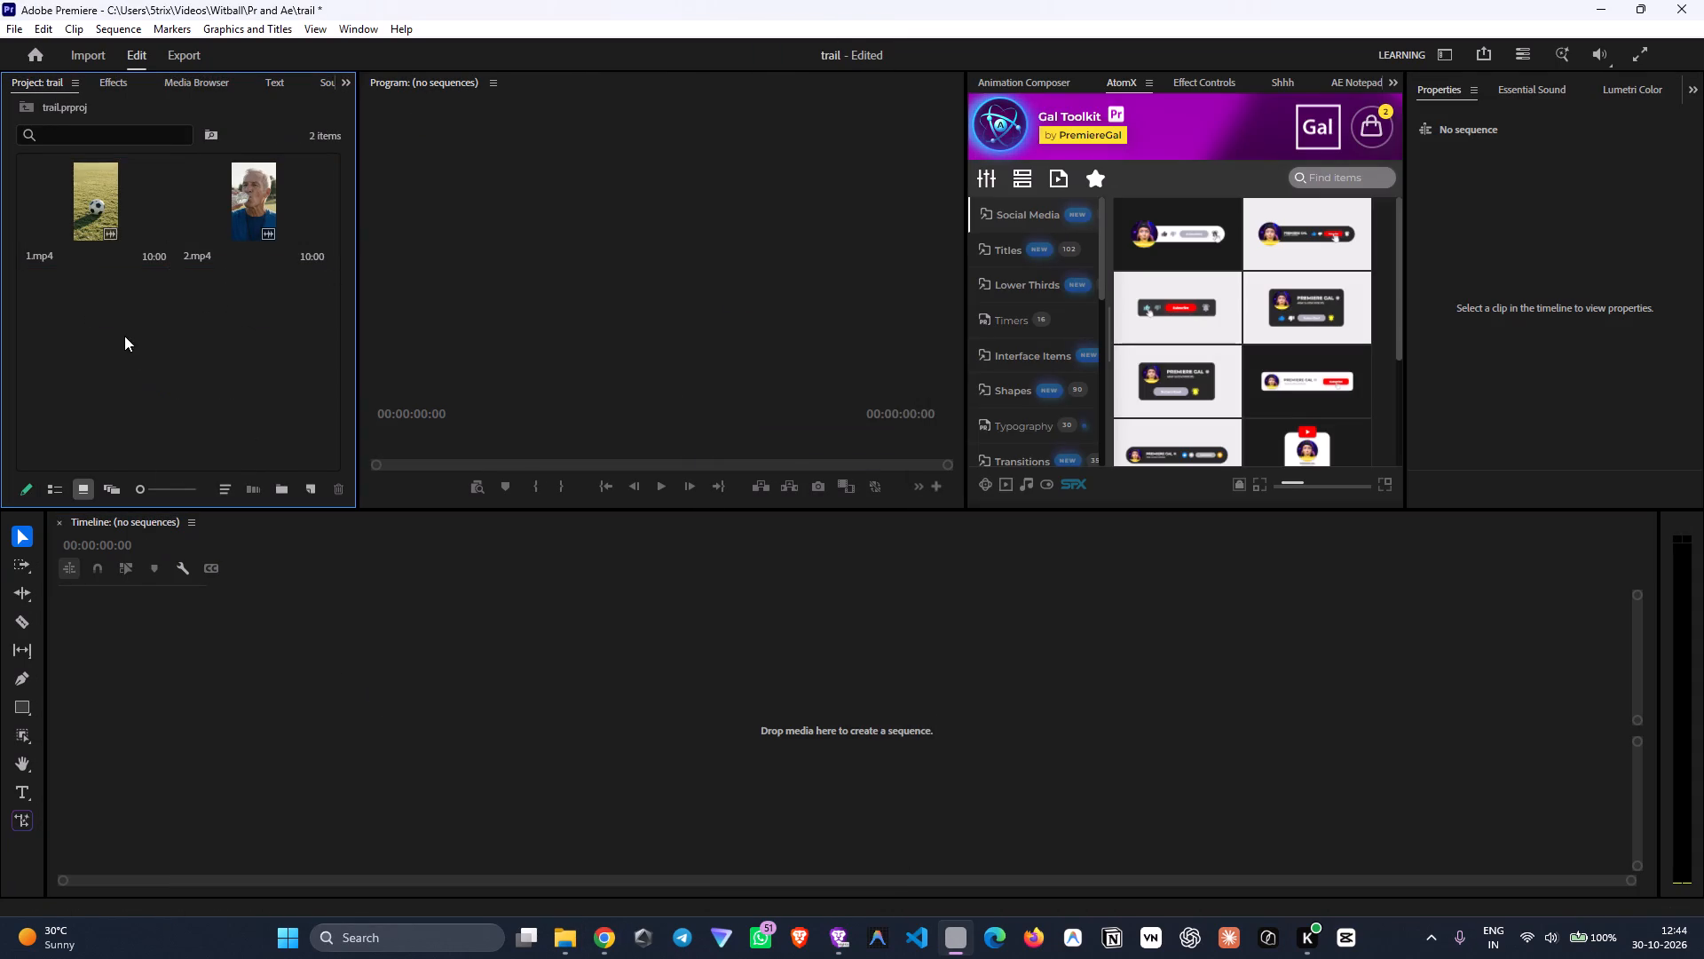
Place both 1.mp4 and 2.mp4 together in the empty timeline to create a sequence.
left_click_drag(225, 302, 121, 221)
left_click_drag(108, 216, 267, 687)
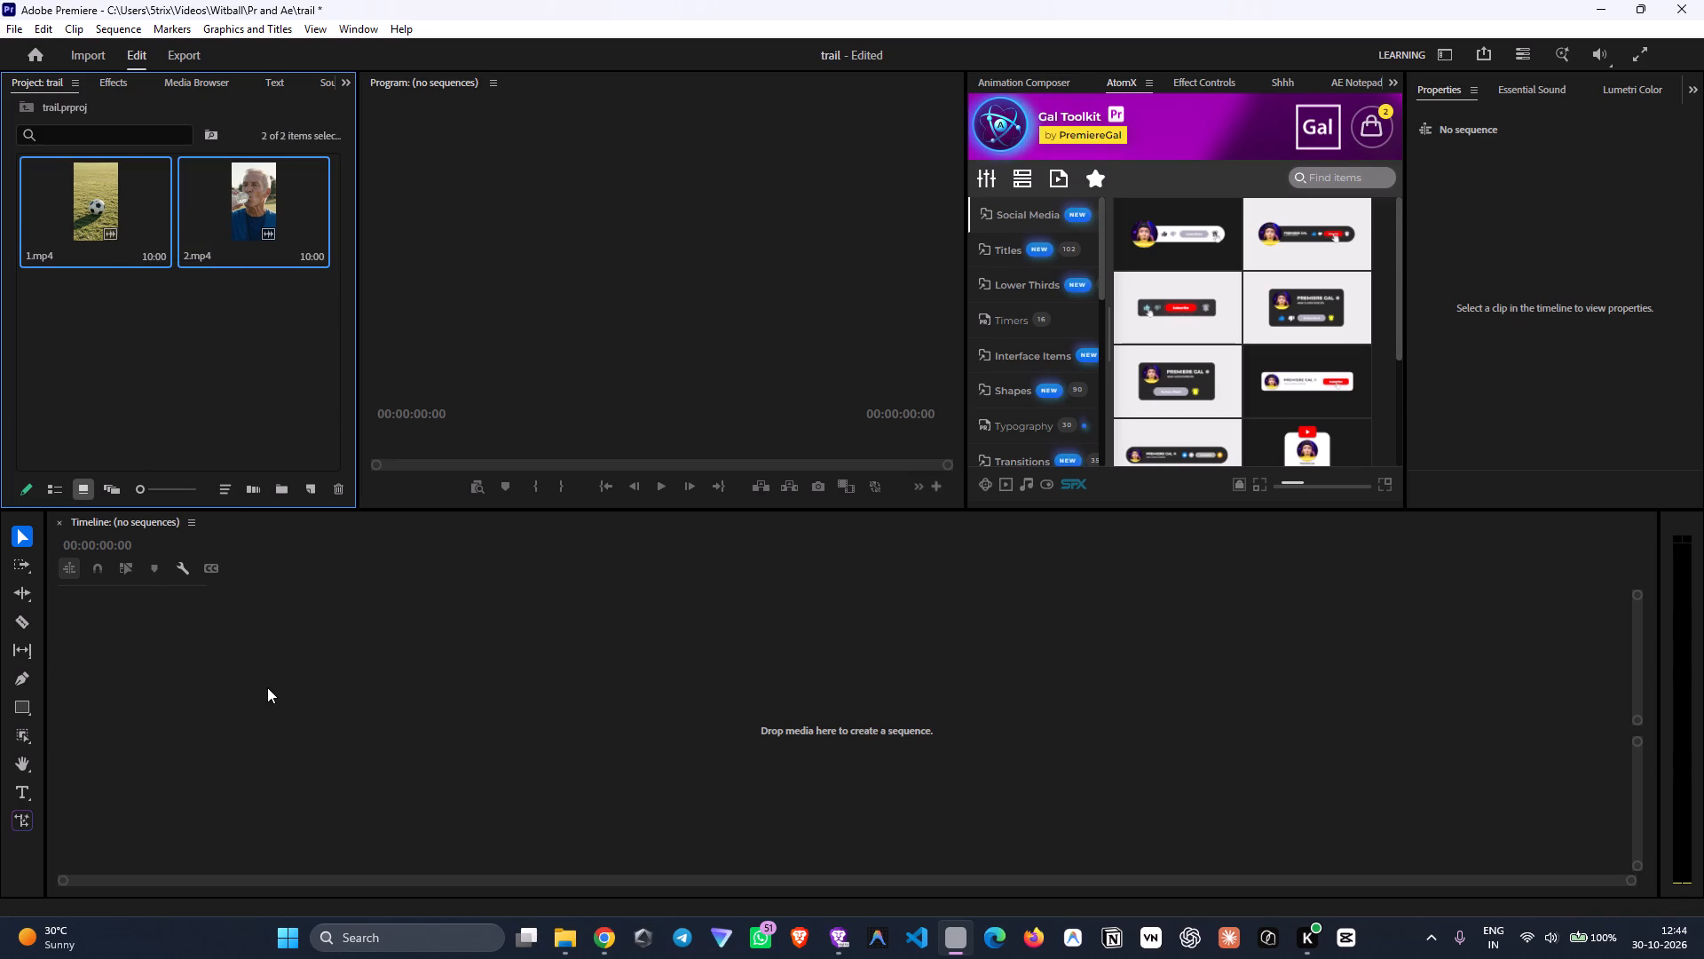
Play the sequence from the start and split 1.mp4 at 00:00:05:14, just before the shot changes to the goalkeeper.
left_click(319, 653)
left_click_drag(288, 567, 287, 567)
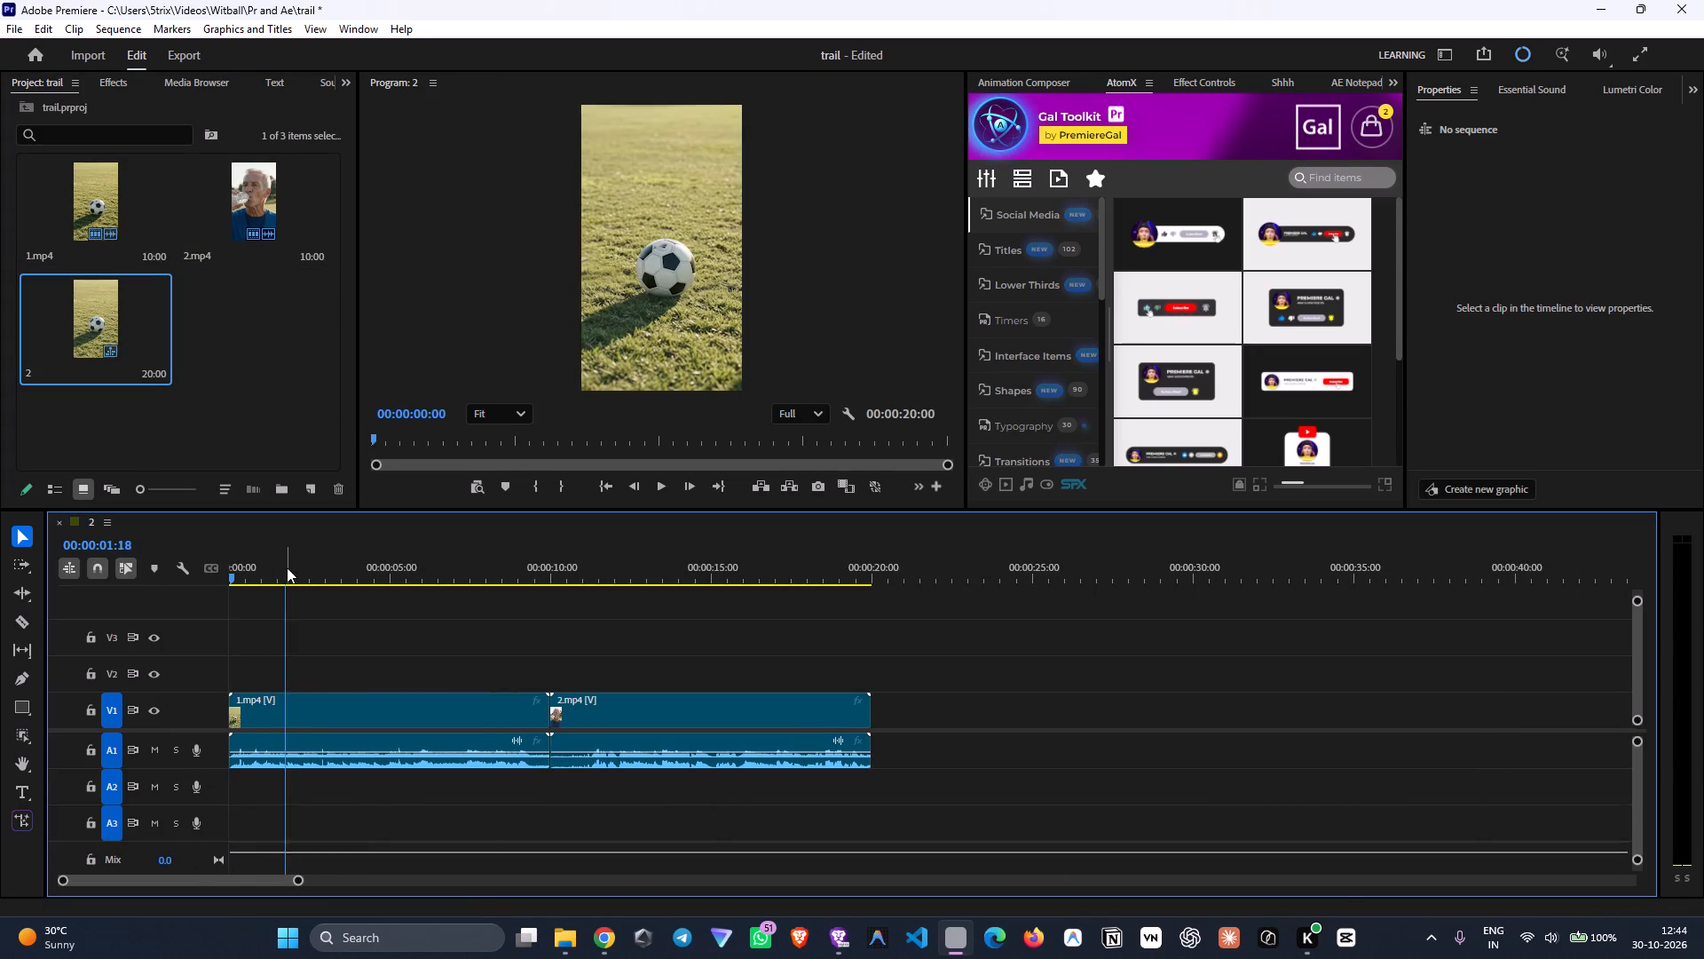
left_click_drag(287, 567, 159, 595)
key("space")
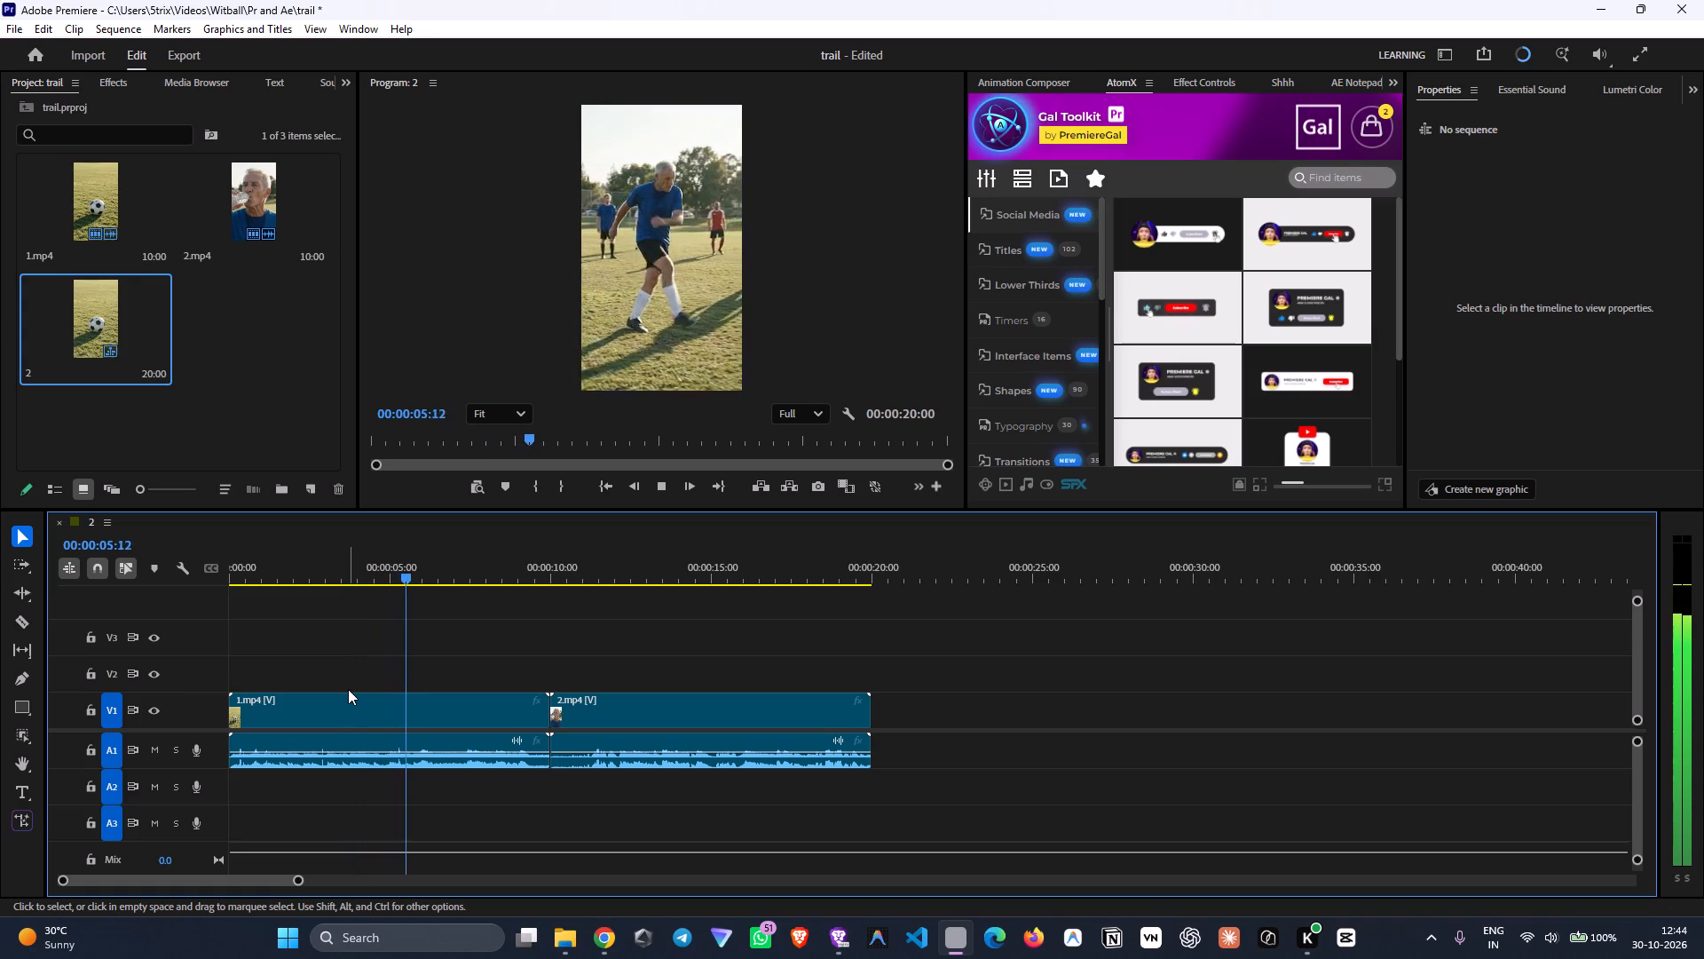
key("space")
key("Left")
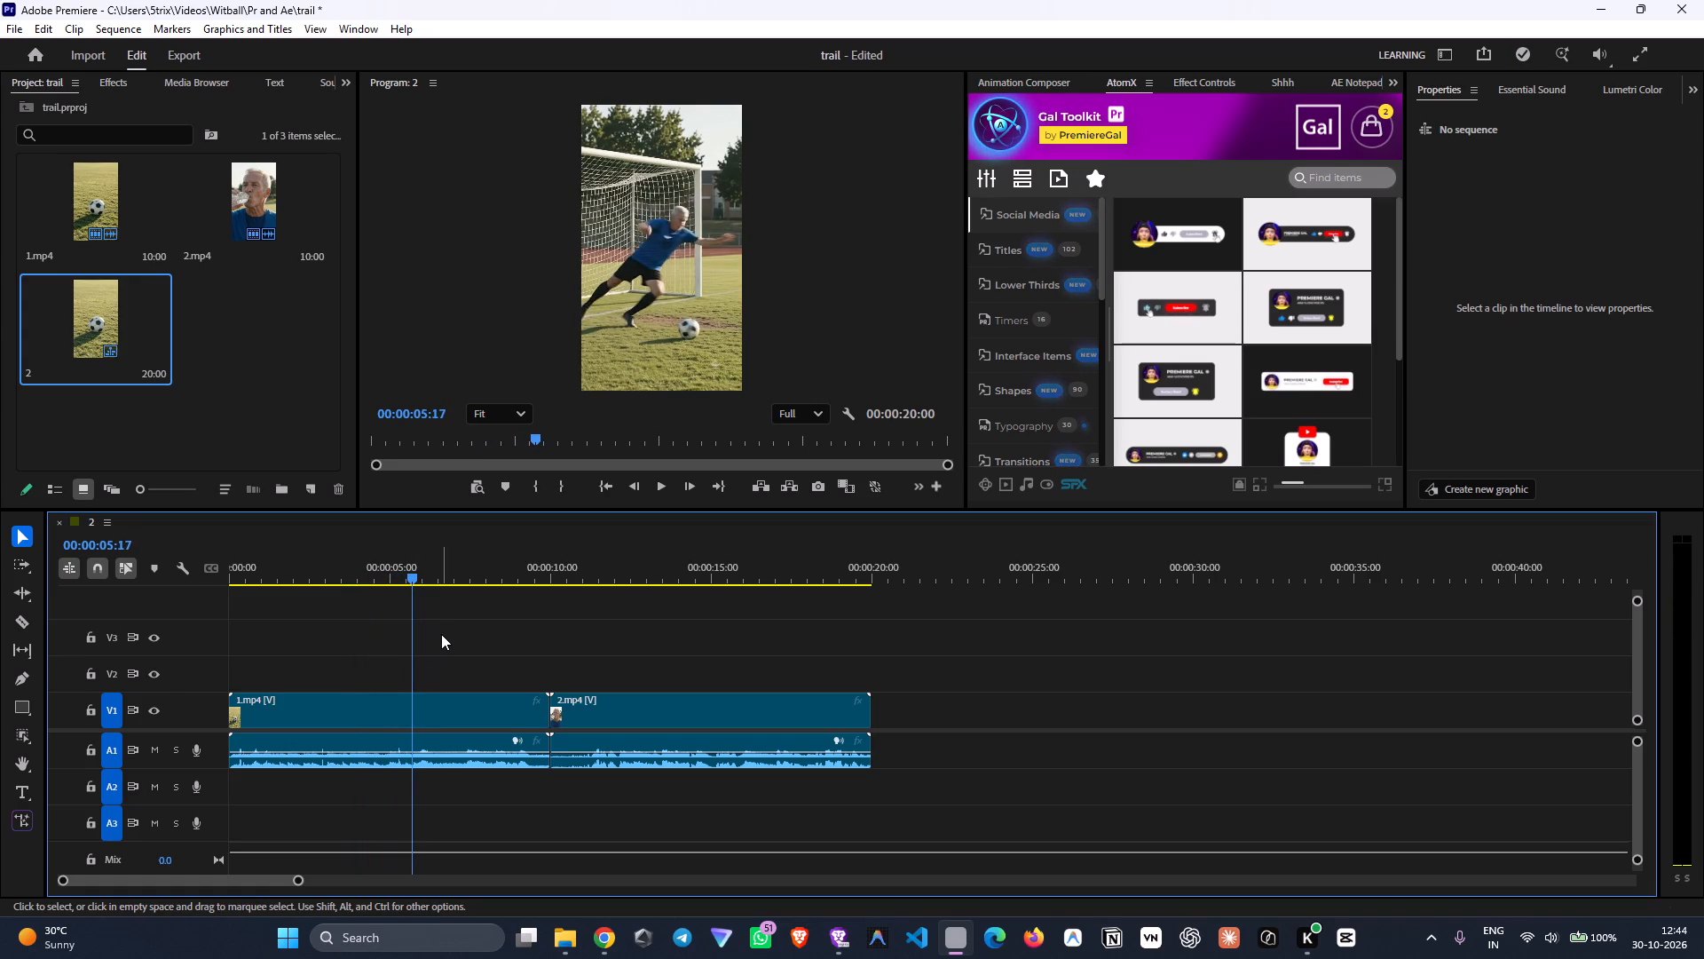
key("Left")
key("Left")
key("Left")
key("Left")
key("Right")
key("Right")
key("Left")
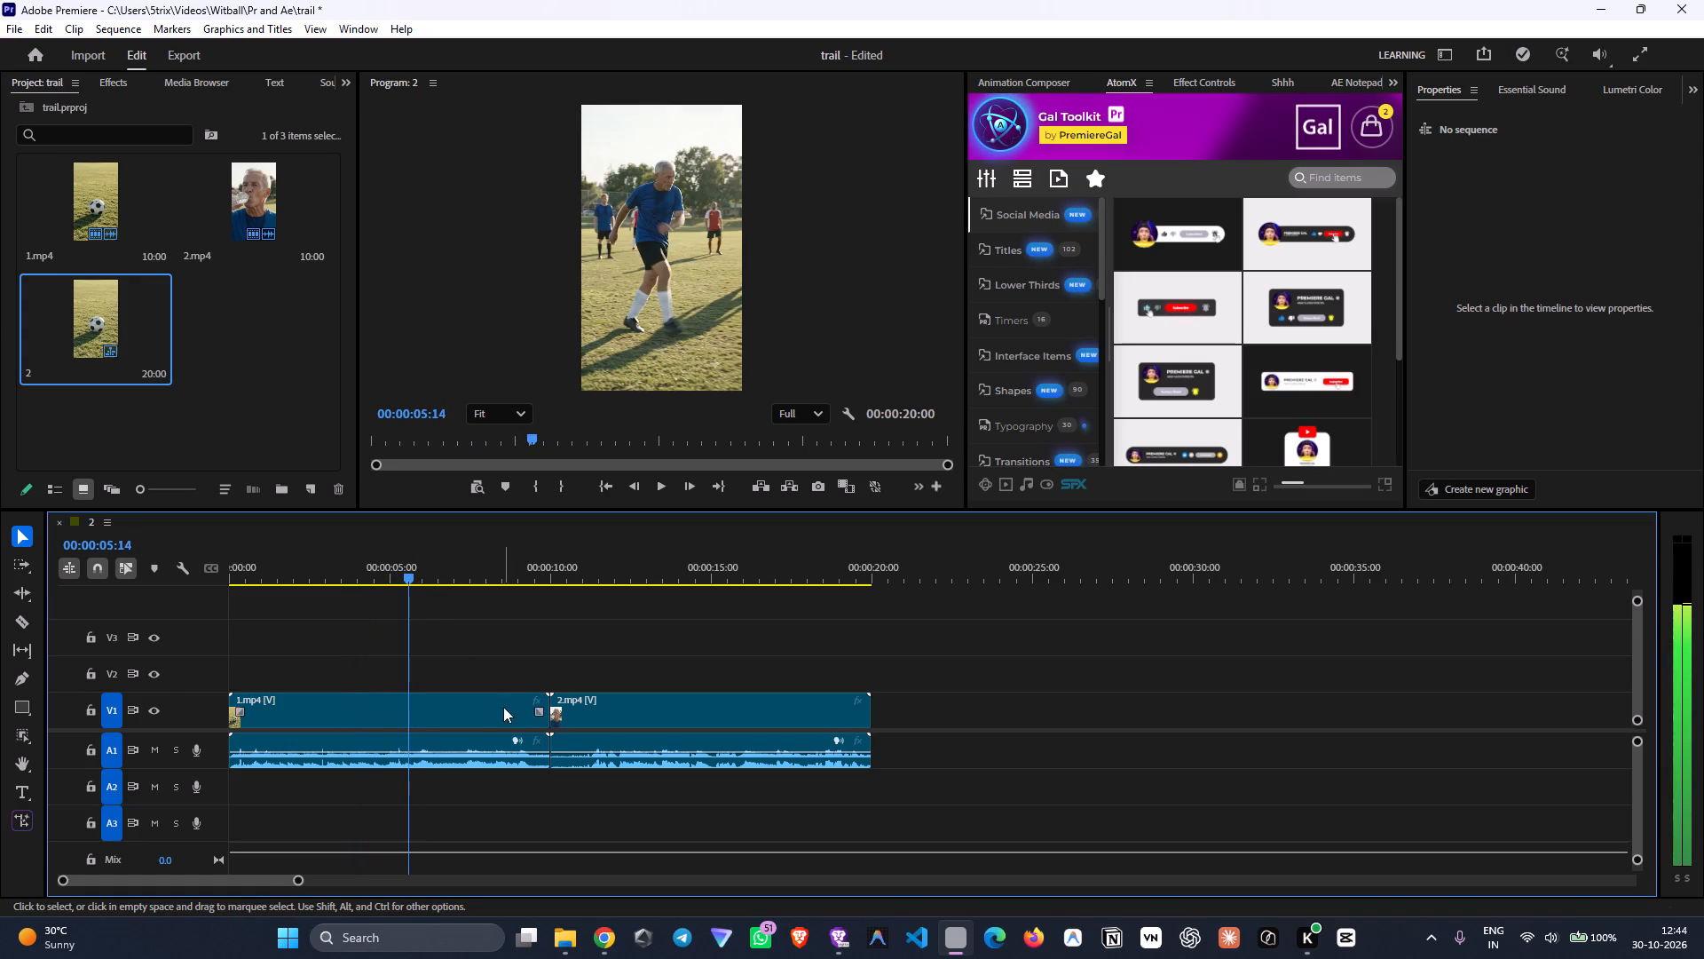
left_click(435, 716)
key("f")
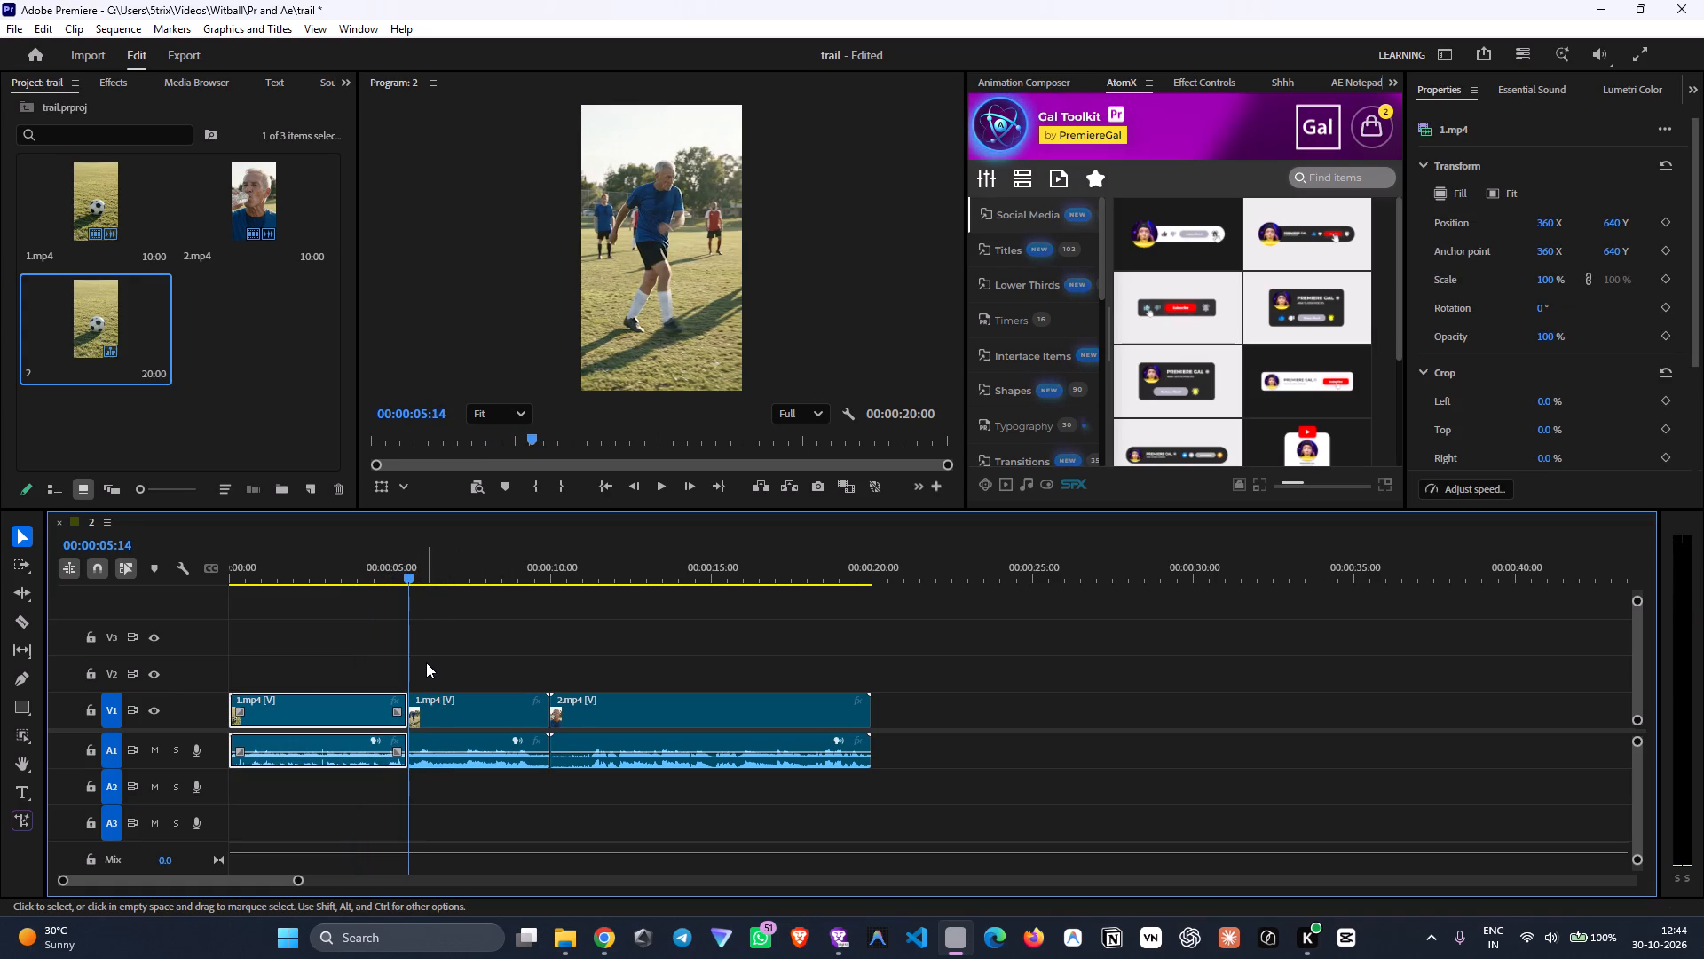
Split the second part of 1.mp4 at 00:00:05:21, where the goalkeeper shot ends.
key("Right")
key("Right")
key("Right")
key("Right")
key("Right")
key("Right")
key("Right")
key("Right")
key("Left")
key("Left")
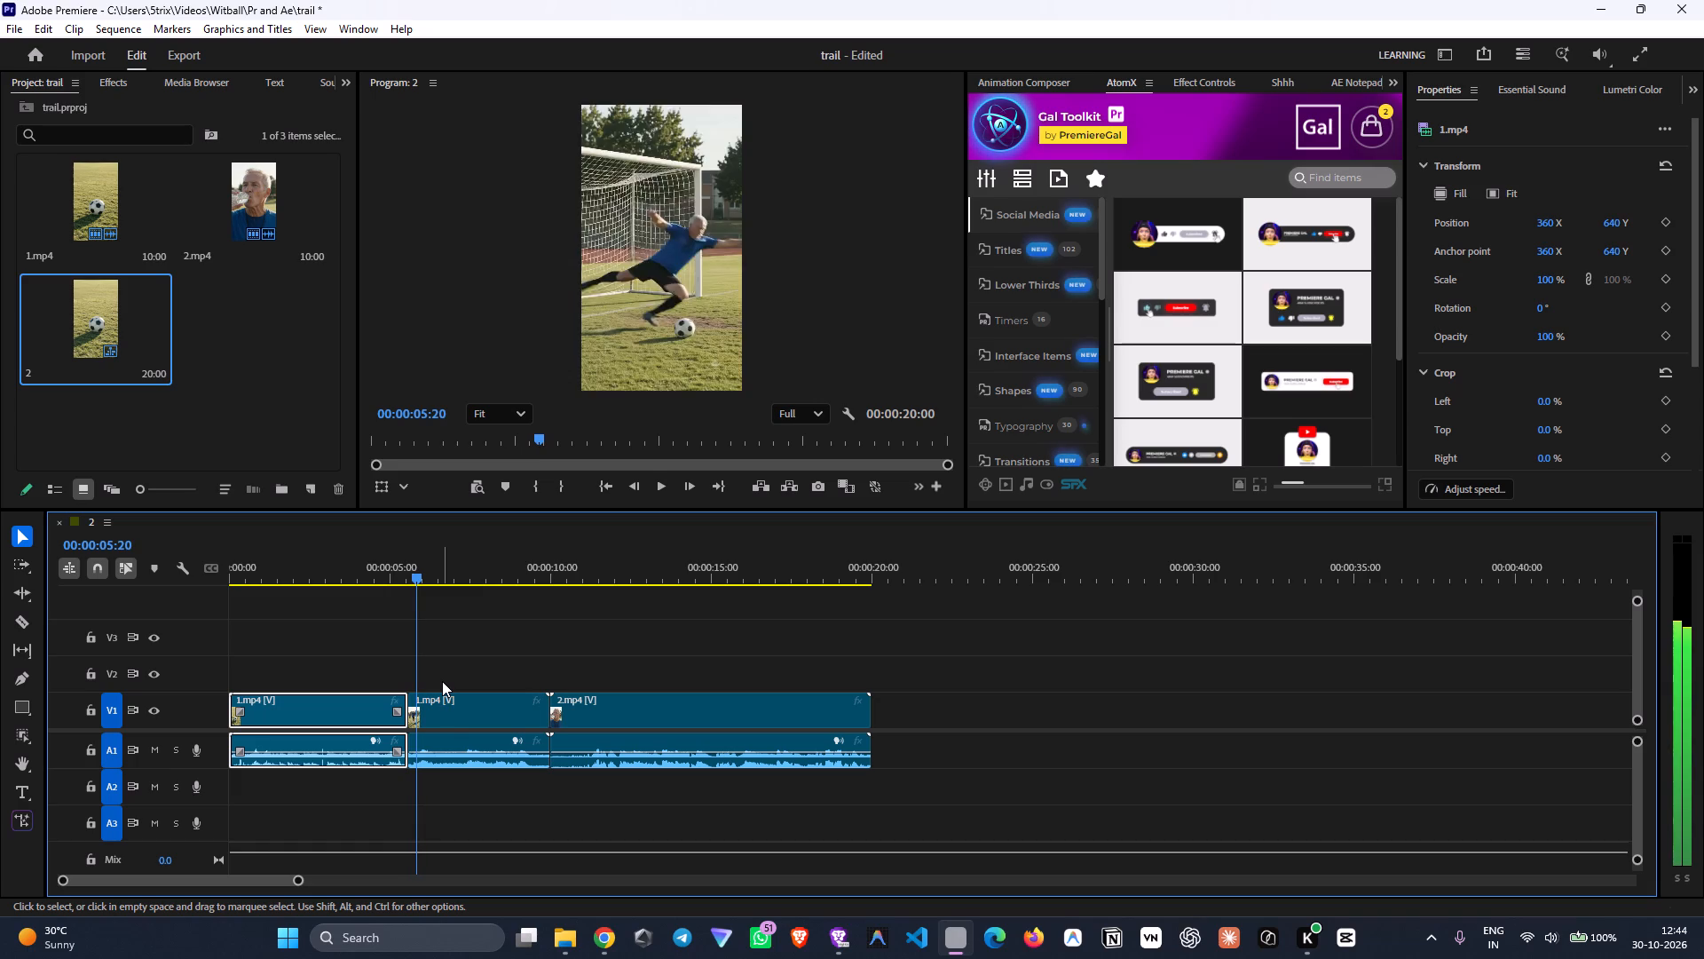
key("Right")
left_click(453, 710)
key("f")
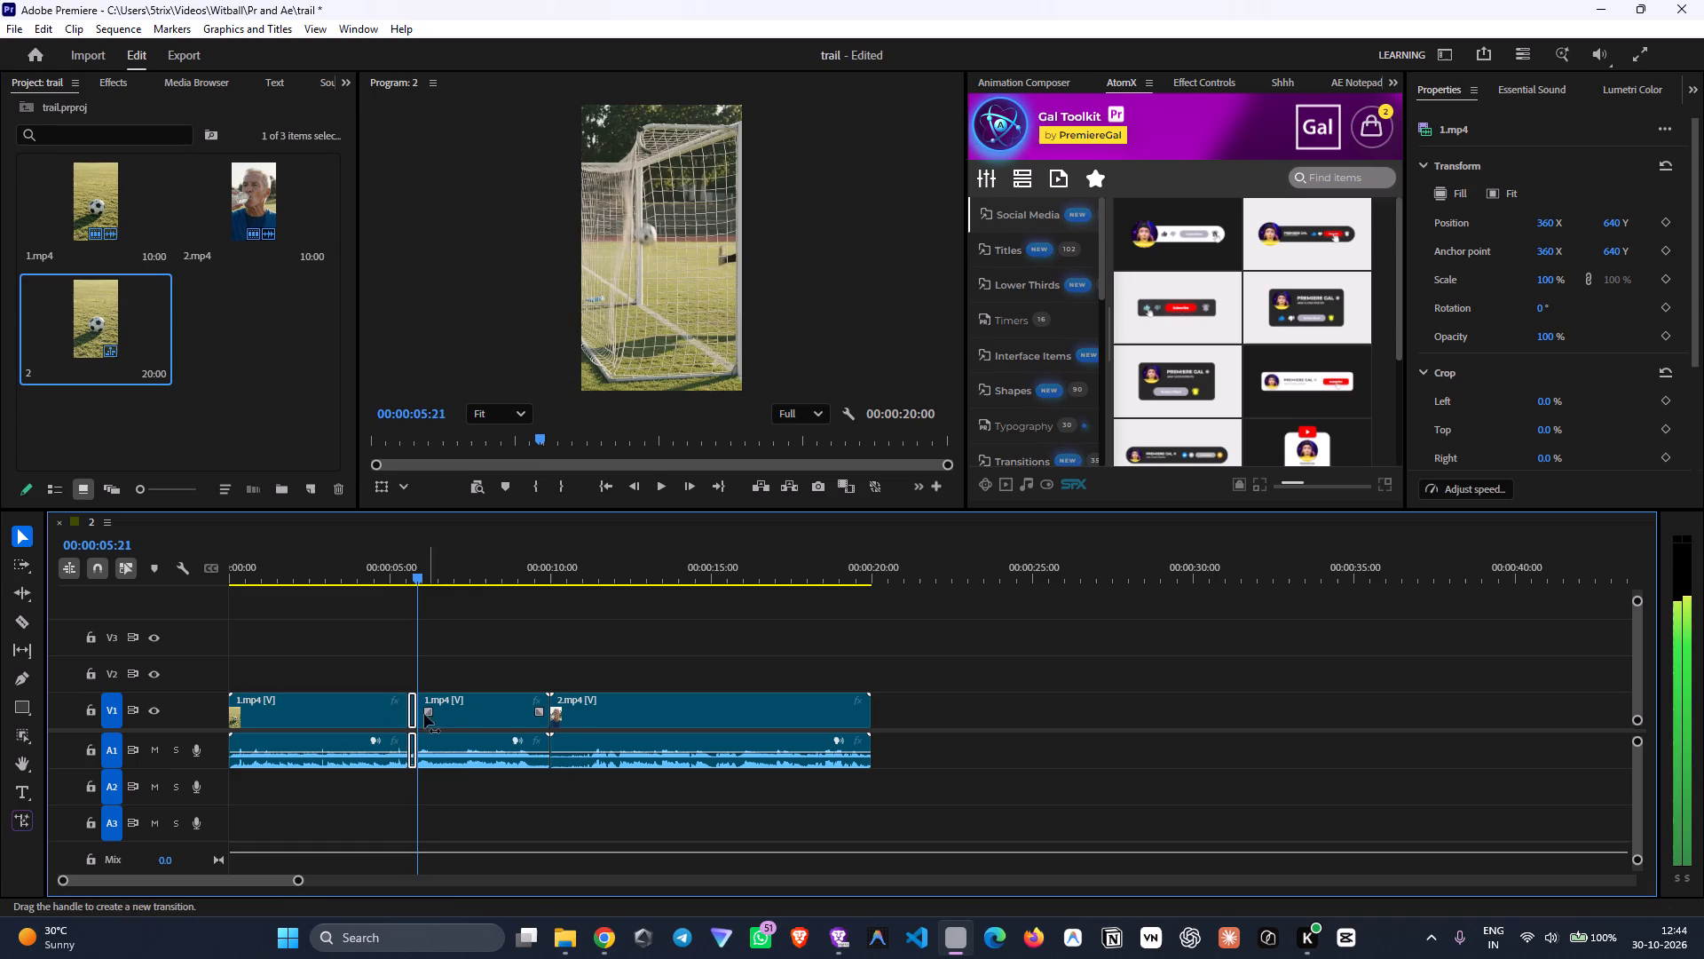
Delete the short goalkeeper piece between the two cuts in 1.mp4 and close the gap it leaves.
key("Delete")
left_click(410, 709)
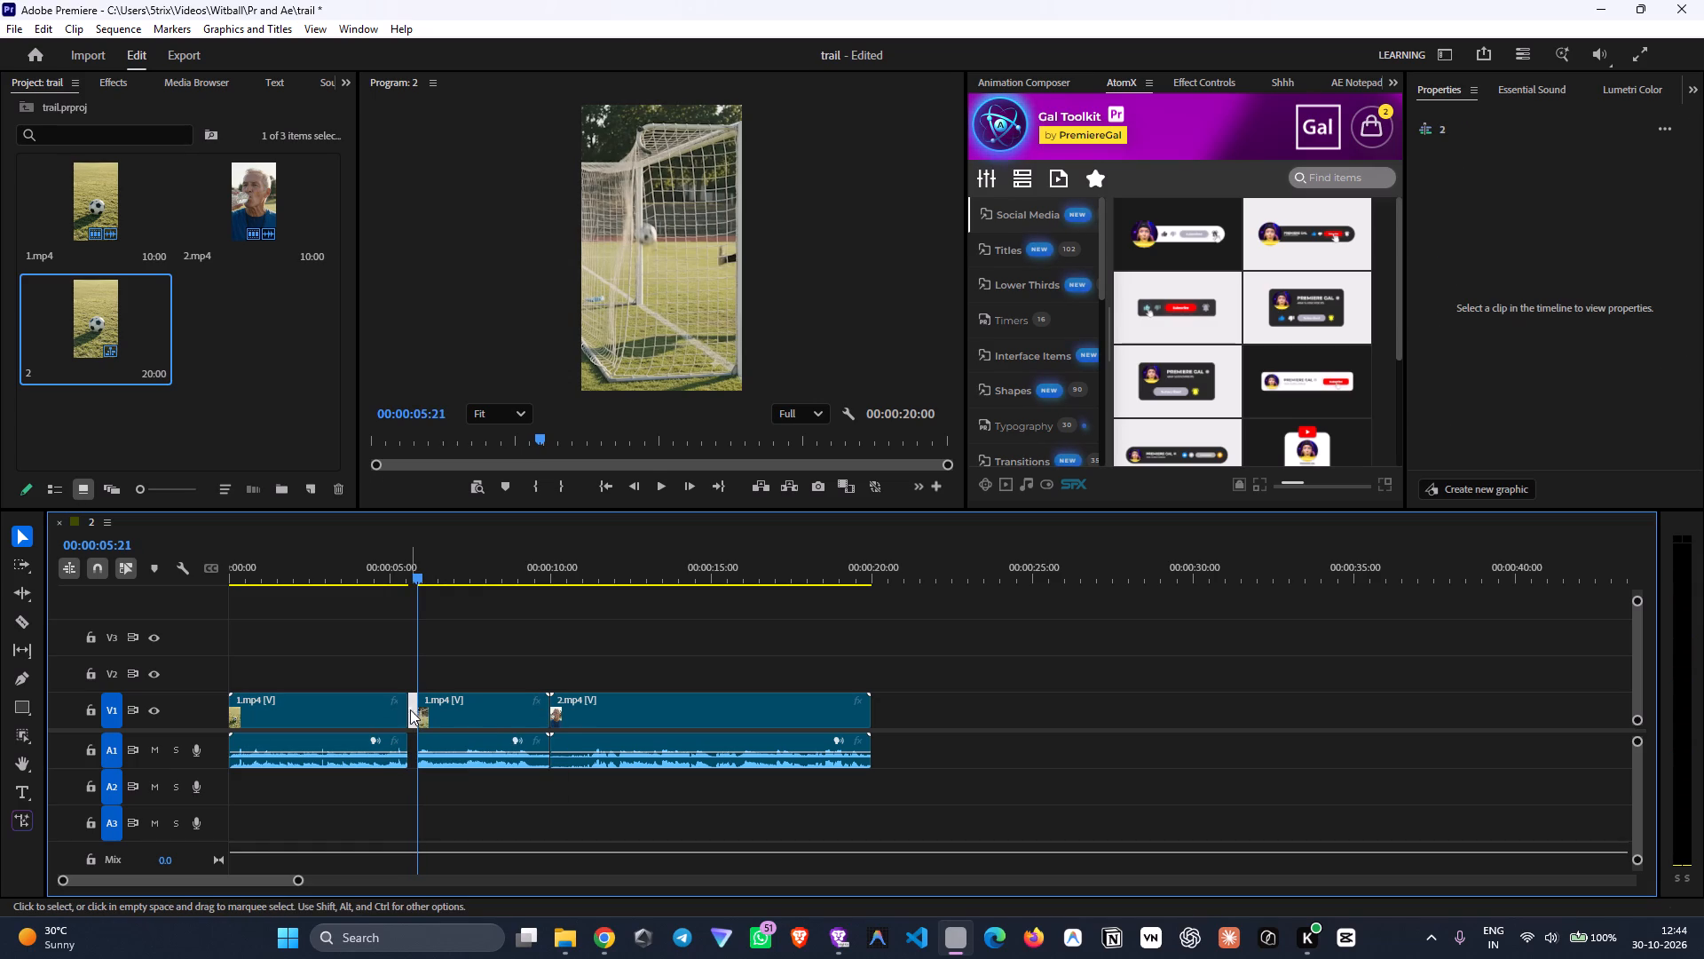
key("Delete")
Play the sequence from shortly before the cut in 1.mp4 to near the end of 2.mp4 to review the edit.
left_click_drag(406, 566, 367, 567)
key("space")
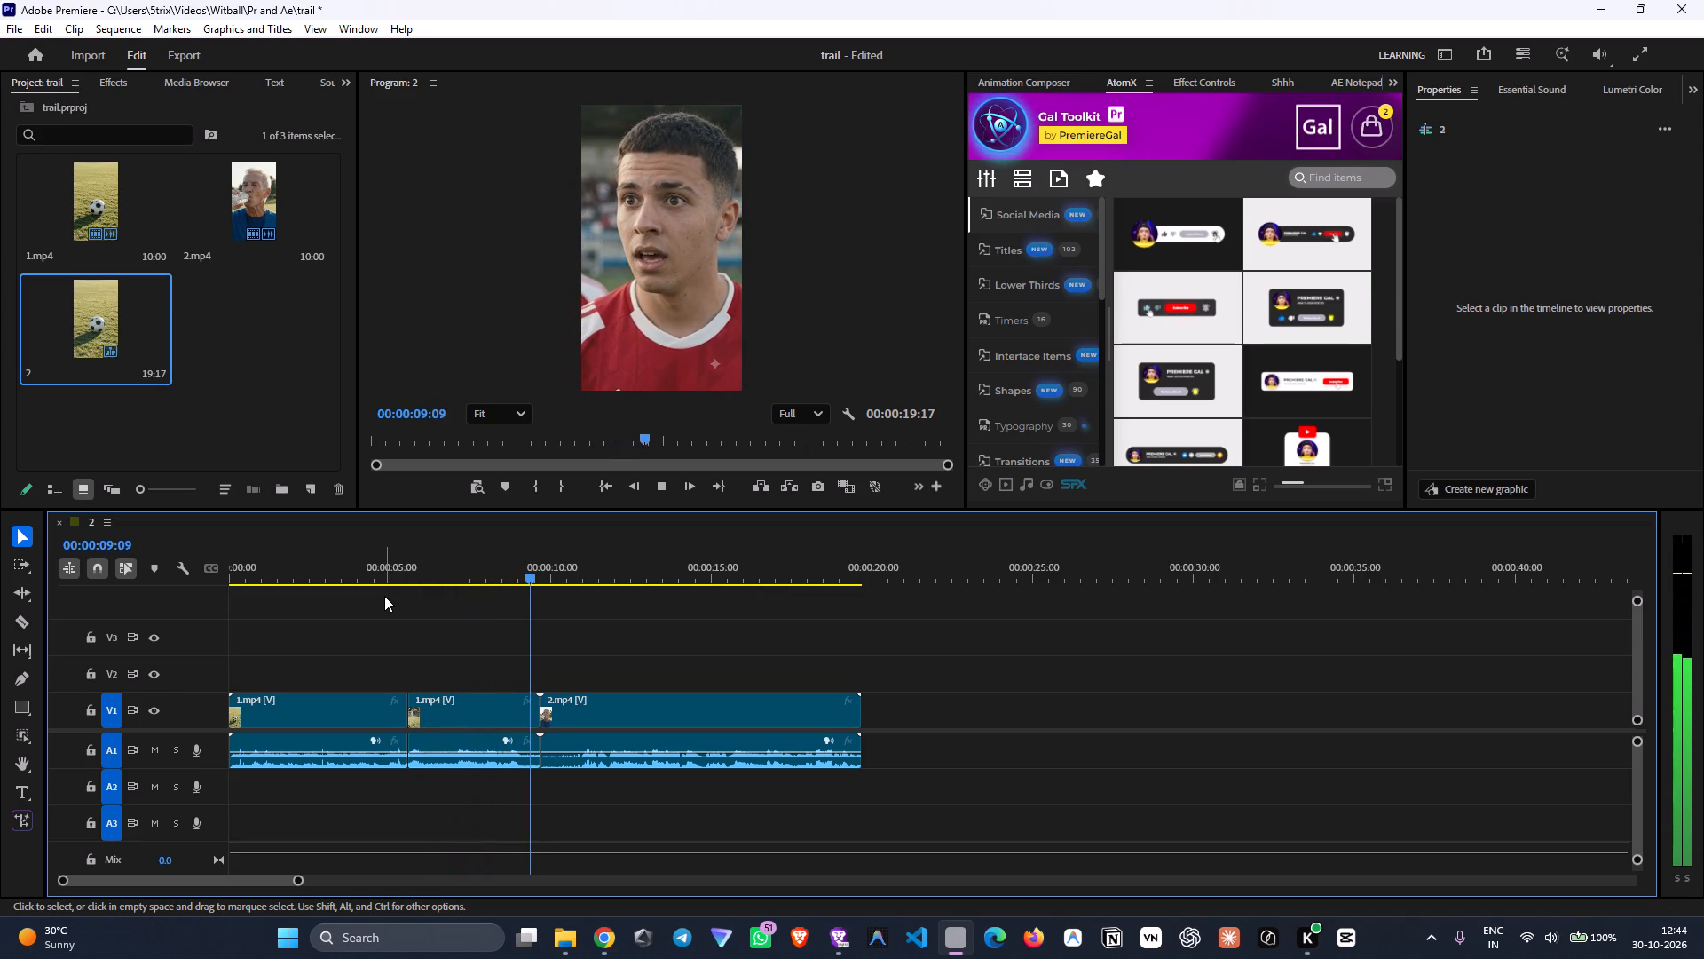
key("space")
key("space")
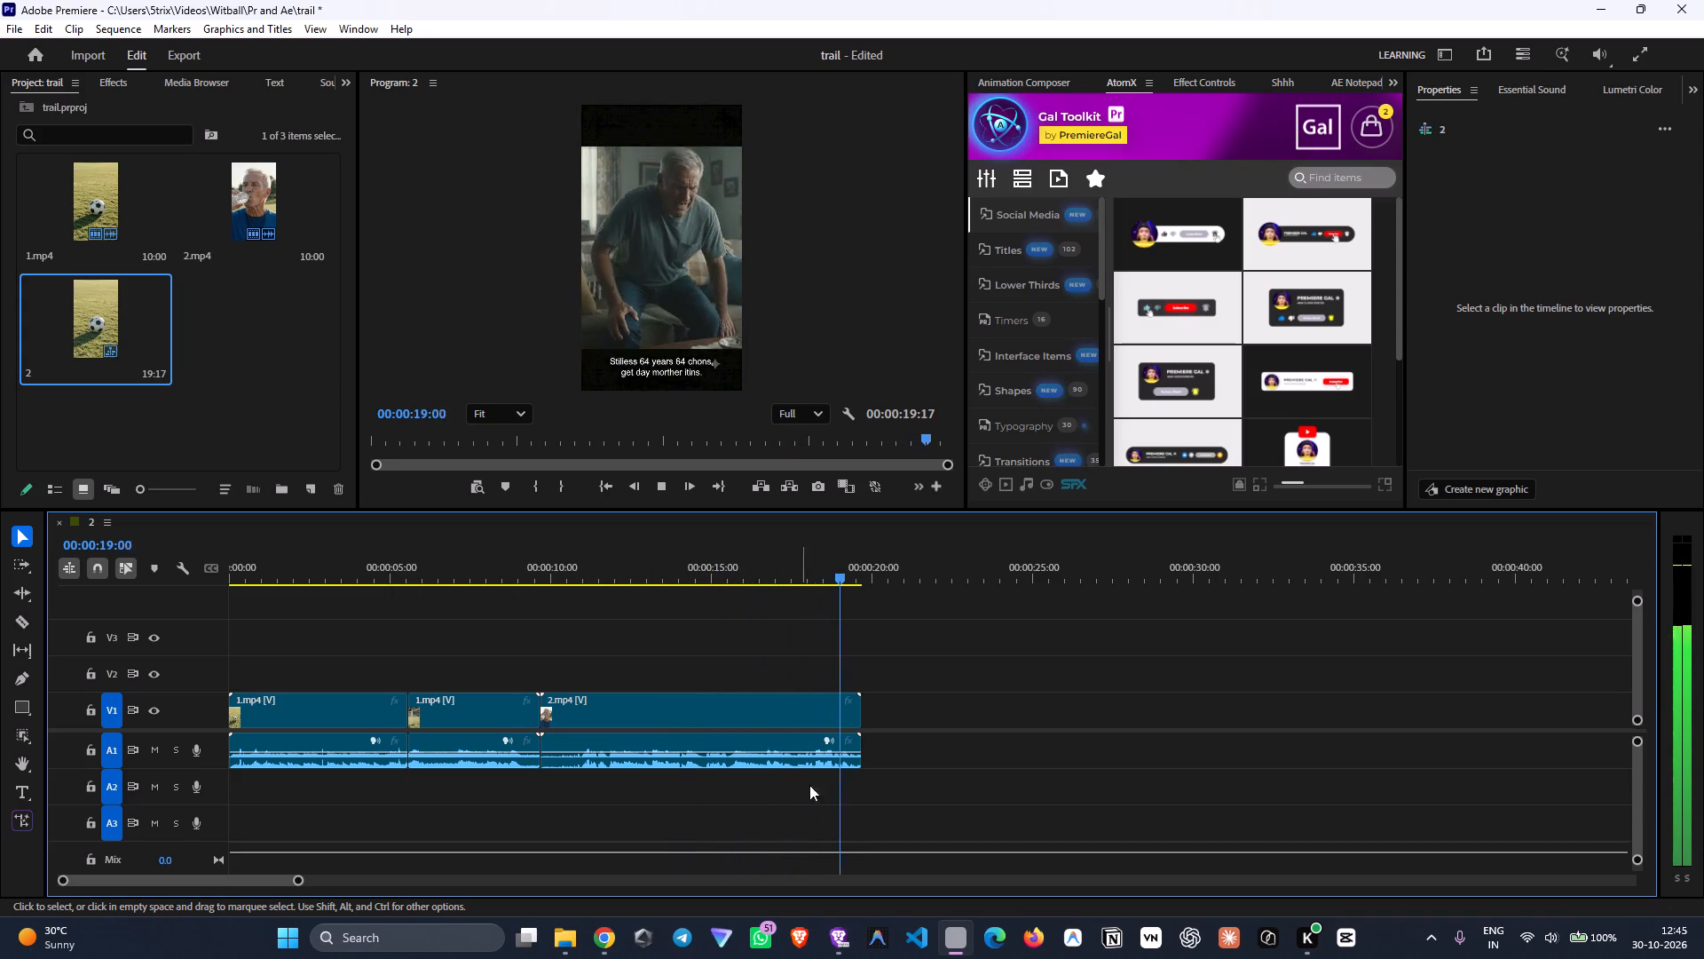
key("space")
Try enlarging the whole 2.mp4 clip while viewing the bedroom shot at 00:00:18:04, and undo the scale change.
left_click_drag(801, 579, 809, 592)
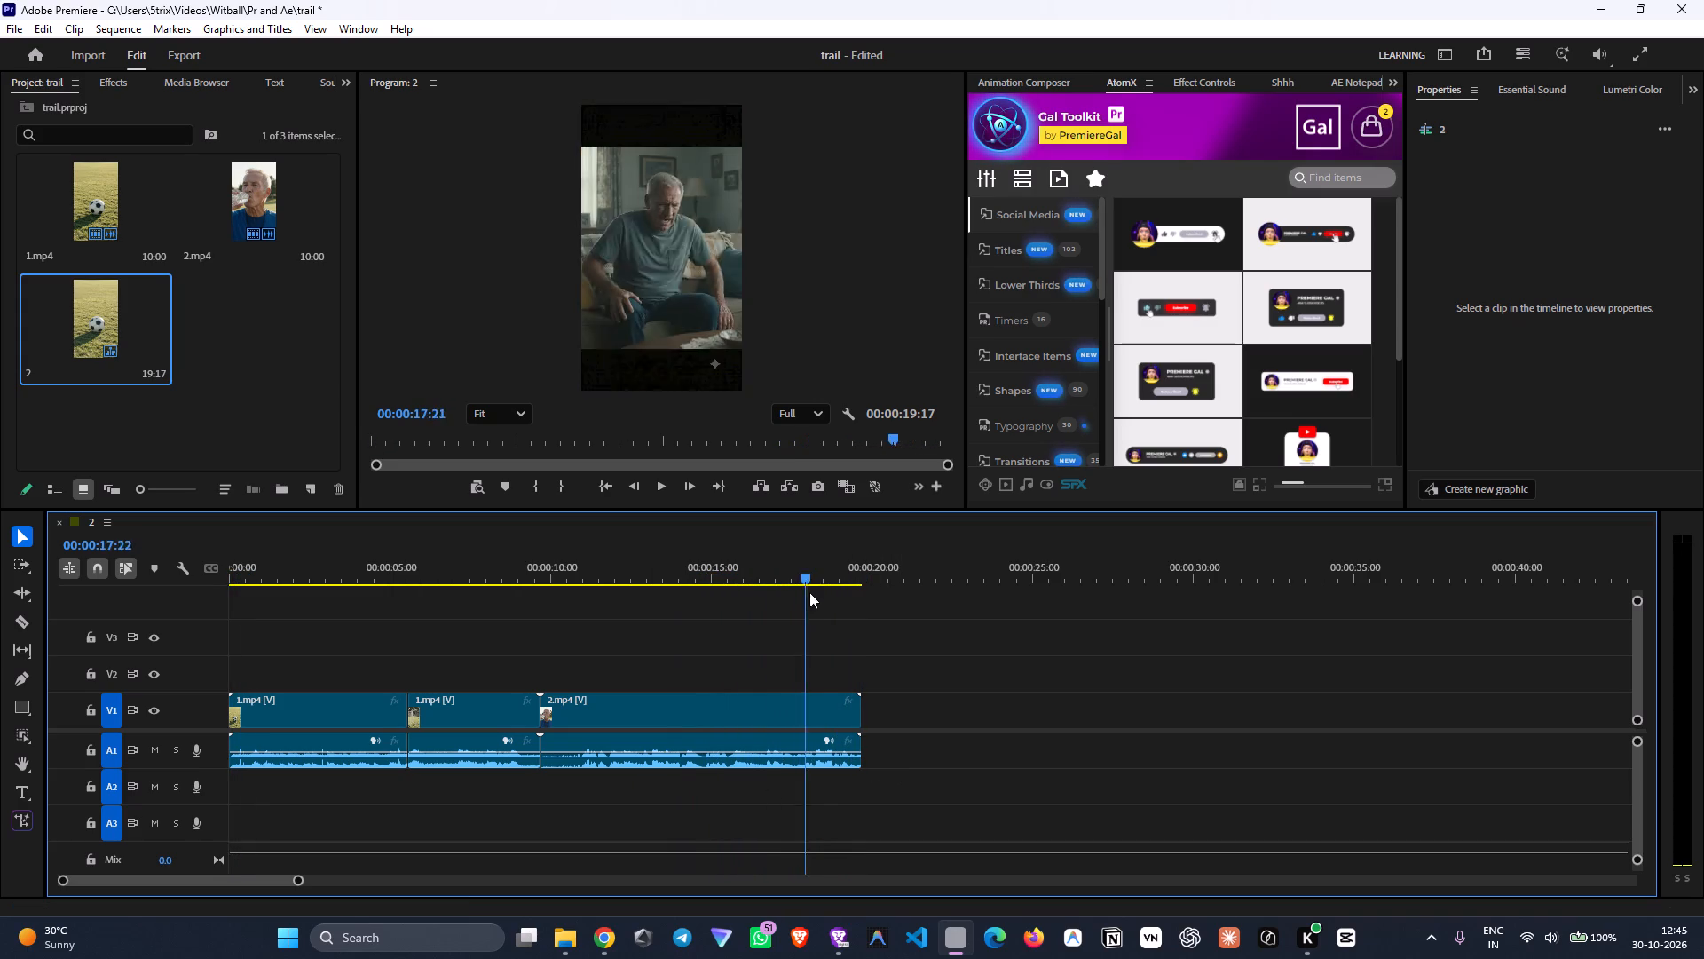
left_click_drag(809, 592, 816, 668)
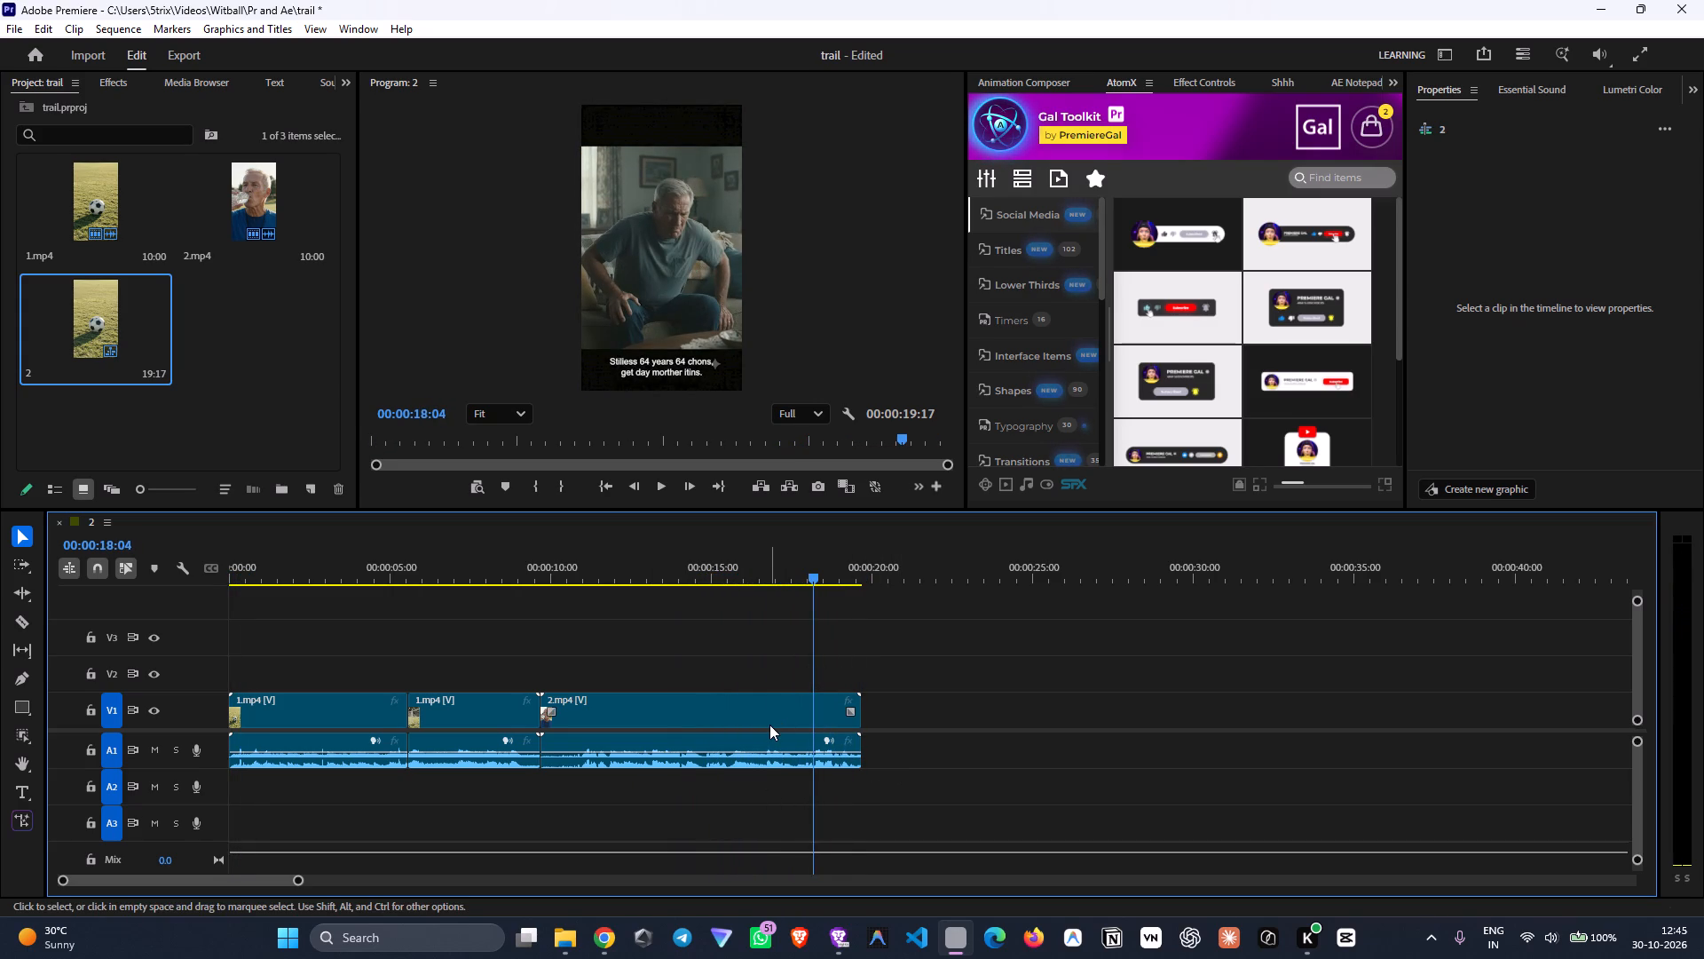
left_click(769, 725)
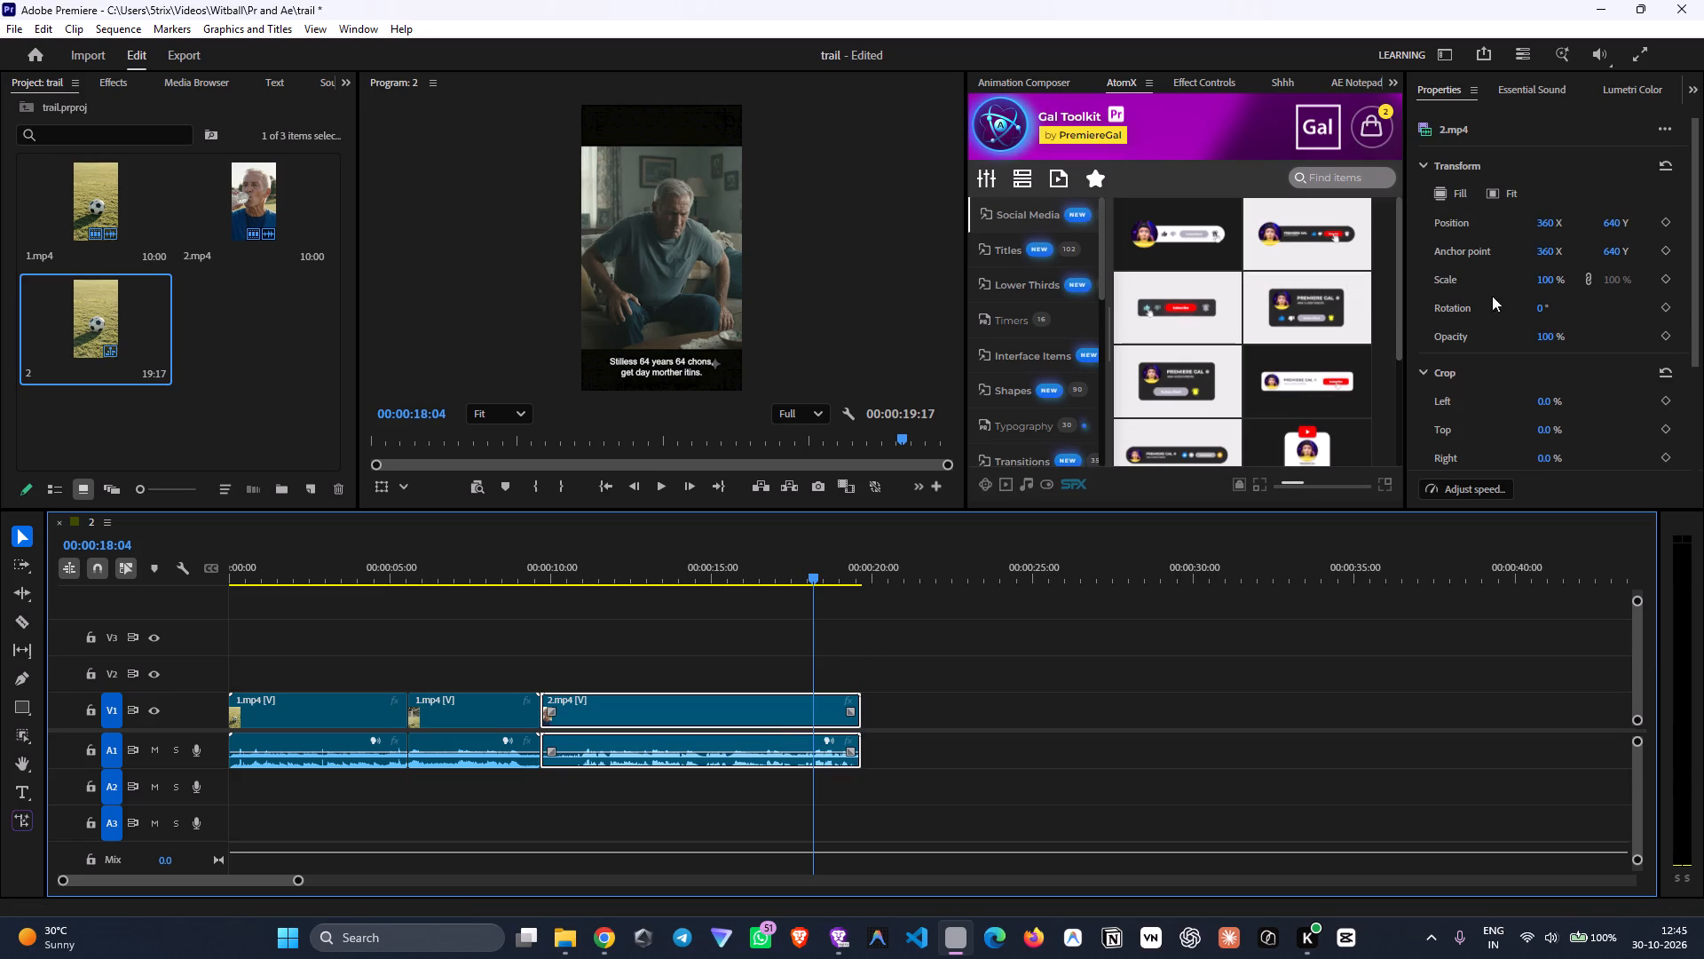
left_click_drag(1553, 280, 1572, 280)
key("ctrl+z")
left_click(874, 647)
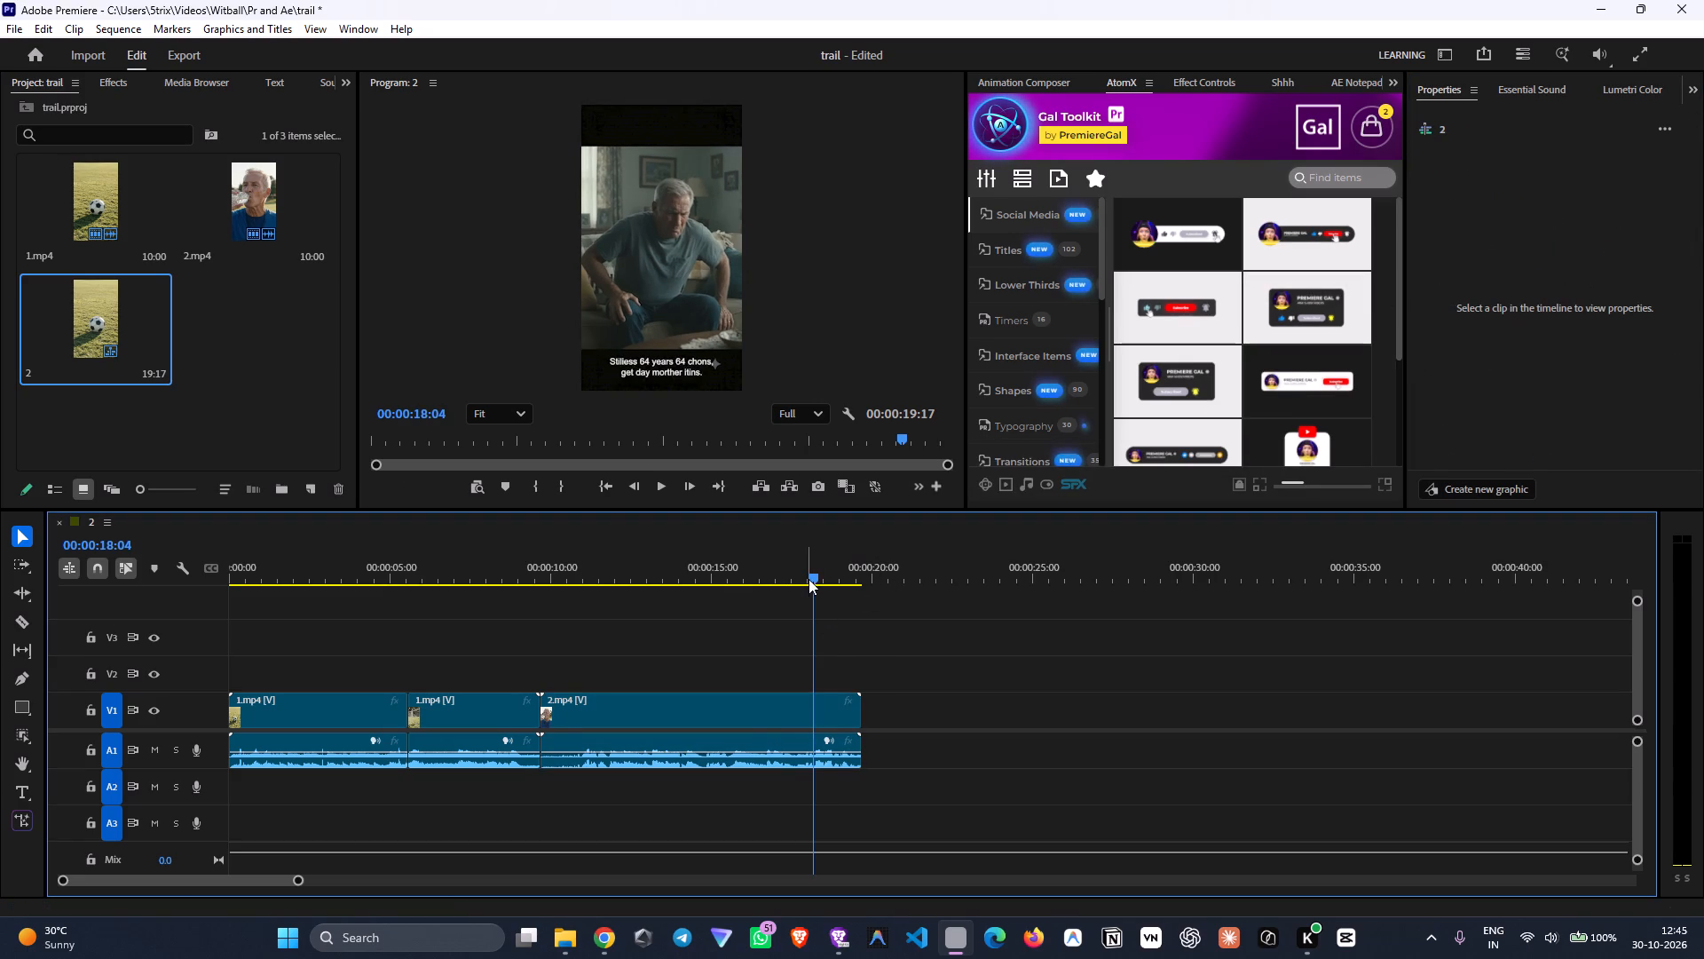
Split 2.mp4 at 00:00:17:16, where the letterboxed bedroom shot begins.
left_click_drag(809, 579, 787, 578)
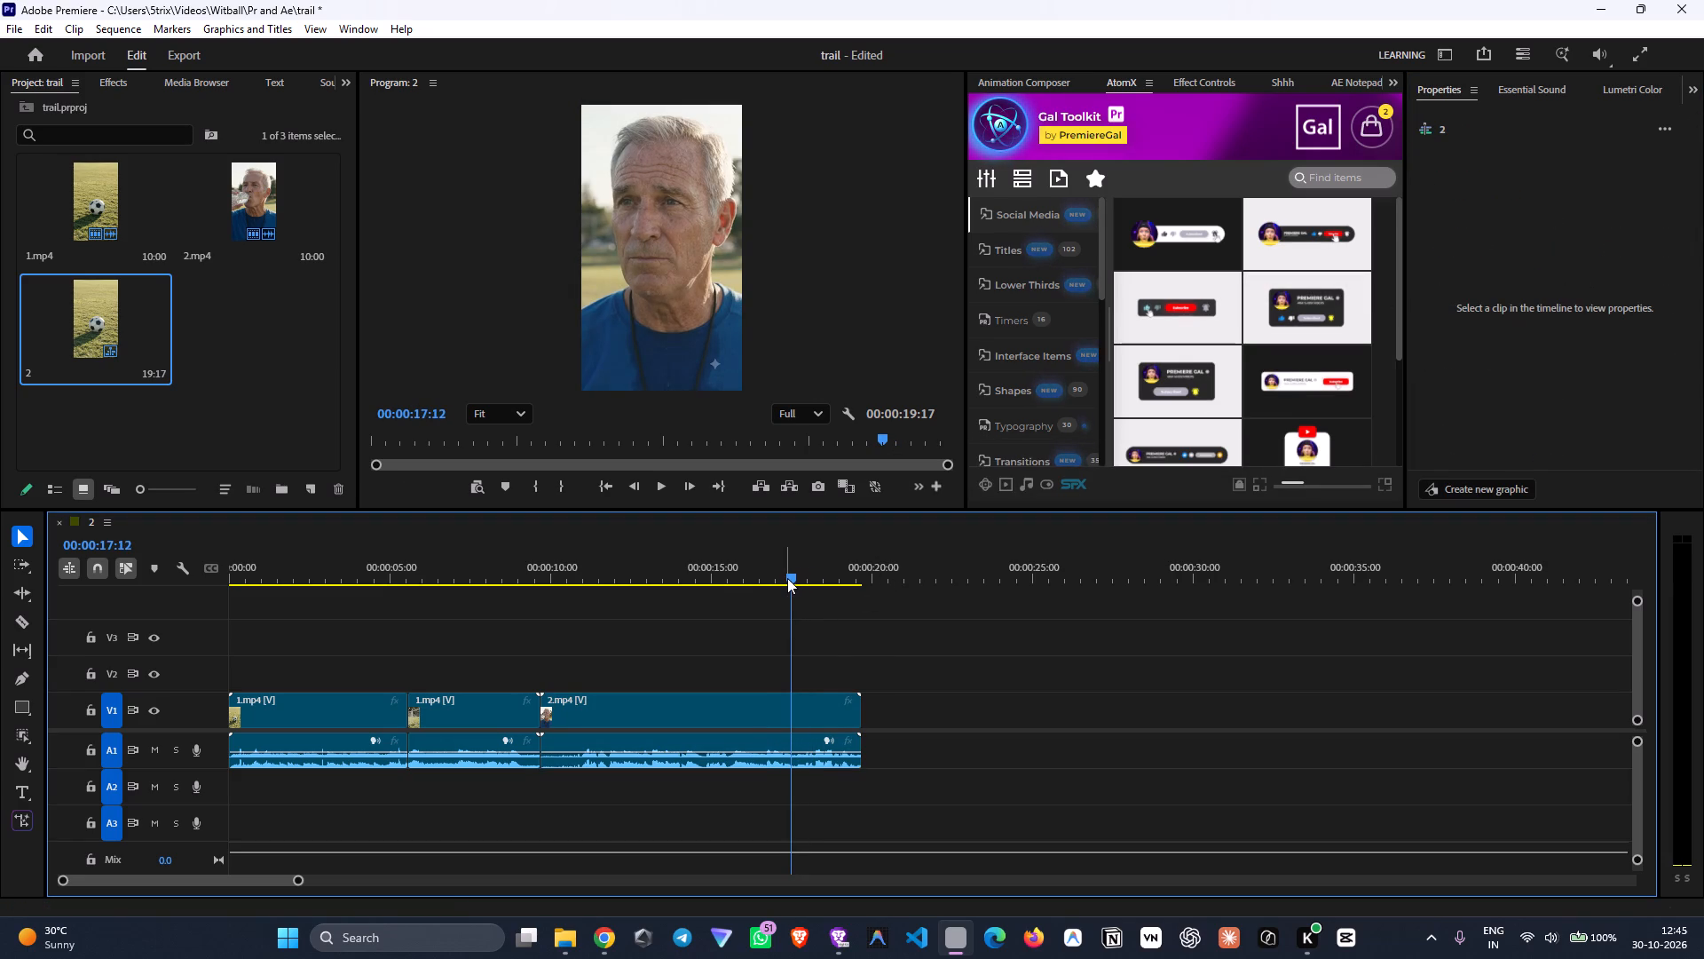
key("Right")
key("Right")
key("Right")
key("Right")
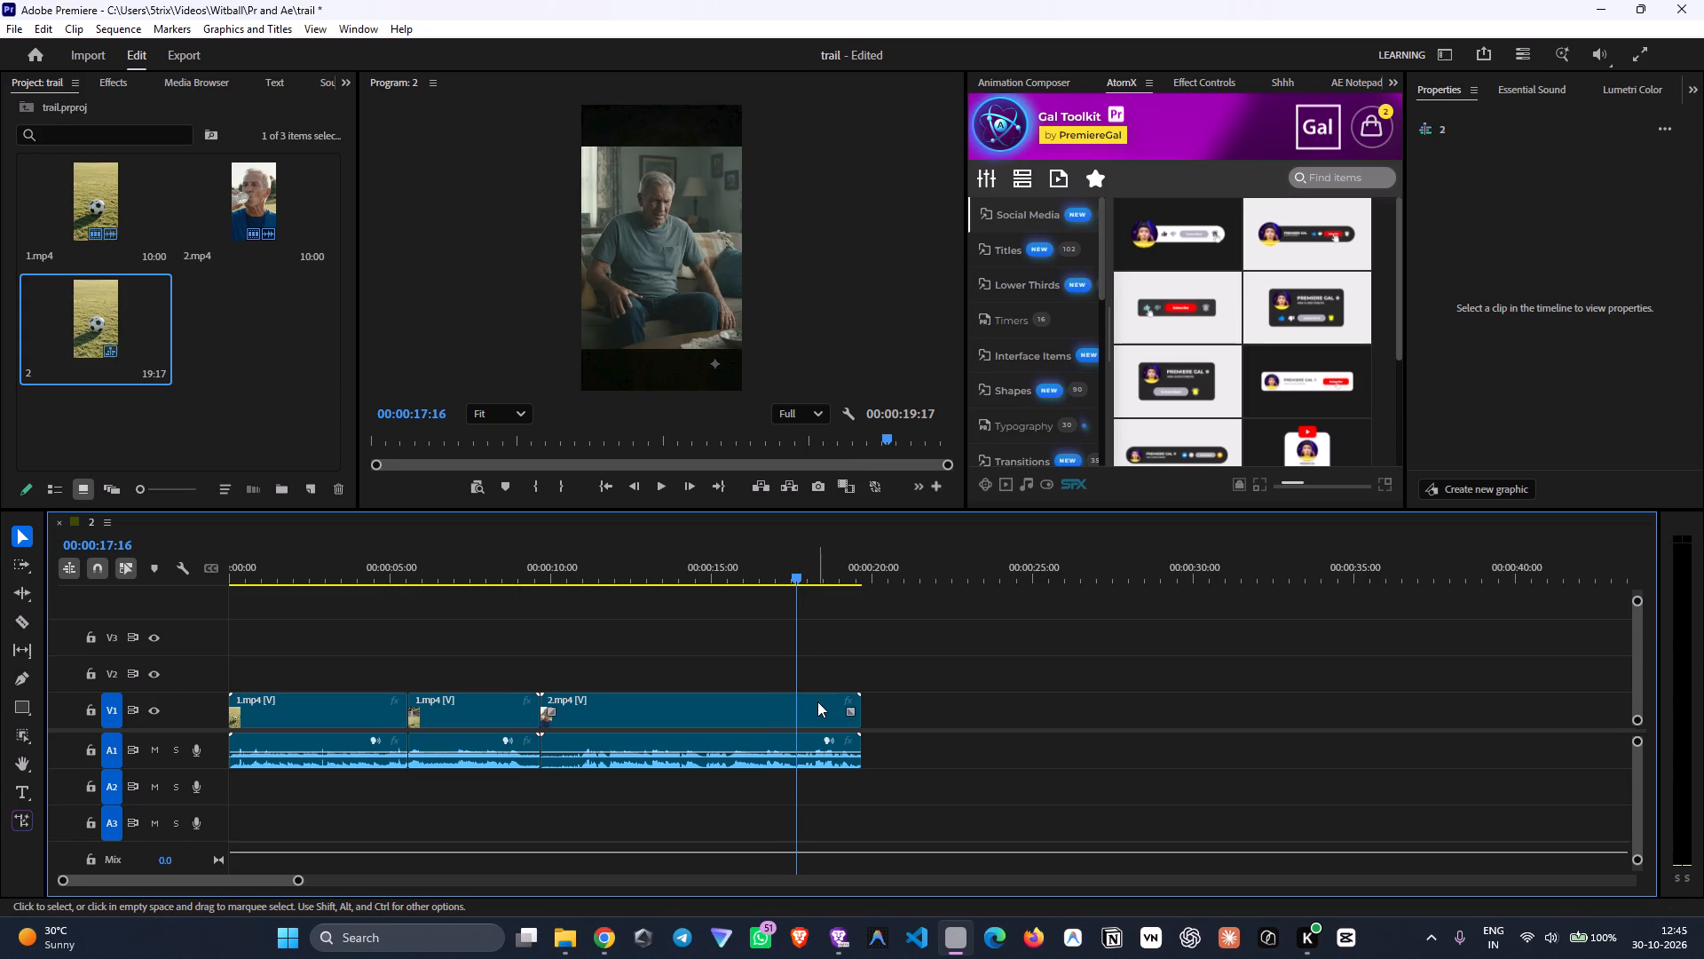
left_click(817, 701)
key("f")
Scale the bedroom piece at the end of 2.mp4 to 146% and play it to check the framing.
left_click(824, 714)
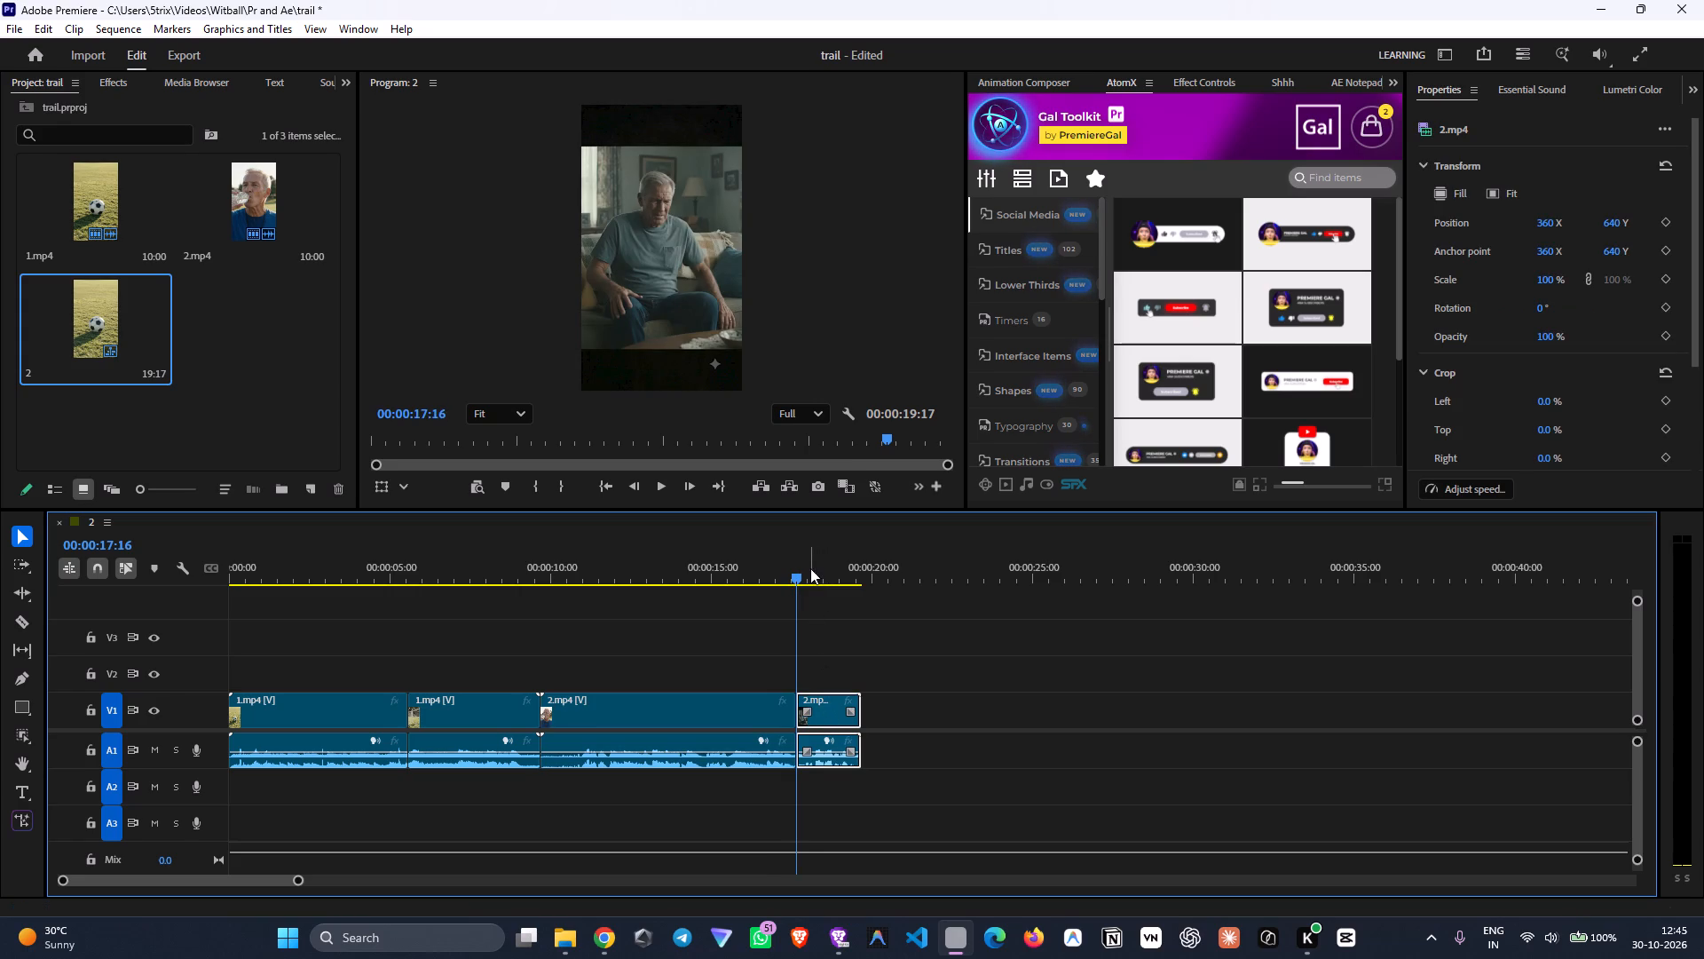
left_click(810, 568)
left_click_drag(1542, 281, 1583, 281)
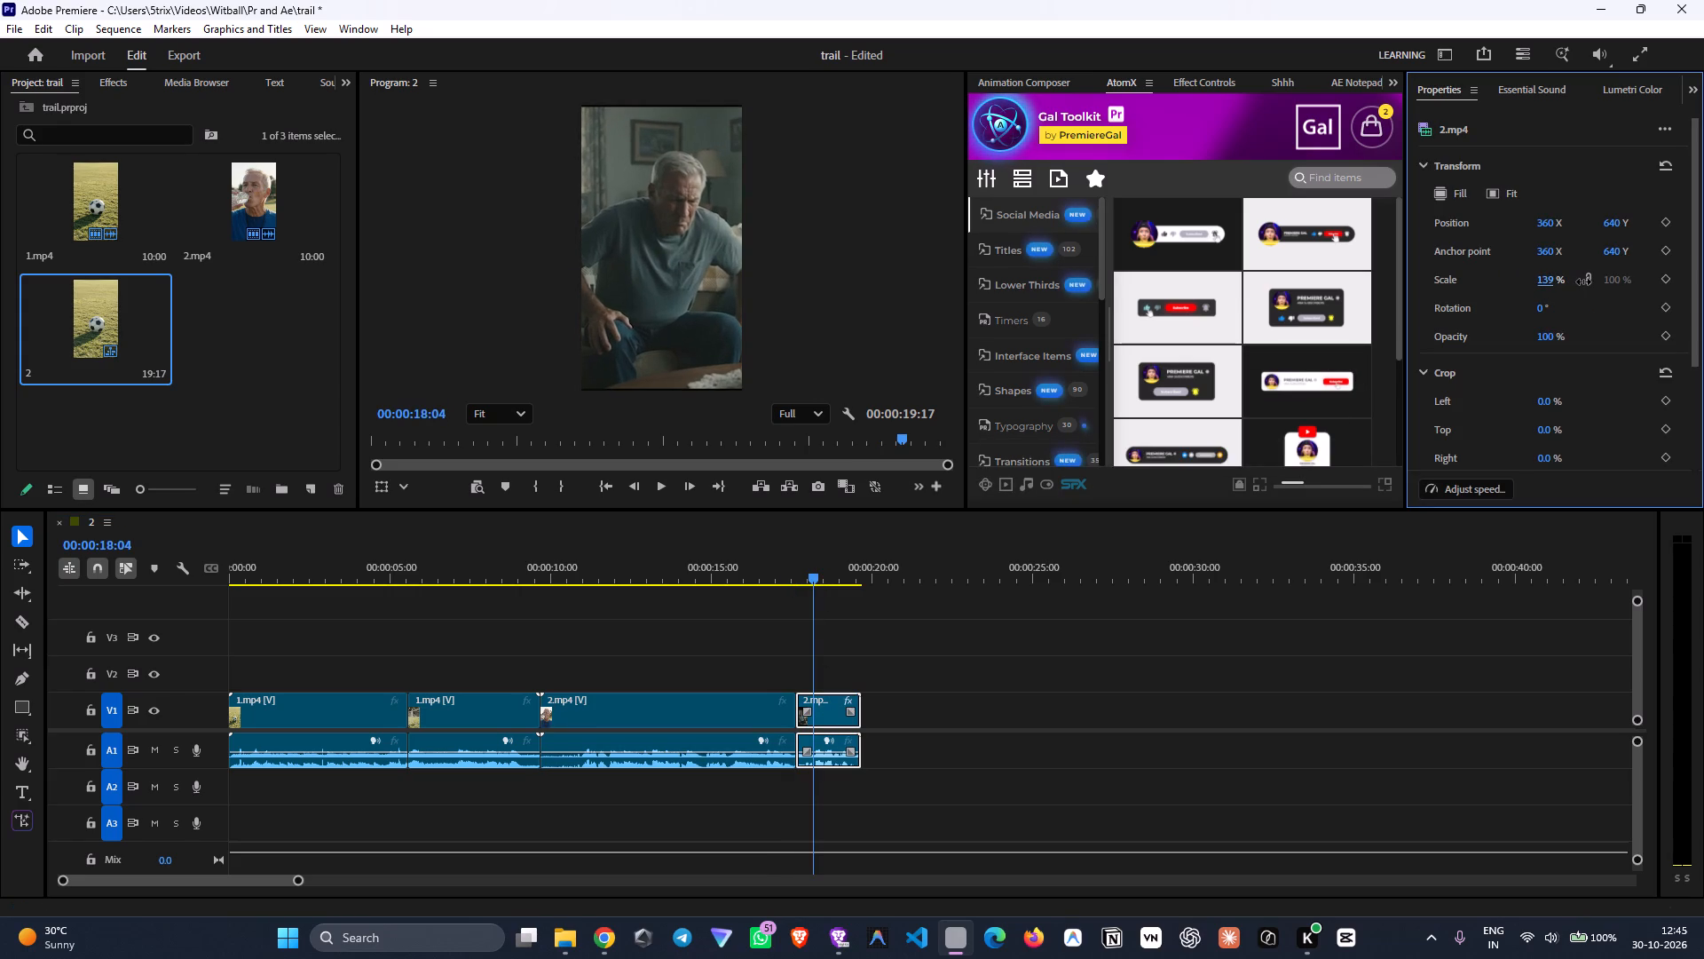
left_click_drag(1583, 281, 1588, 281)
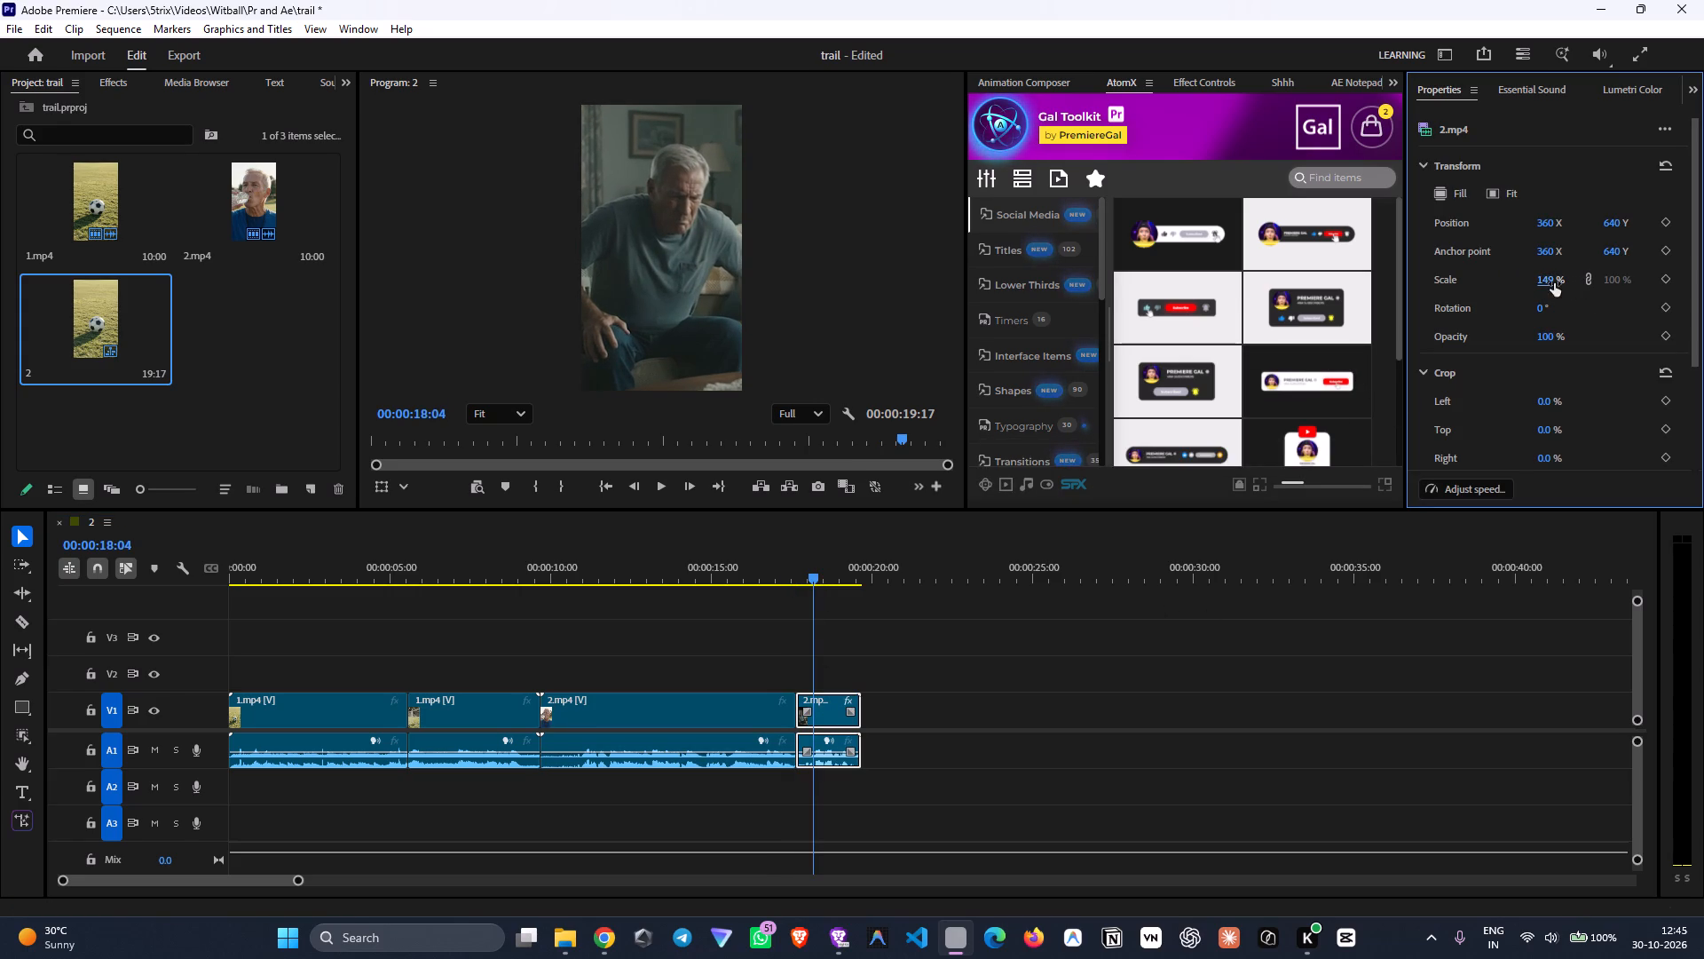
left_click(1553, 283)
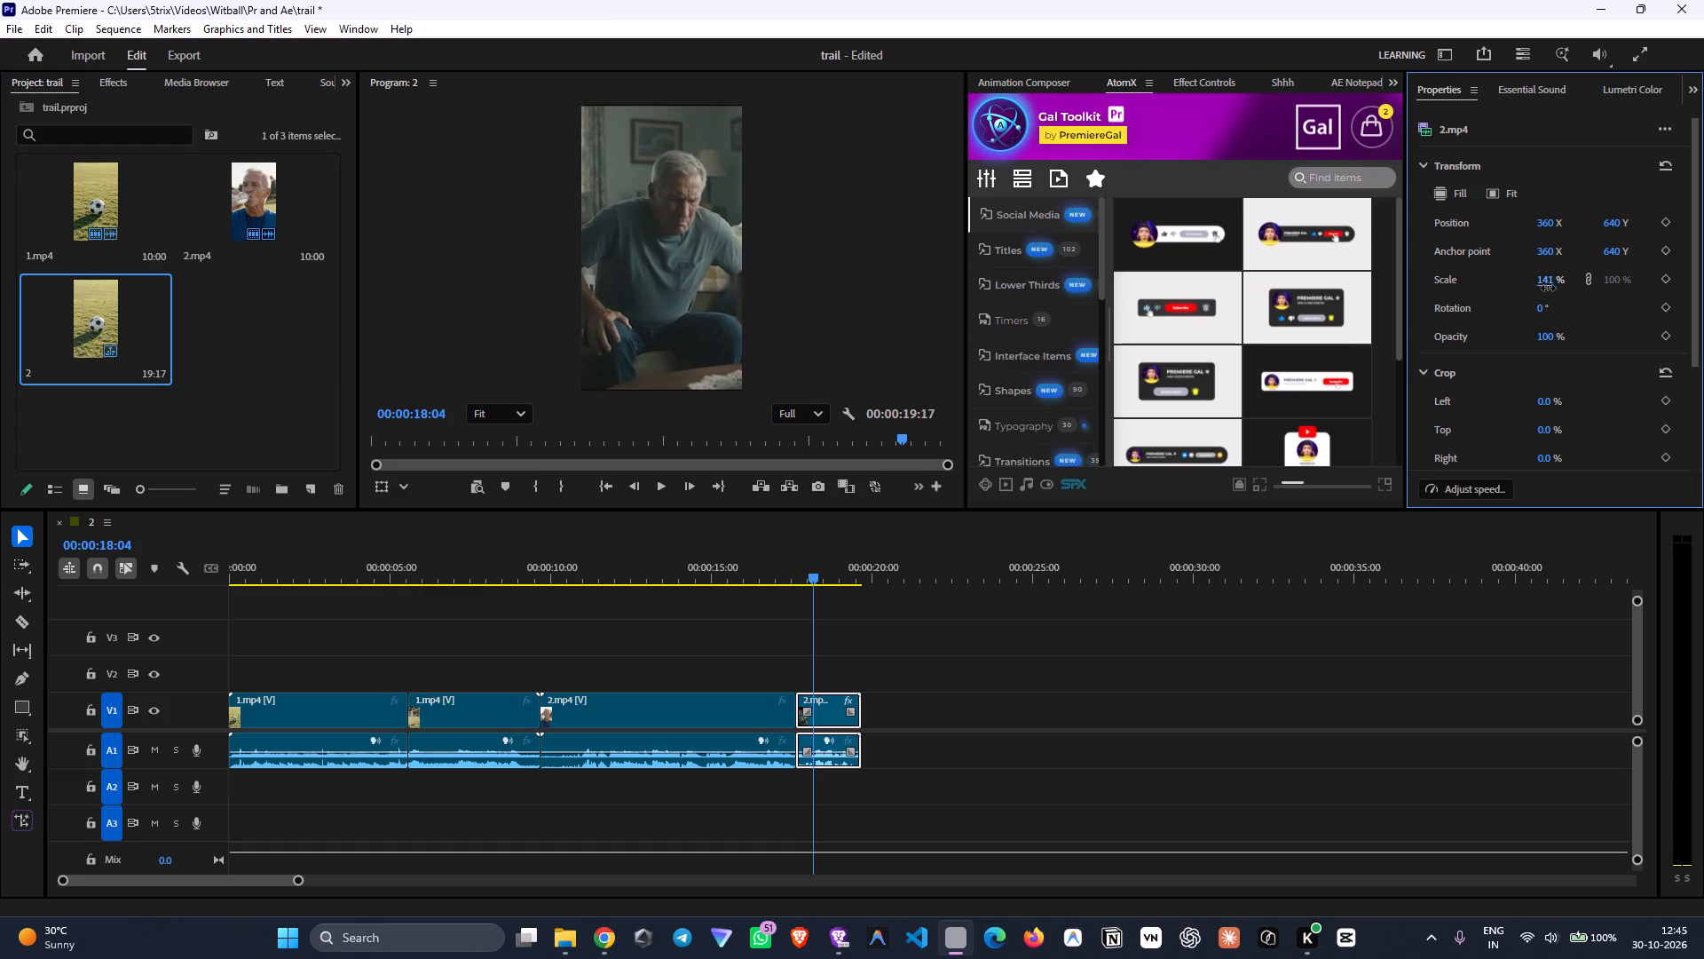
key("space")
key("space")
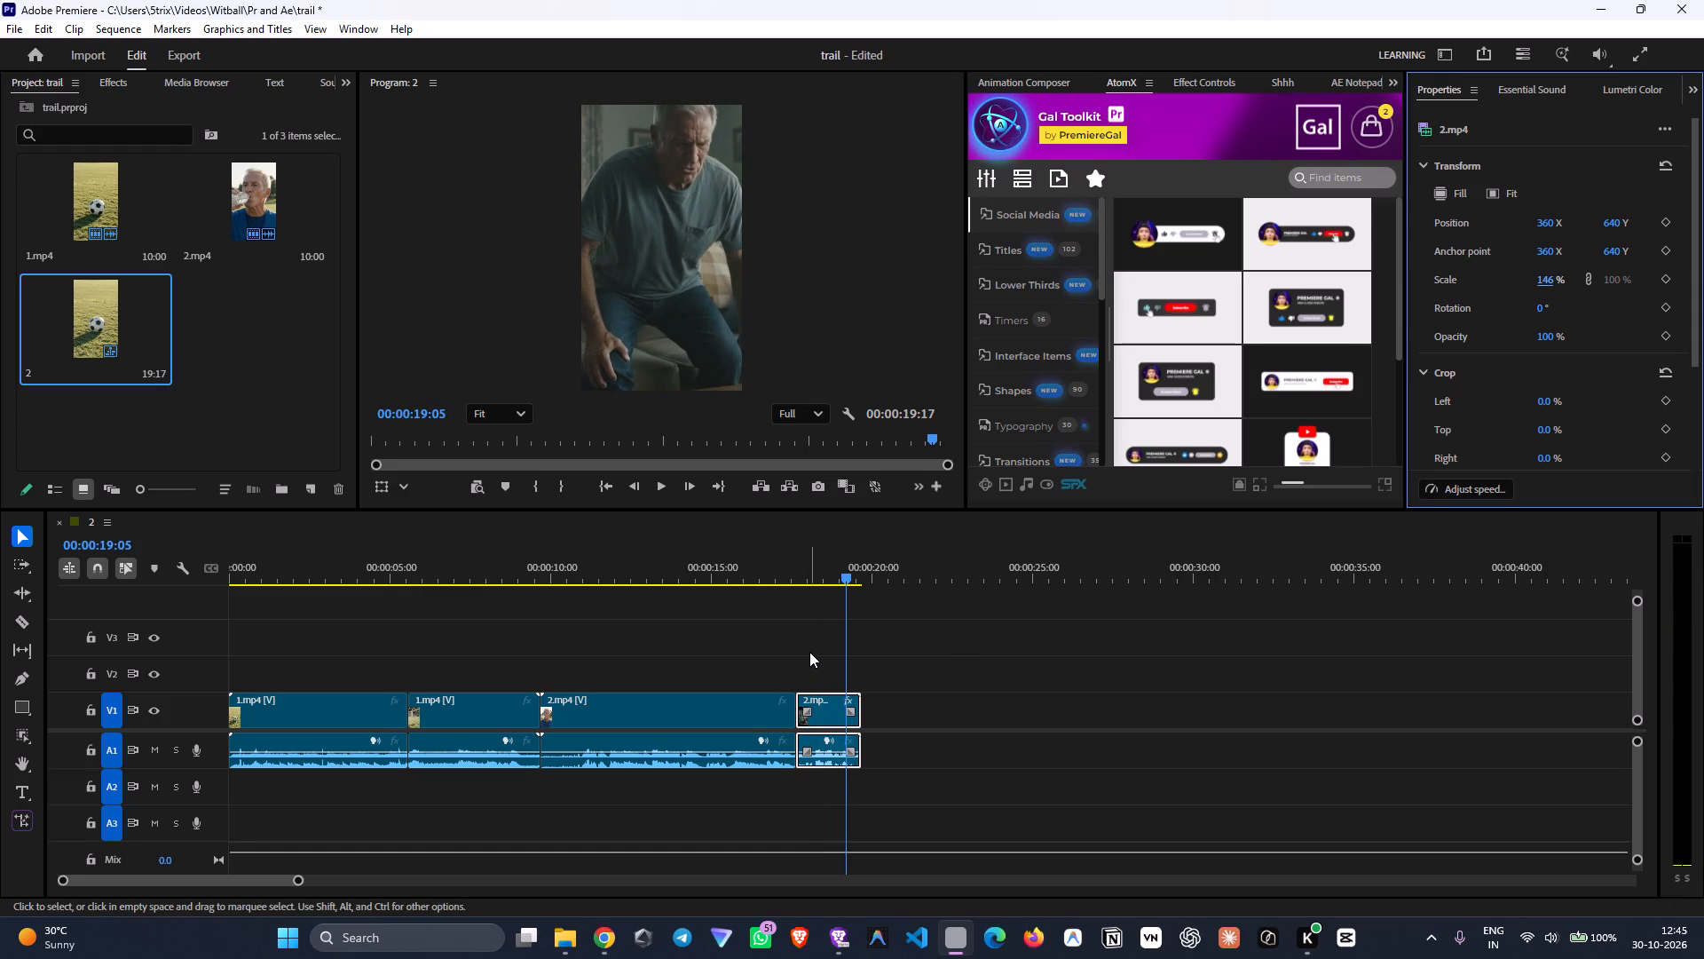
key("space")
key("space")
Set the scale to 117% and the vertical position to 700 for the three clips before the bedroom piece.
left_click_drag(835, 575, 669, 580)
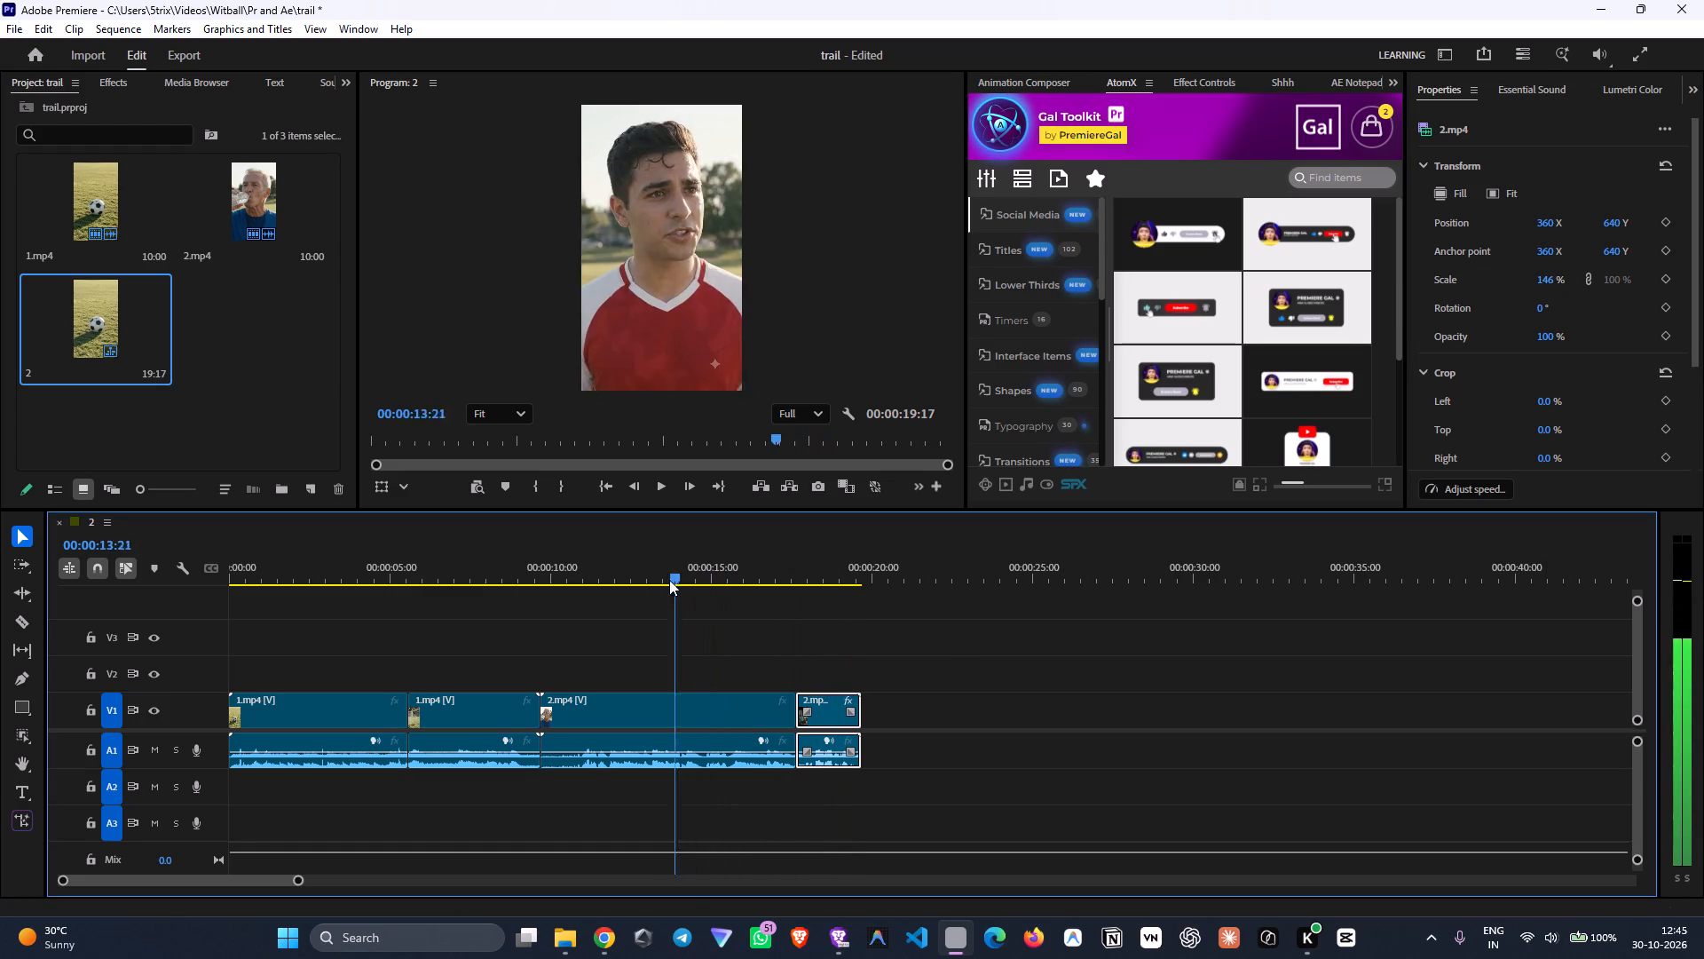
left_click_drag(669, 580, 409, 729)
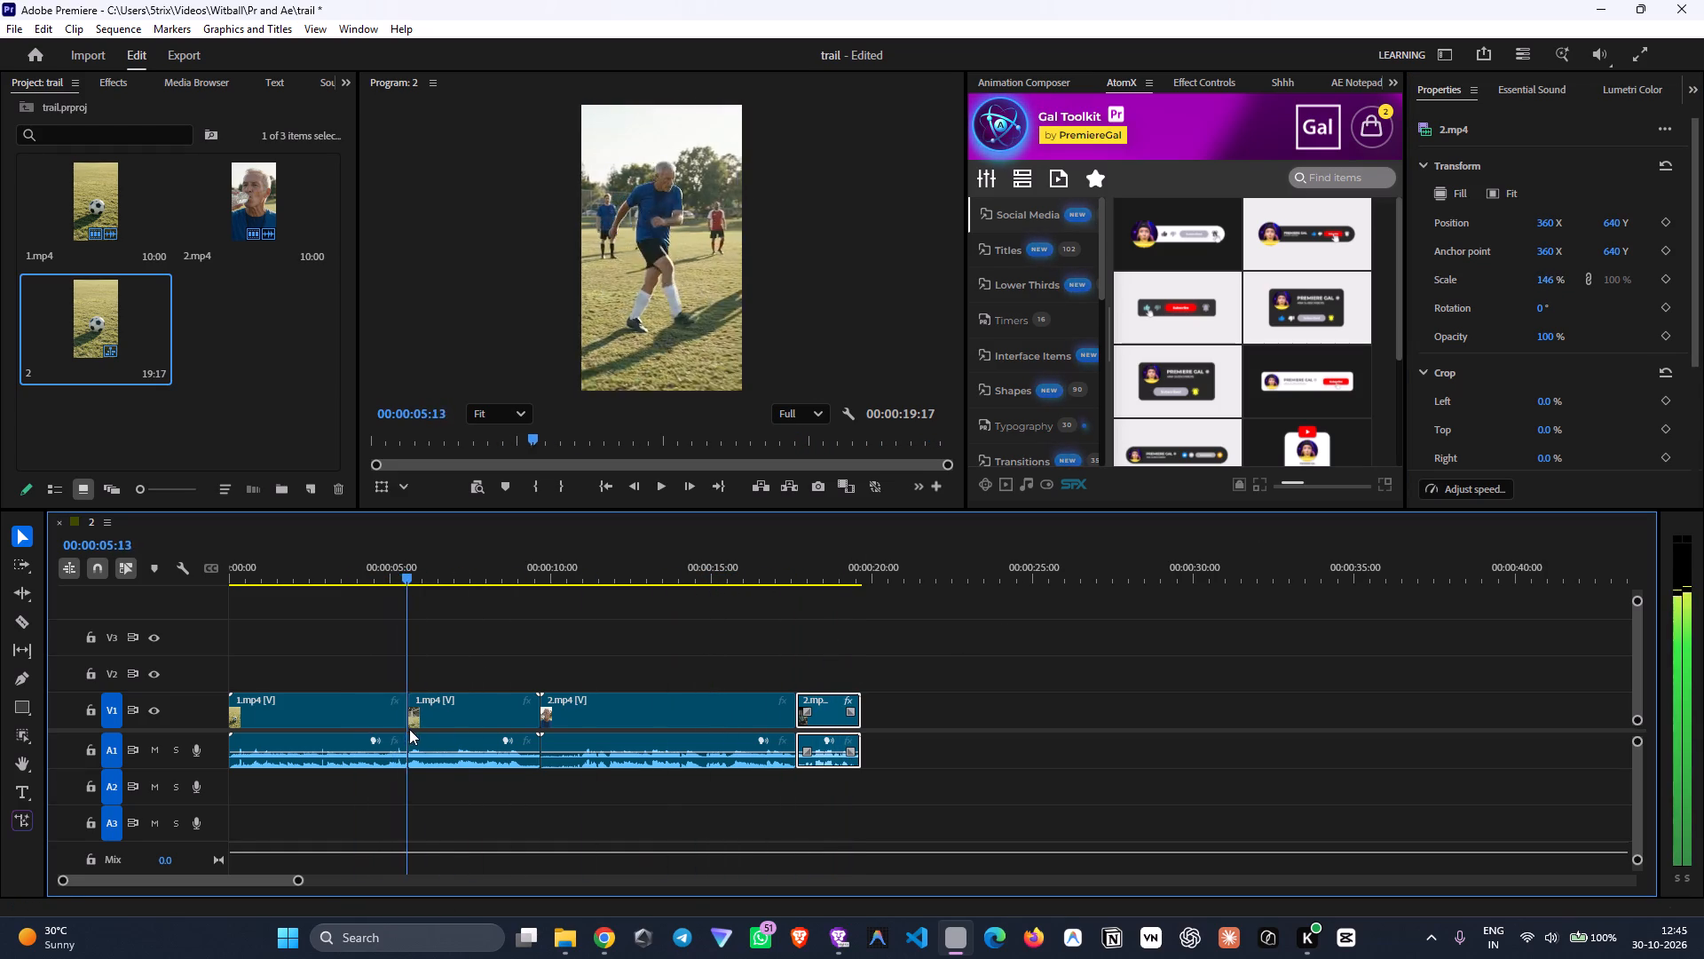
left_click_drag(409, 729, 446, 736)
left_click_drag(643, 672, 379, 728)
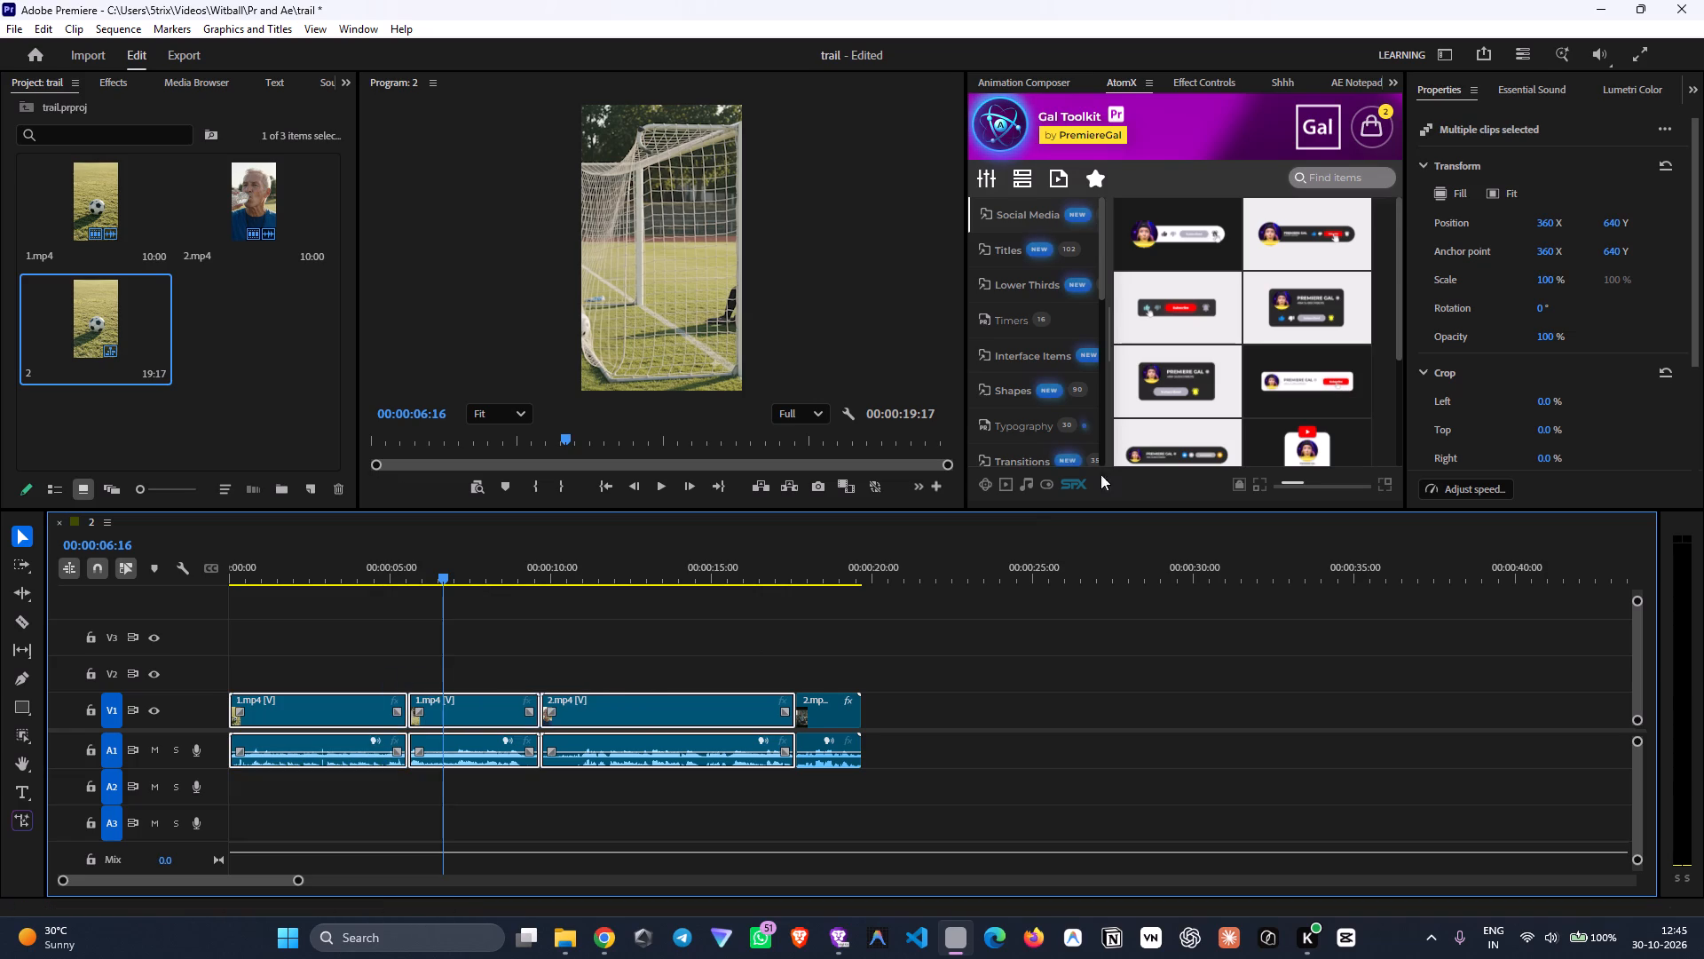
left_click_drag(1551, 278, 1564, 278)
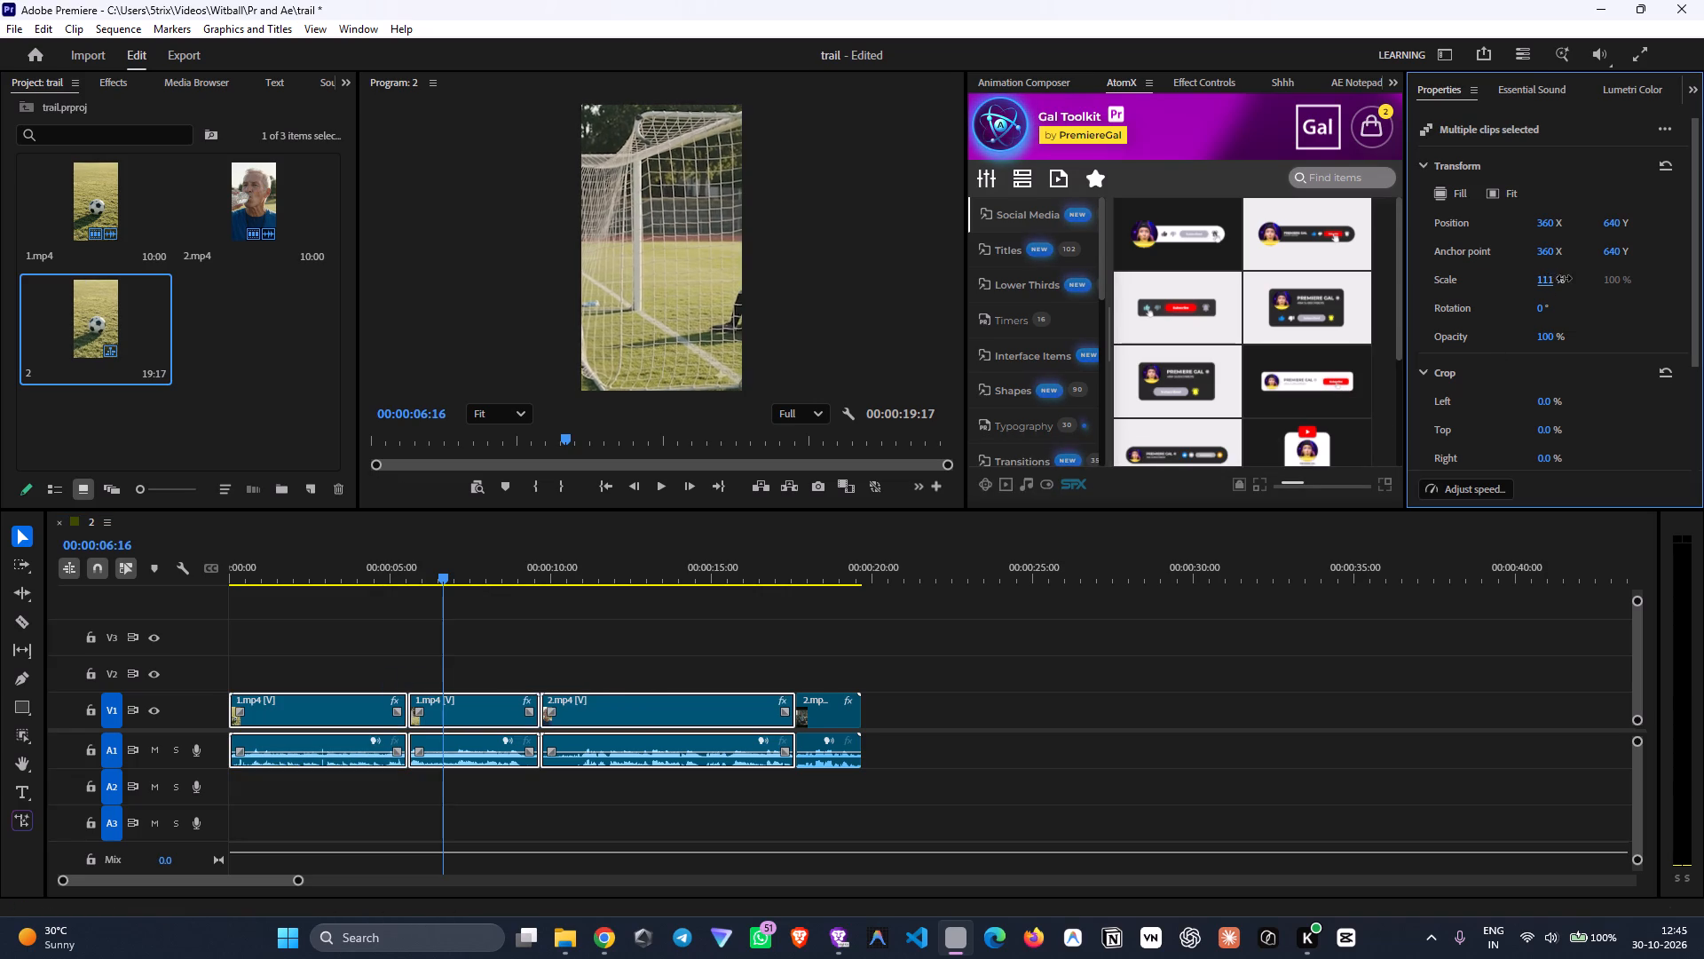
left_click_drag(1564, 278, 1569, 278)
left_click_drag(1613, 218, 1651, 223)
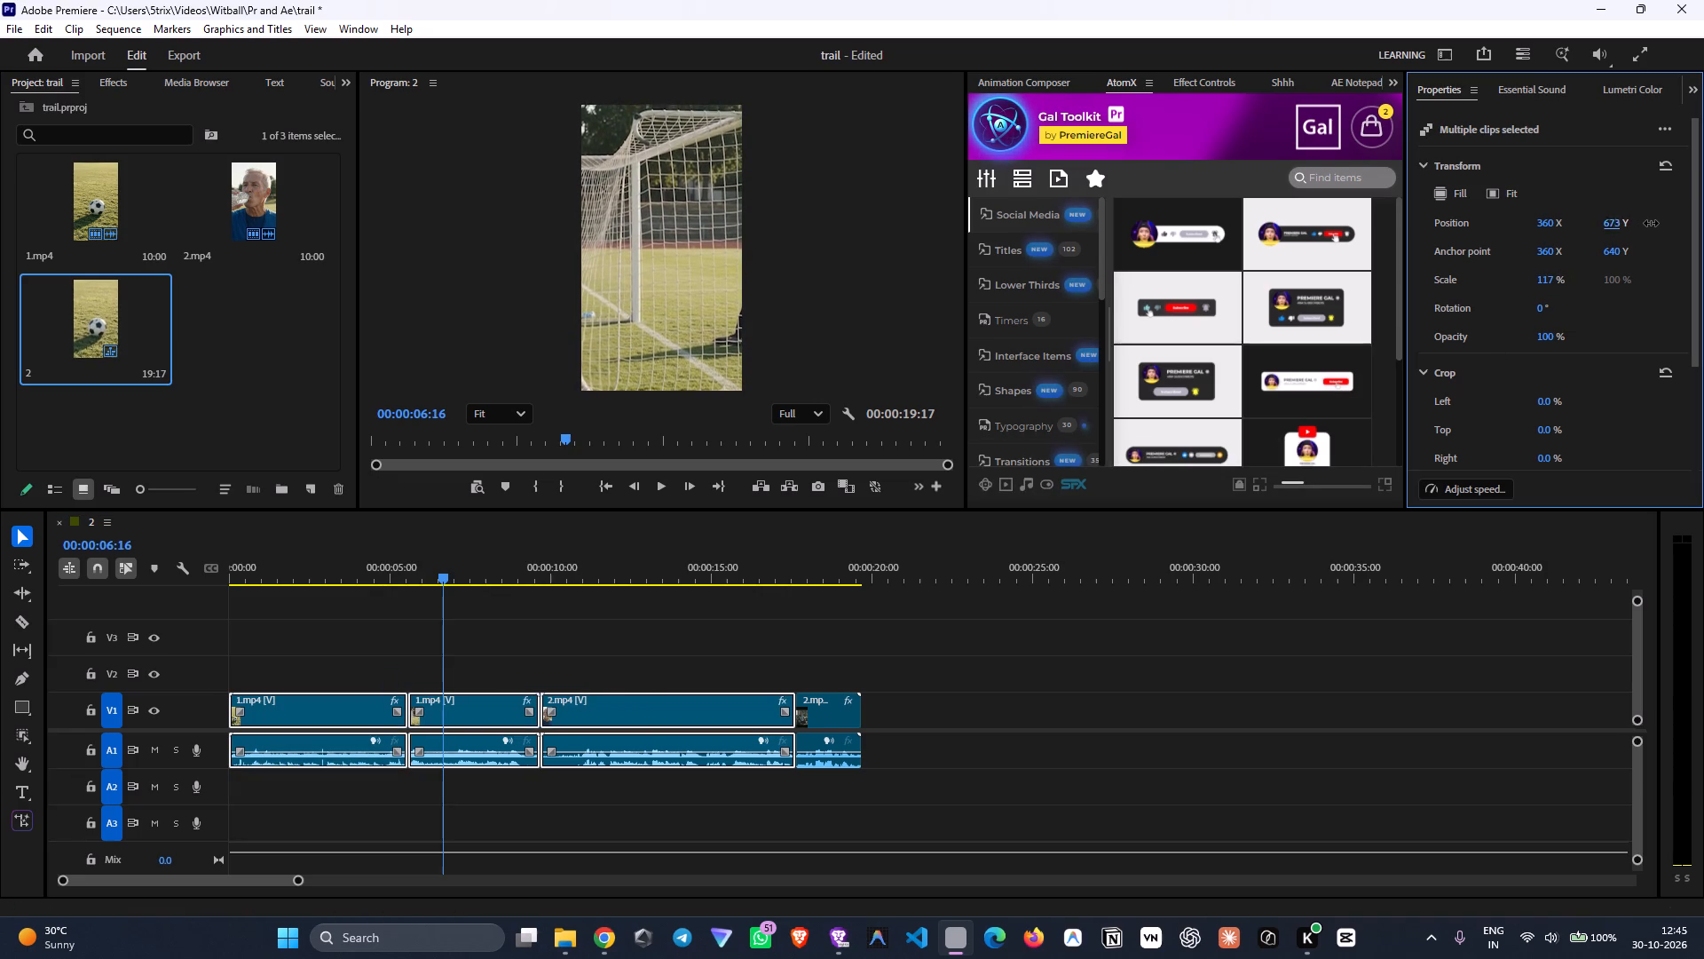
left_click_drag(1651, 223, 1675, 224)
Play the whole sequence from the start and skim back through it to check the reframed clips.
left_click_drag(415, 565, 0, 660)
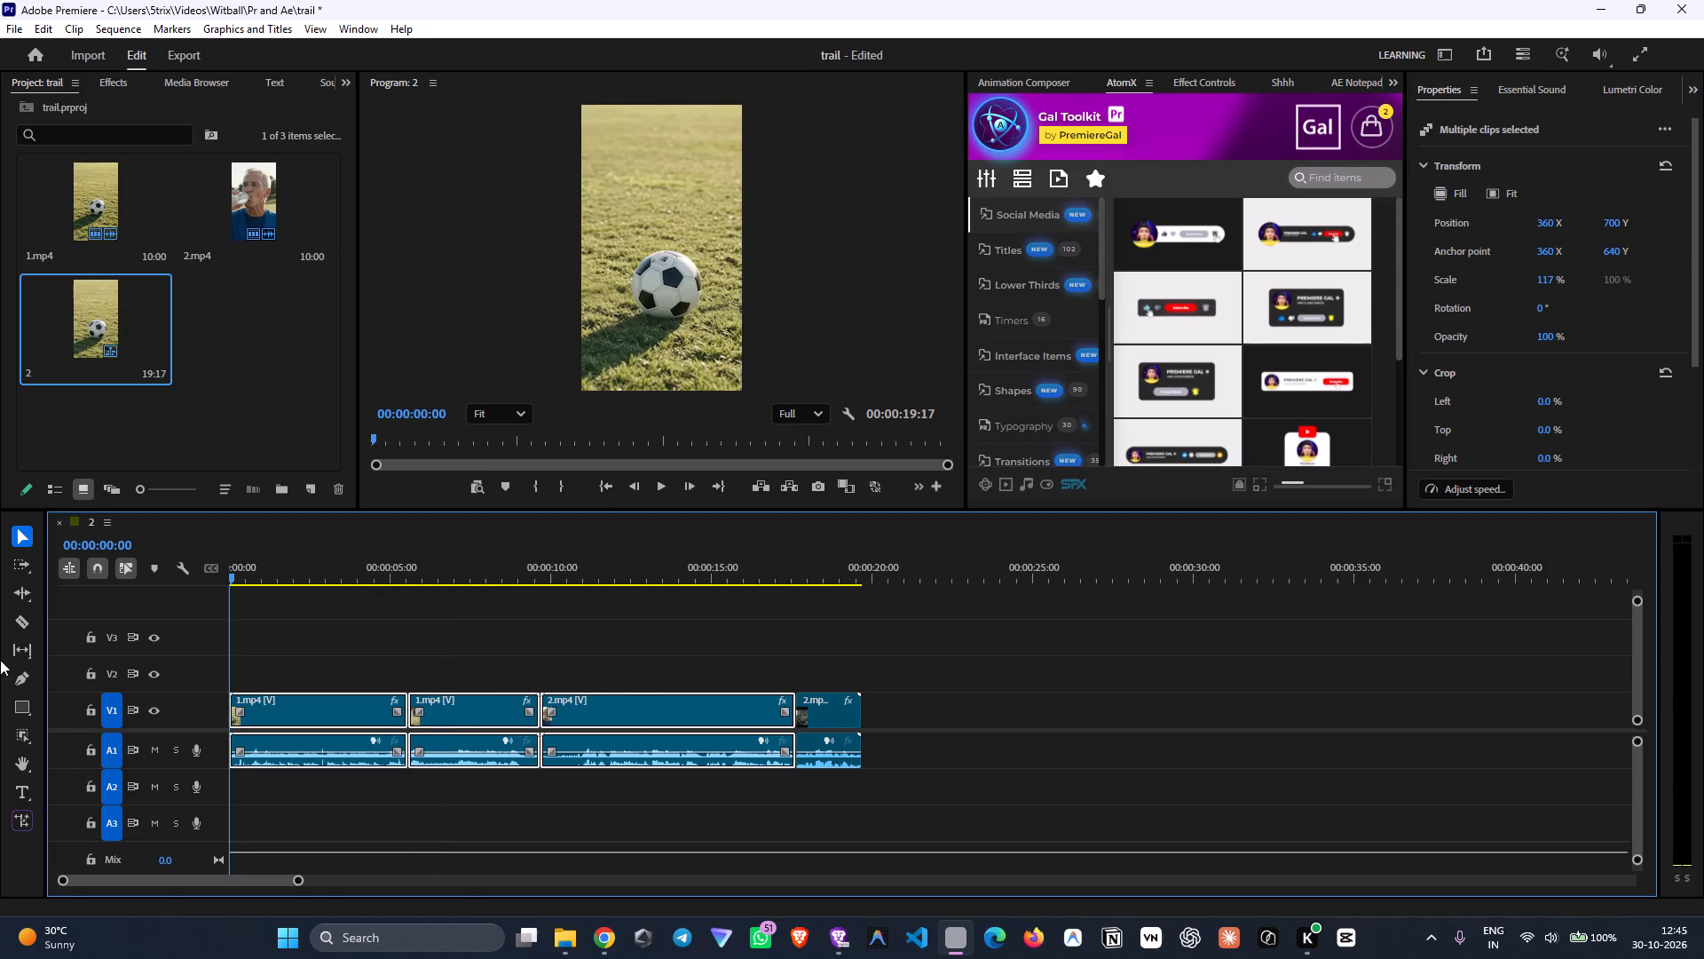
key("space")
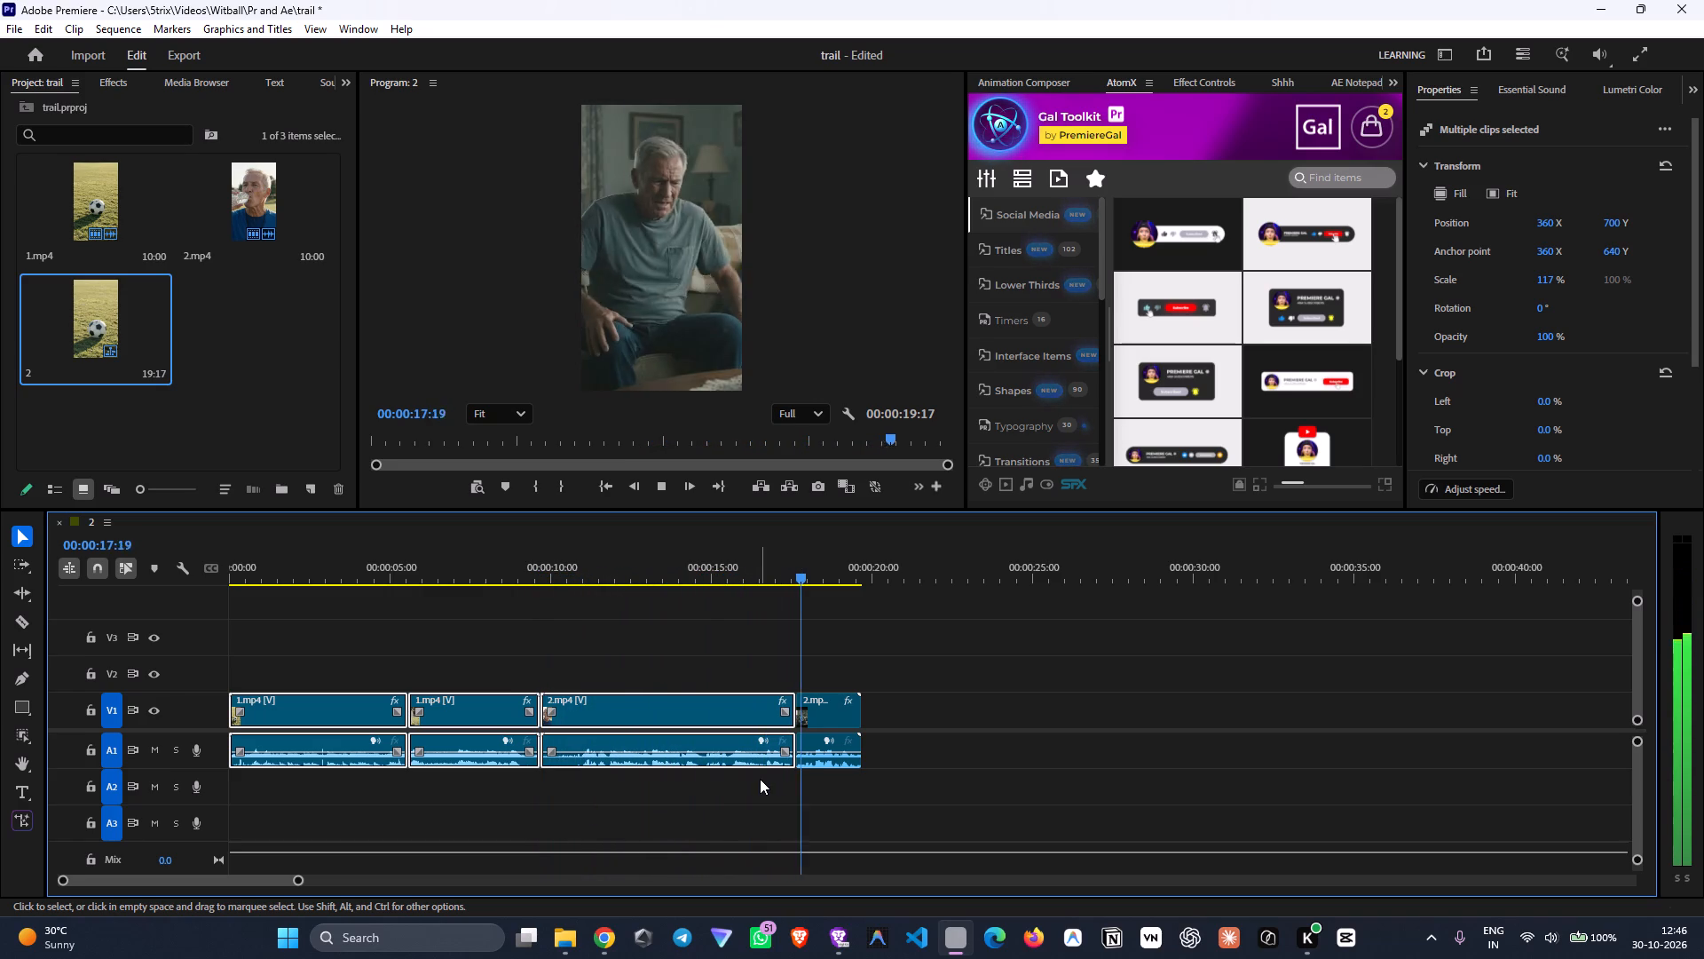
key("space")
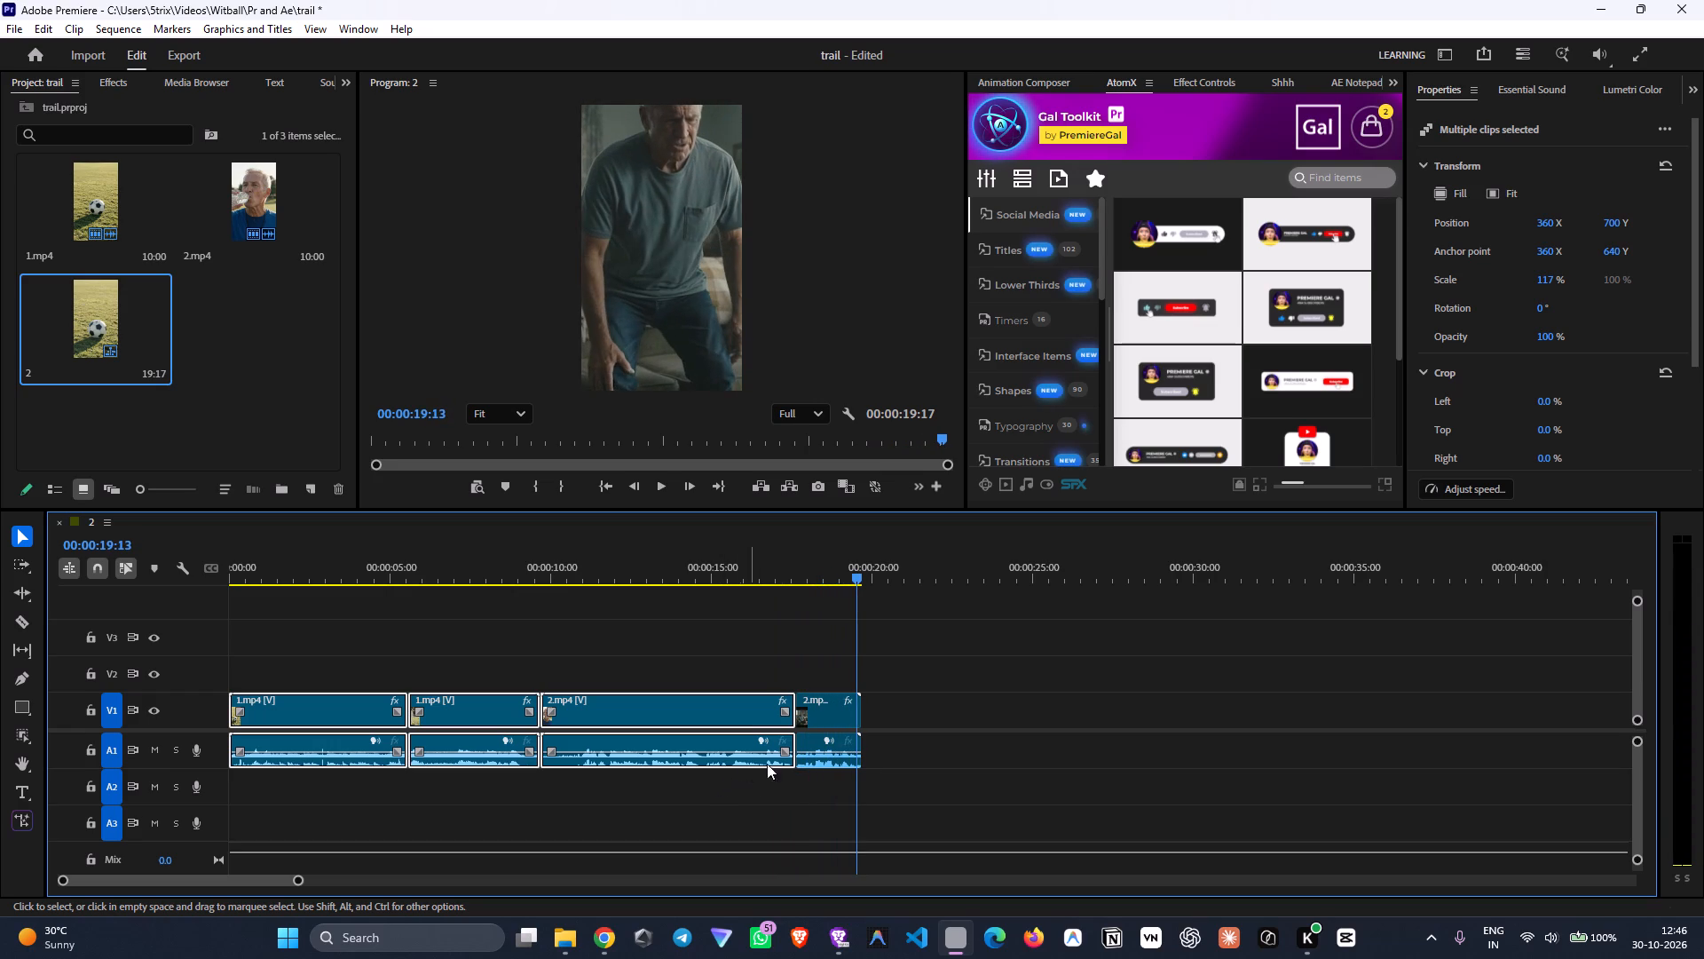
left_click_drag(848, 577, 352, 769)
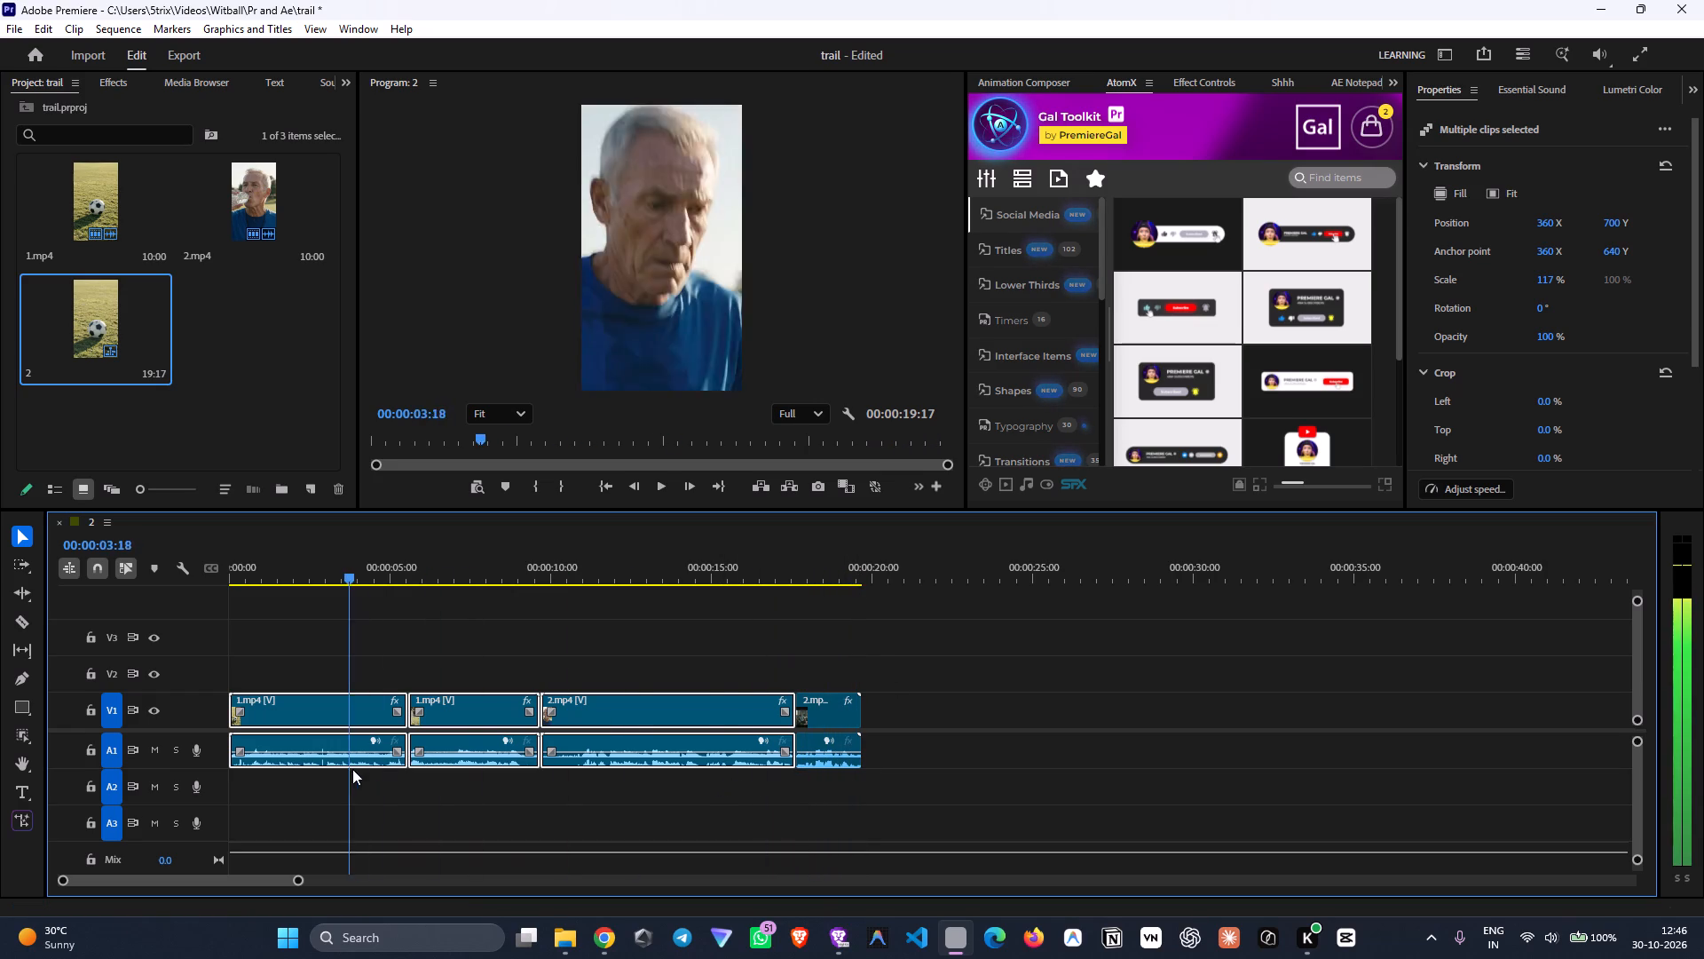
left_click_drag(352, 769, 485, 804)
left_click(607, 815)
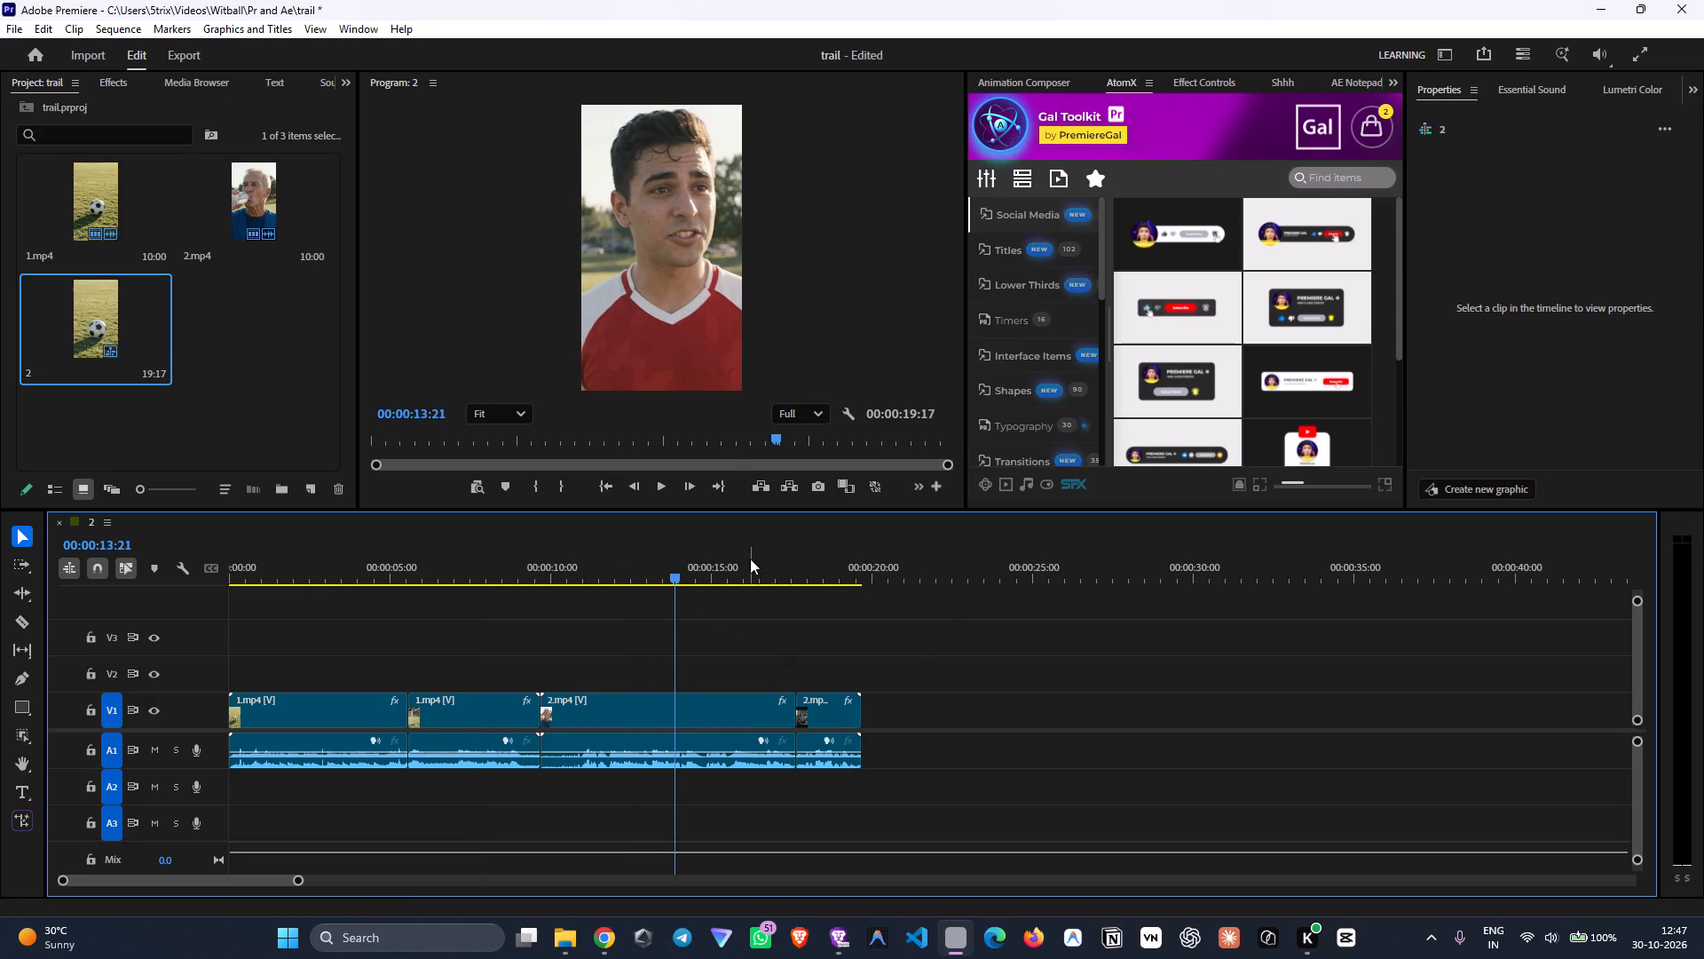
left_click_drag(753, 561, 754, 614)
left_click(759, 723)
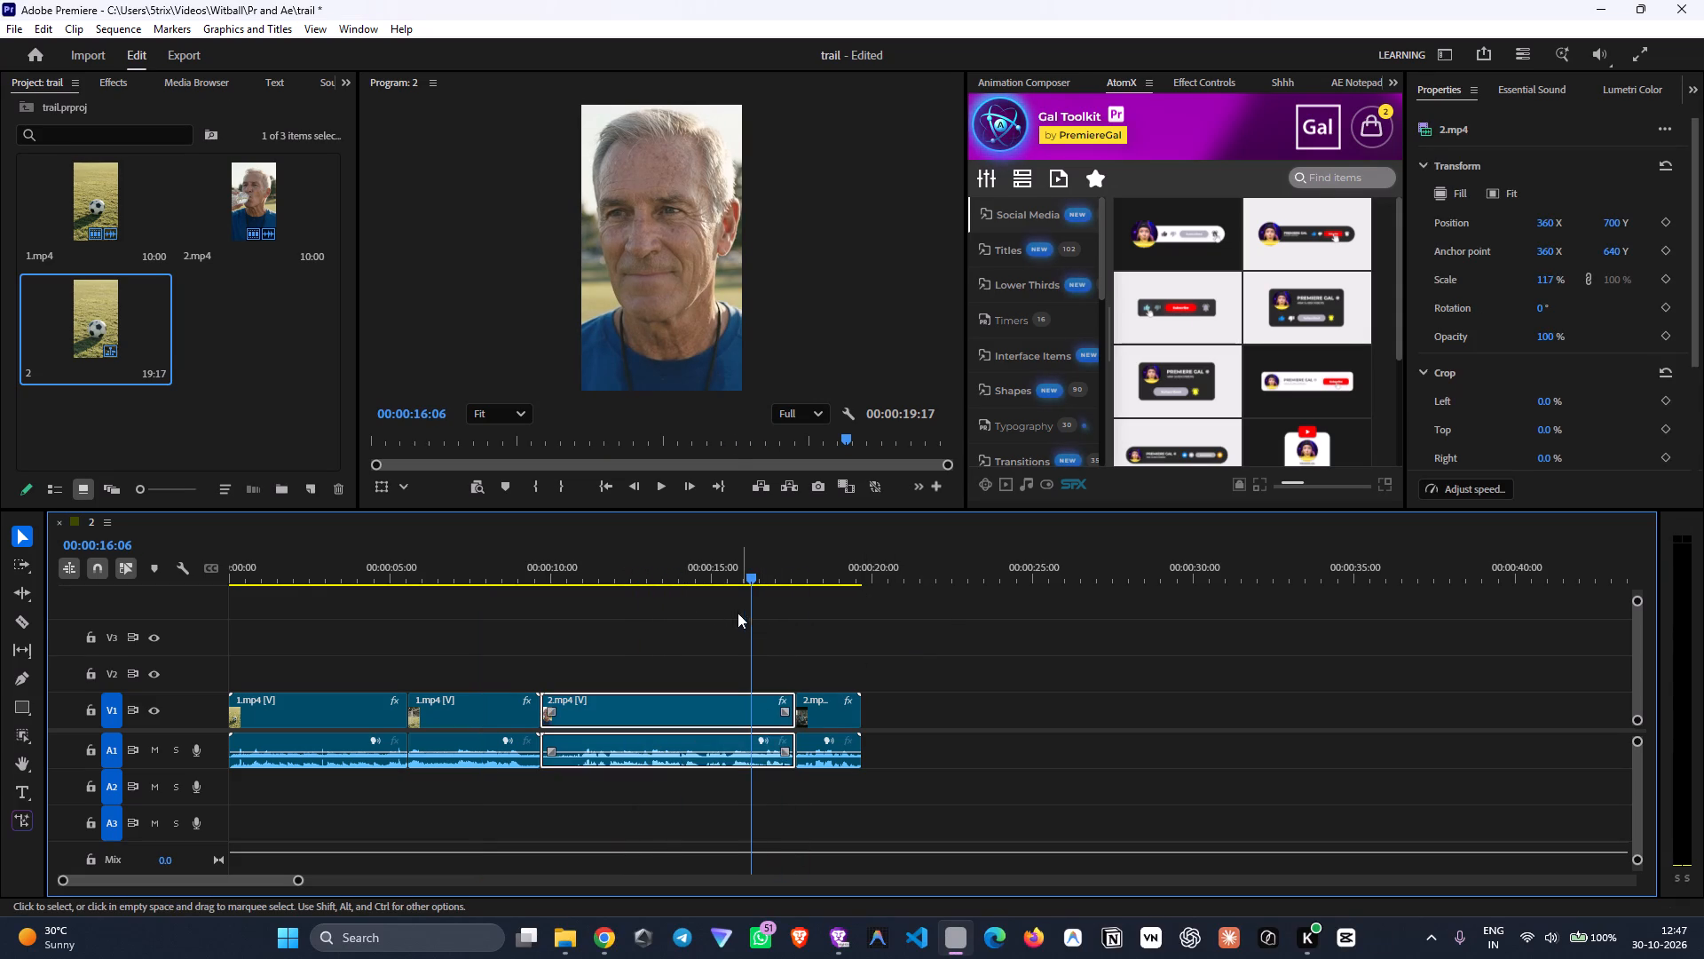
left_click_drag(734, 613, 690, 605)
left_click_drag(698, 571, 374, 663)
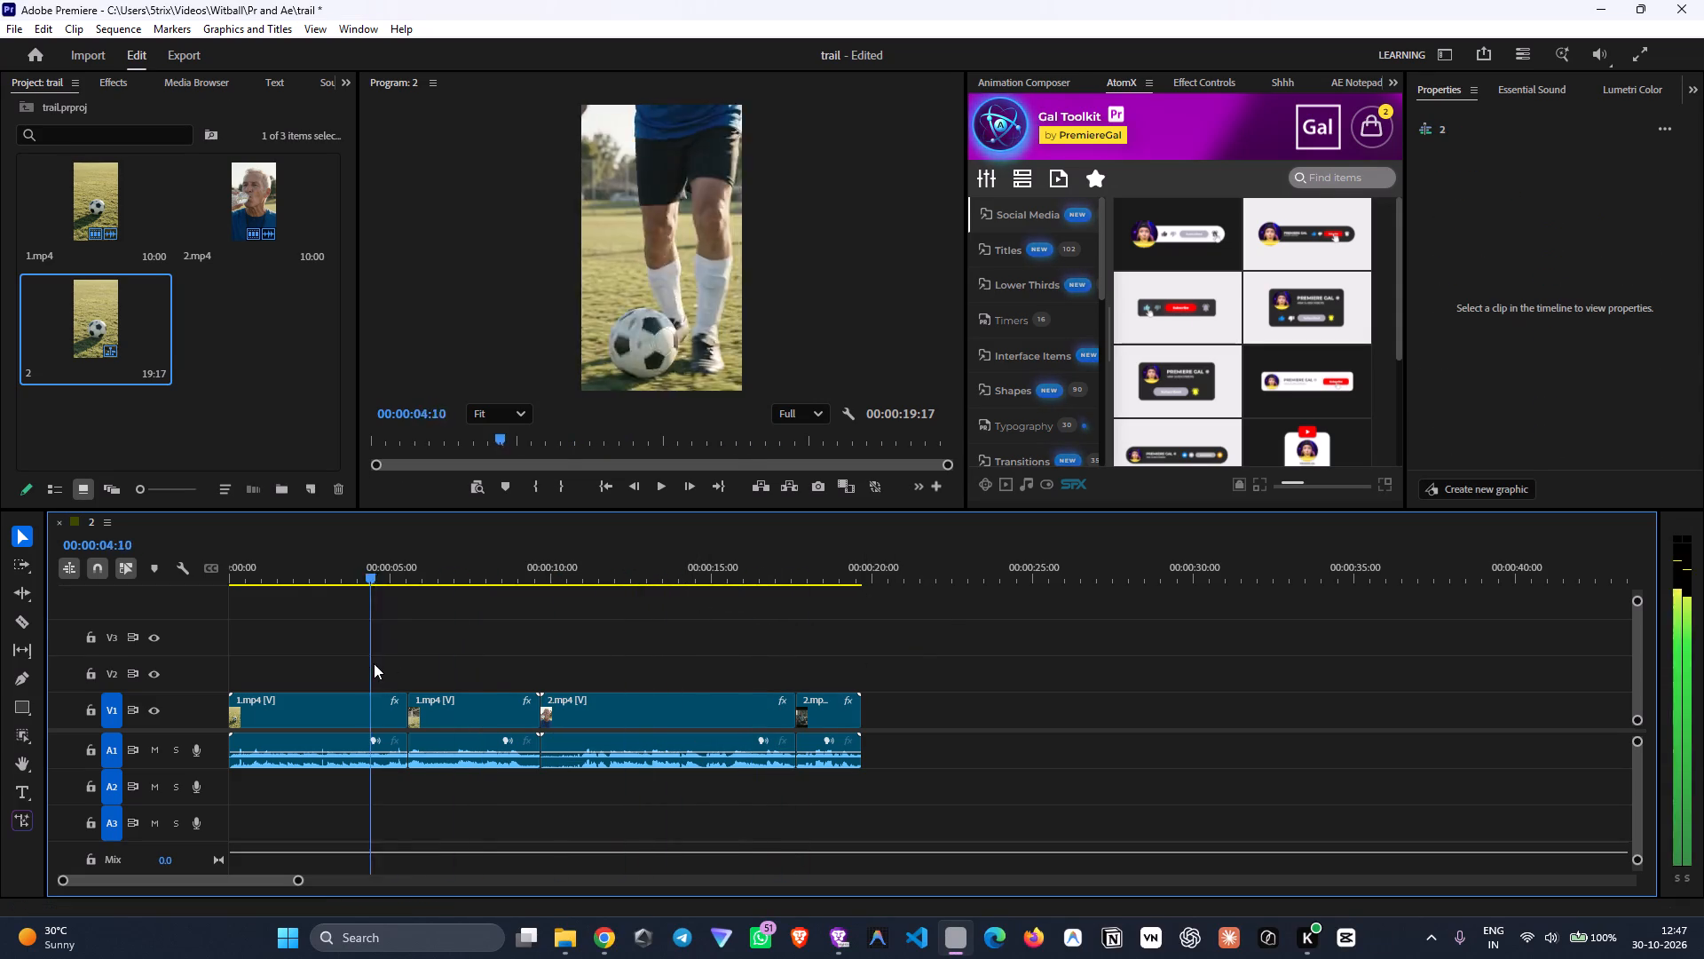
left_click_drag(374, 663, 357, 706)
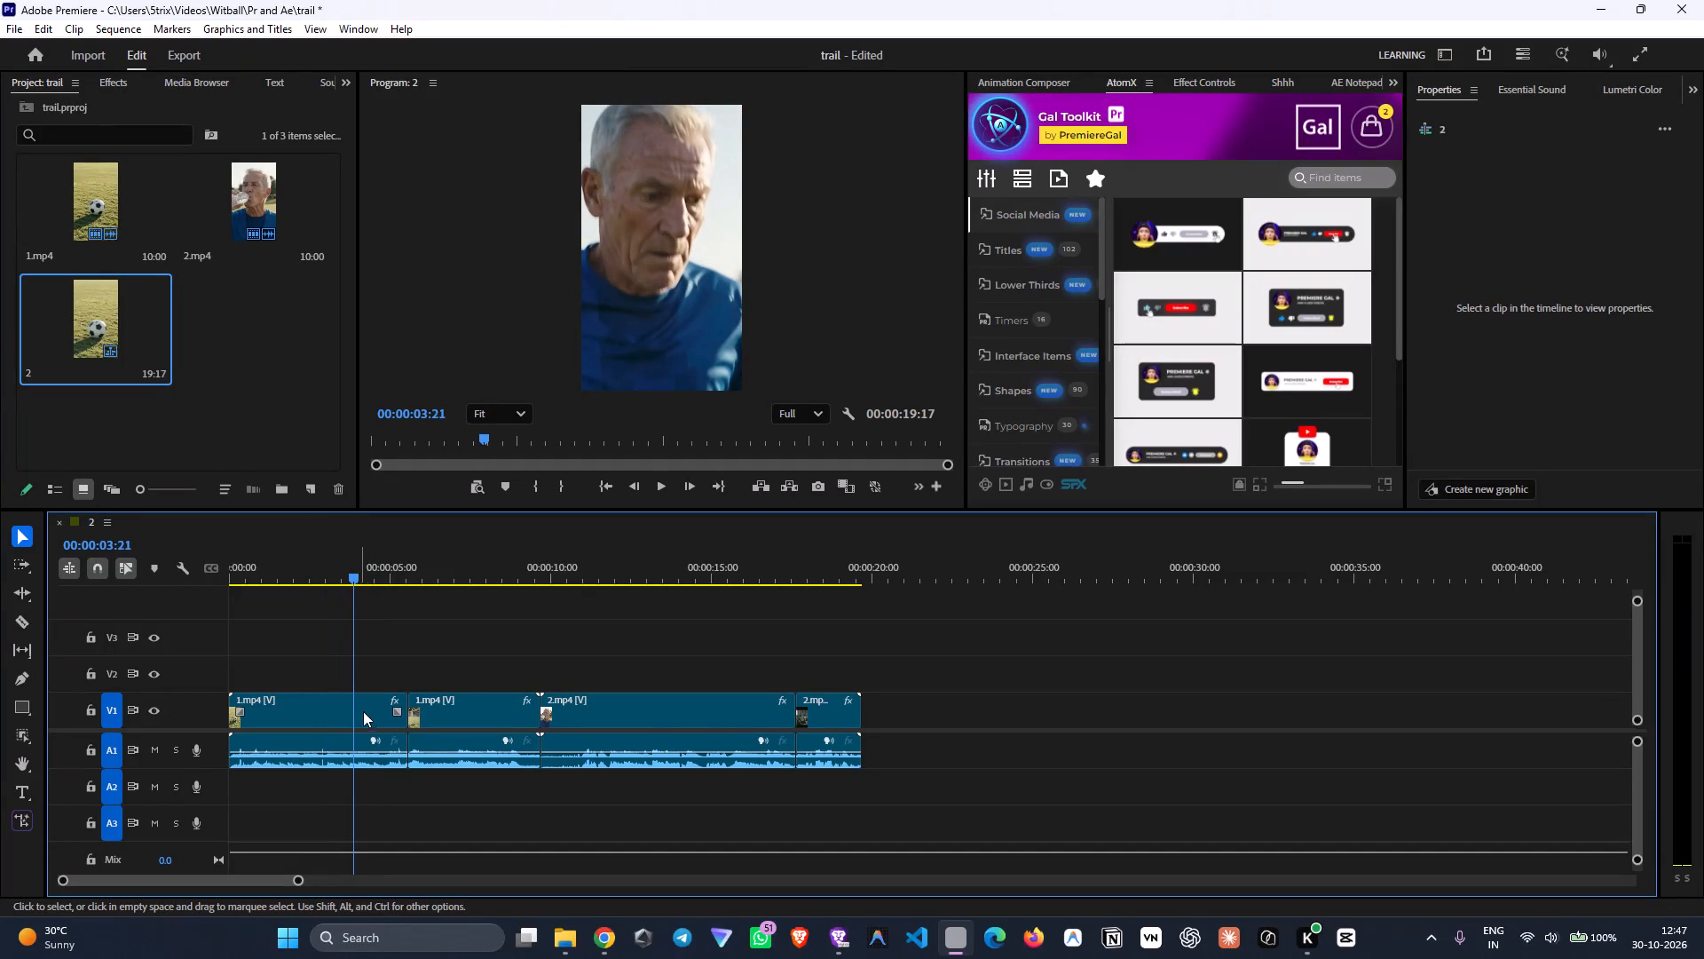
left_click(353, 629)
left_click_drag(346, 573, 296, 578)
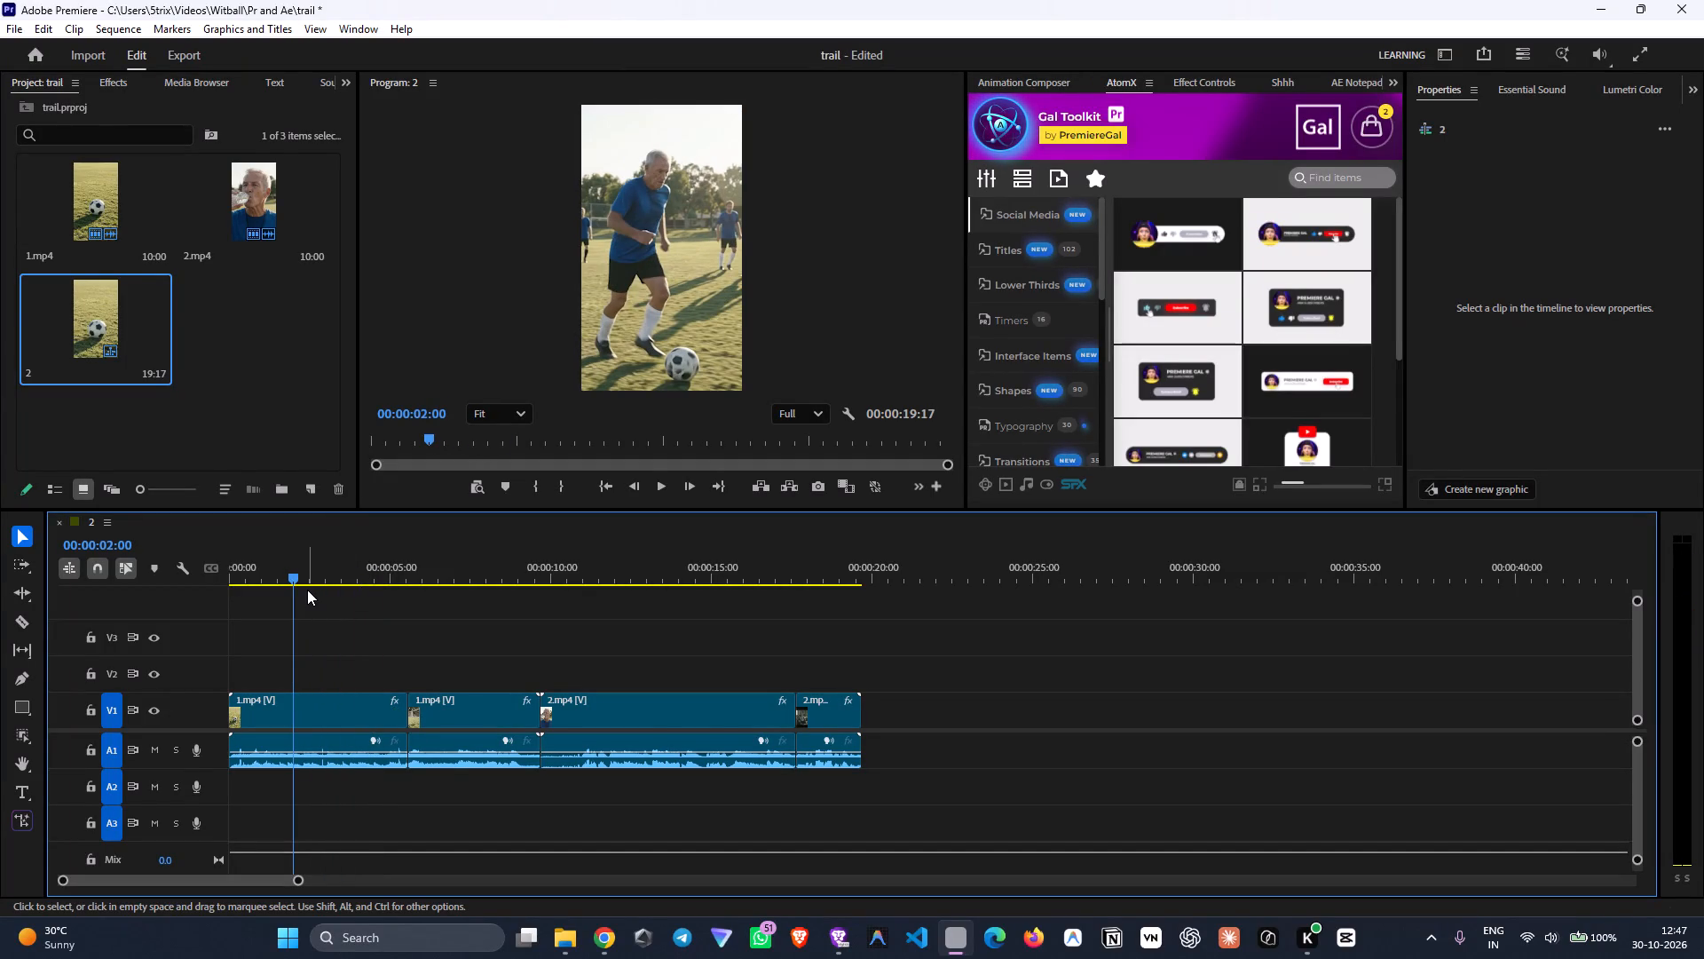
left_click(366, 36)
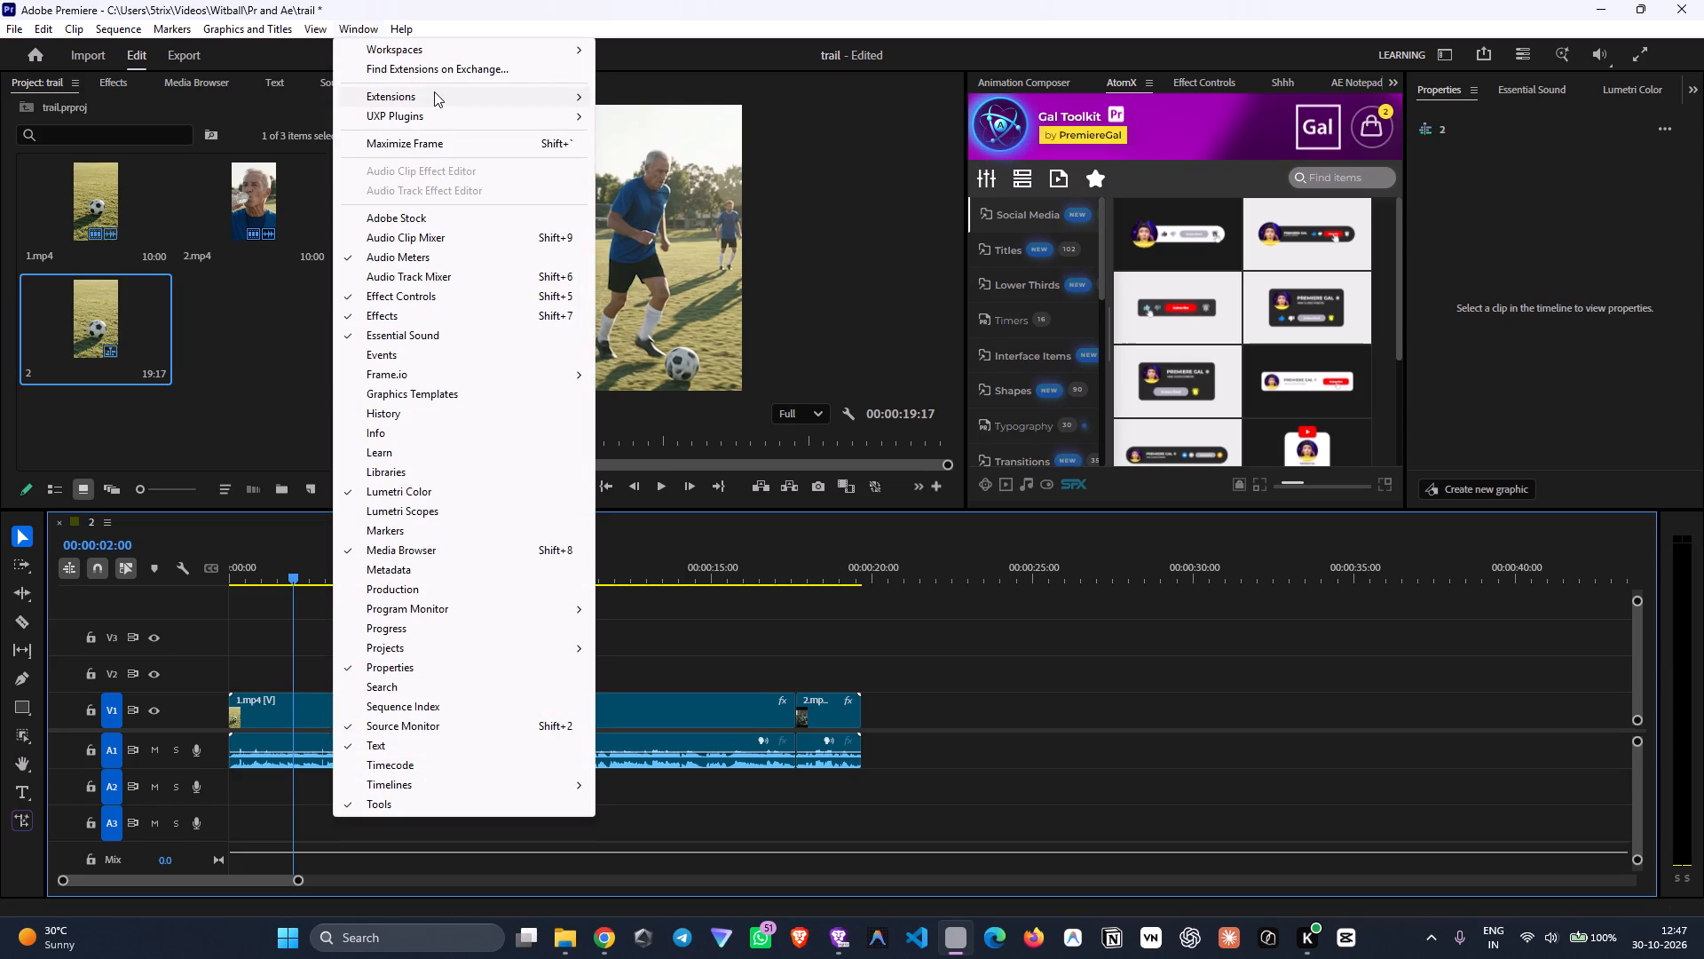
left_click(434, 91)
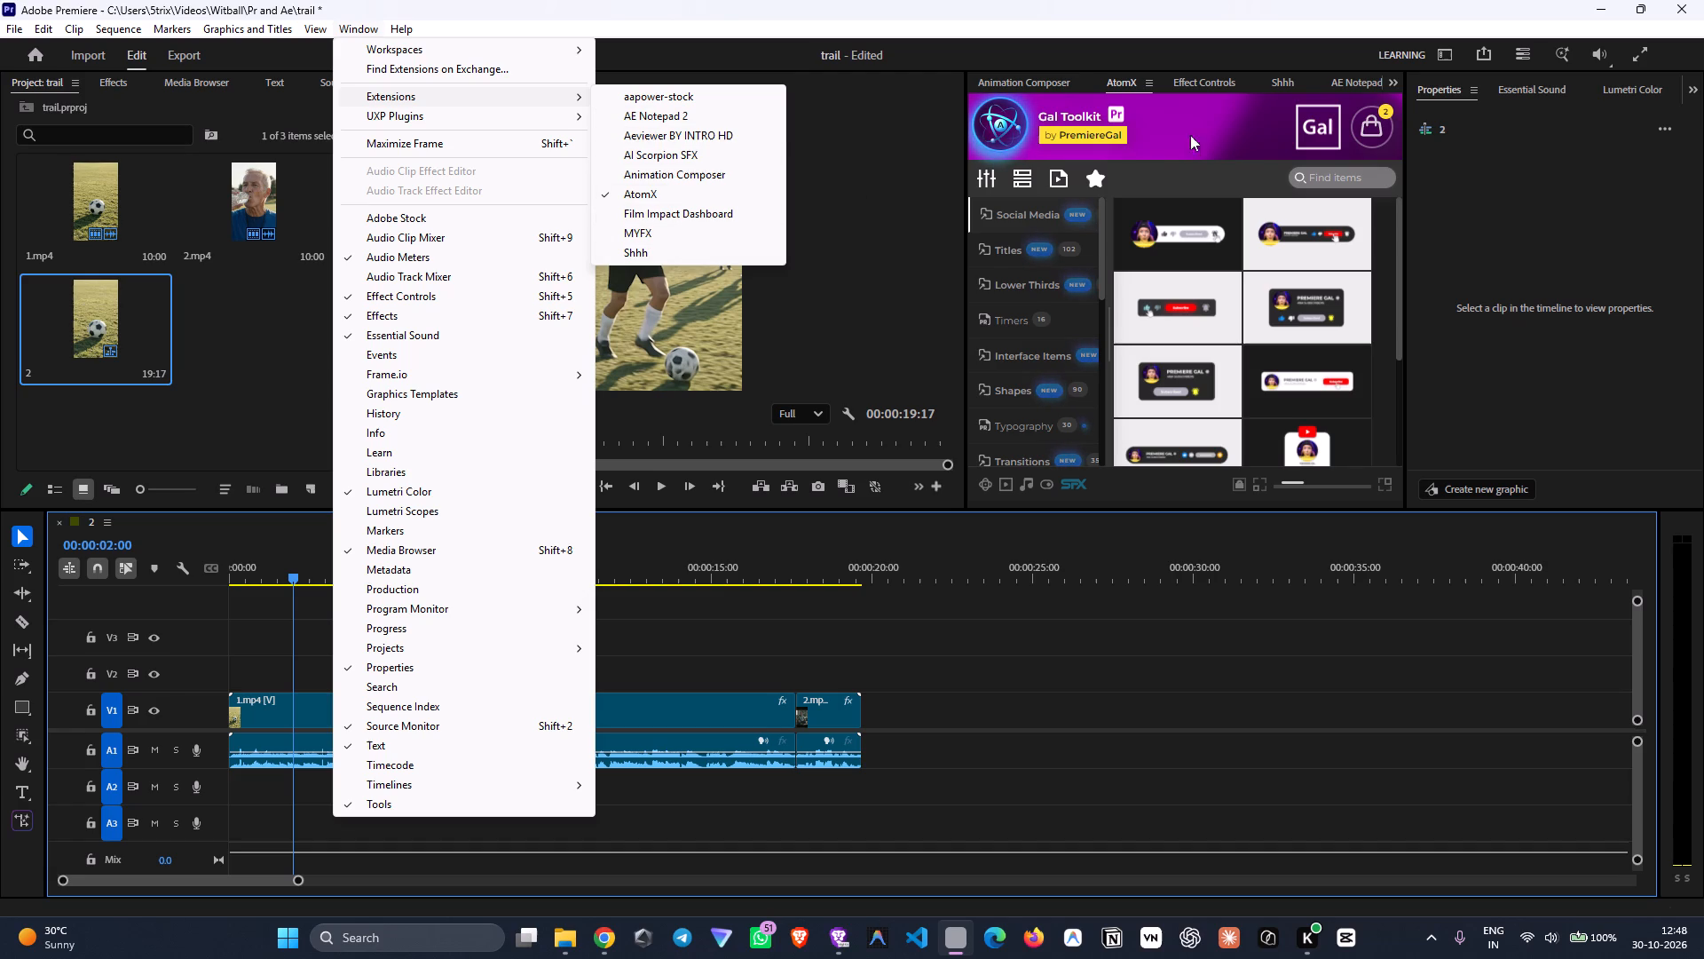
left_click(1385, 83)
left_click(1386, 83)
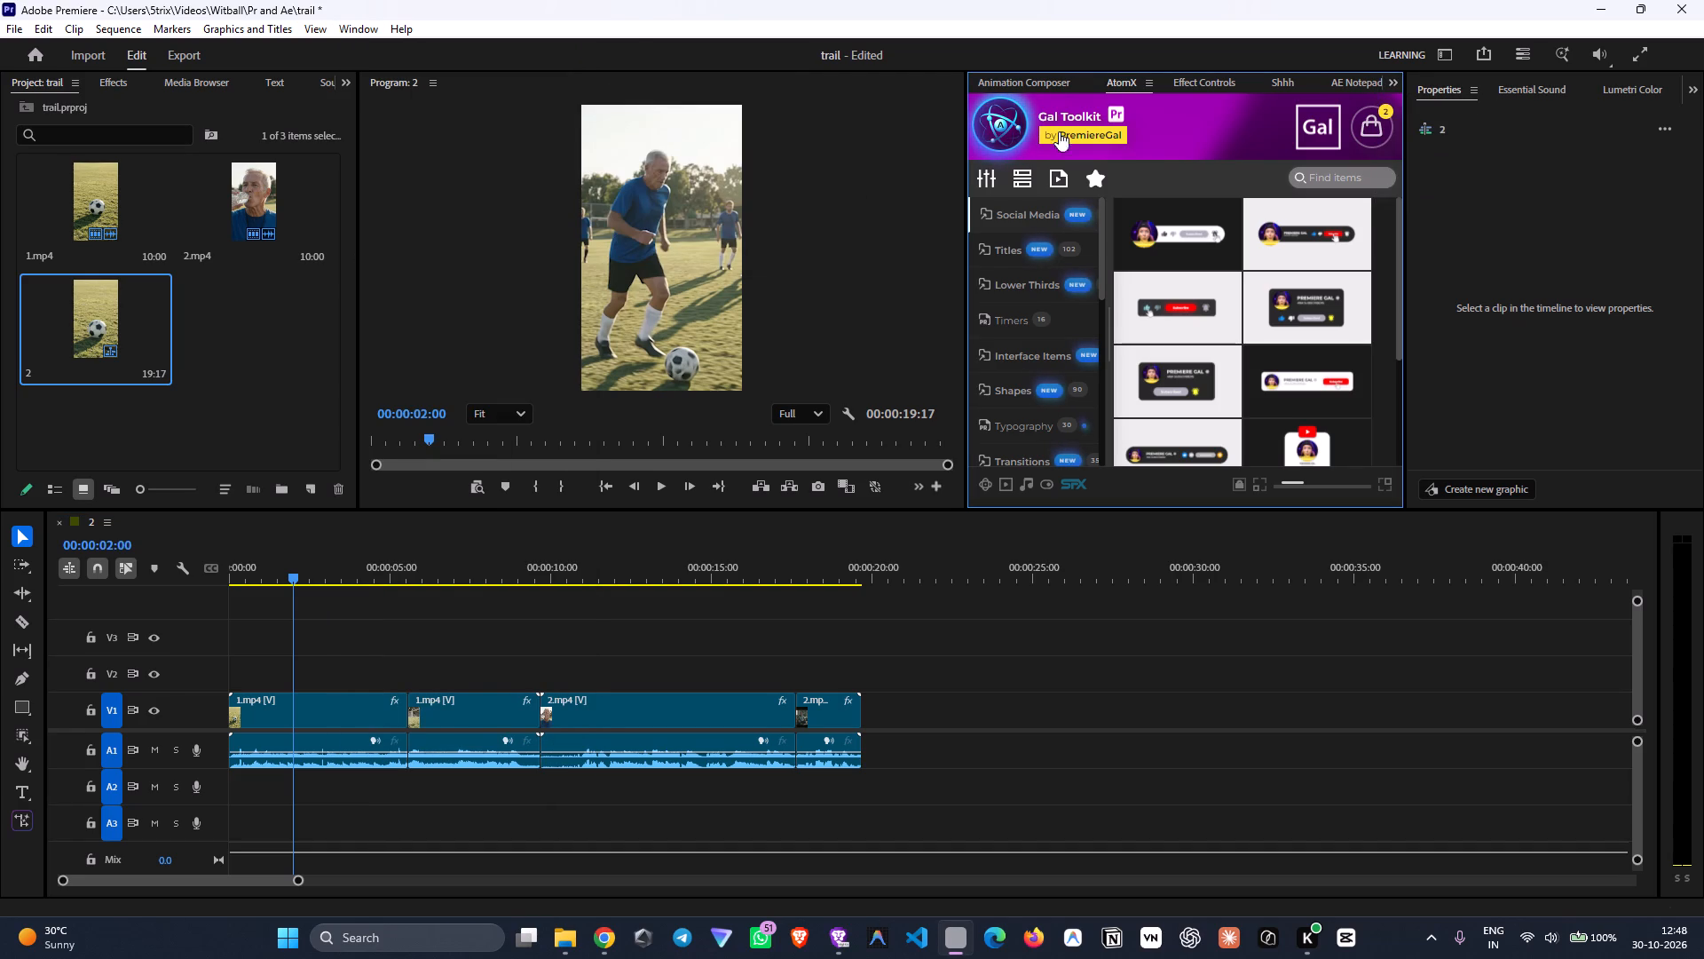
Open the MYFX extension, look through its installed and available transition and title packs, and close it.
left_click(340, 28)
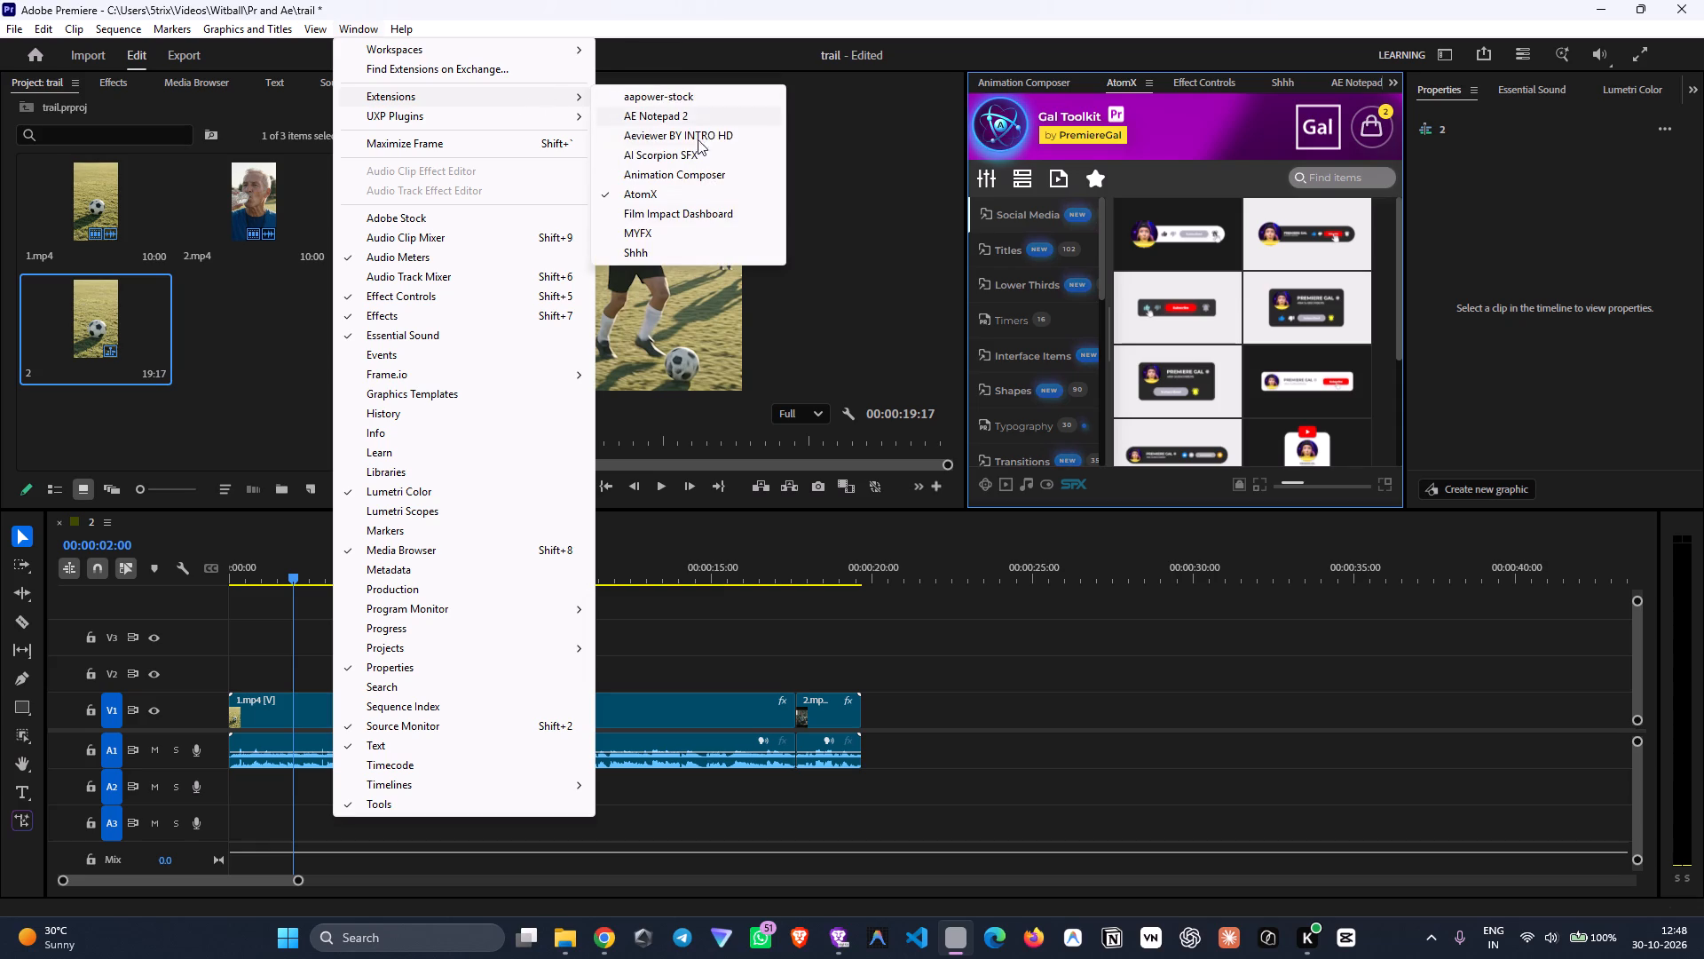
left_click(708, 228)
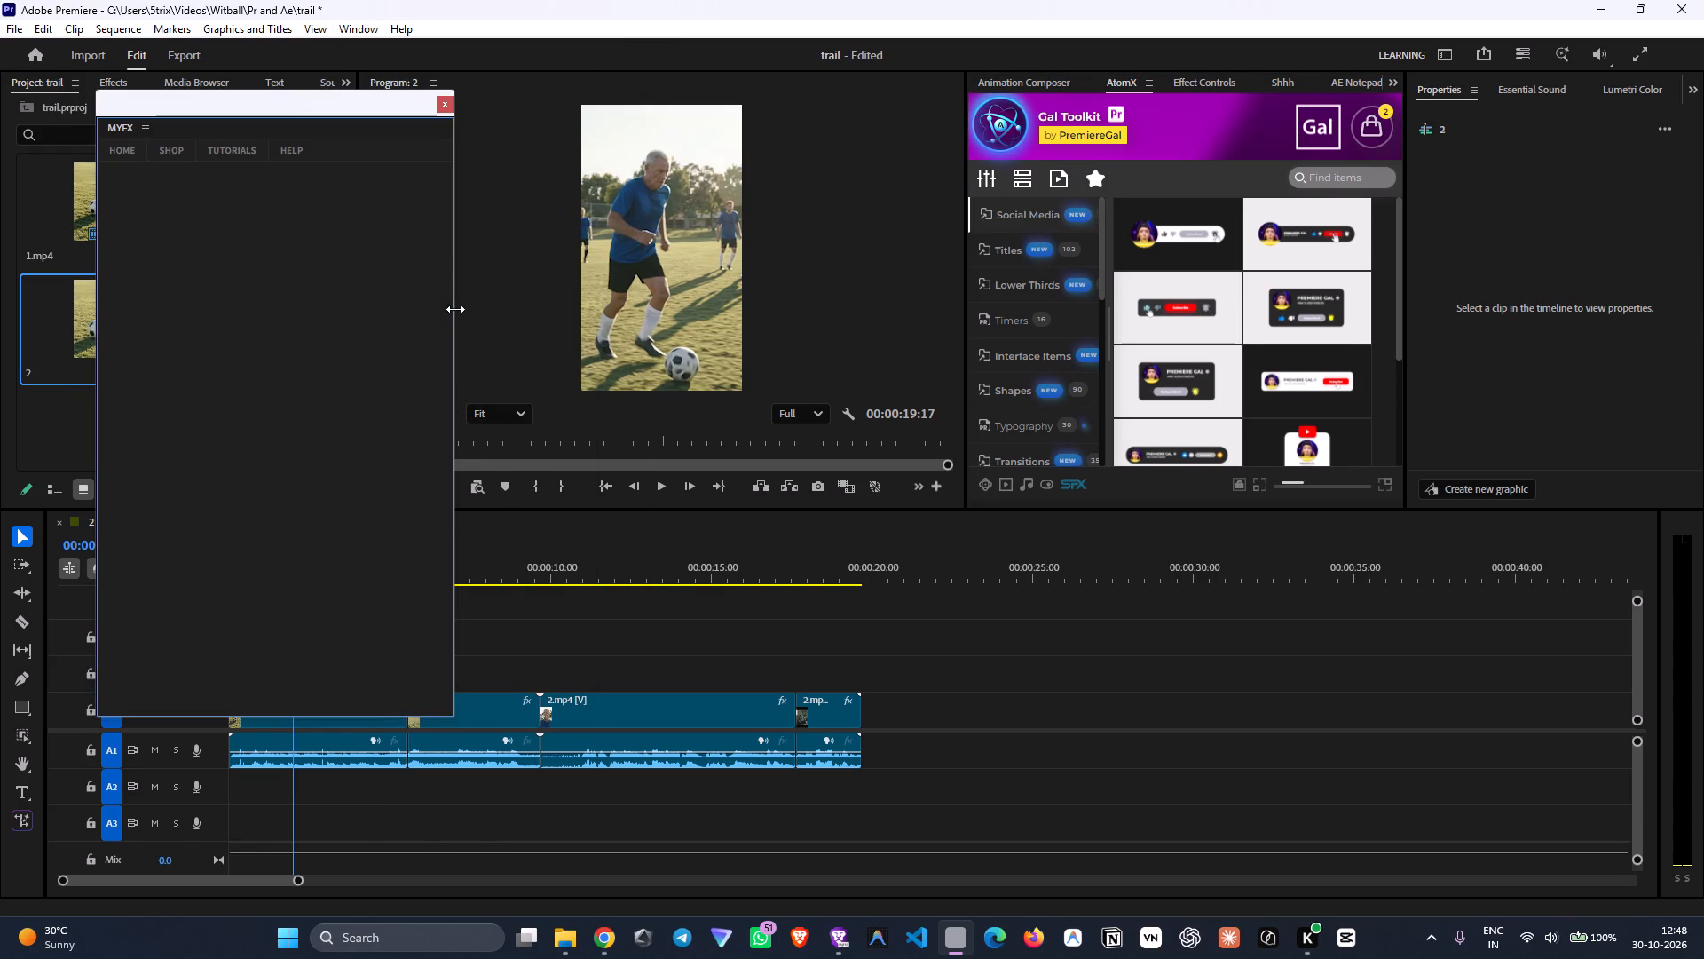
left_click_drag(455, 309, 572, 325)
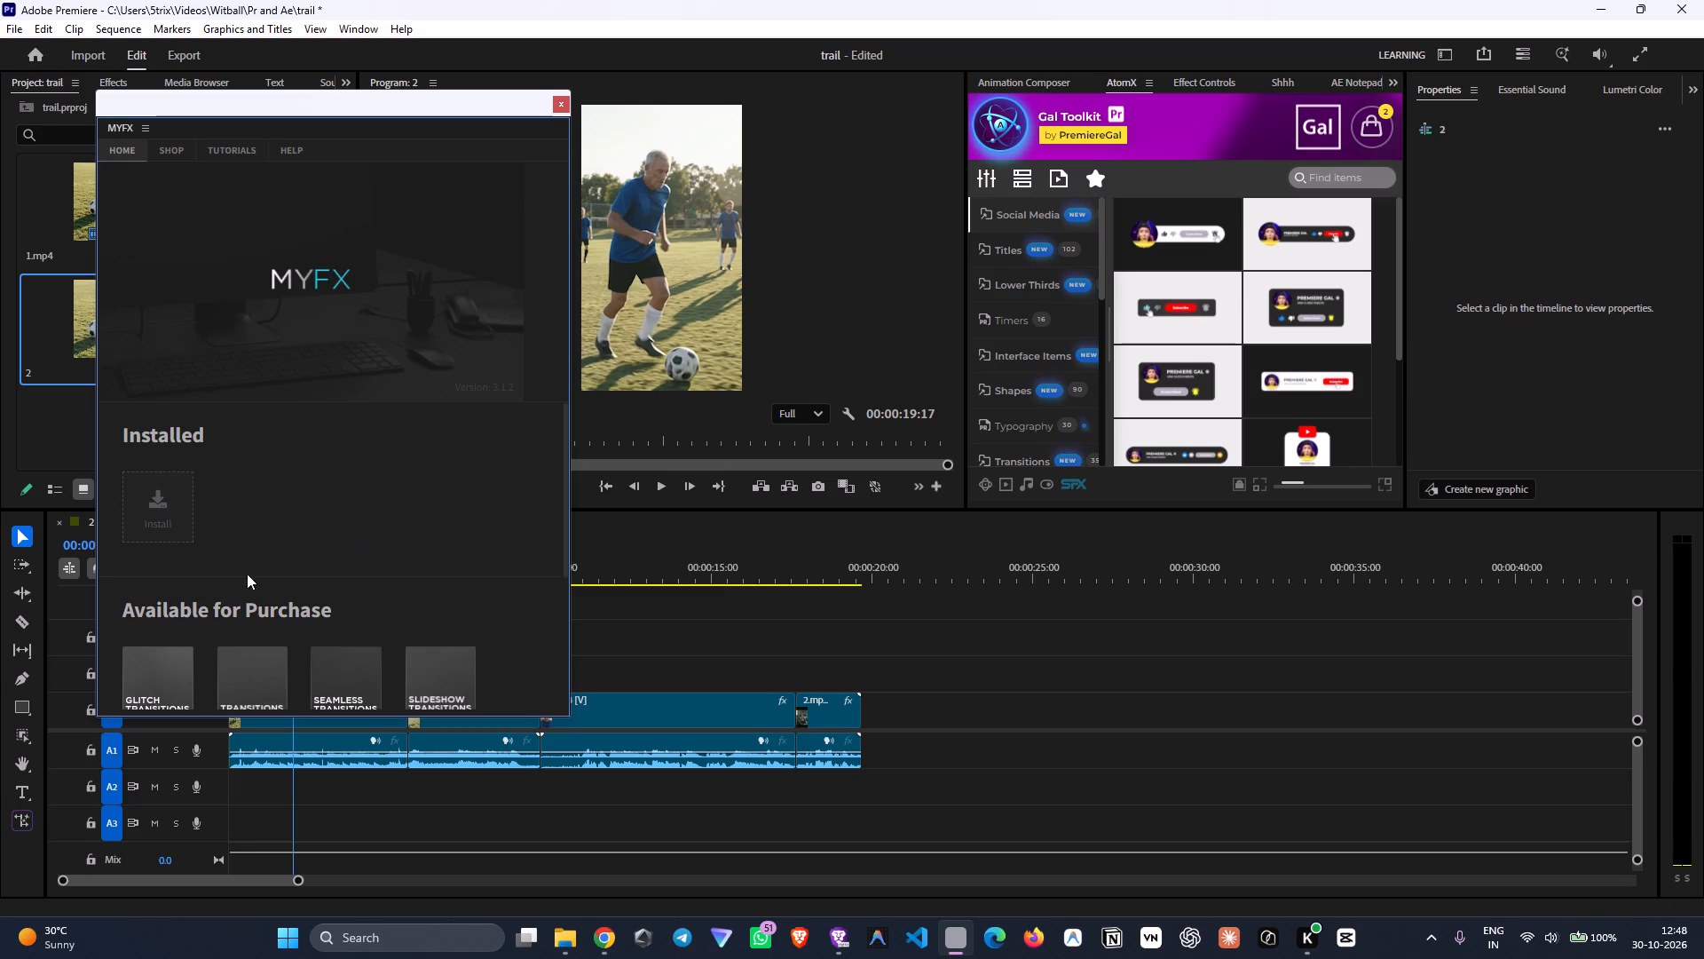
scroll(310, 498, "down", 3)
scroll(395, 640, "up", 4)
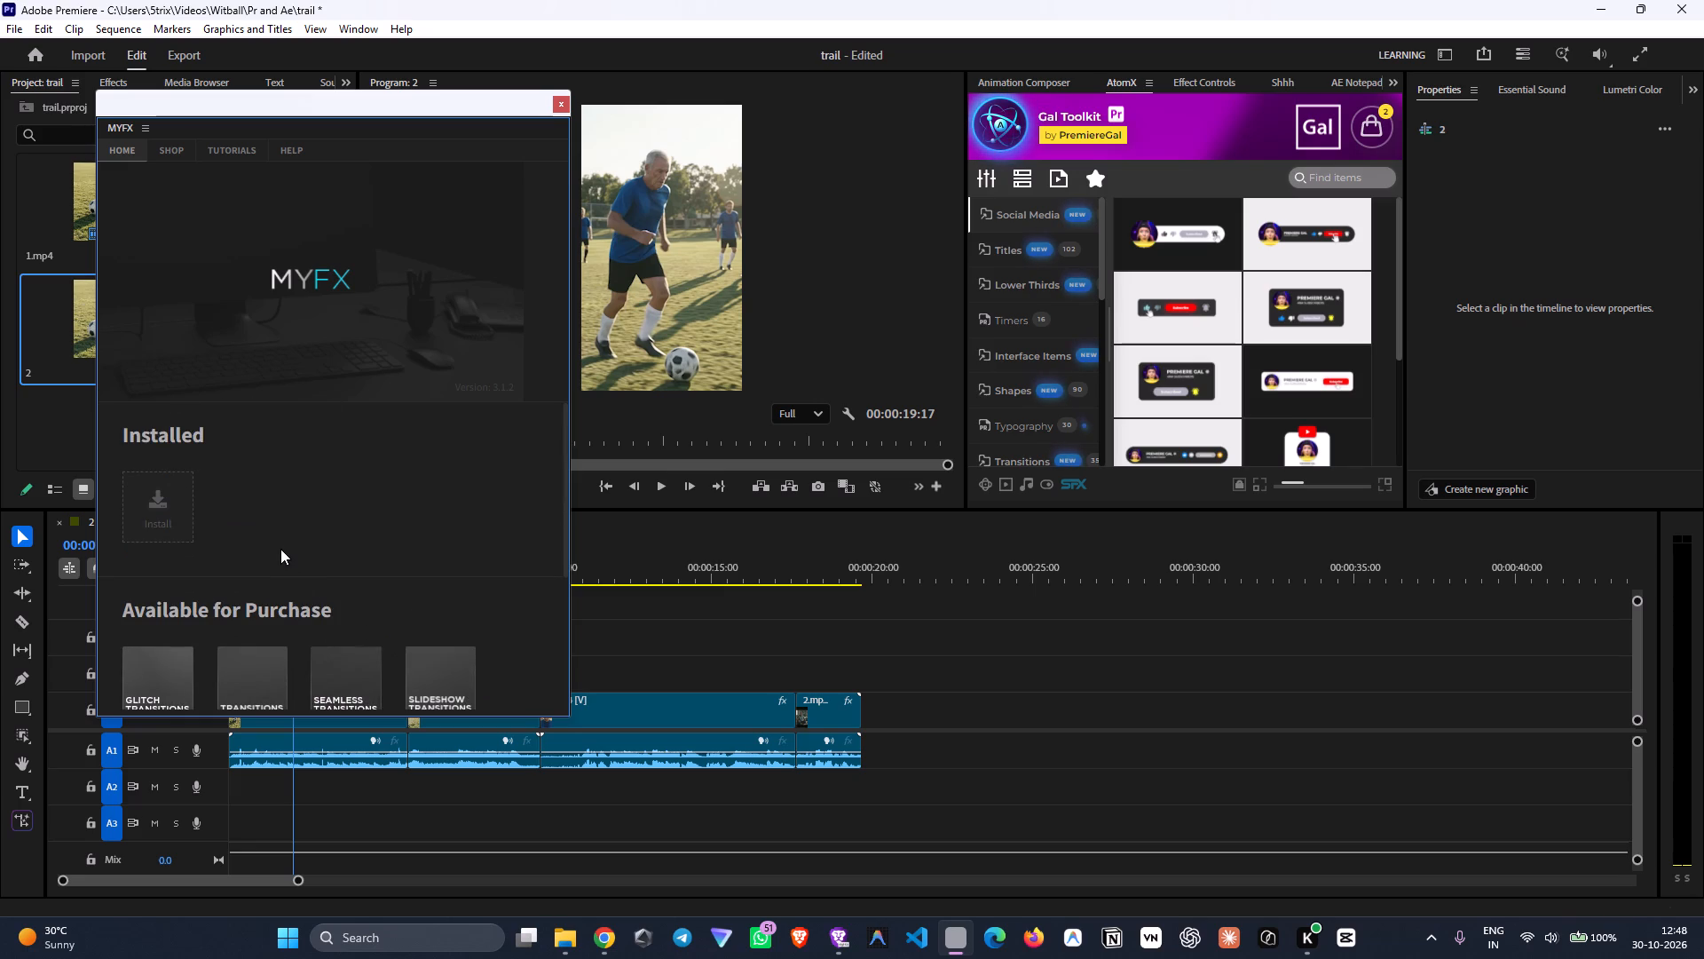
scroll(280, 549, "up", 1)
scroll(288, 502, "down", 4)
scroll(349, 563, "down", 2)
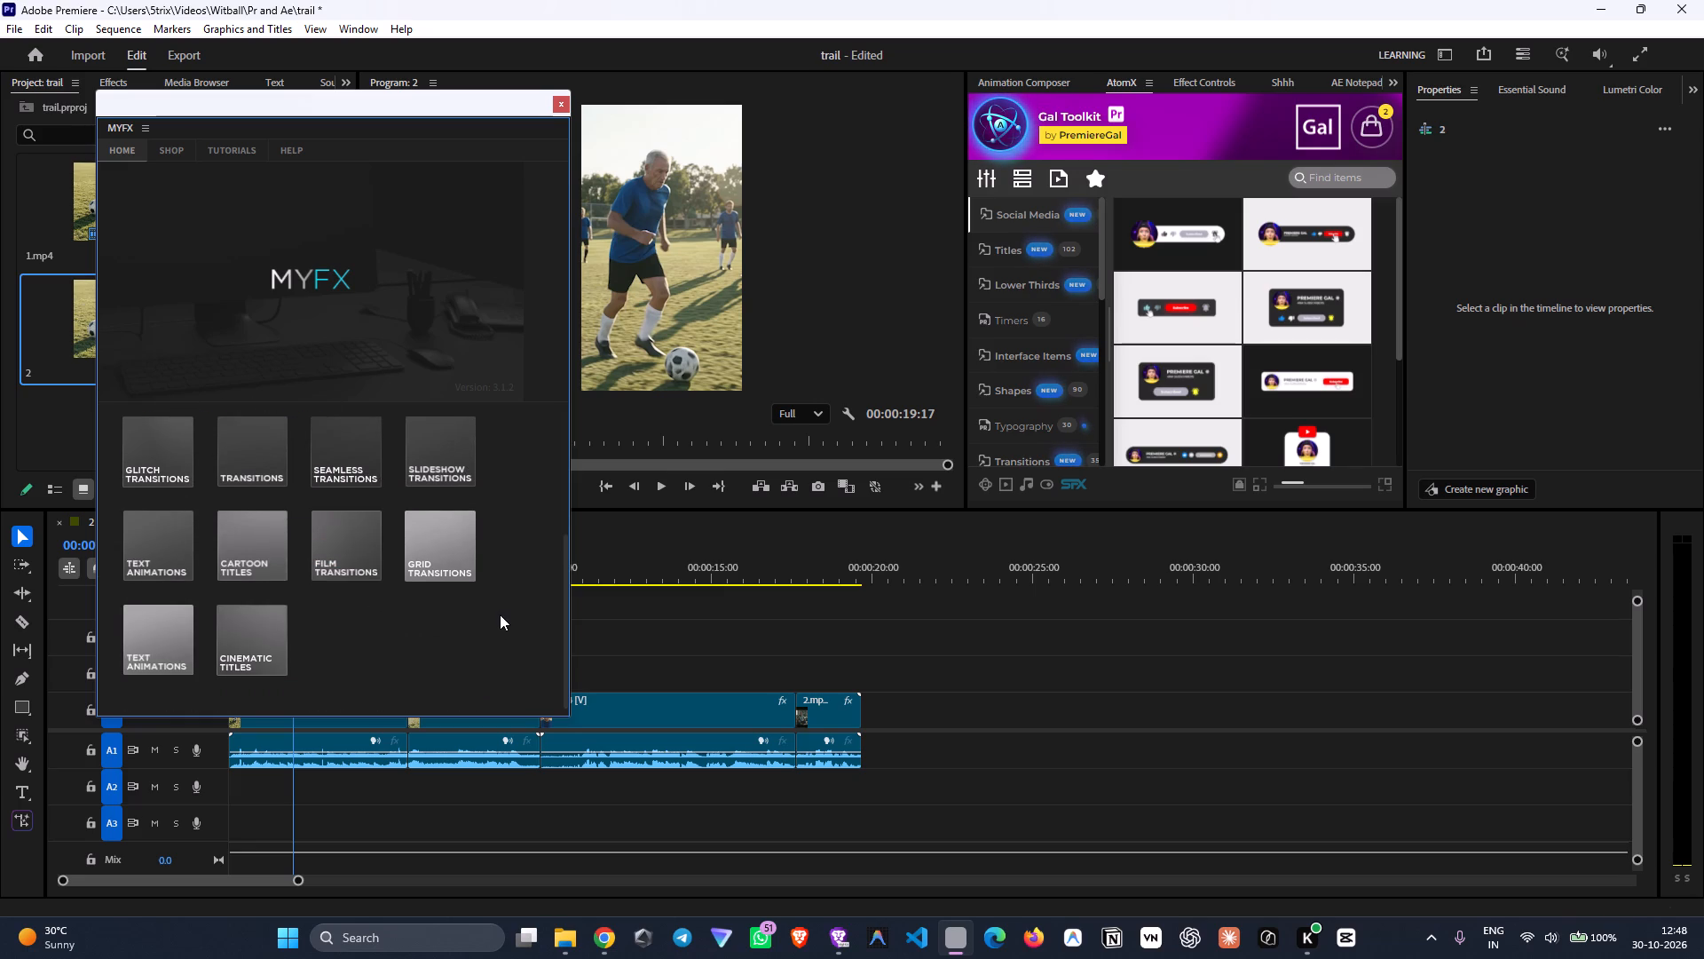
scroll(501, 614, "up", 5)
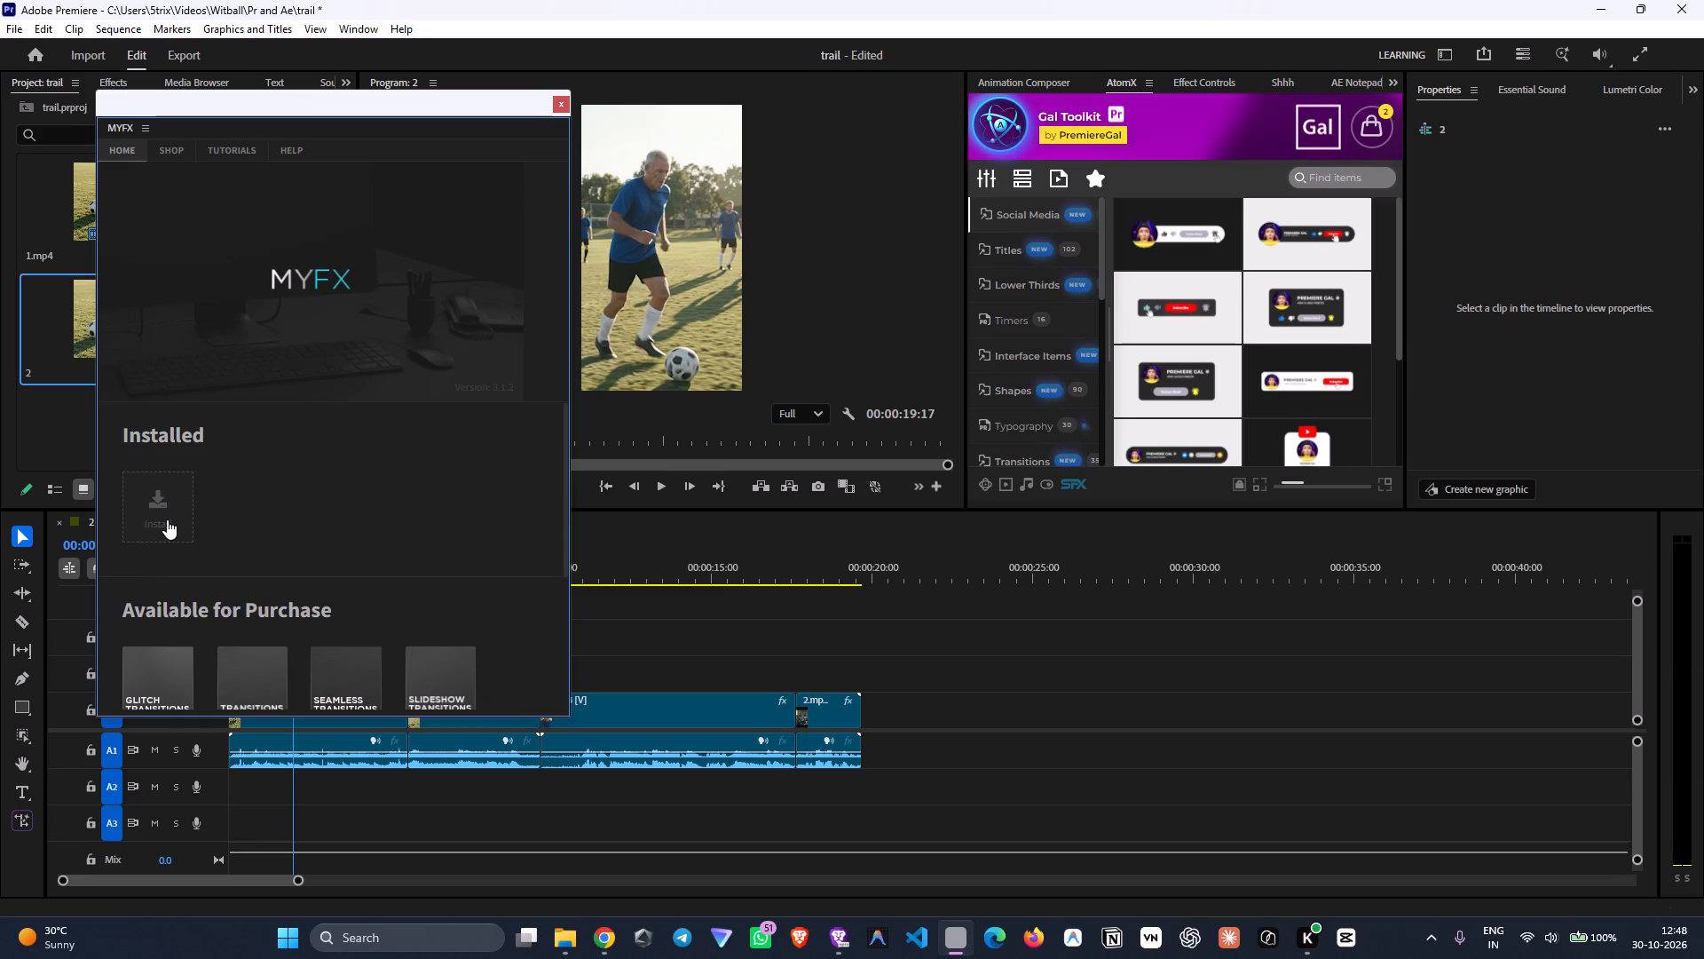
scroll(287, 500, "down", 4)
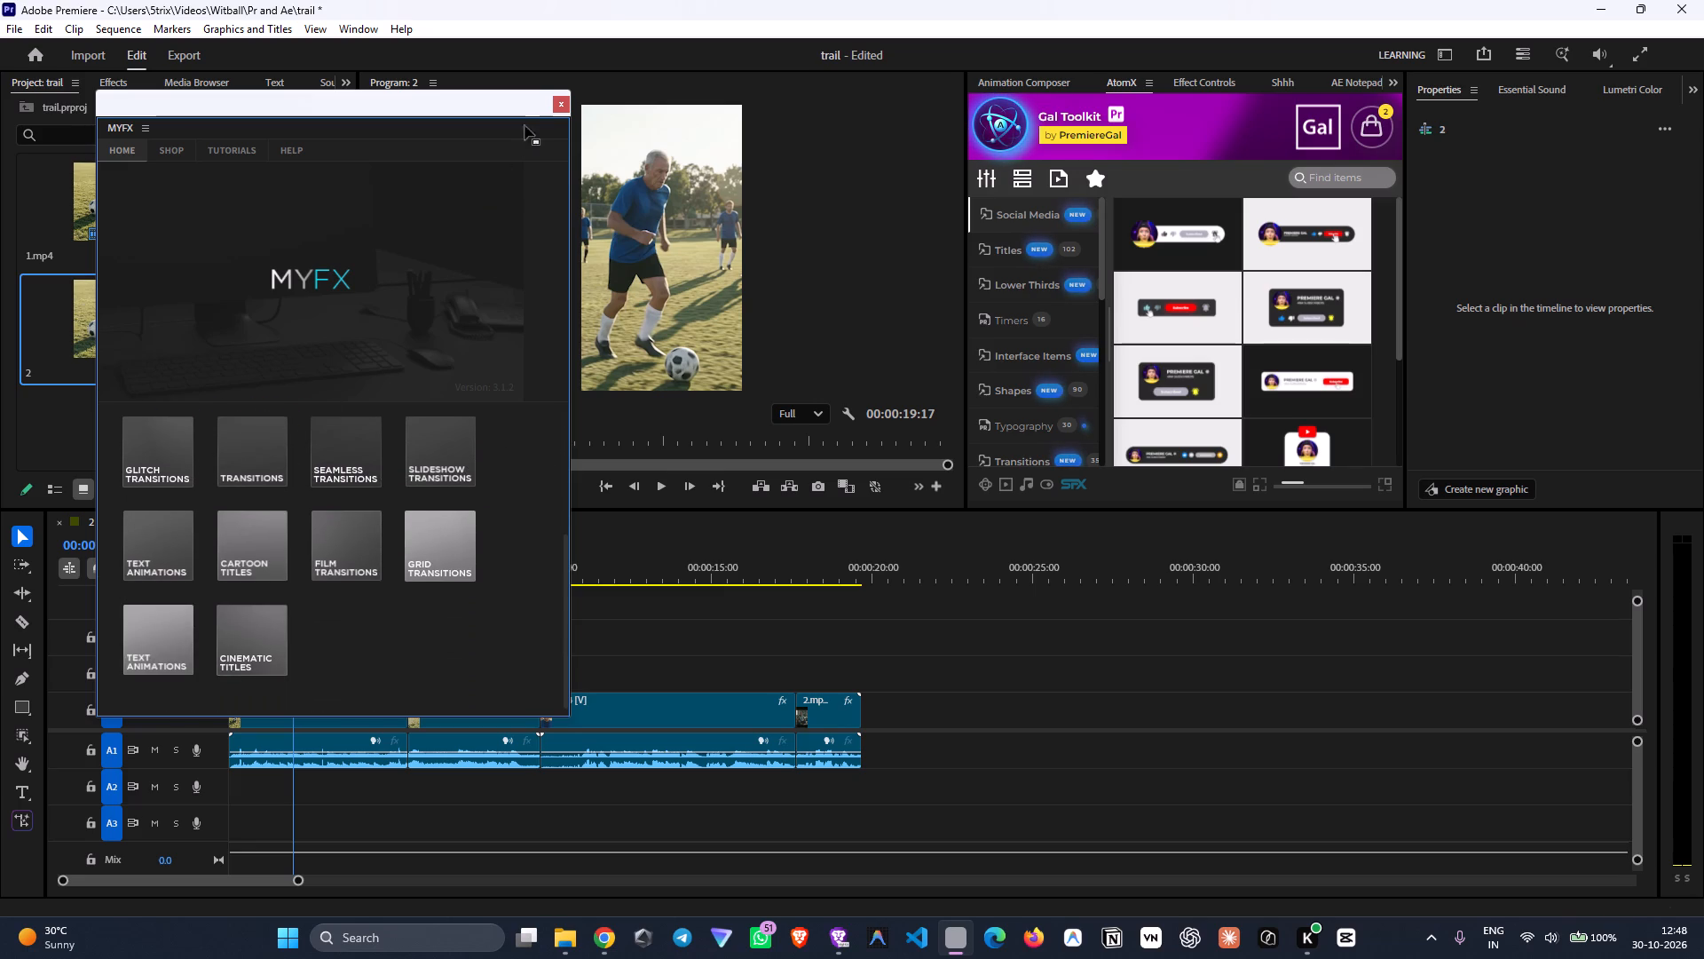
left_click(565, 105)
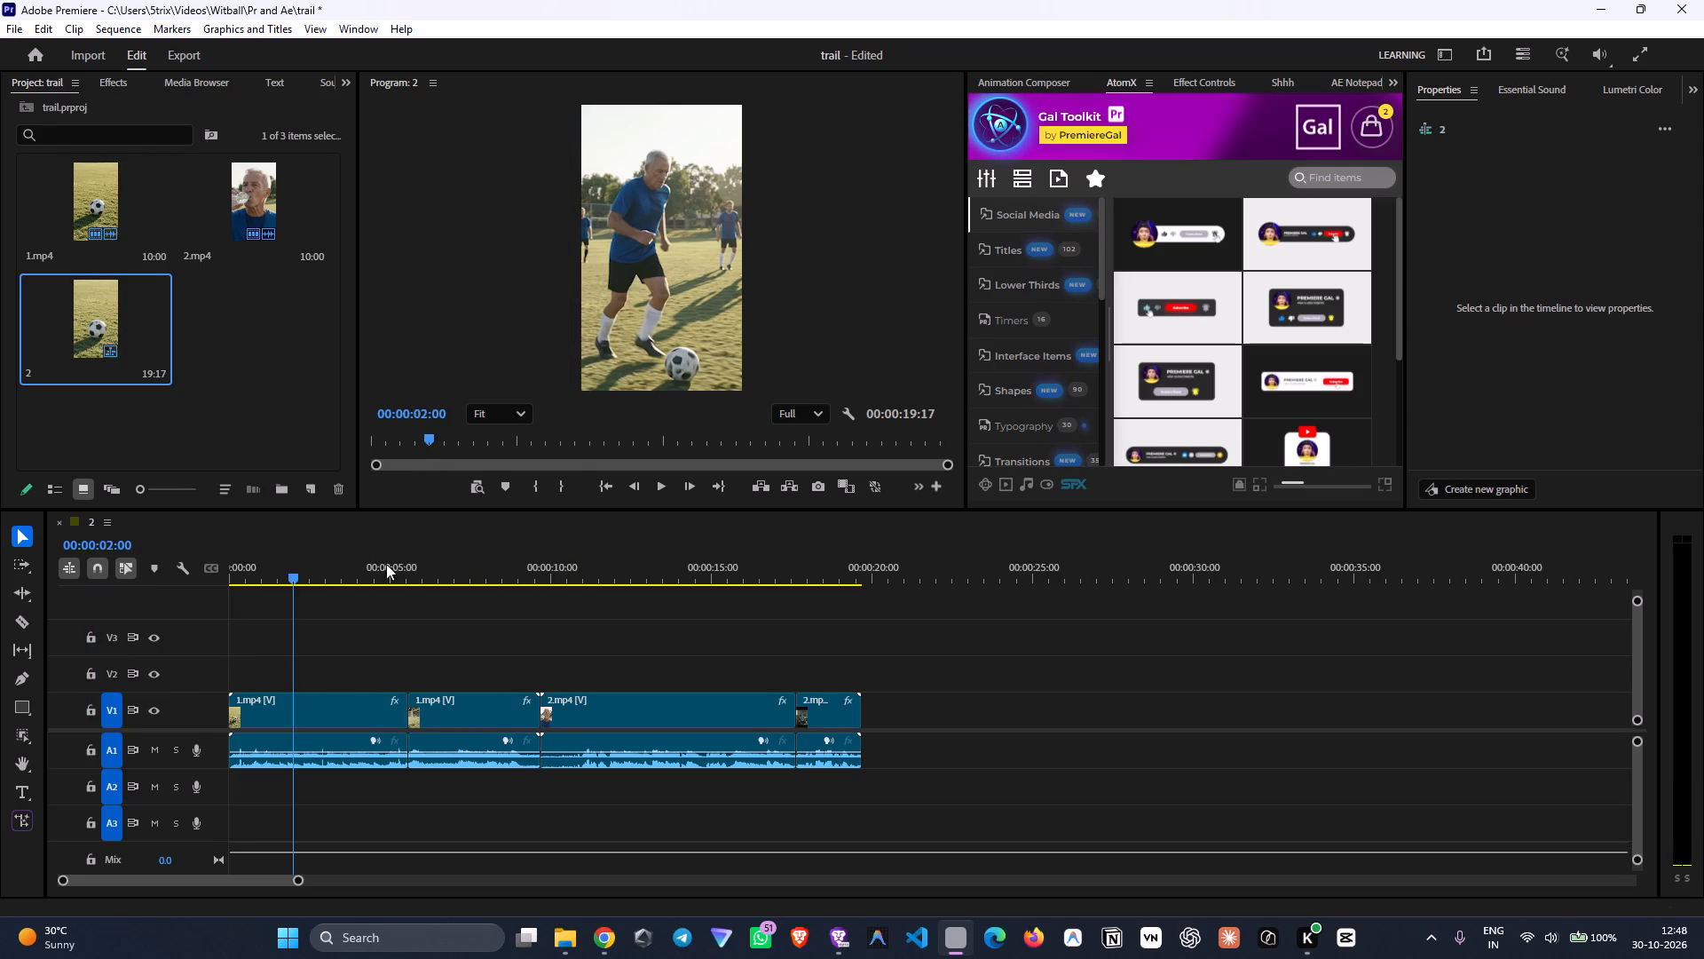
Play the sequence from the start, trim the end of the second 1.mp4 clip to 00:00:09:08 and close the gap before 2.mp4.
left_click_drag(336, 575, 193, 585)
key("space")
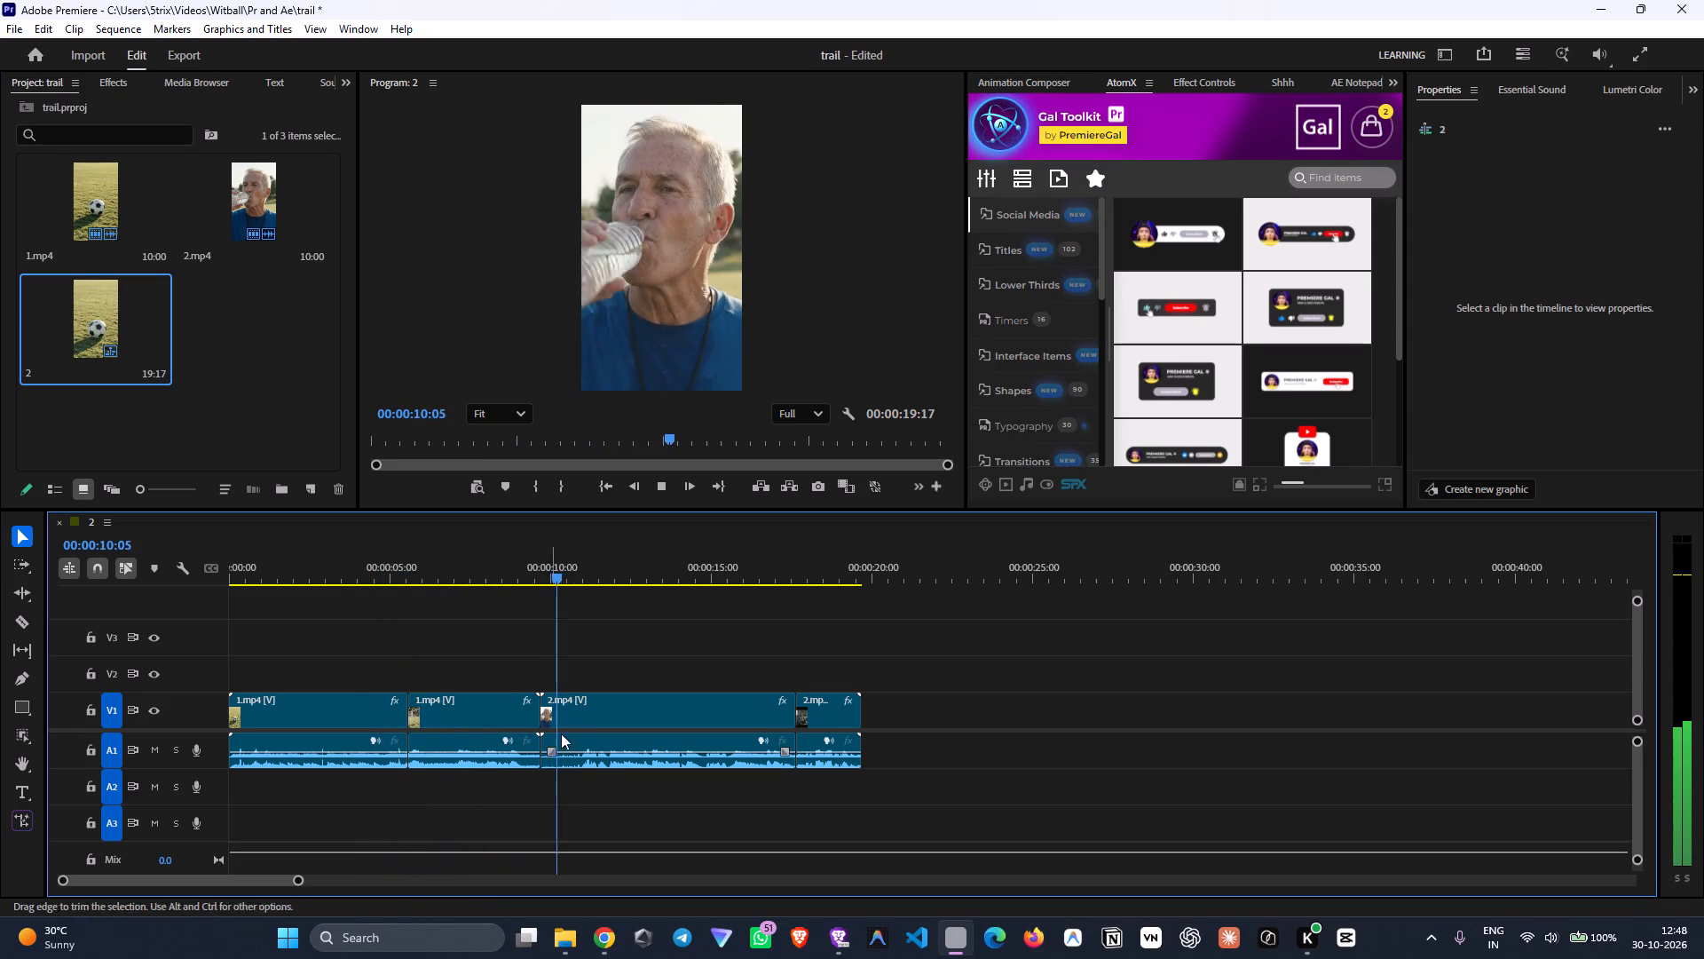
key("space")
left_click(528, 569)
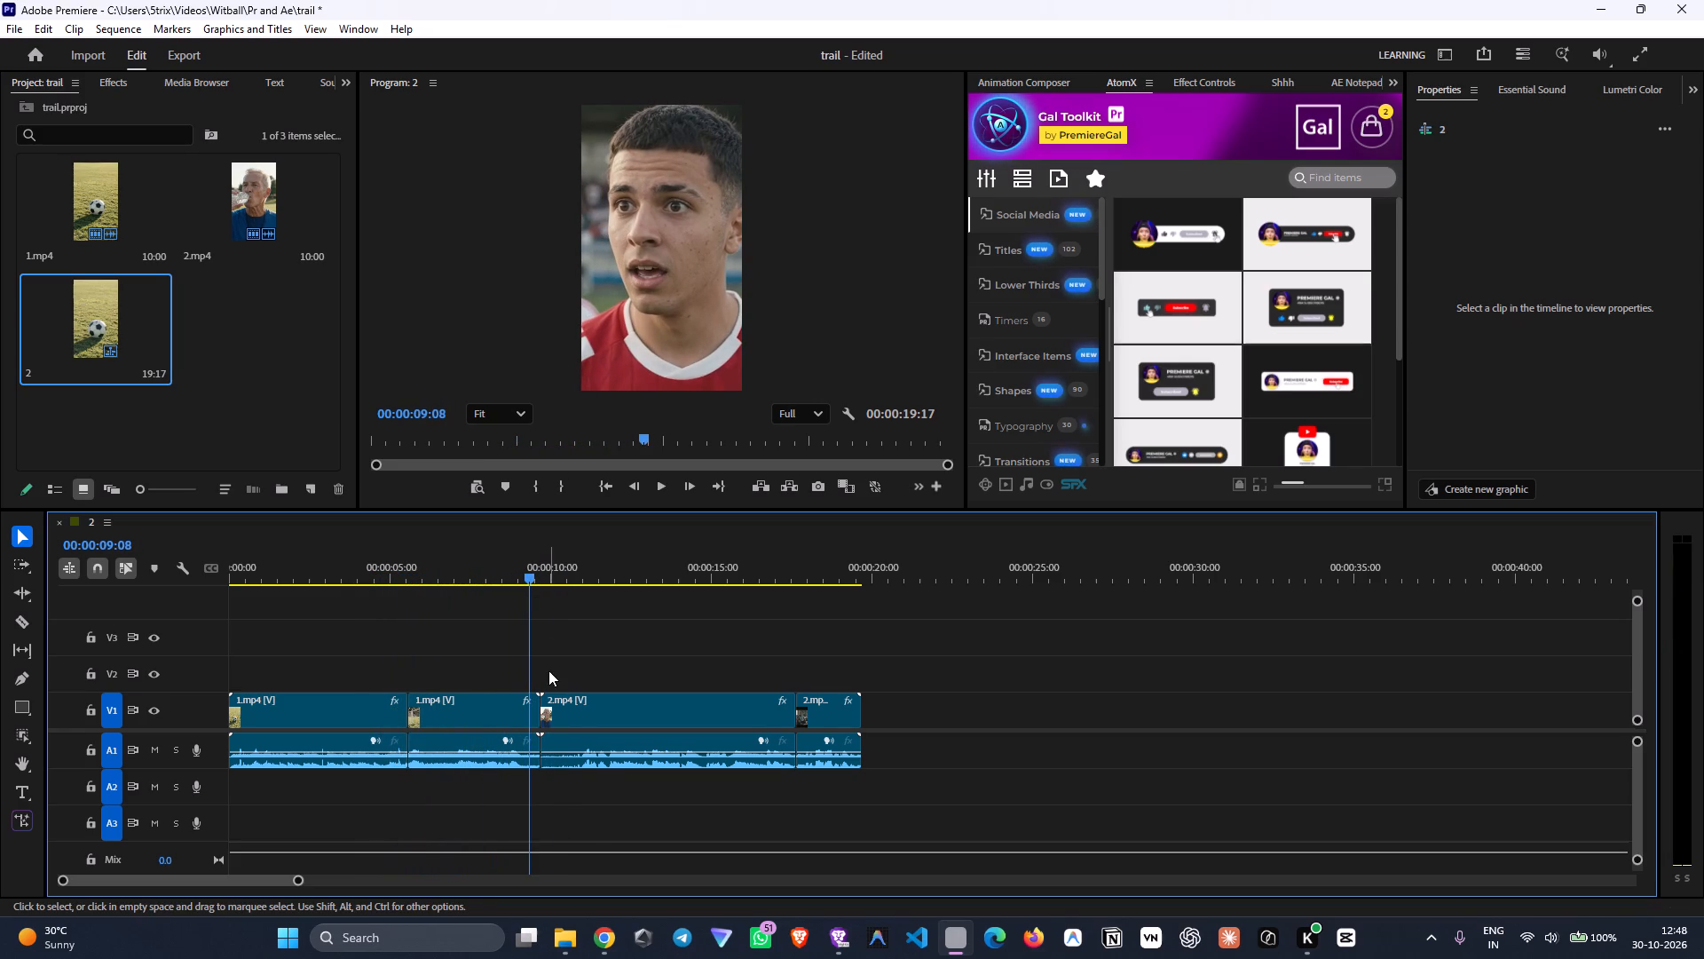
left_click(509, 712)
key("f")
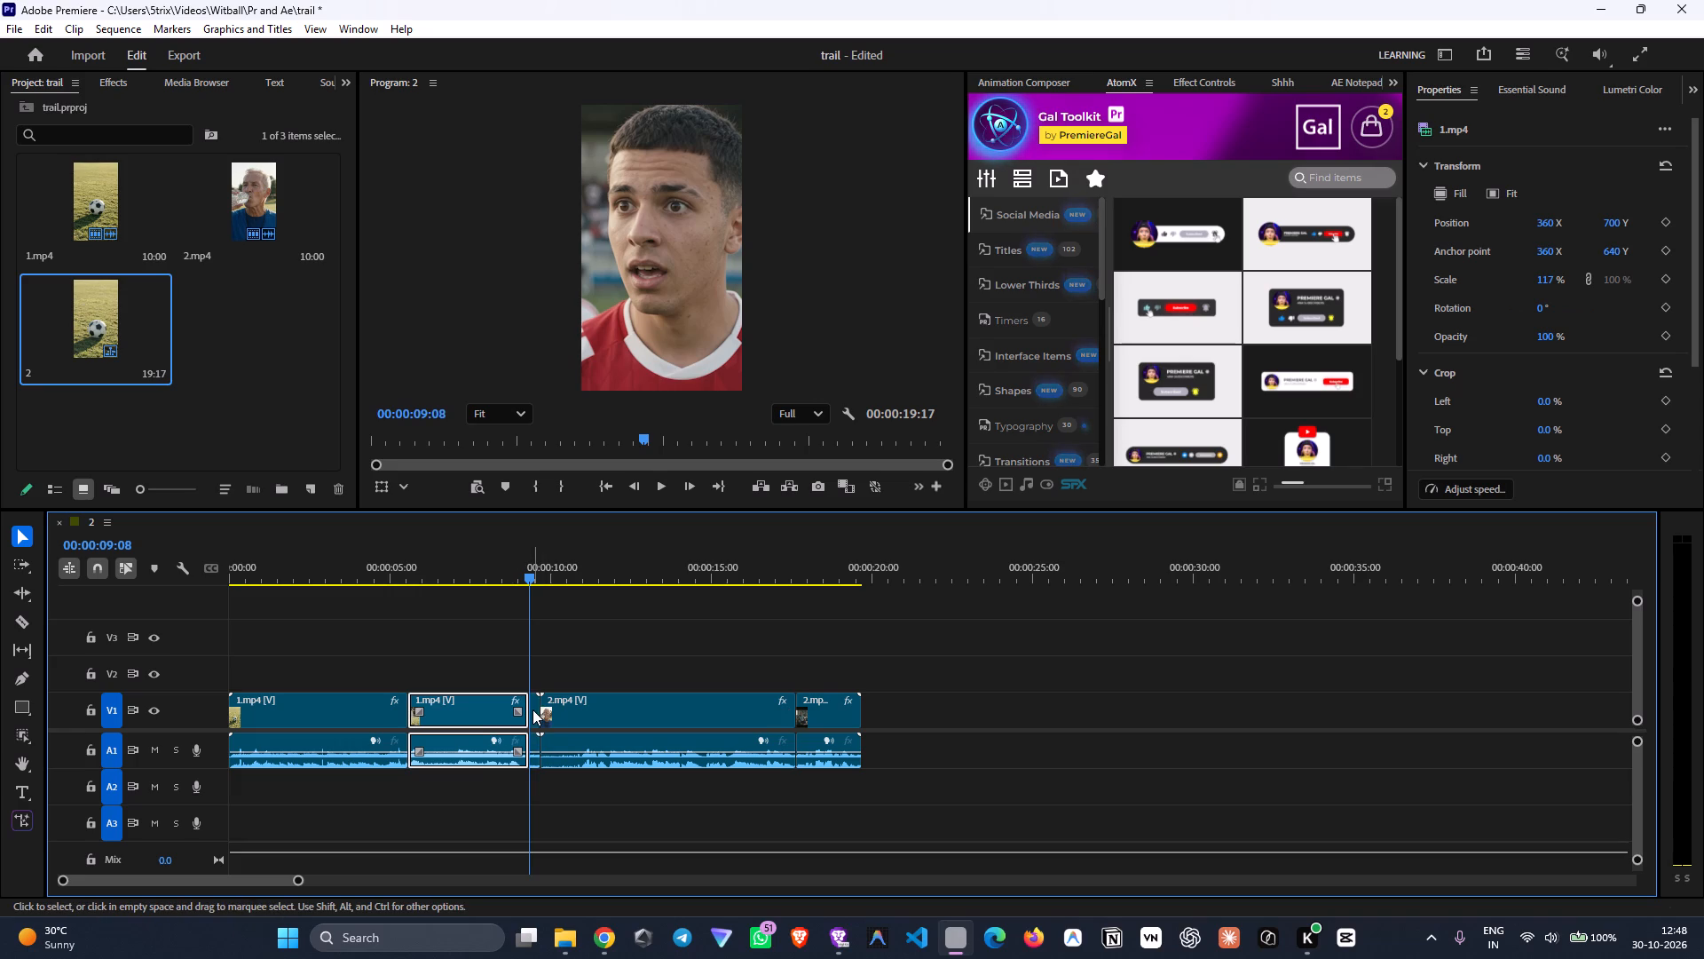
left_click(532, 709)
key("Delete")
left_click(537, 712)
key("Delete")
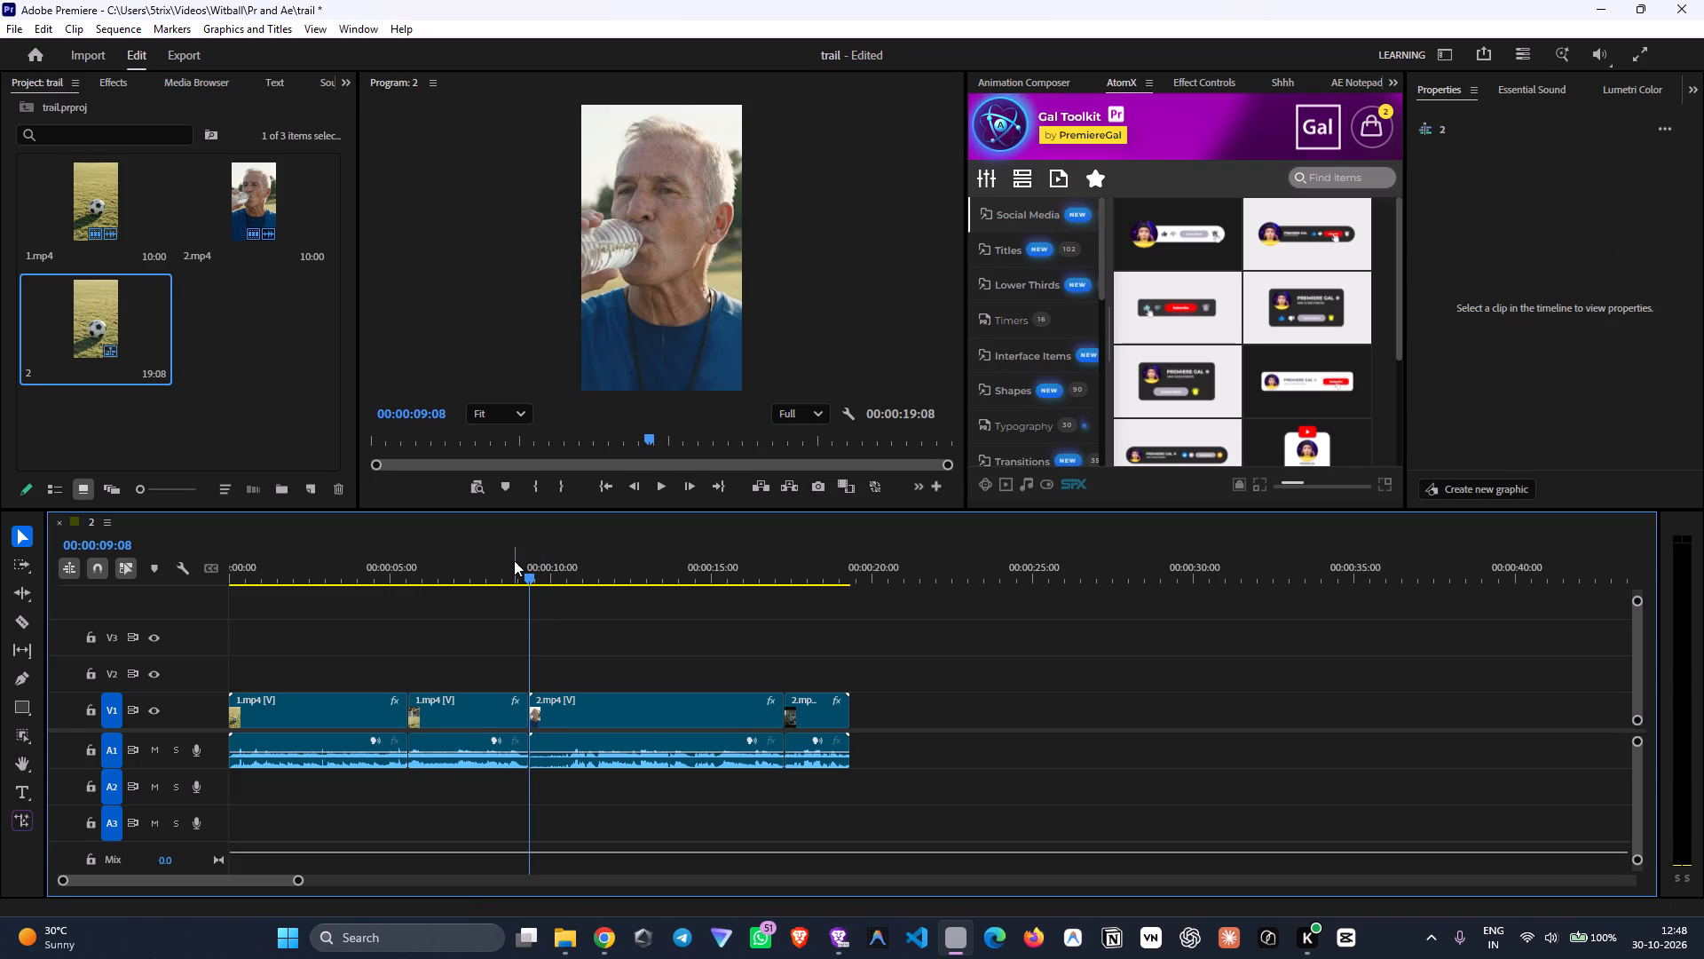
Play the sequence from just before the new cut through the 2.mp4 clips to review the edit.
left_click(514, 560)
key("space")
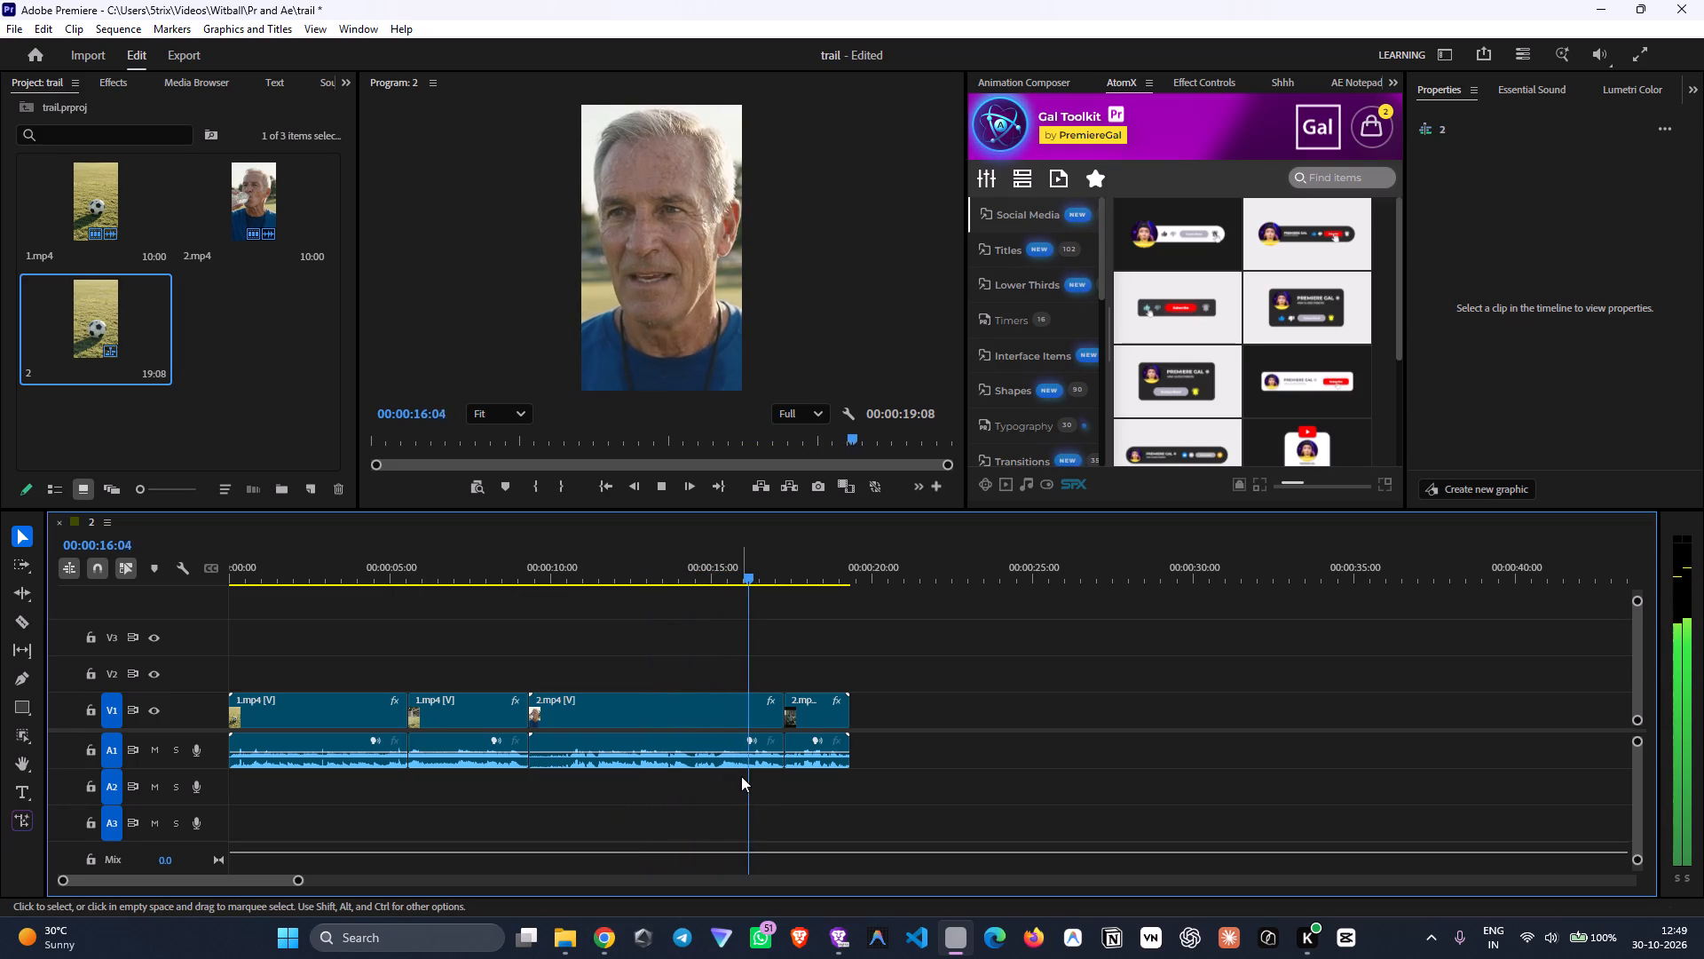
key("space")
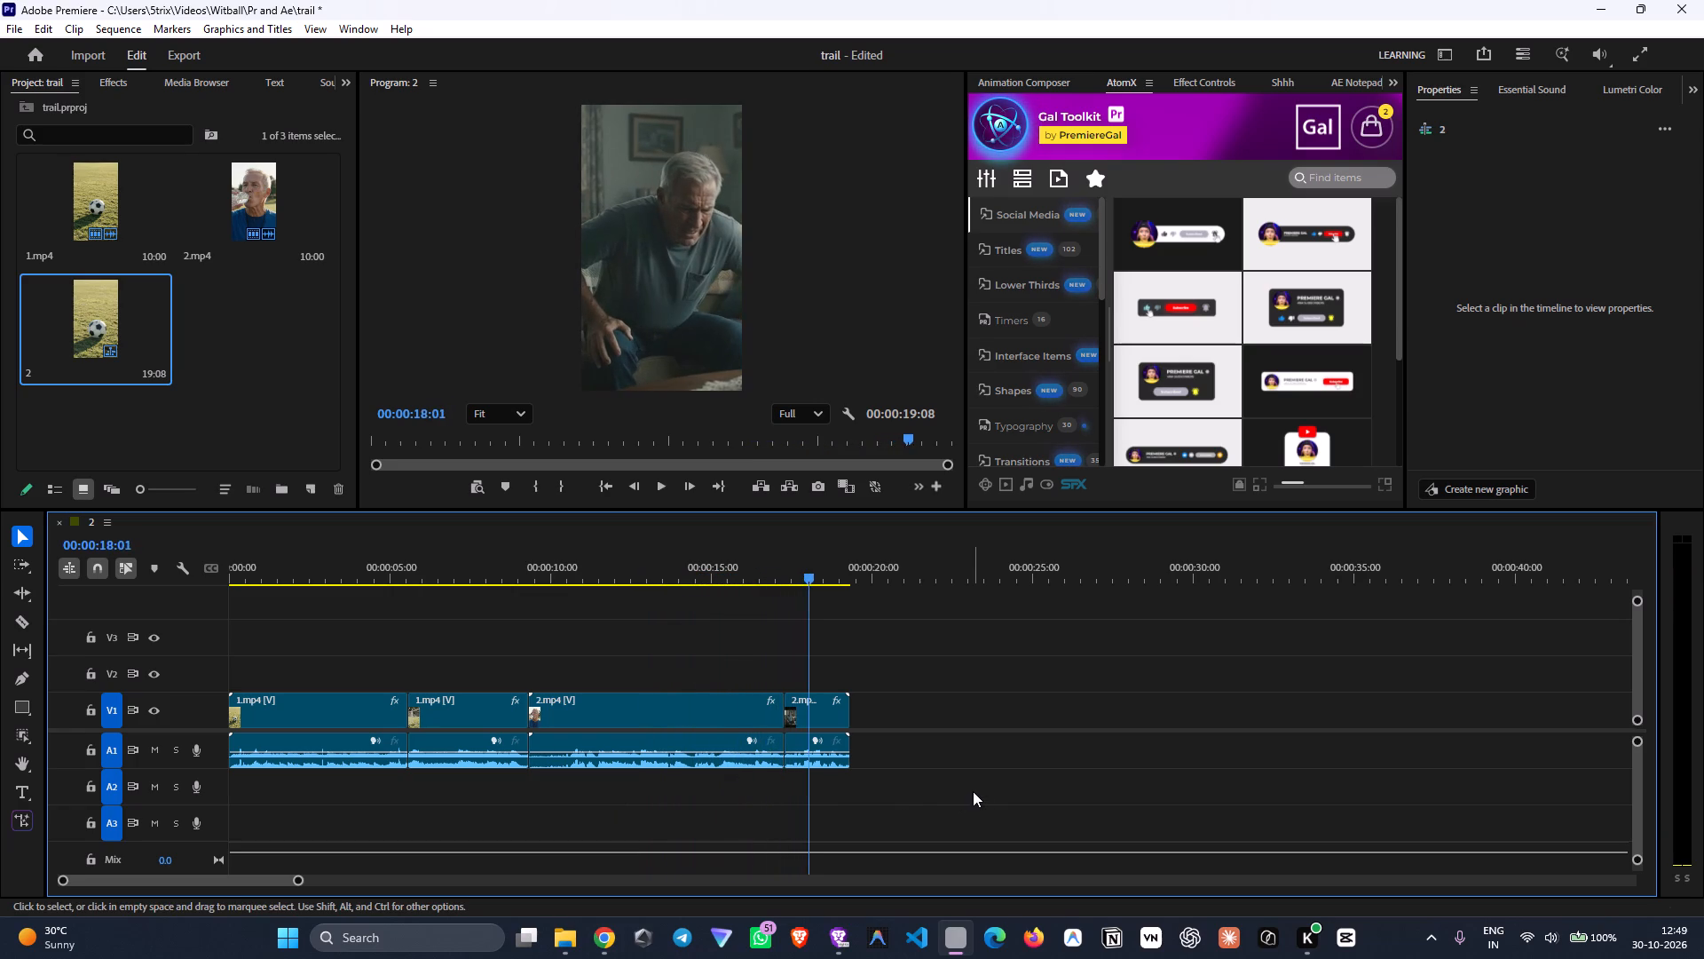
key("space")
key("space")
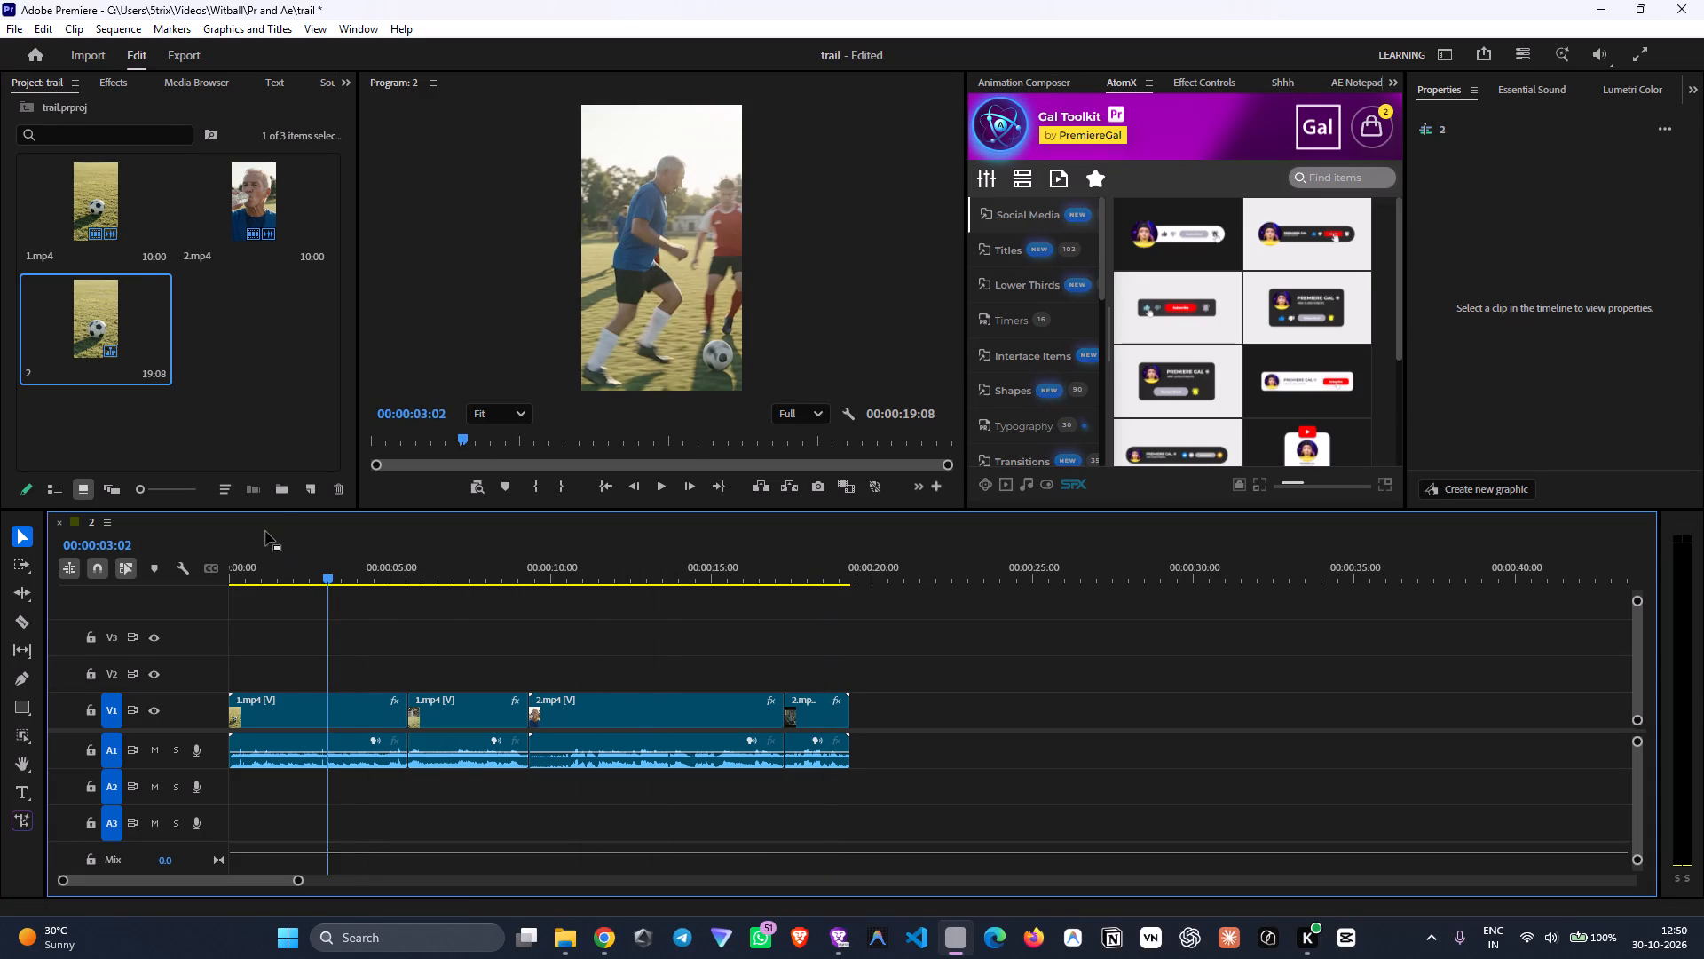
left_click(309, 495)
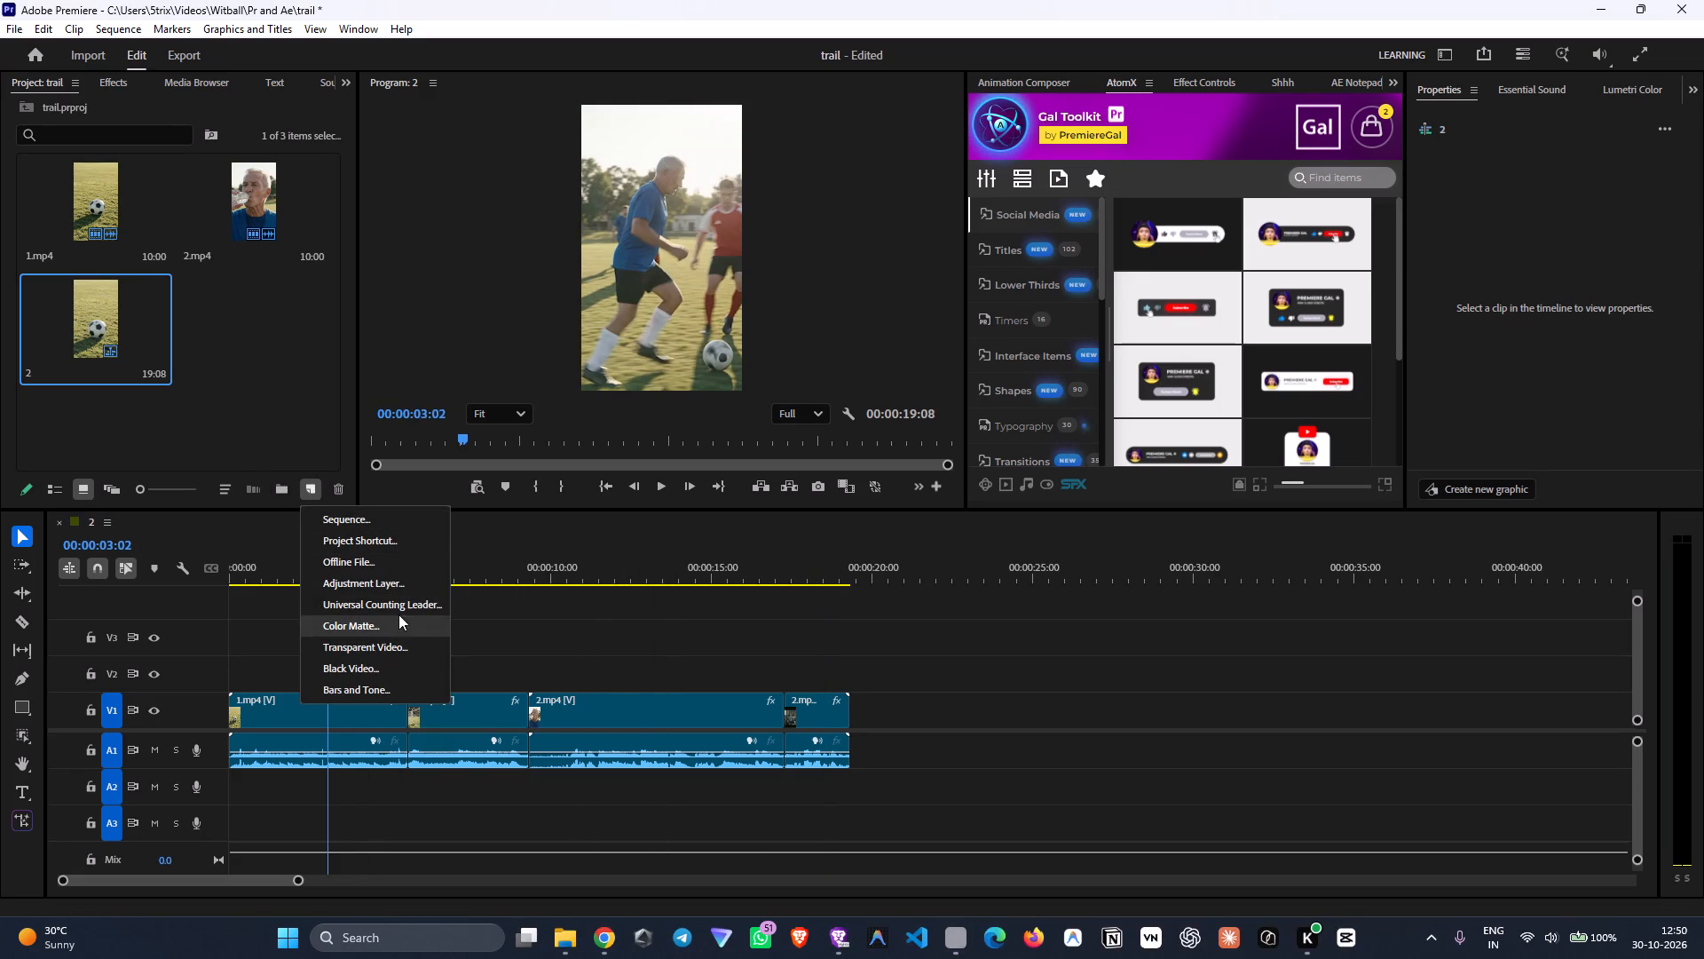
left_click(373, 584)
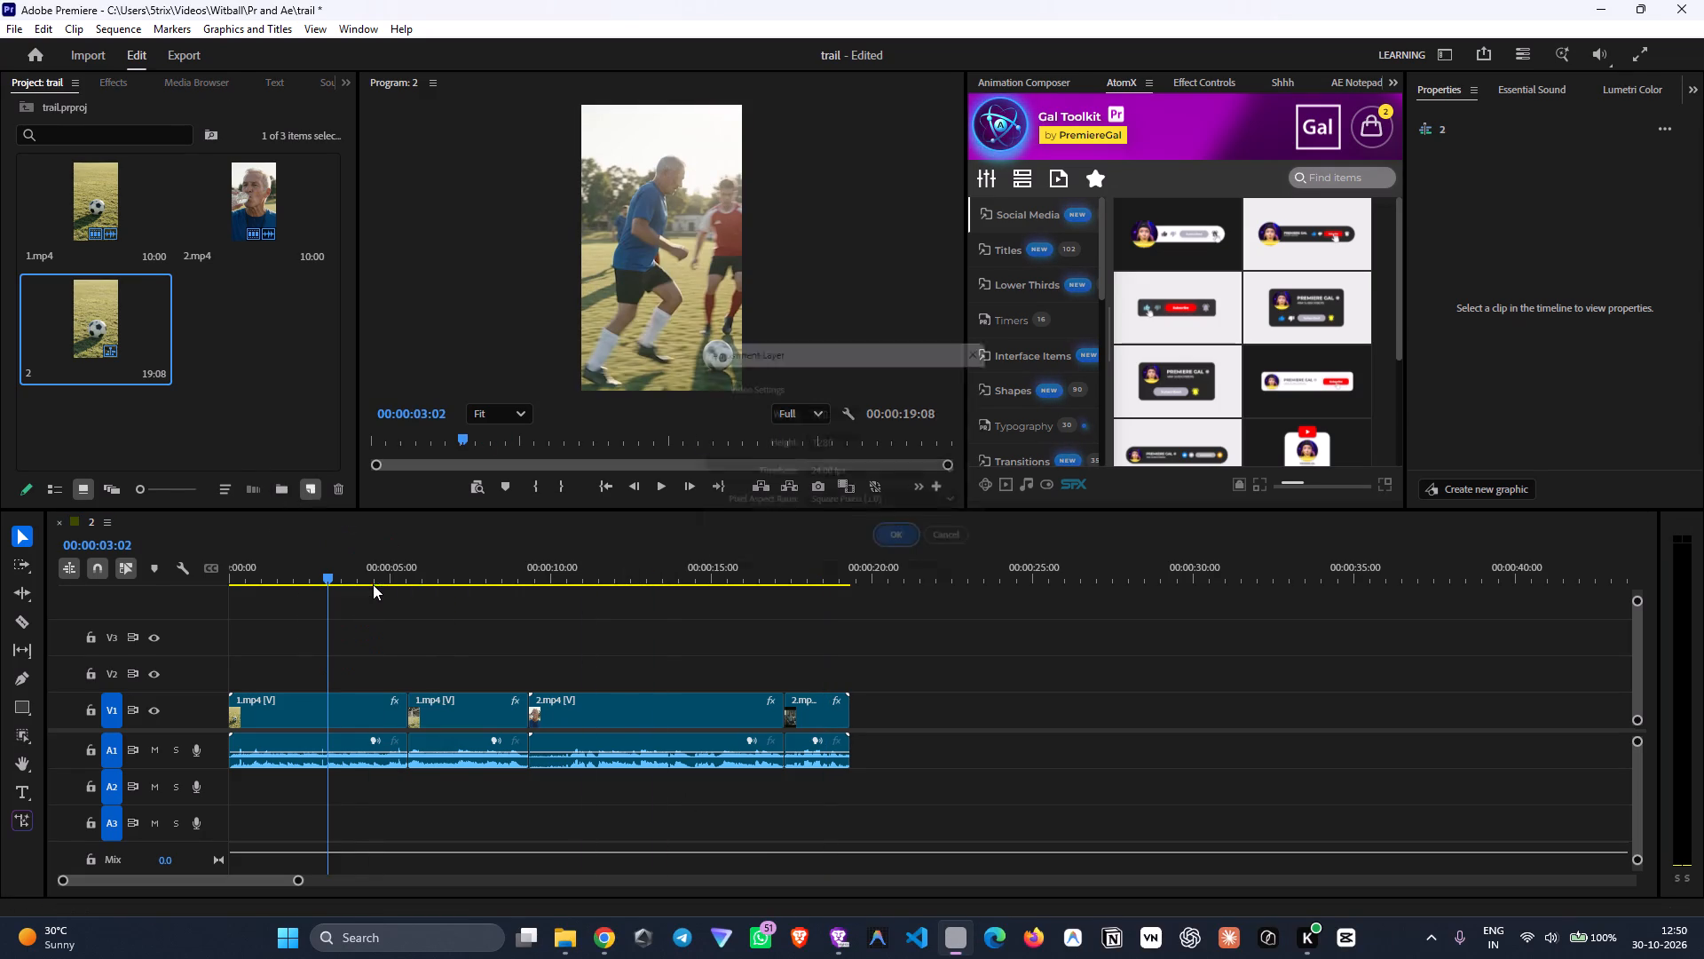
left_click(893, 549)
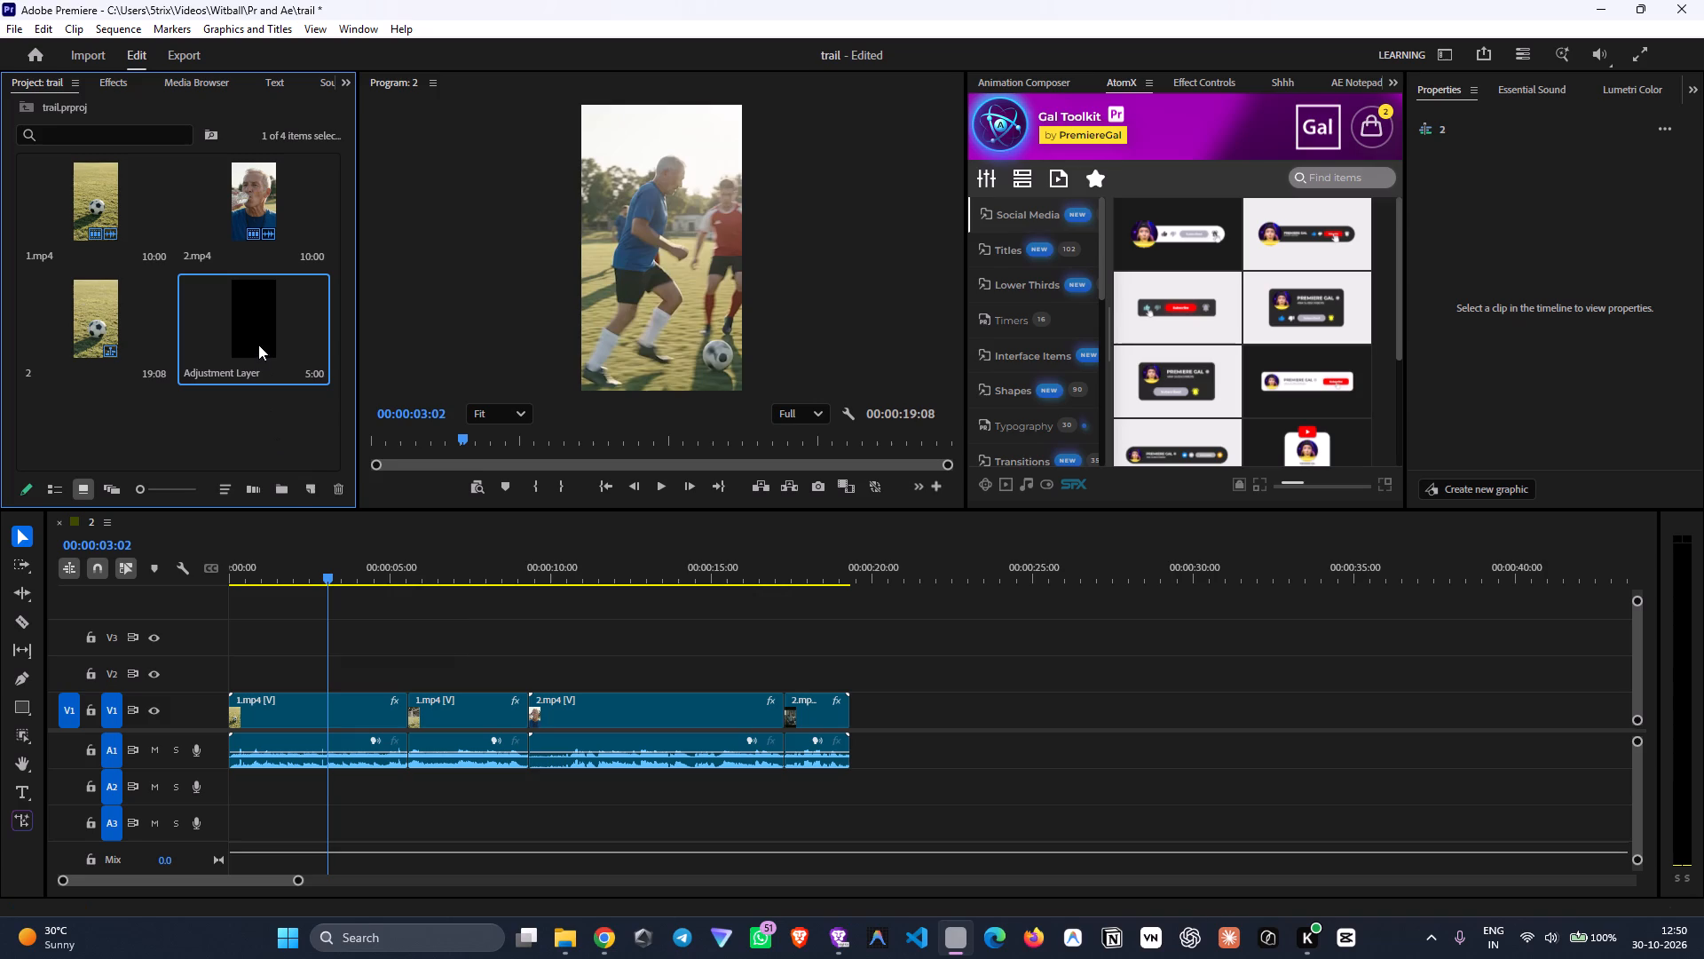
Place the adjustment layer on V2 at the sequence start and extend it to the end of the last 2.mp4 clip.
left_click_drag(258, 345, 229, 676)
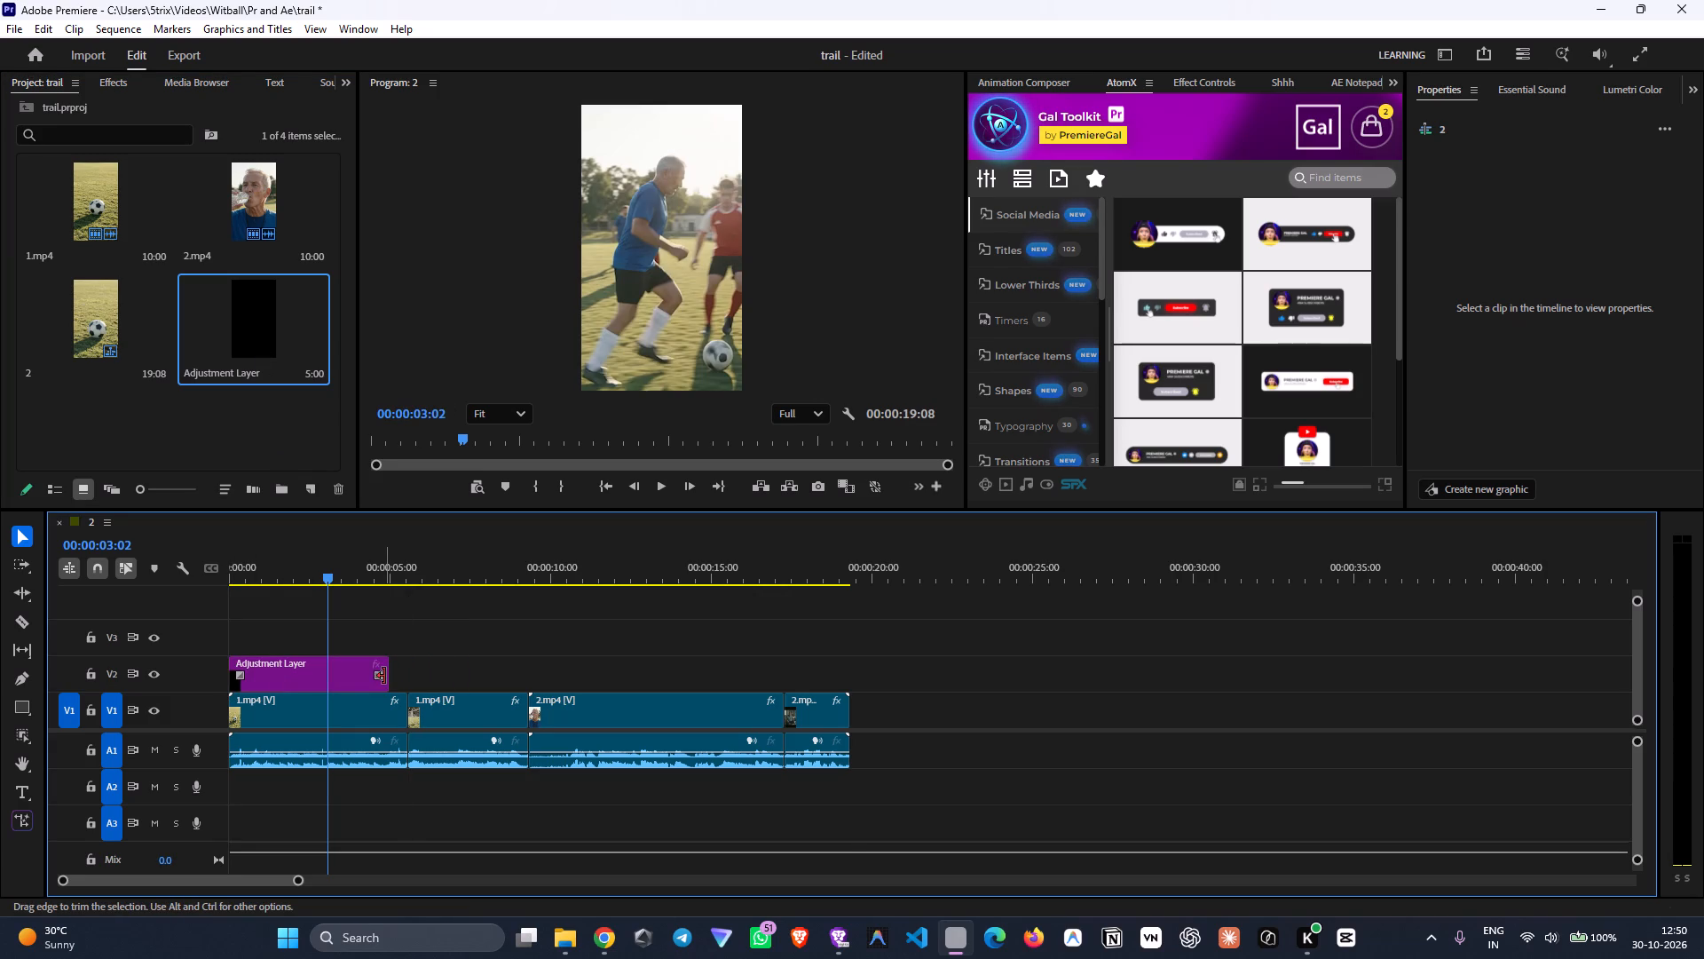
left_click_drag(384, 676, 845, 709)
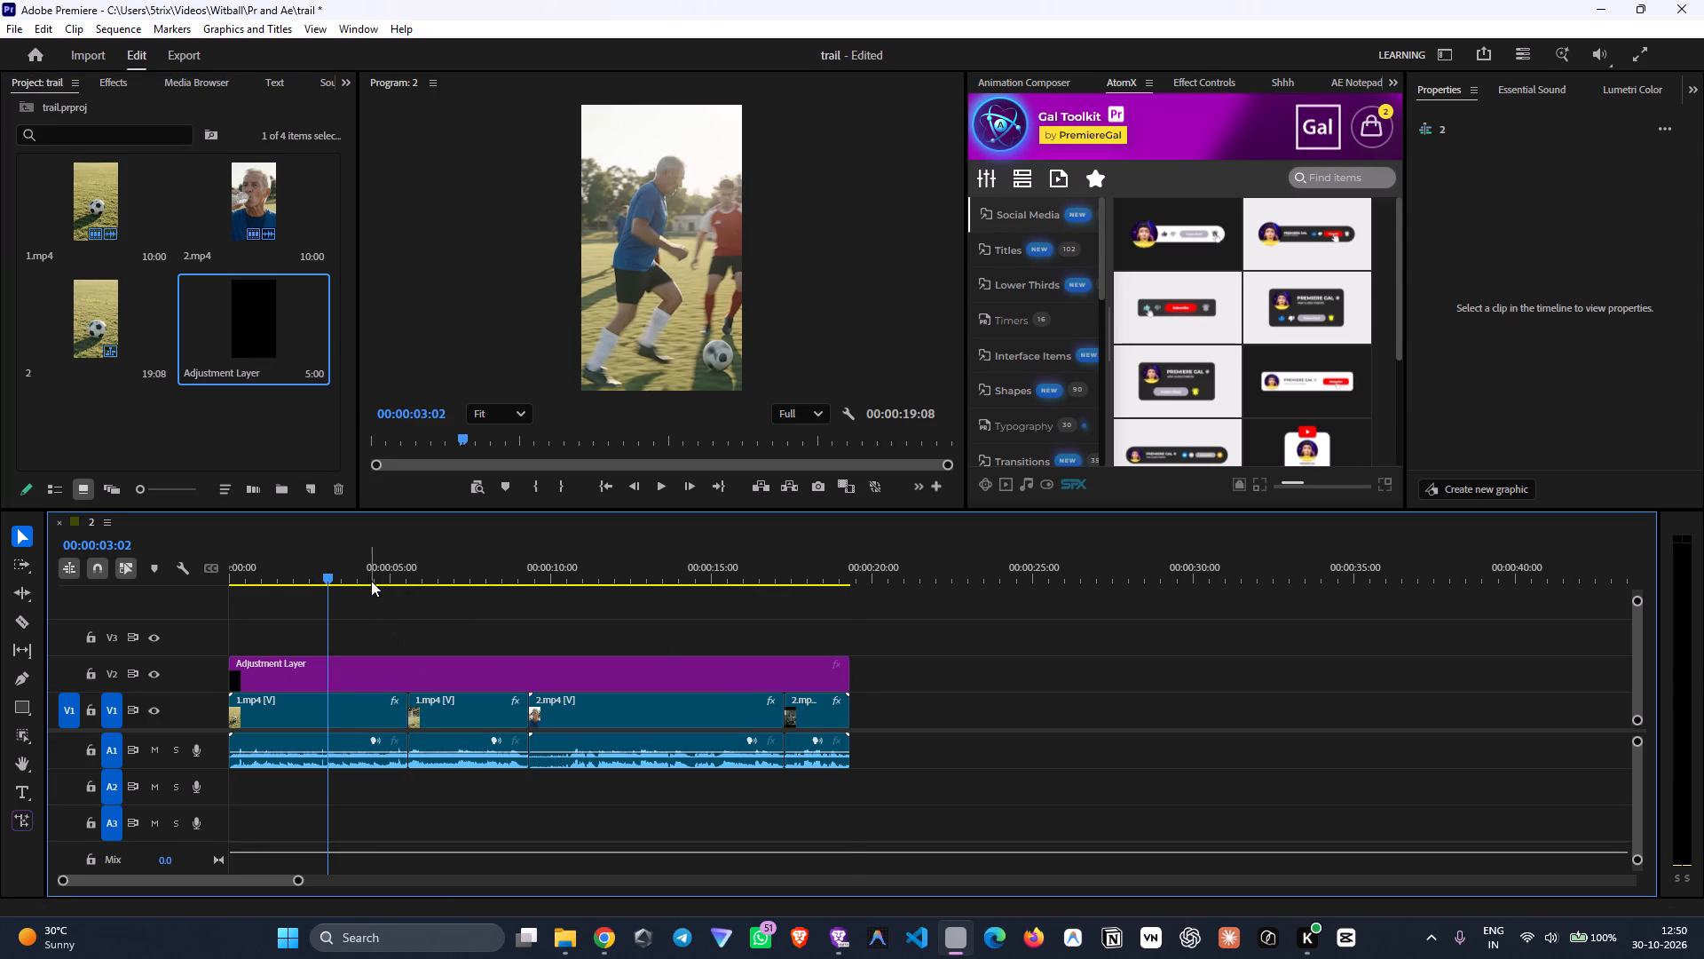
Find the Lumetri Color effect by searching "lumetri colo" and apply it to the adjustment layer on V2.
left_click_drag(368, 575, 351, 576)
left_click(362, 662)
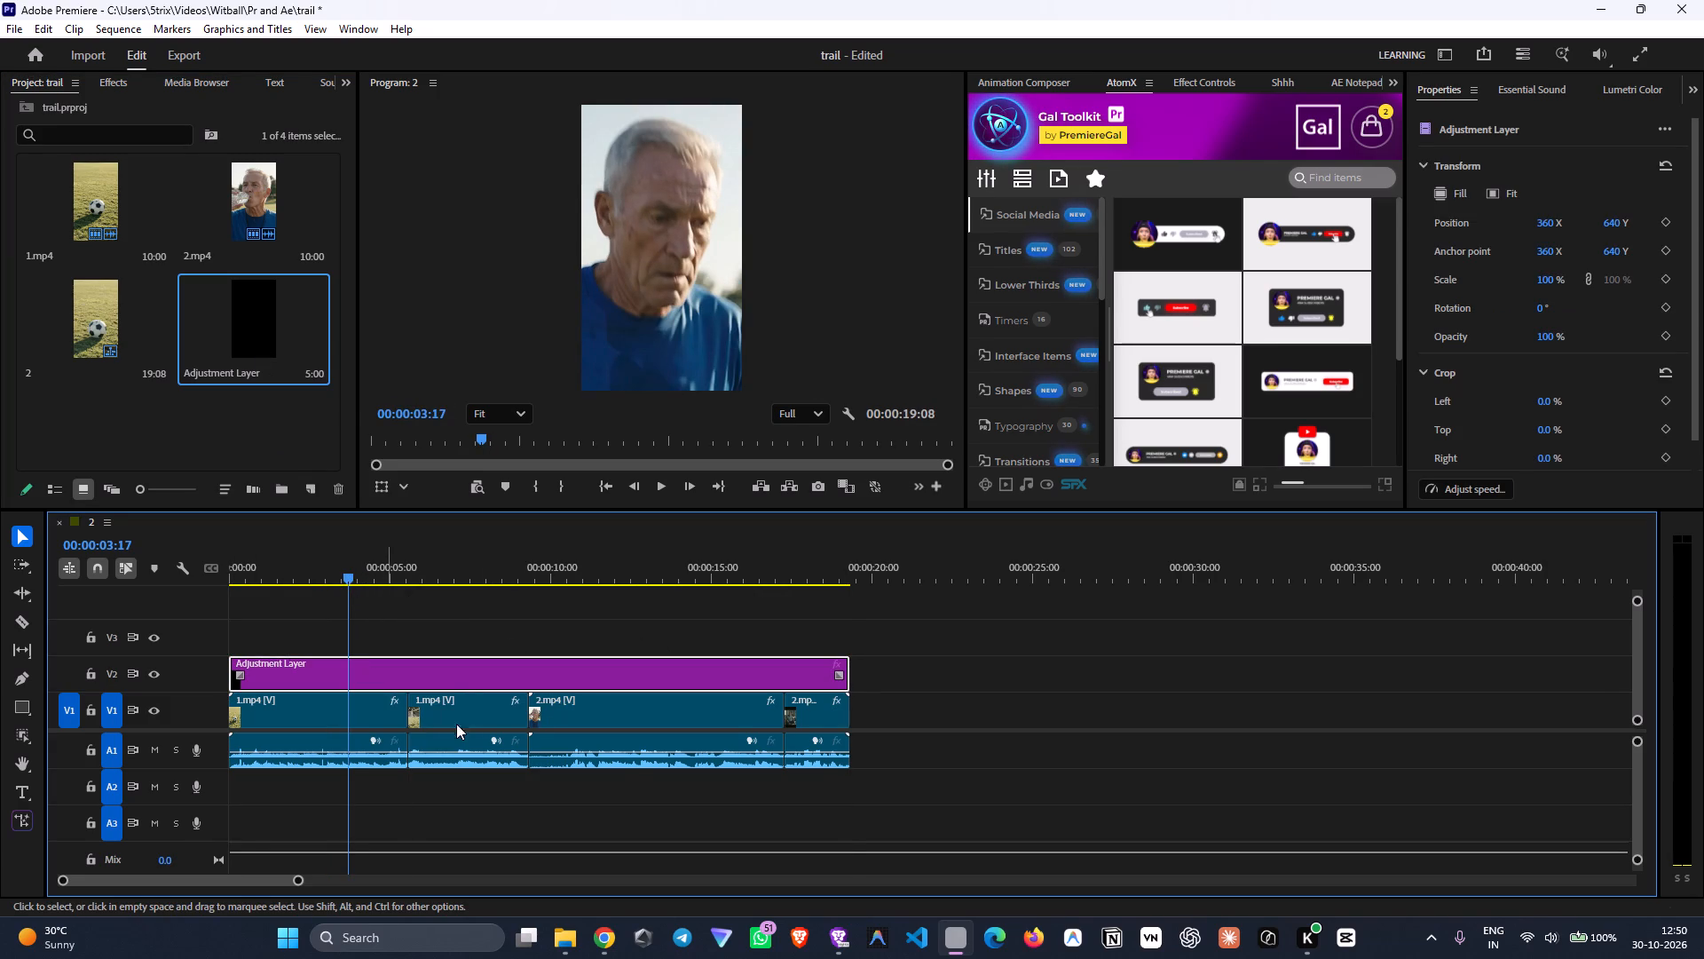
left_click(114, 88)
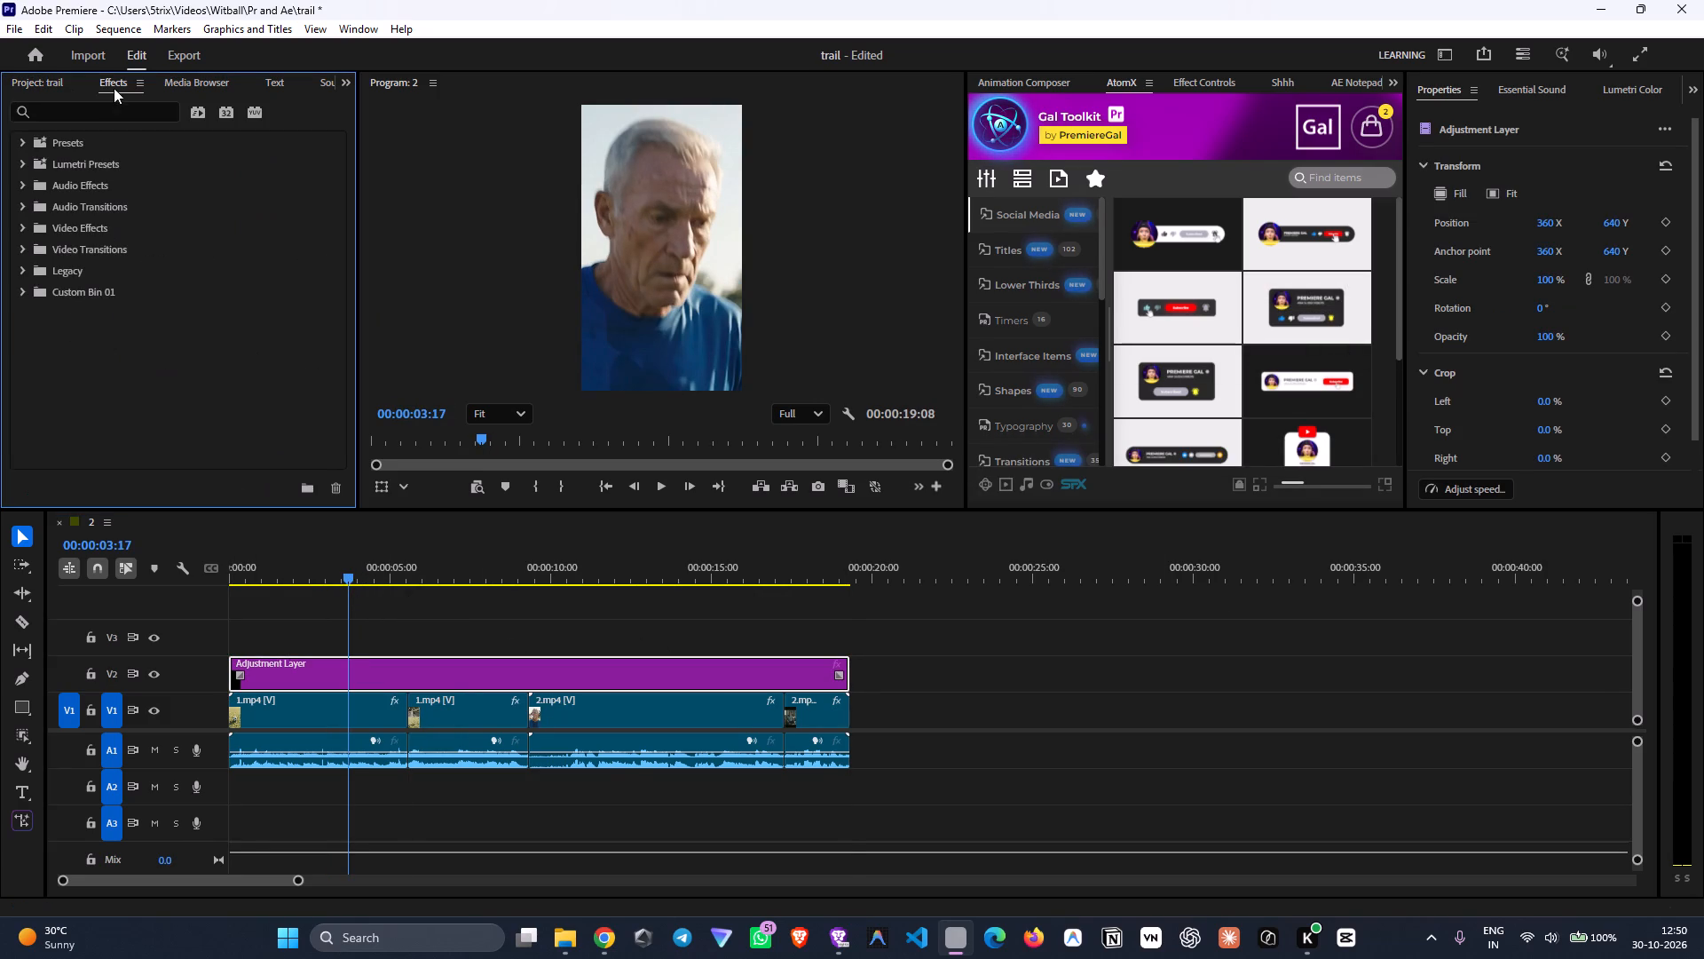
left_click(116, 108)
type("lum")
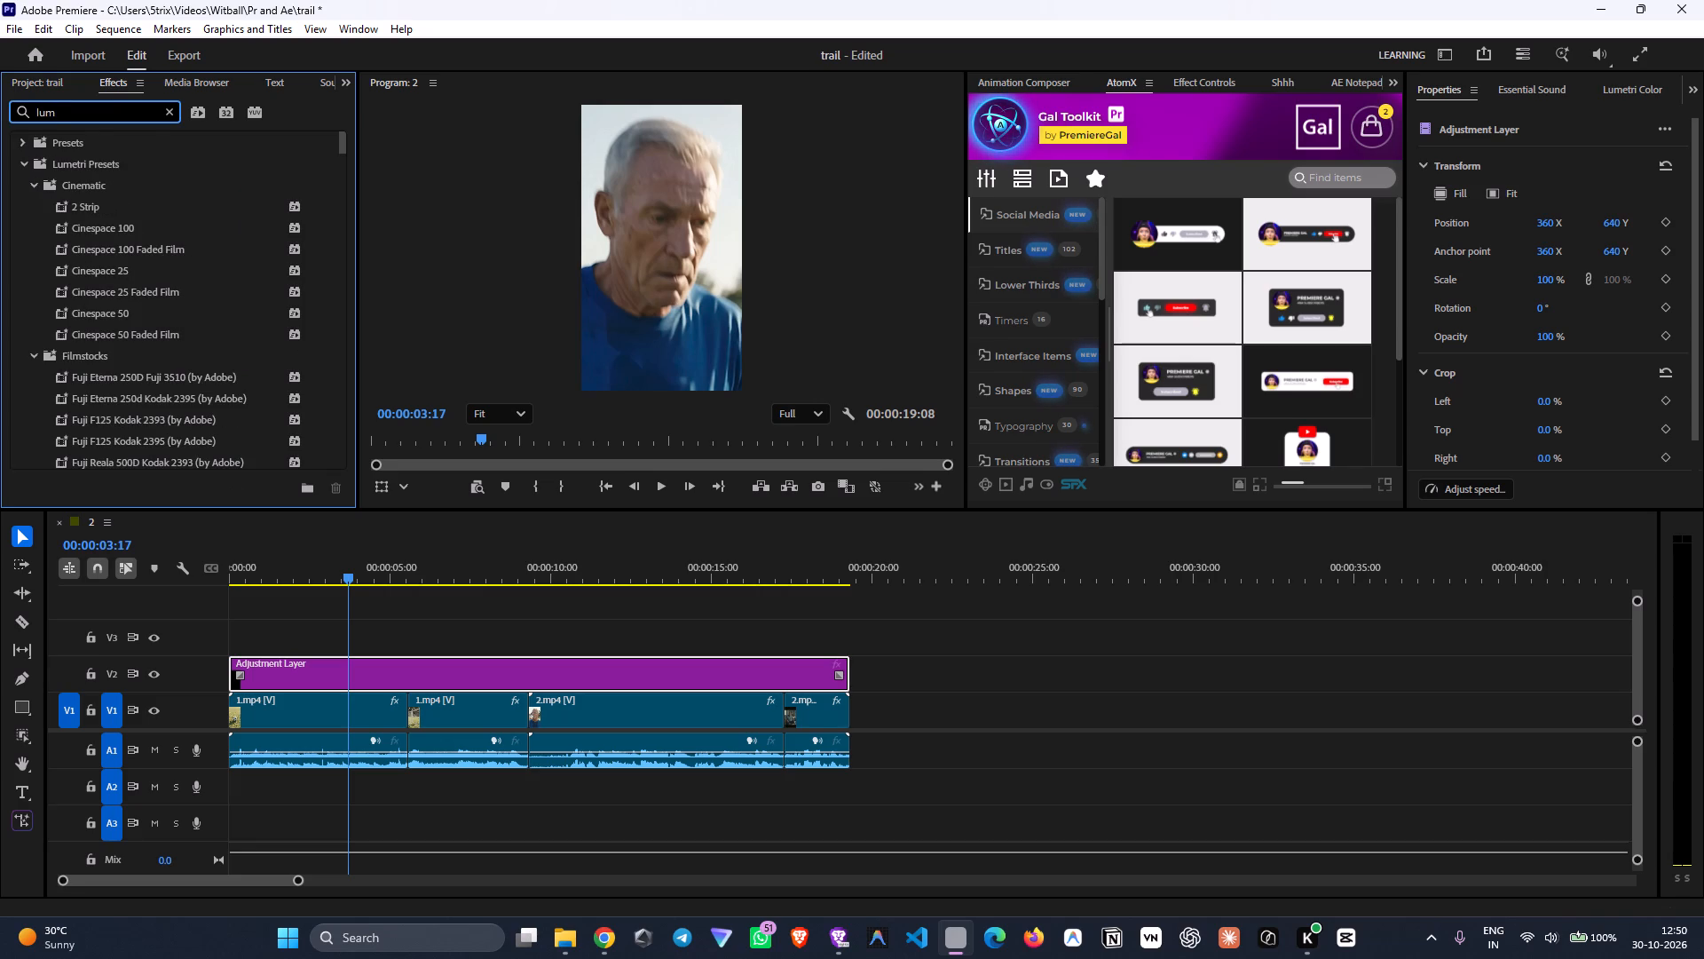
type("etri colo")
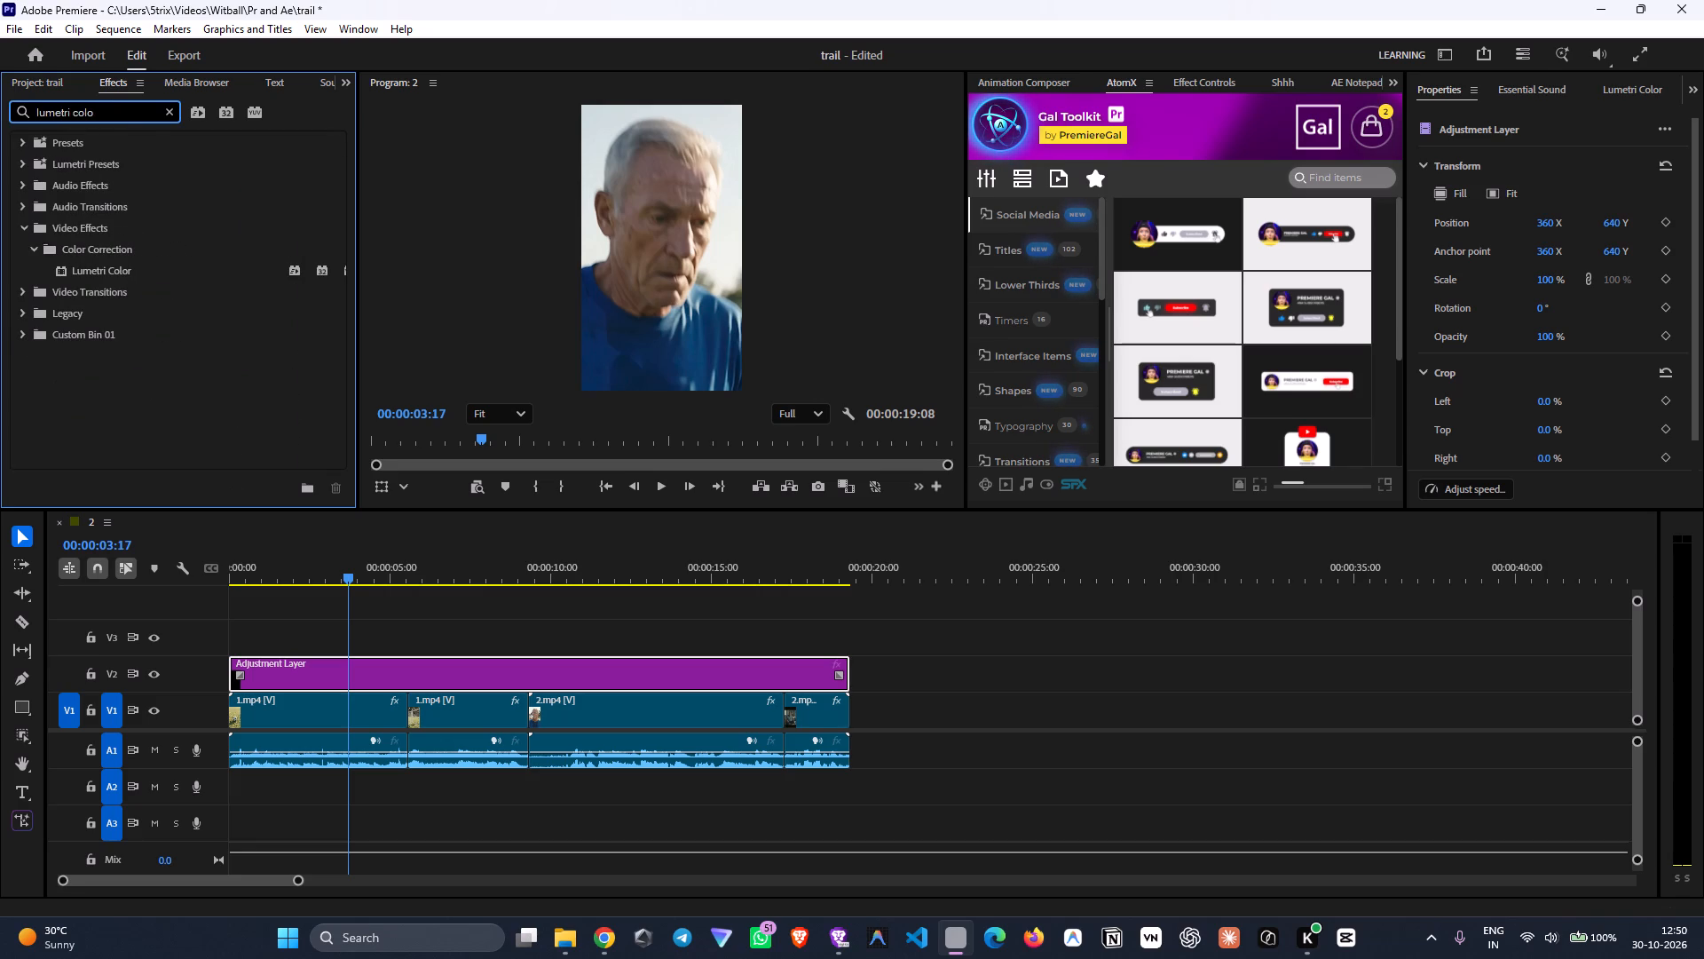
left_click(108, 267)
left_click_drag(76, 267, 404, 656)
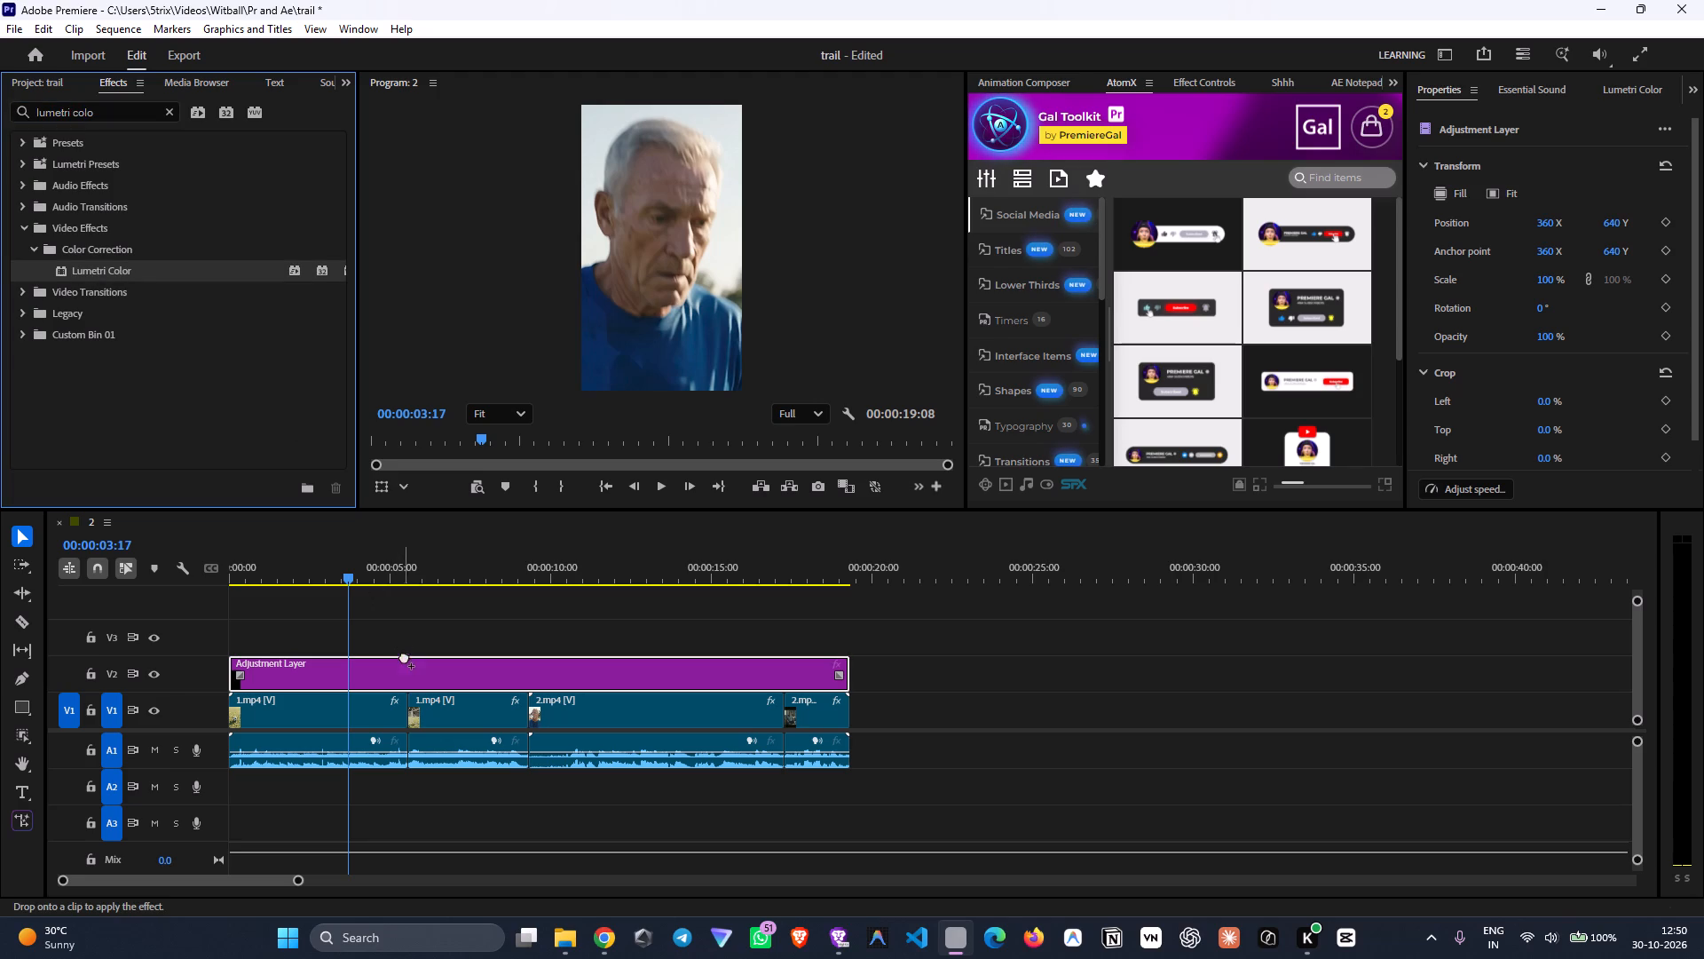
left_click_drag(404, 656, 404, 665)
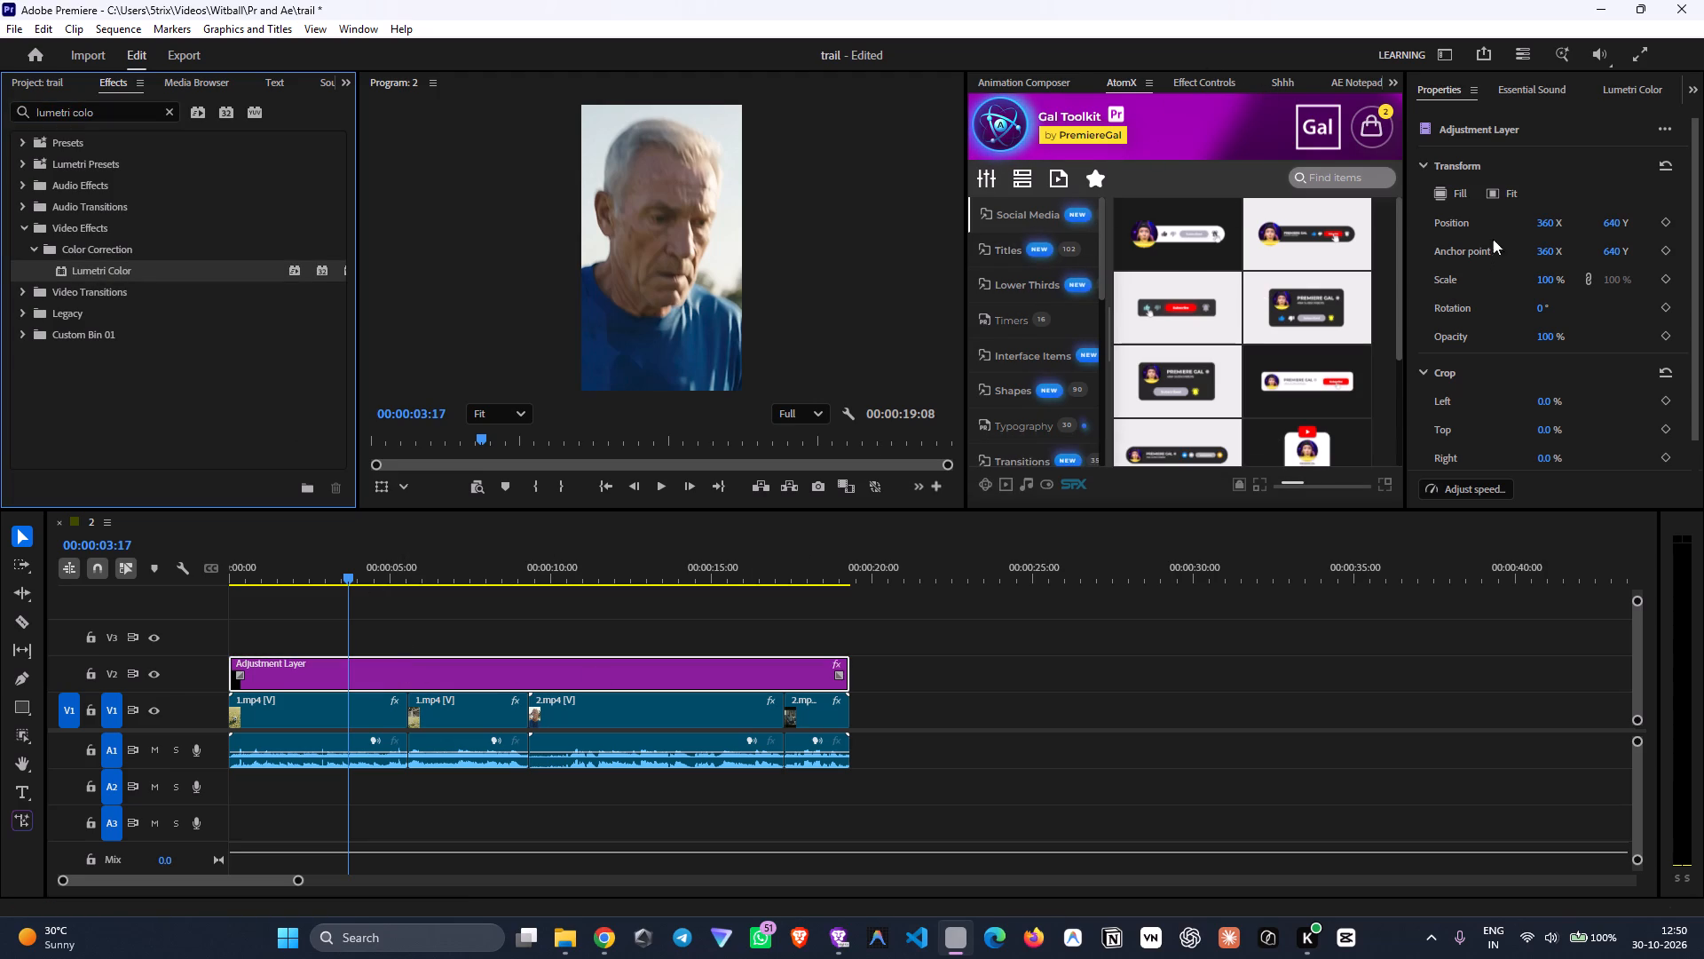
In the adjustment layer's Lumetri Basic Correction, set Temperature to -2 and Tint to -3.
left_click(1652, 92)
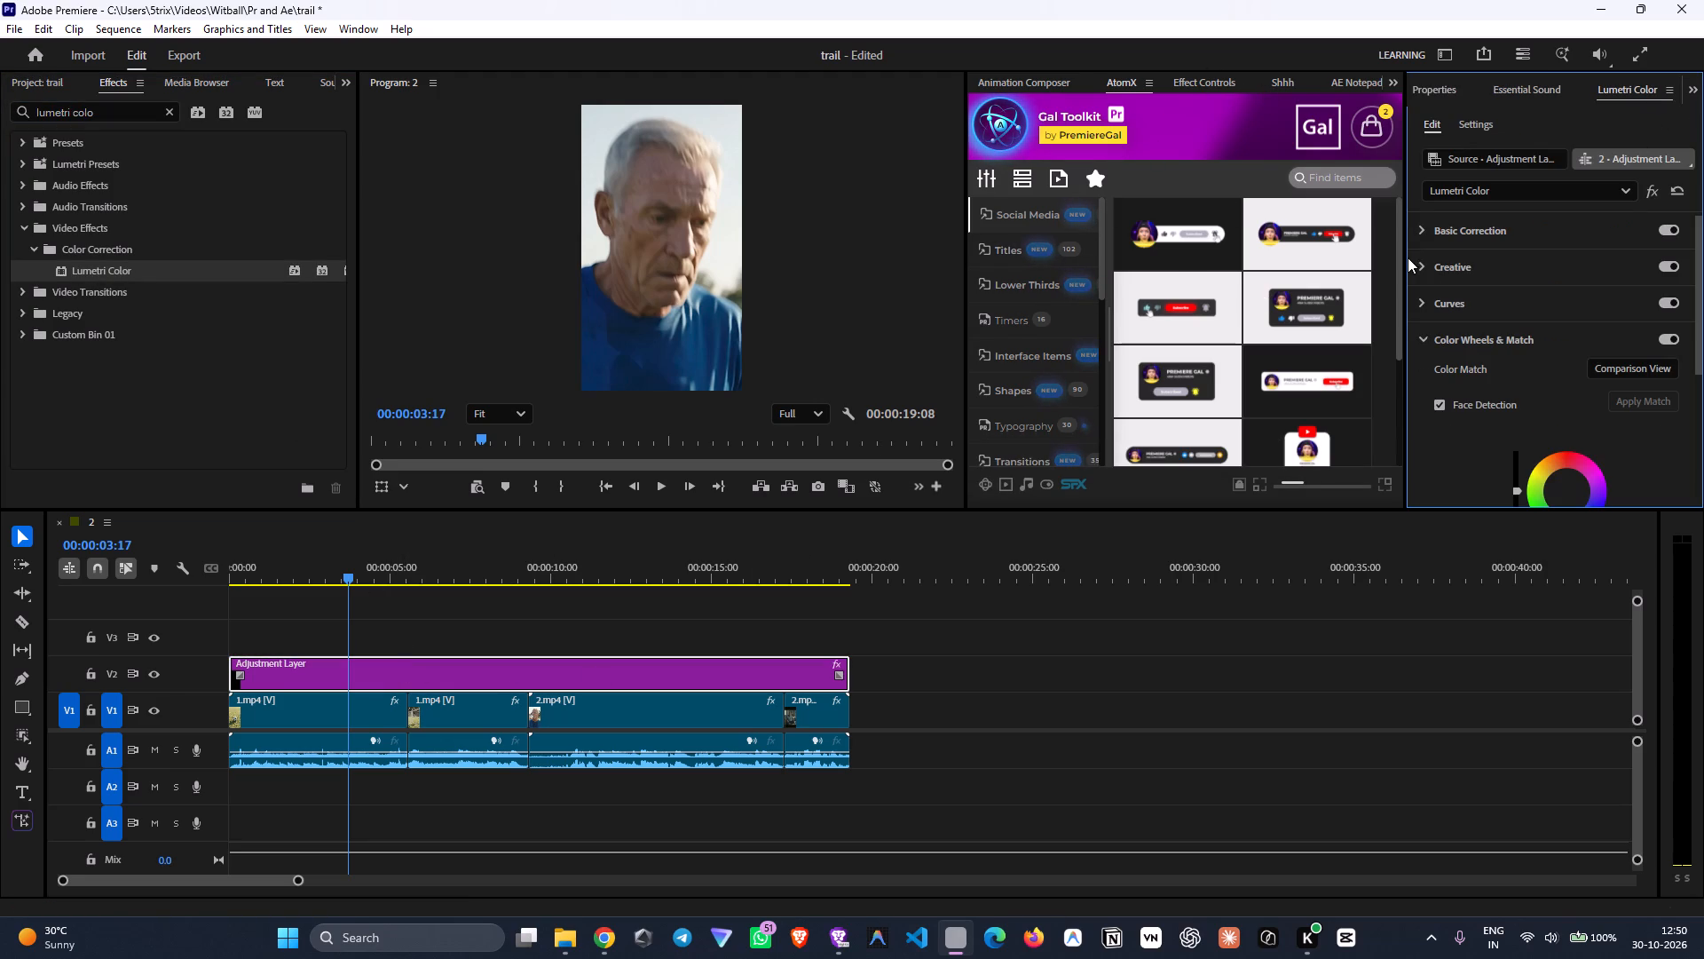
left_click(1416, 224)
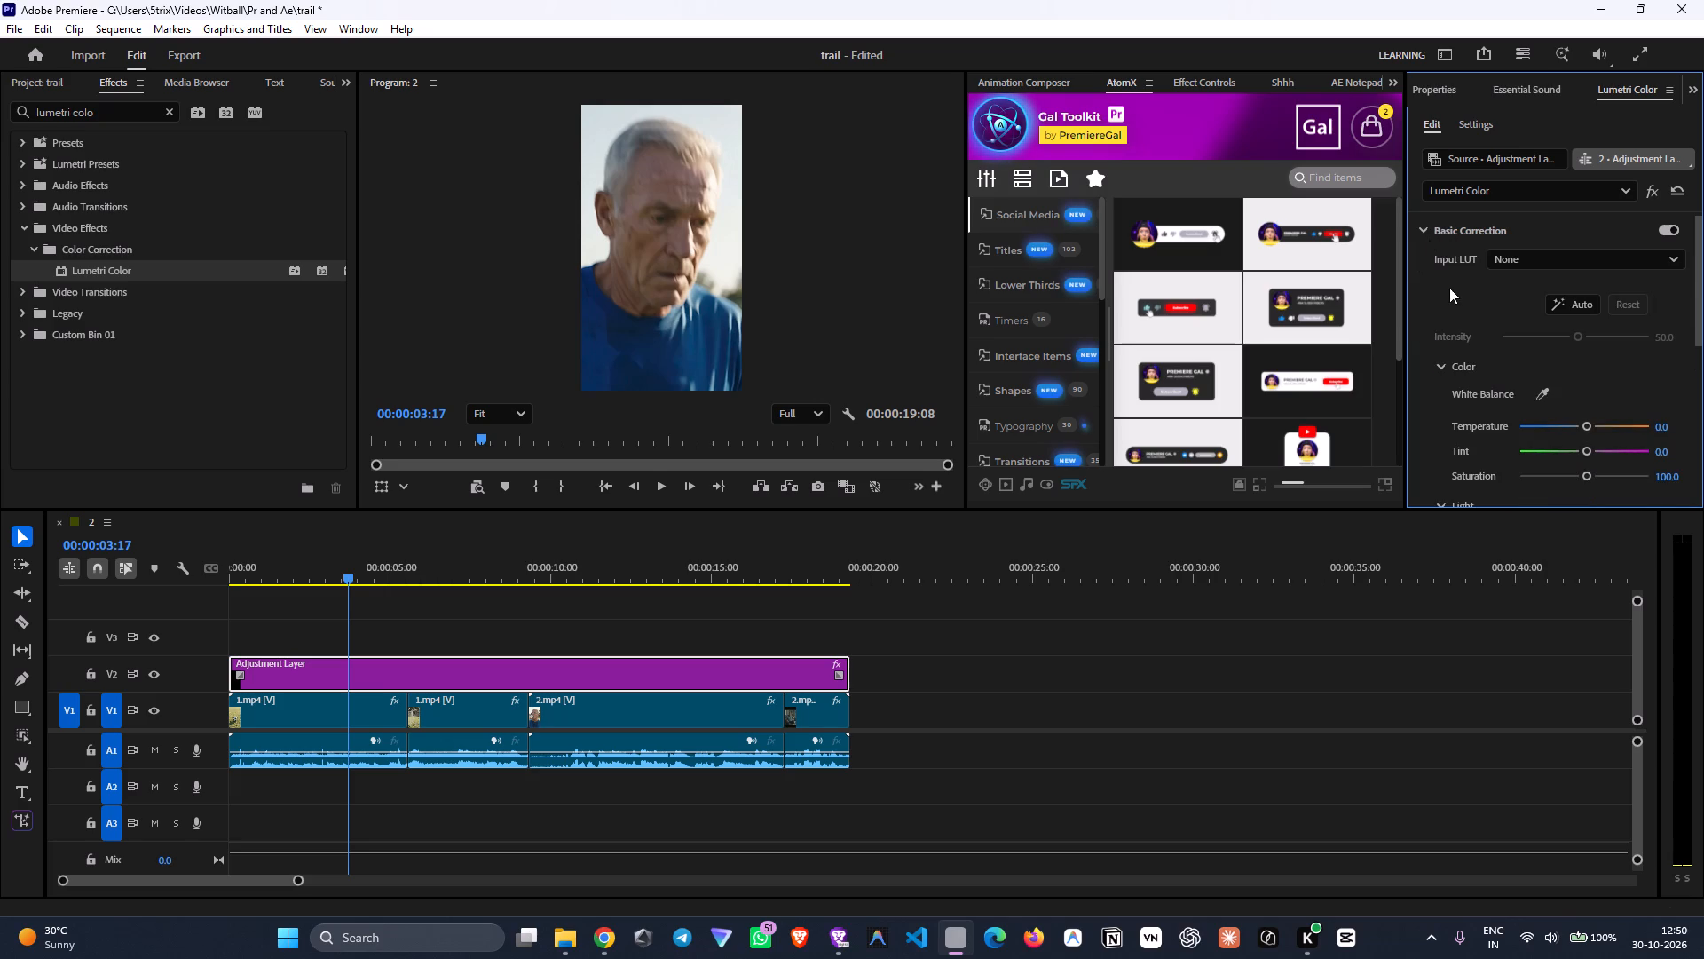
scroll(1428, 393, "down", 5)
left_click_drag(1587, 339, 1579, 339)
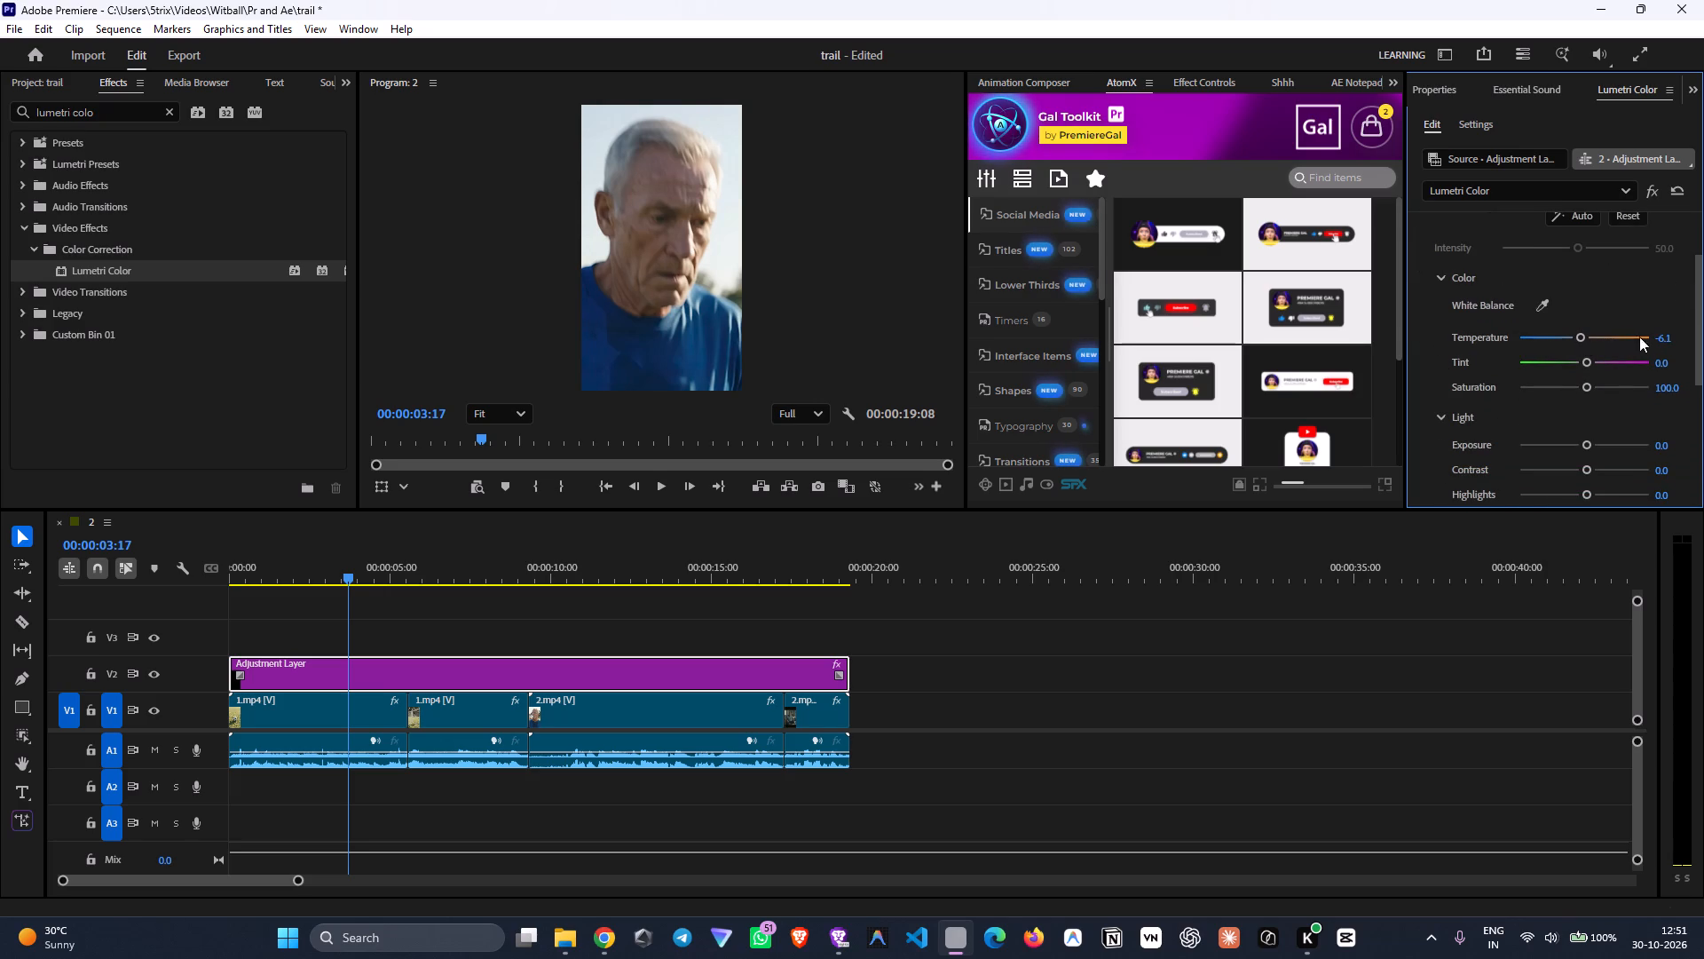
left_click(1666, 337)
type("-2")
key("Return")
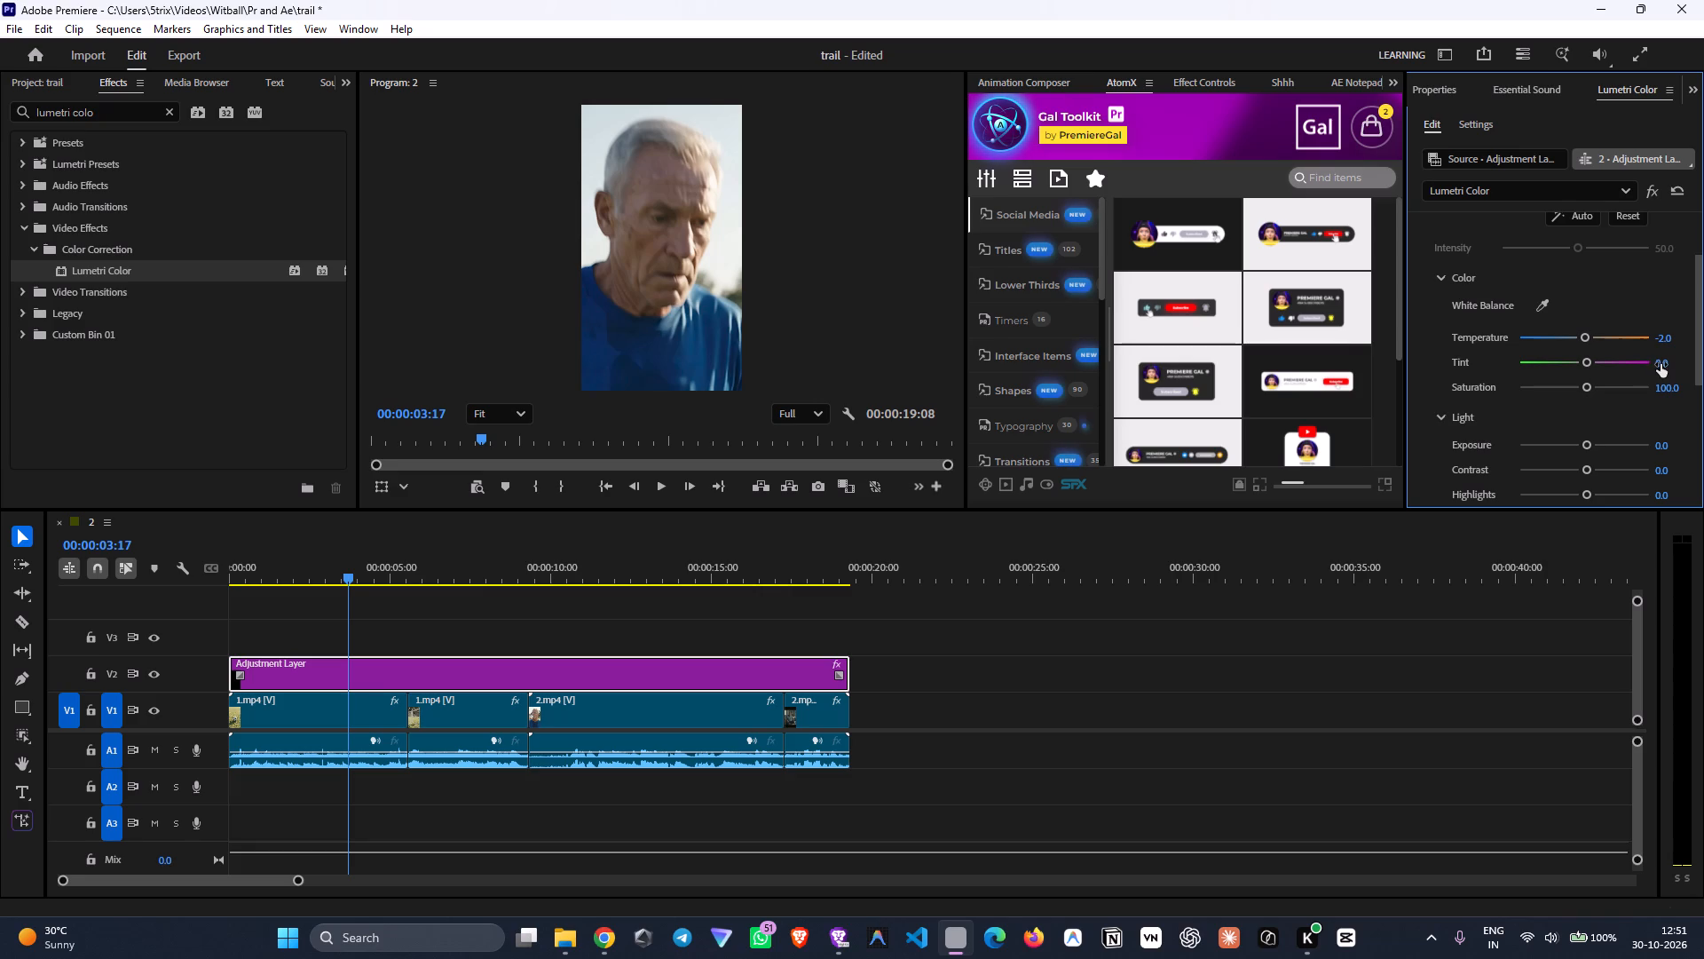
left_click(1662, 364)
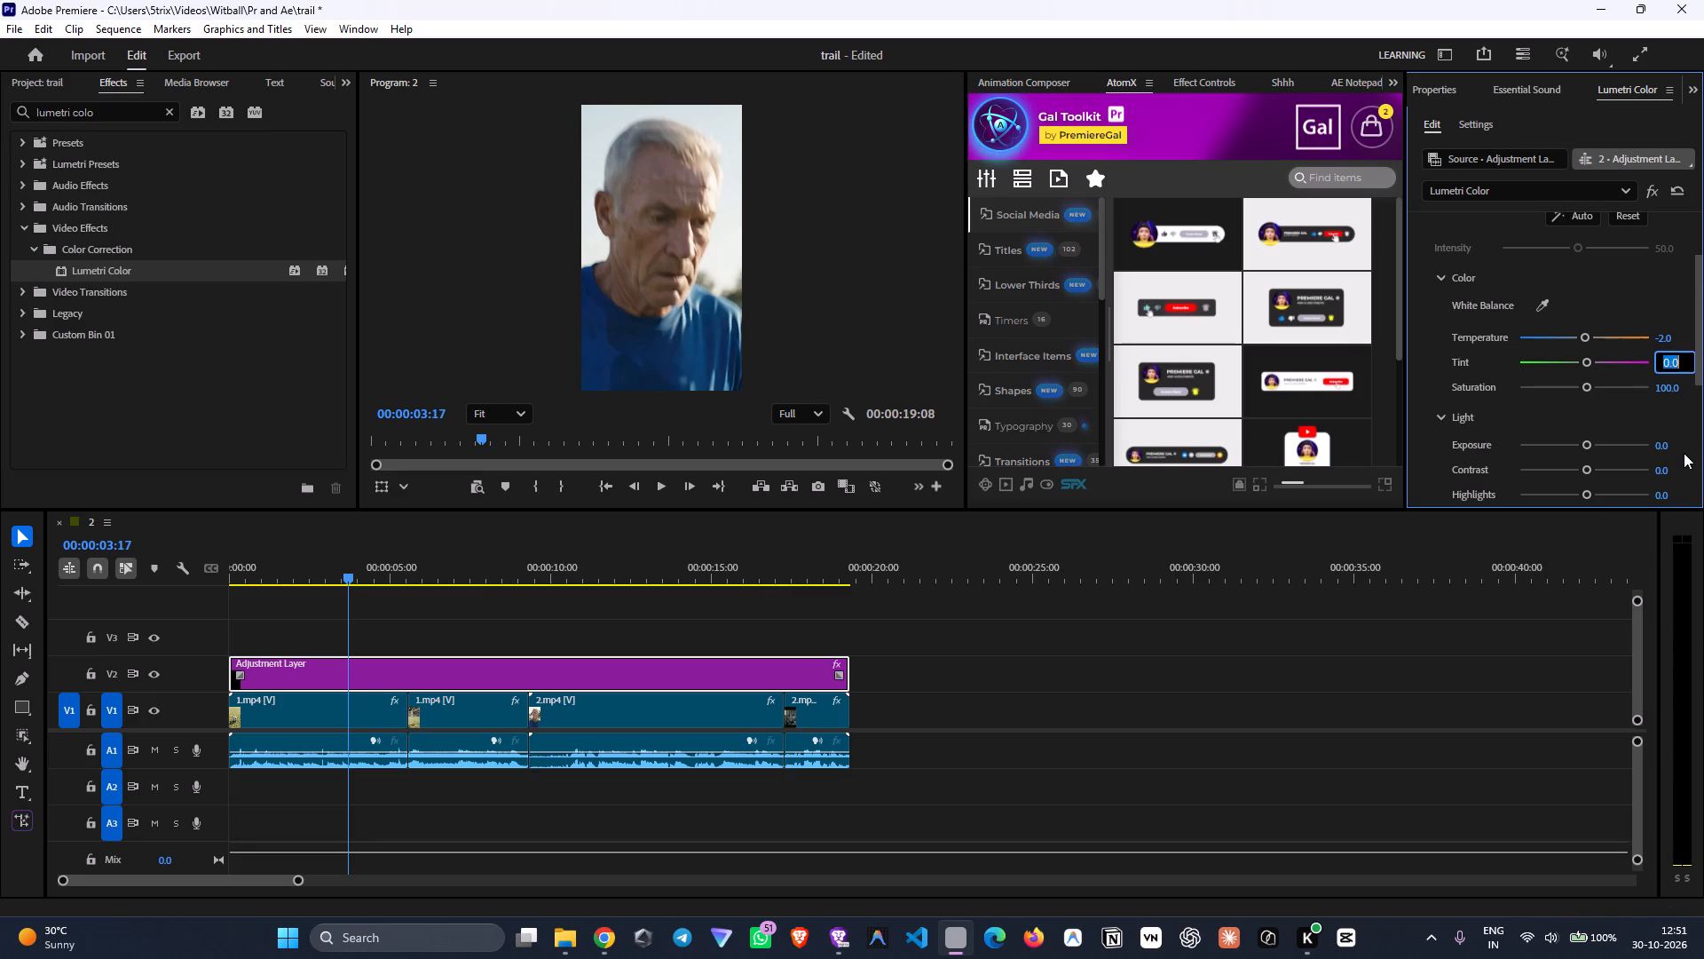
type("-3")
key("Return")
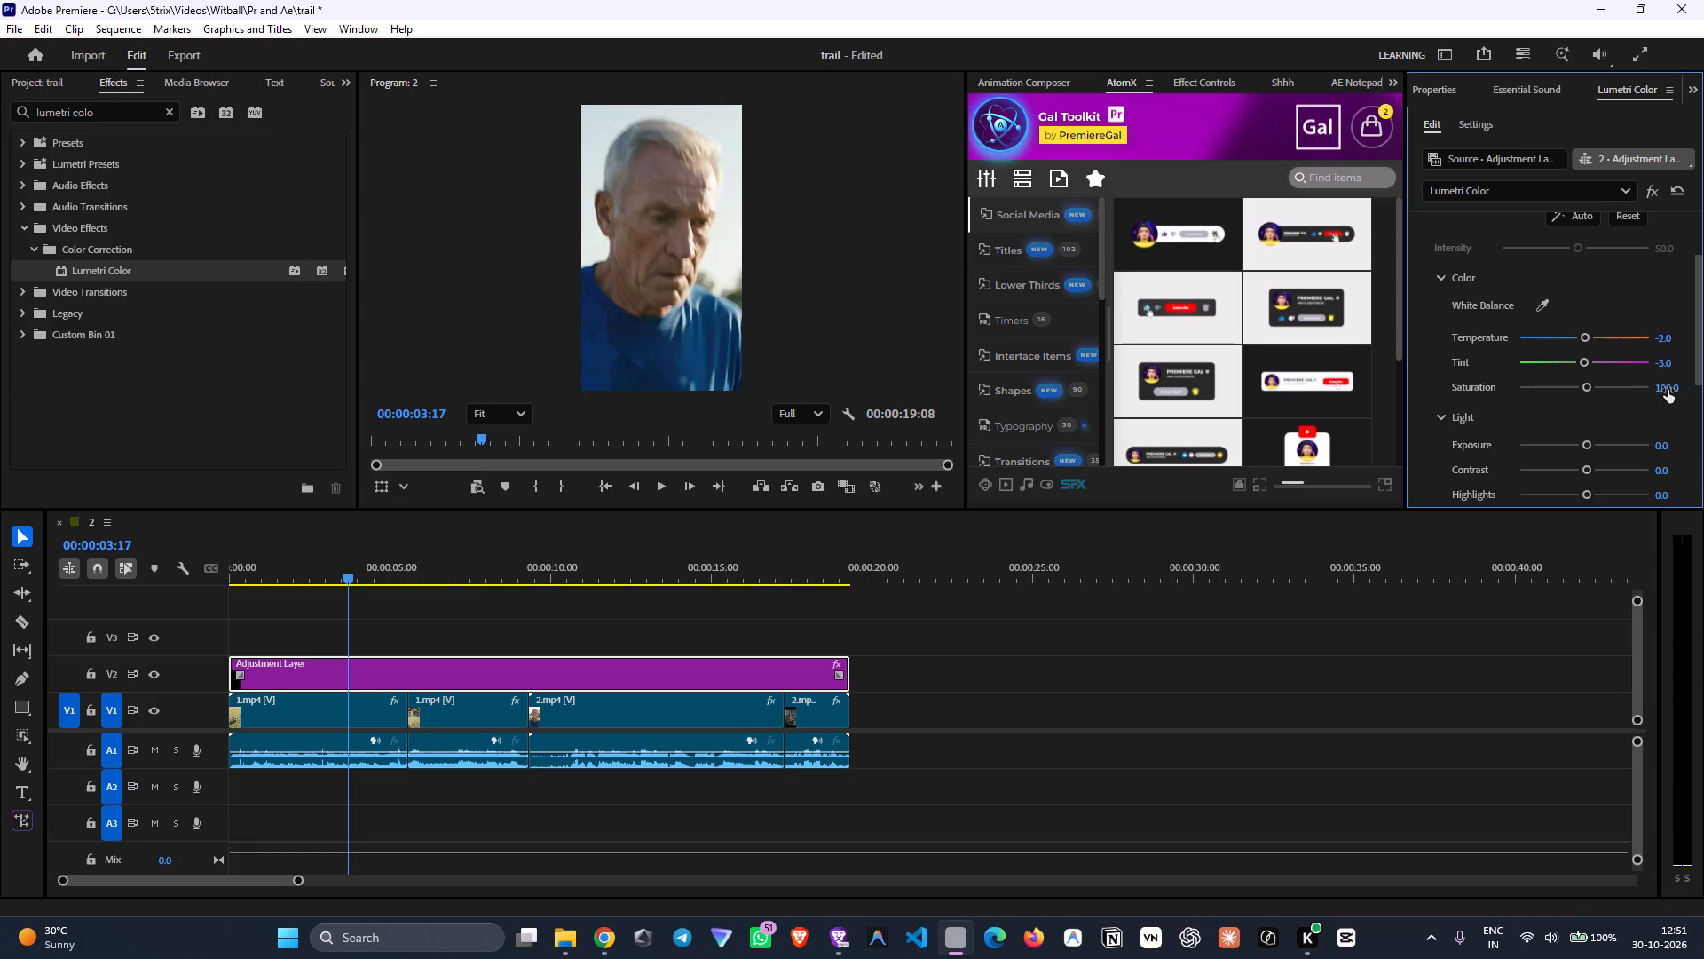
In the adjustment layer's Lumetri Creative adjustments, set Faded Film to 6, previewing on the second 1.mp4 clip's red-shirted player.
scroll(1443, 408, "down", 3)
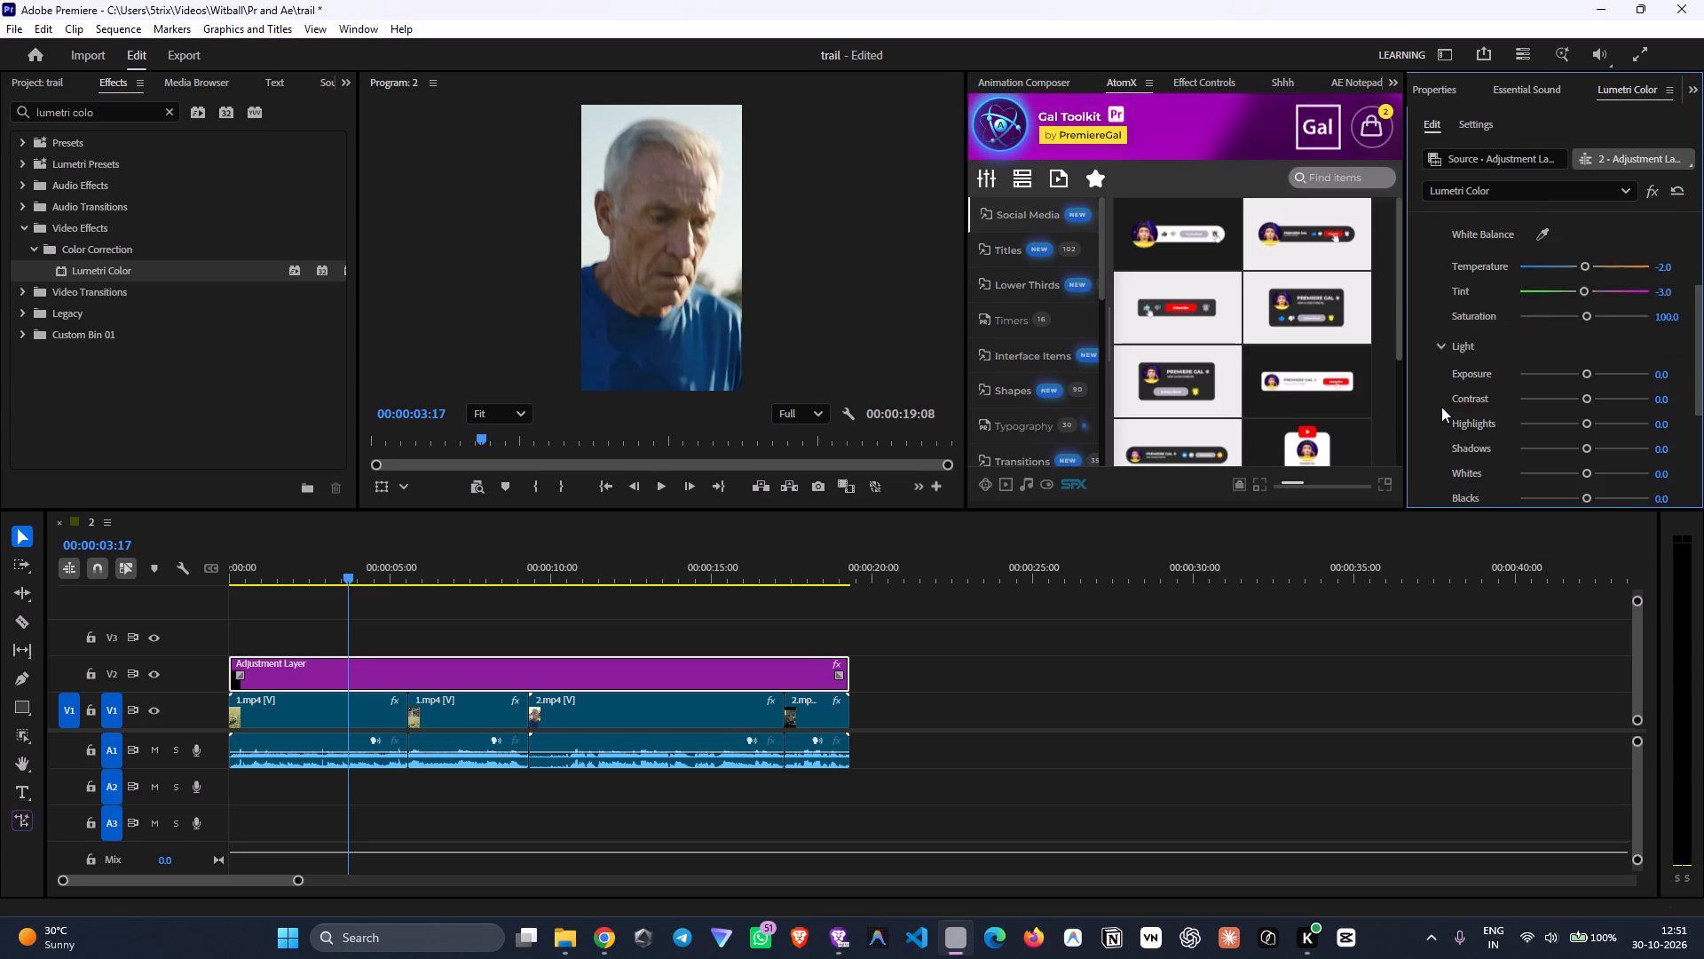
scroll(1441, 407, "down", 3)
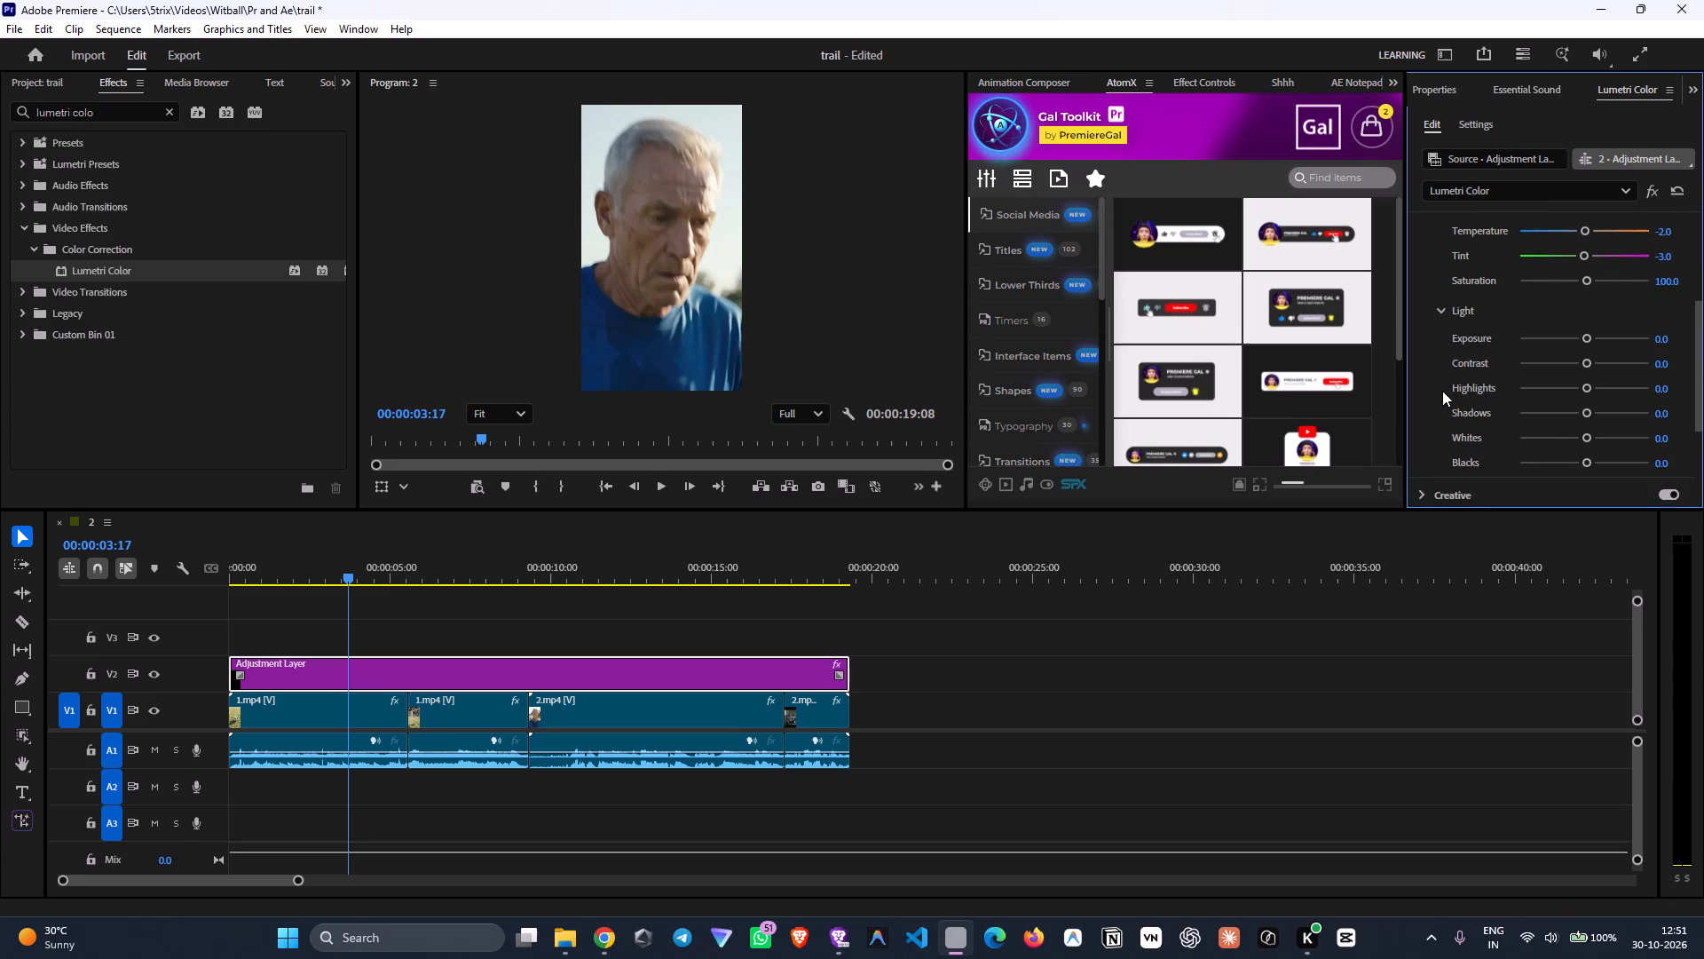
scroll(1442, 391, "down", 6)
left_click(1424, 395)
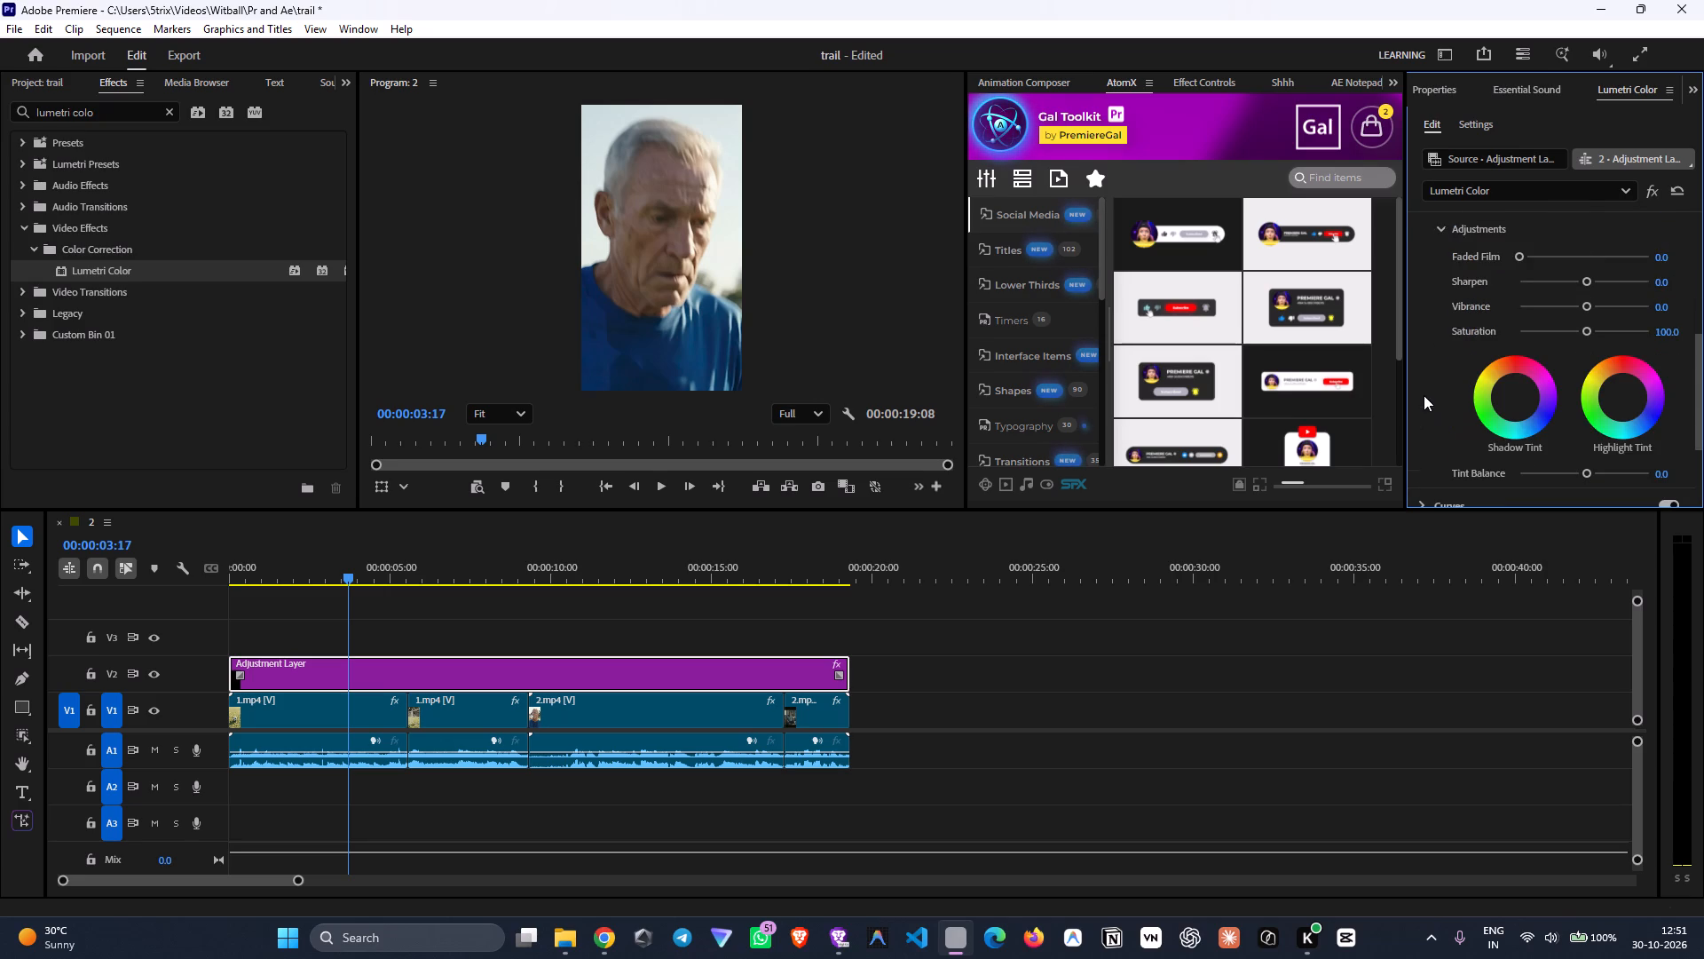
scroll(1424, 395, "down", 3)
scroll(1424, 395, "up", 5)
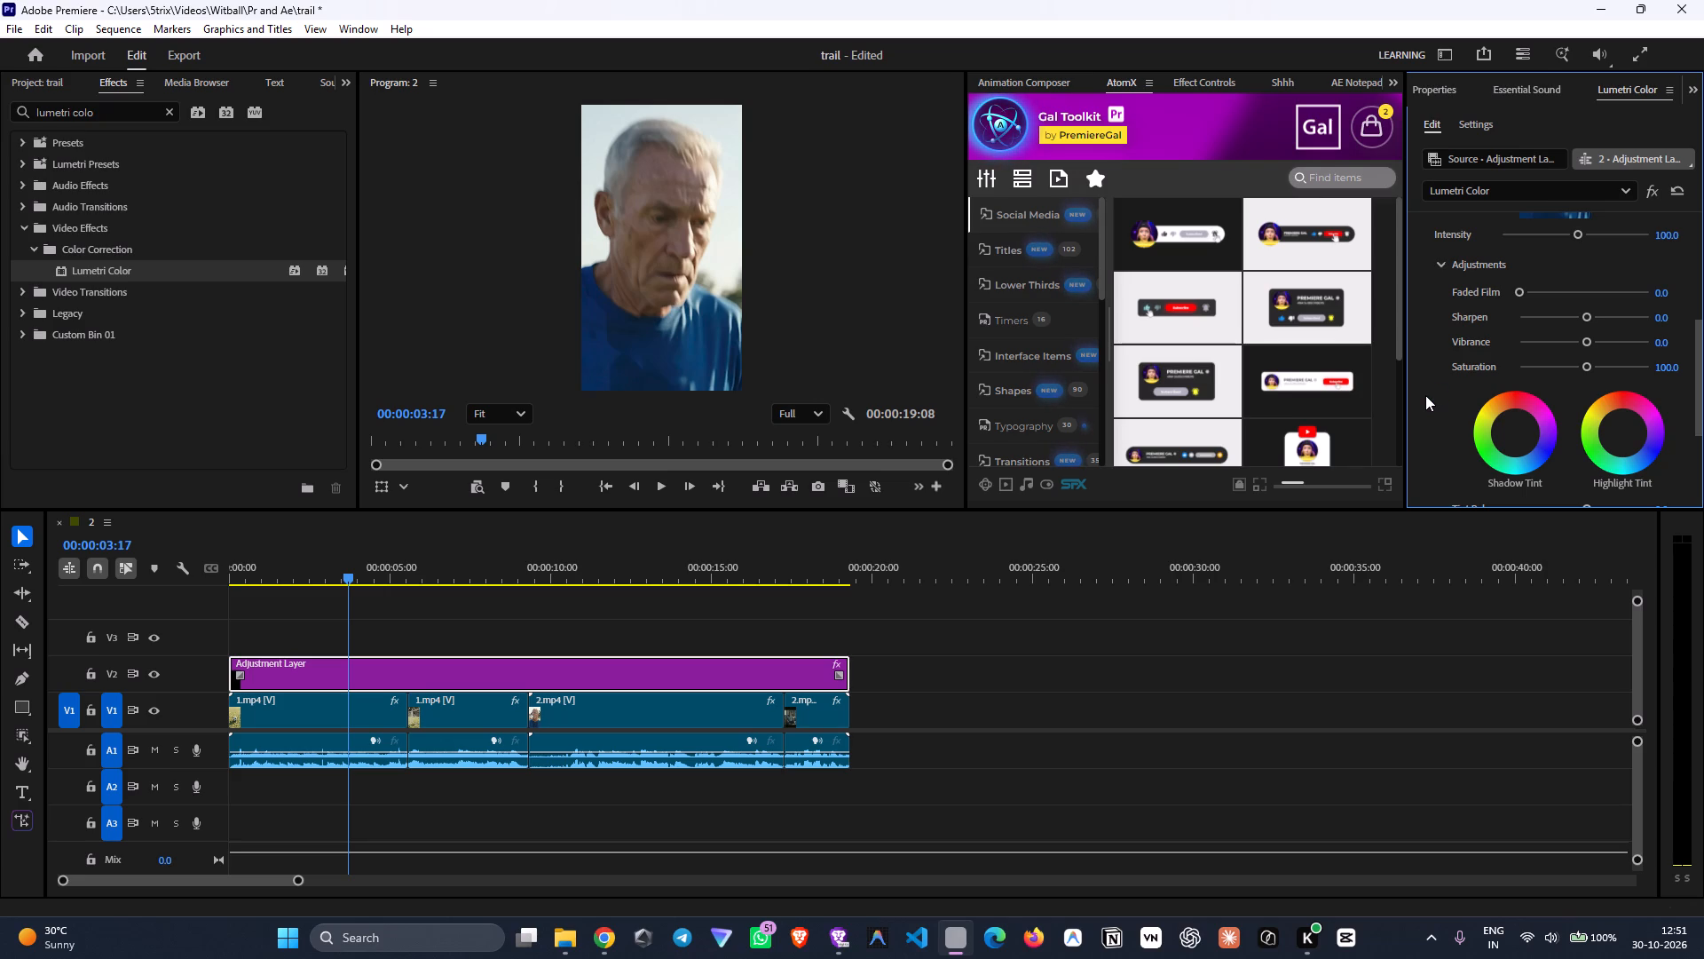
left_click_drag(610, 563, 451, 593)
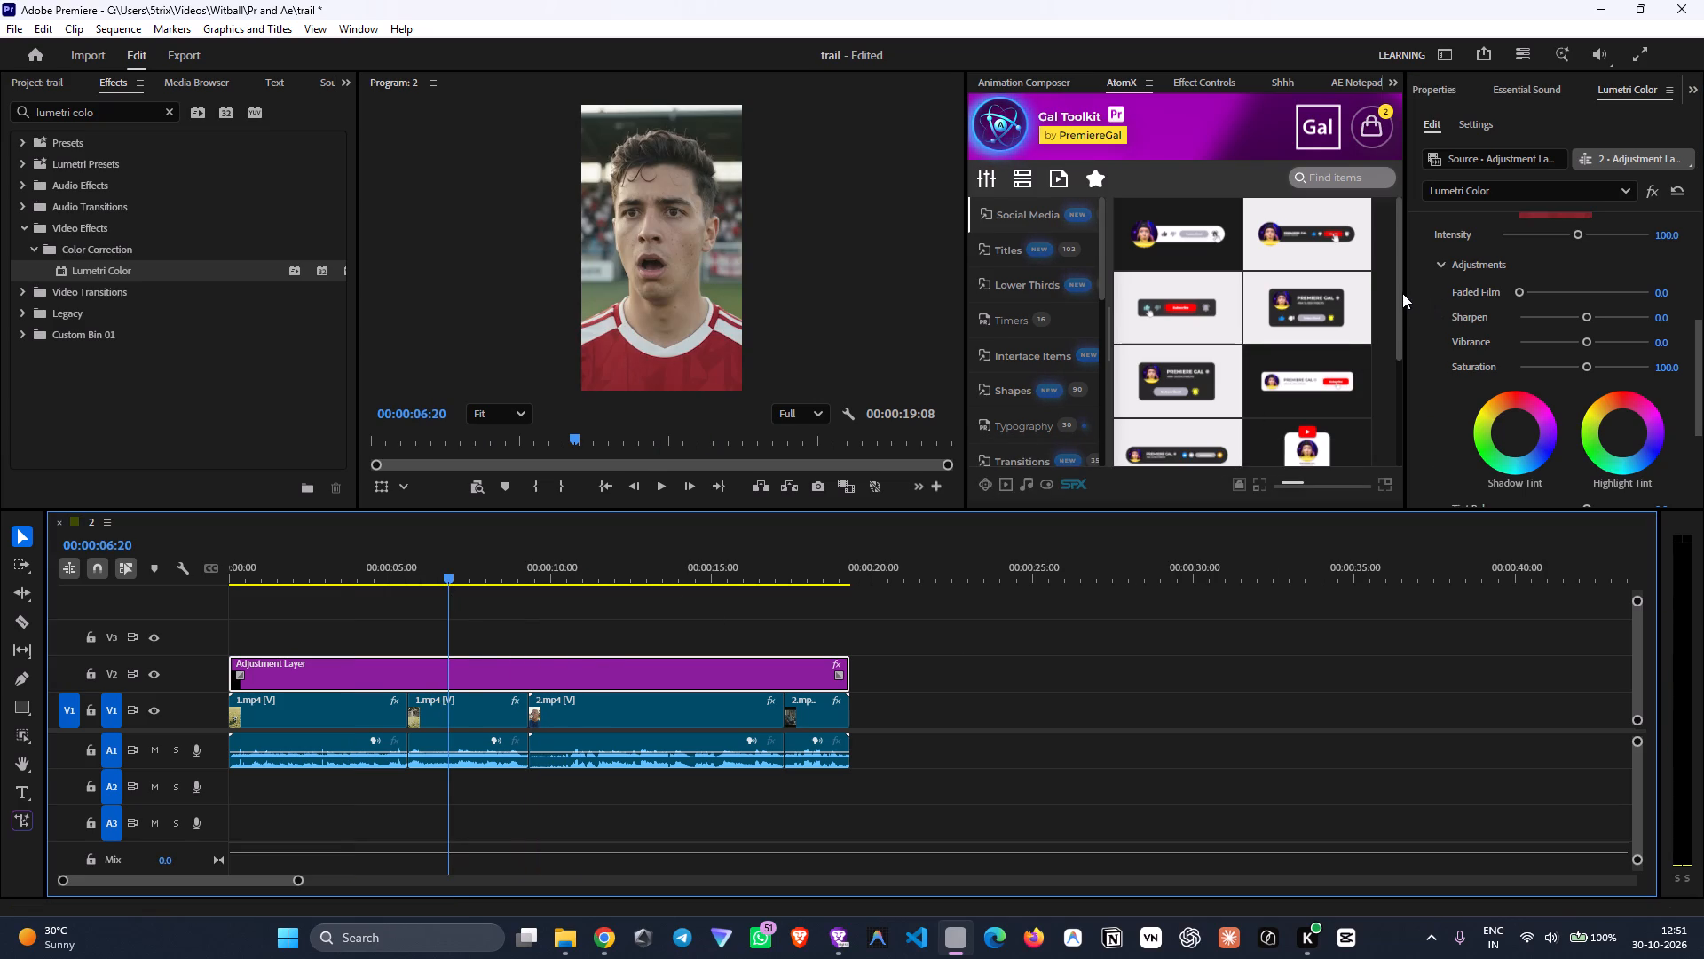
left_click_drag(1403, 299, 1385, 297)
scroll(1438, 424, "down", 10)
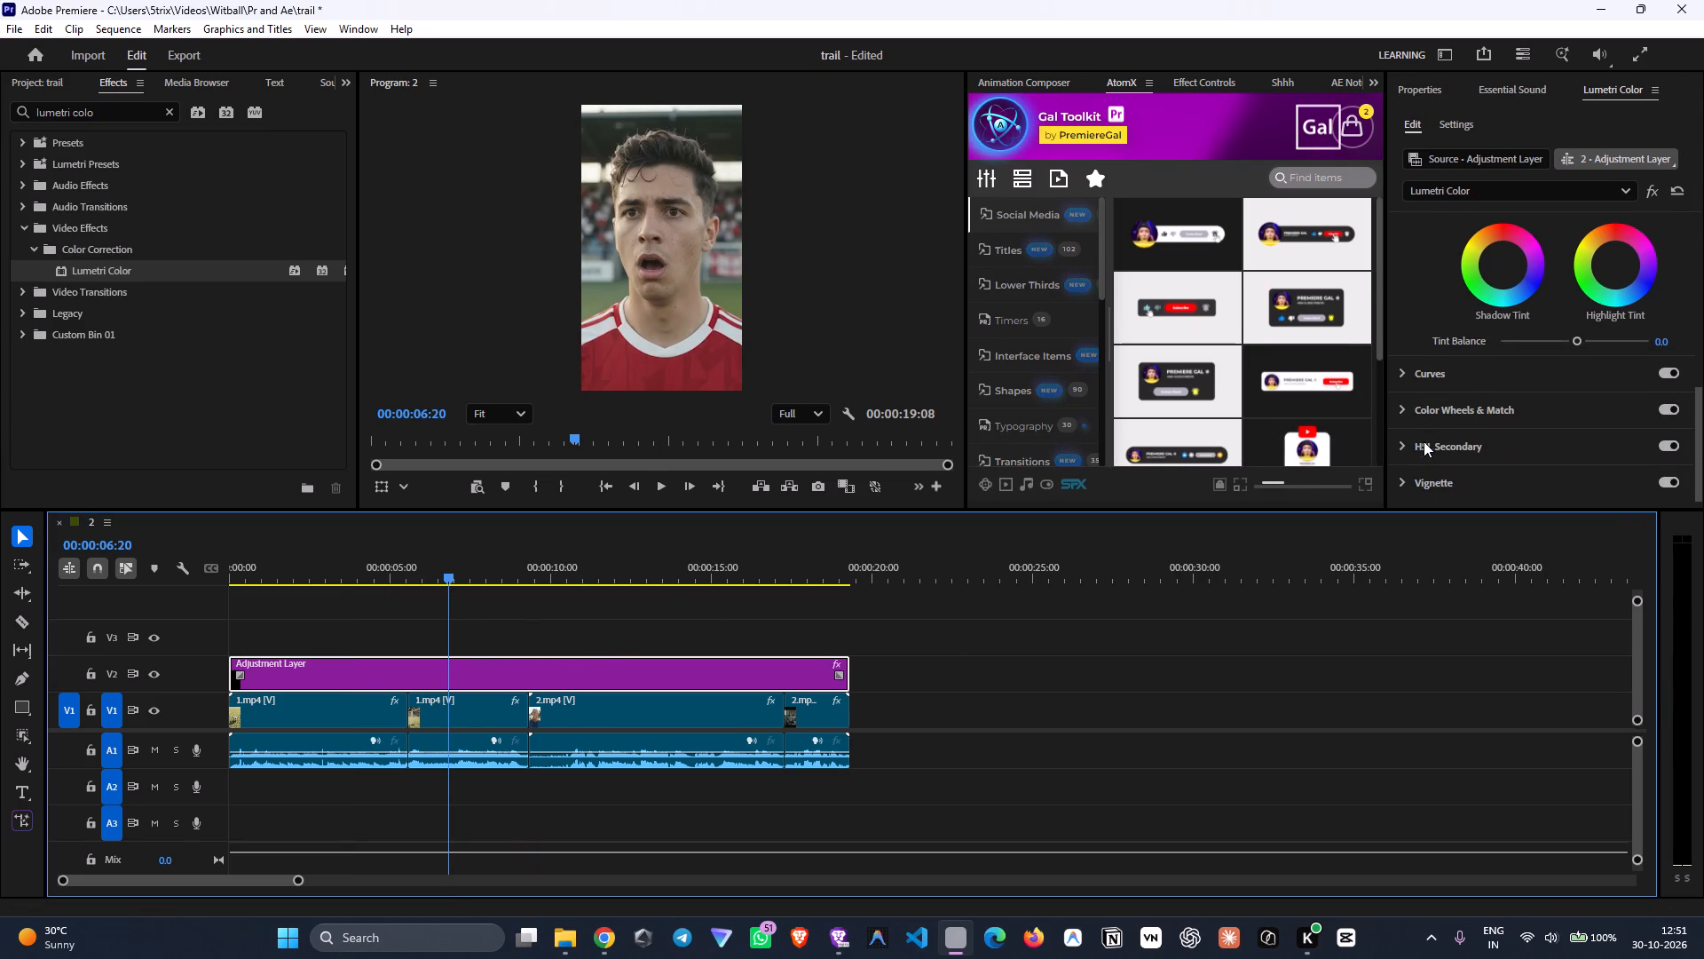
scroll(1442, 398, "up", 10)
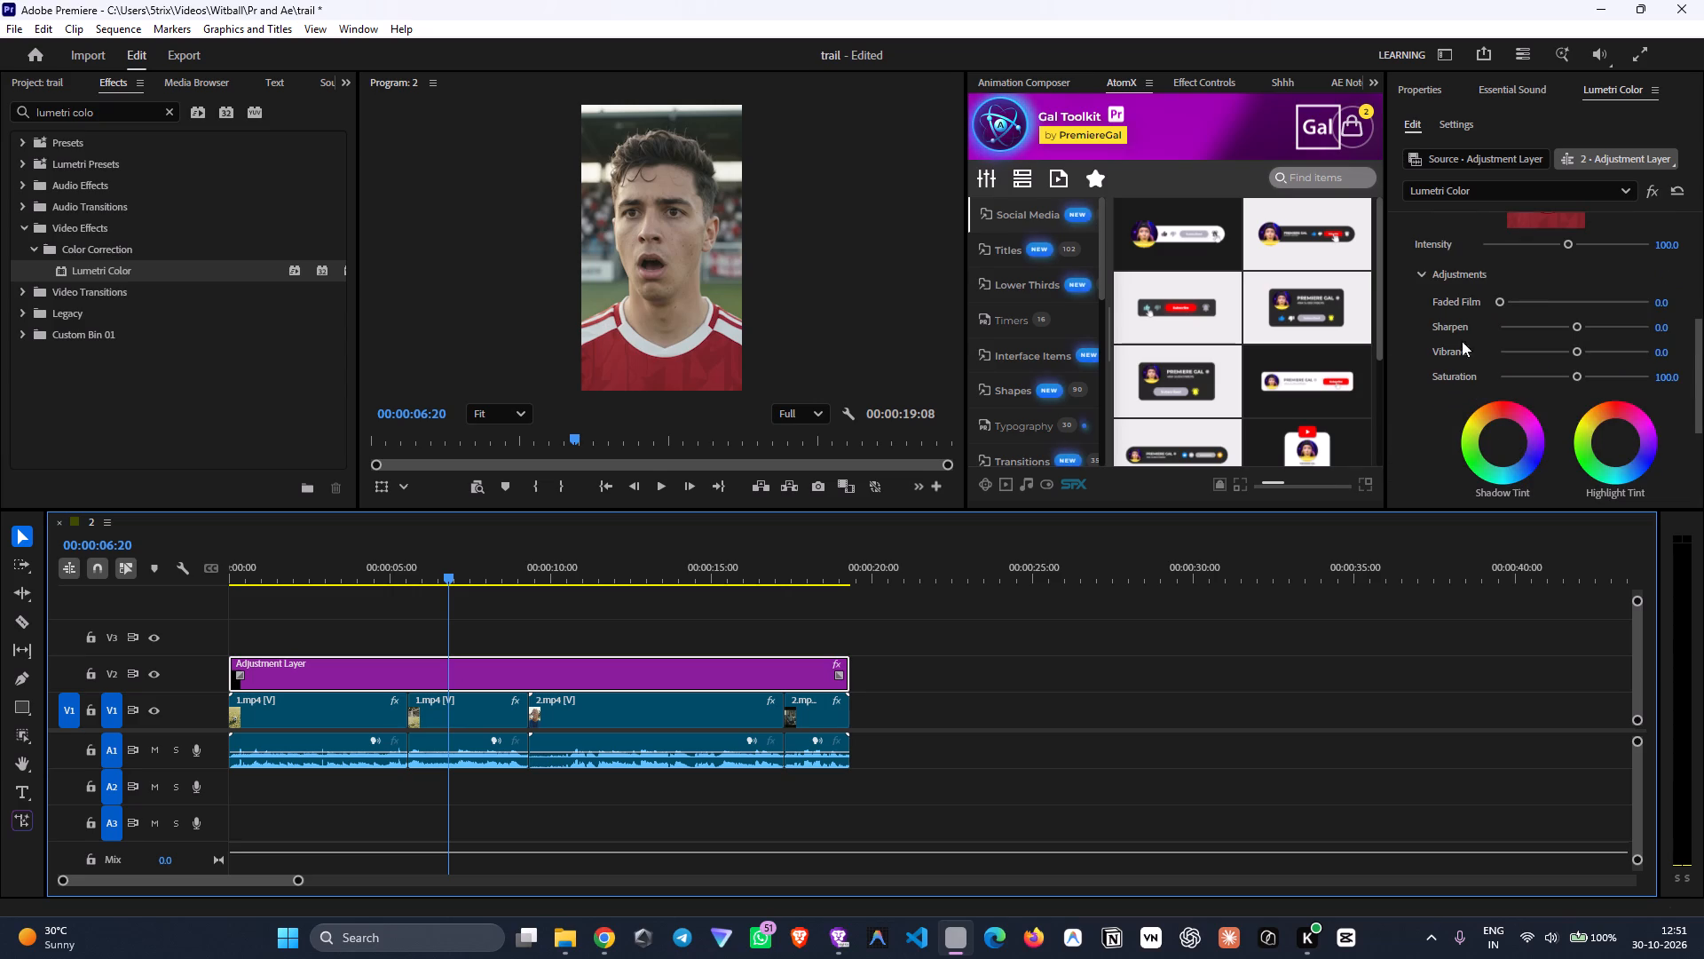
left_click(1663, 304)
key("6")
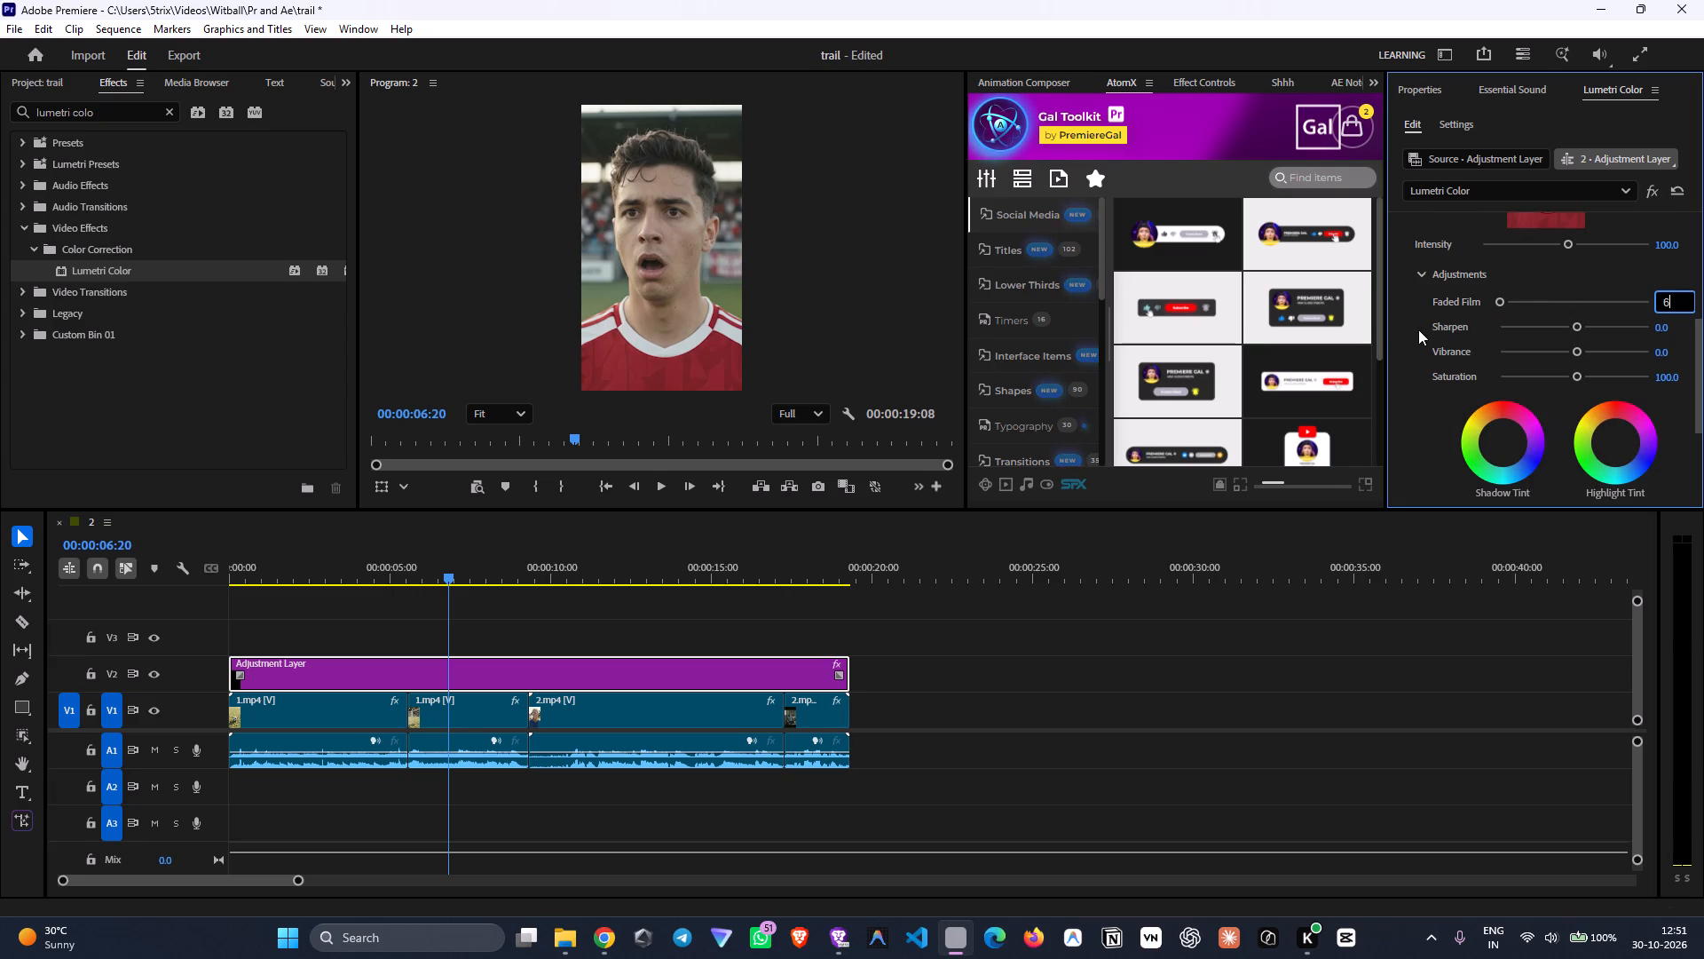
left_click(1412, 319)
Reopen Lumetri Basic Correction on the adjustment layer and set Exposure to about -0.6 and Contrast to about 36.
scroll(1457, 347, "up", 12)
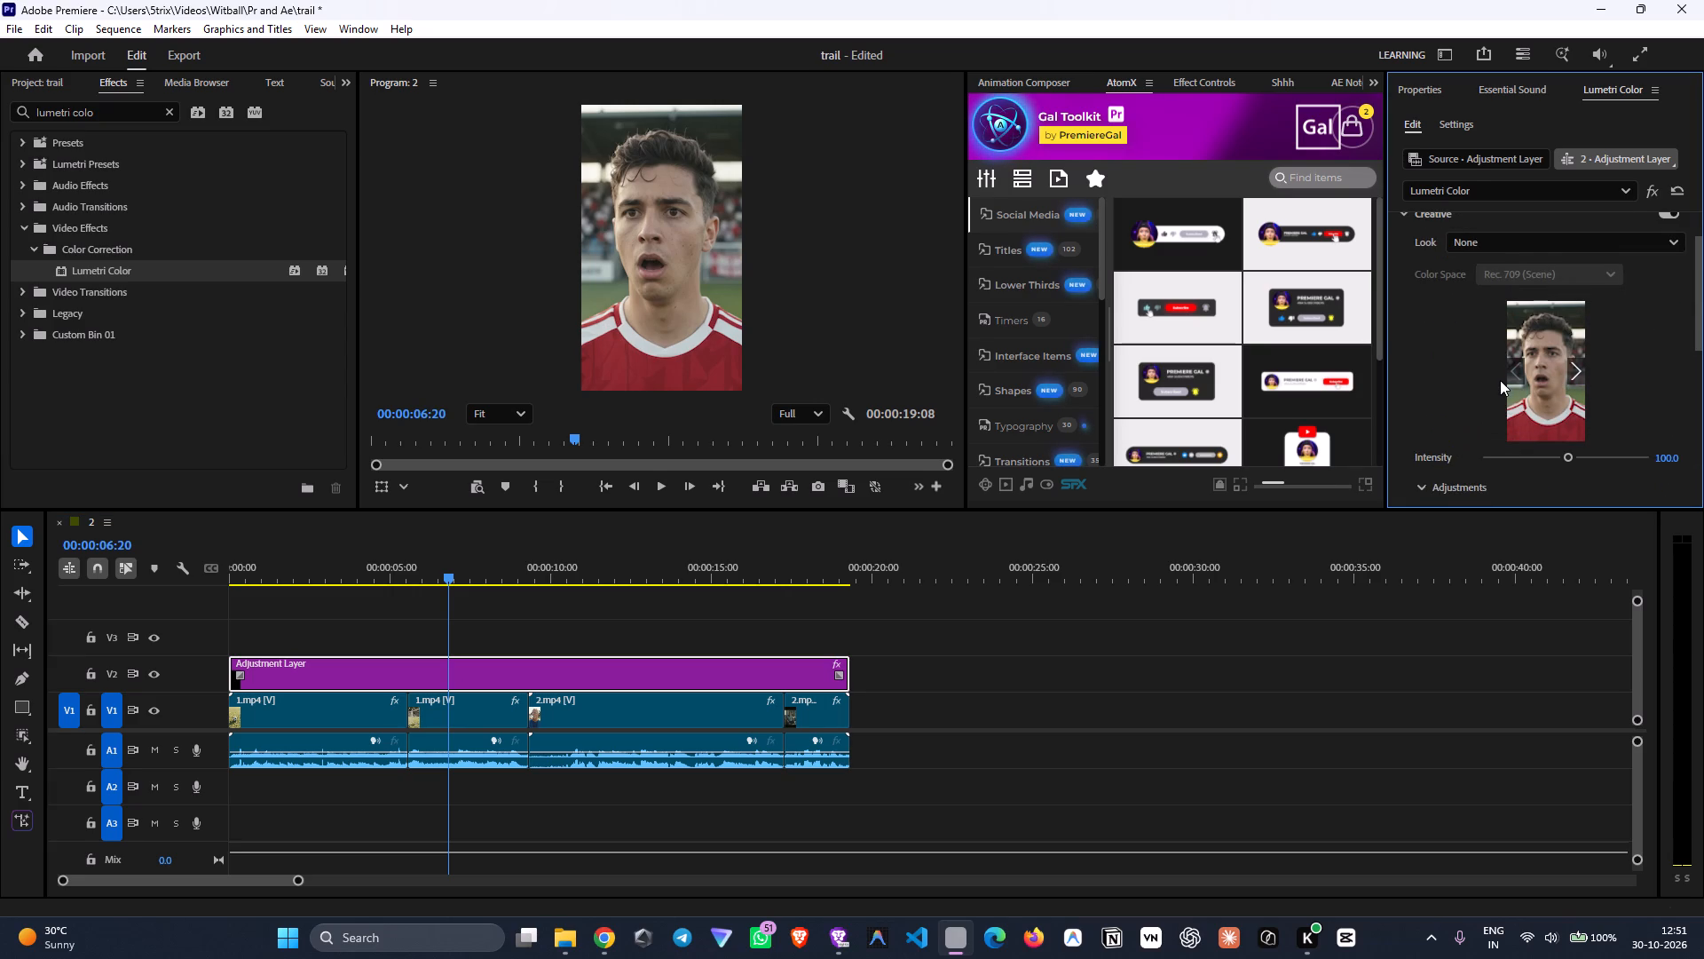
scroll(1451, 369, "up", 9)
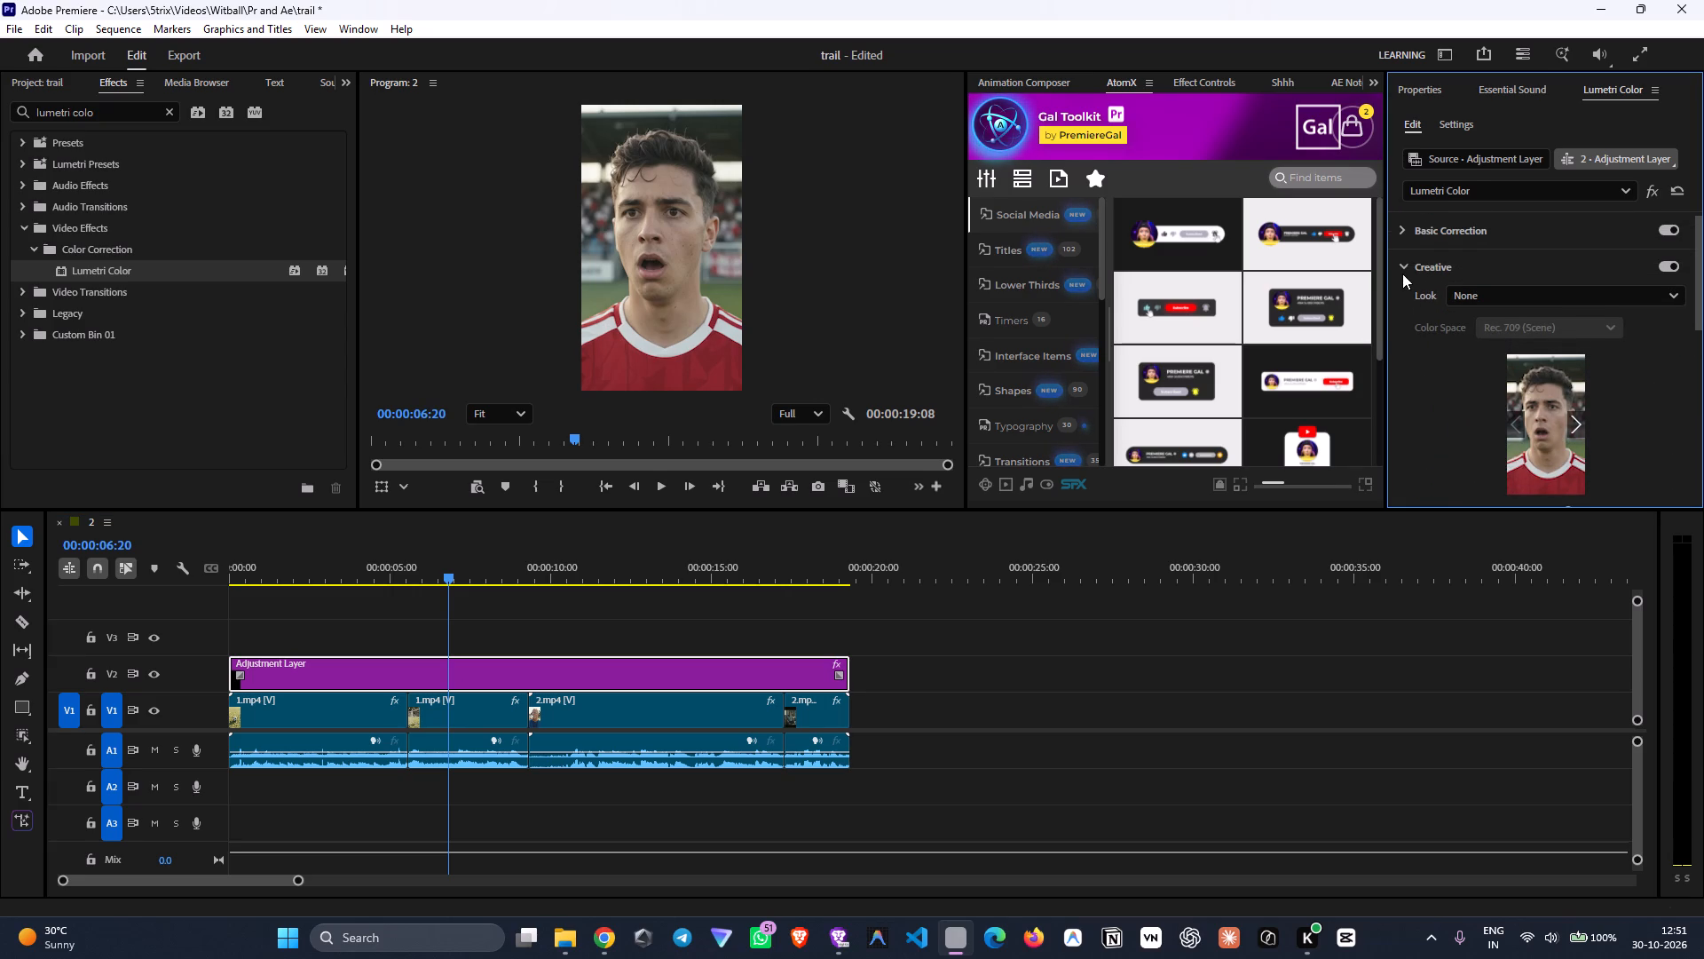
scroll(1459, 250, "up", 3)
left_click(1410, 227)
left_click(1400, 235)
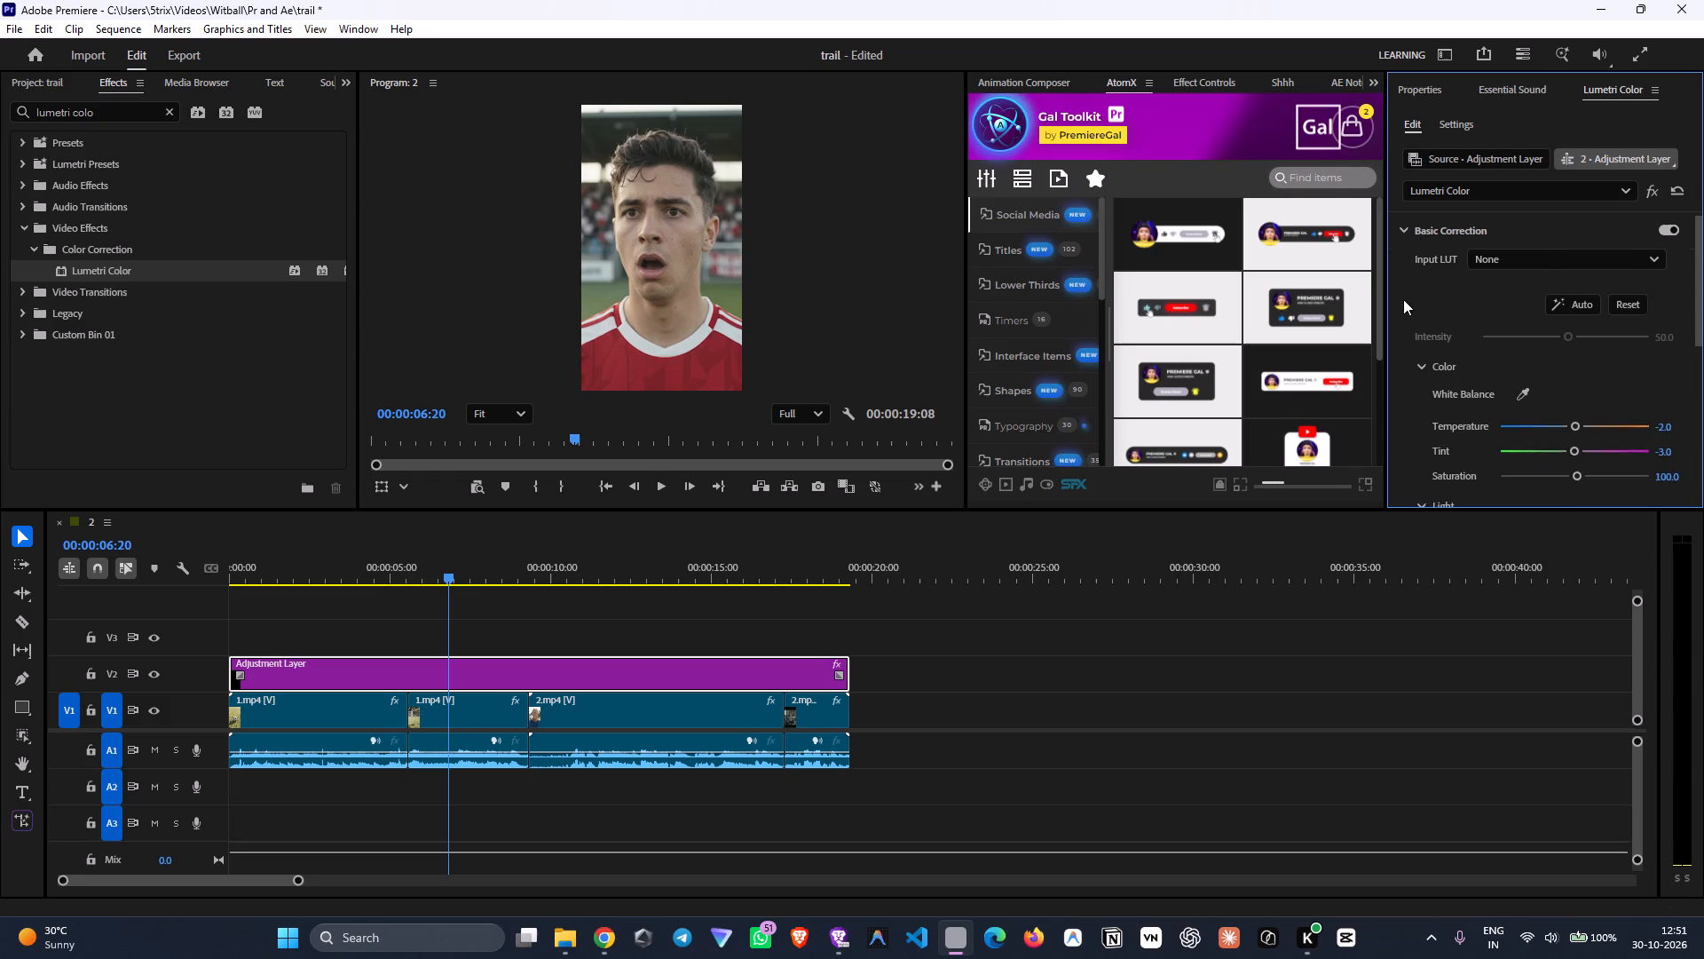
scroll(1442, 343, "down", 5)
scroll(1513, 396, "down", 2)
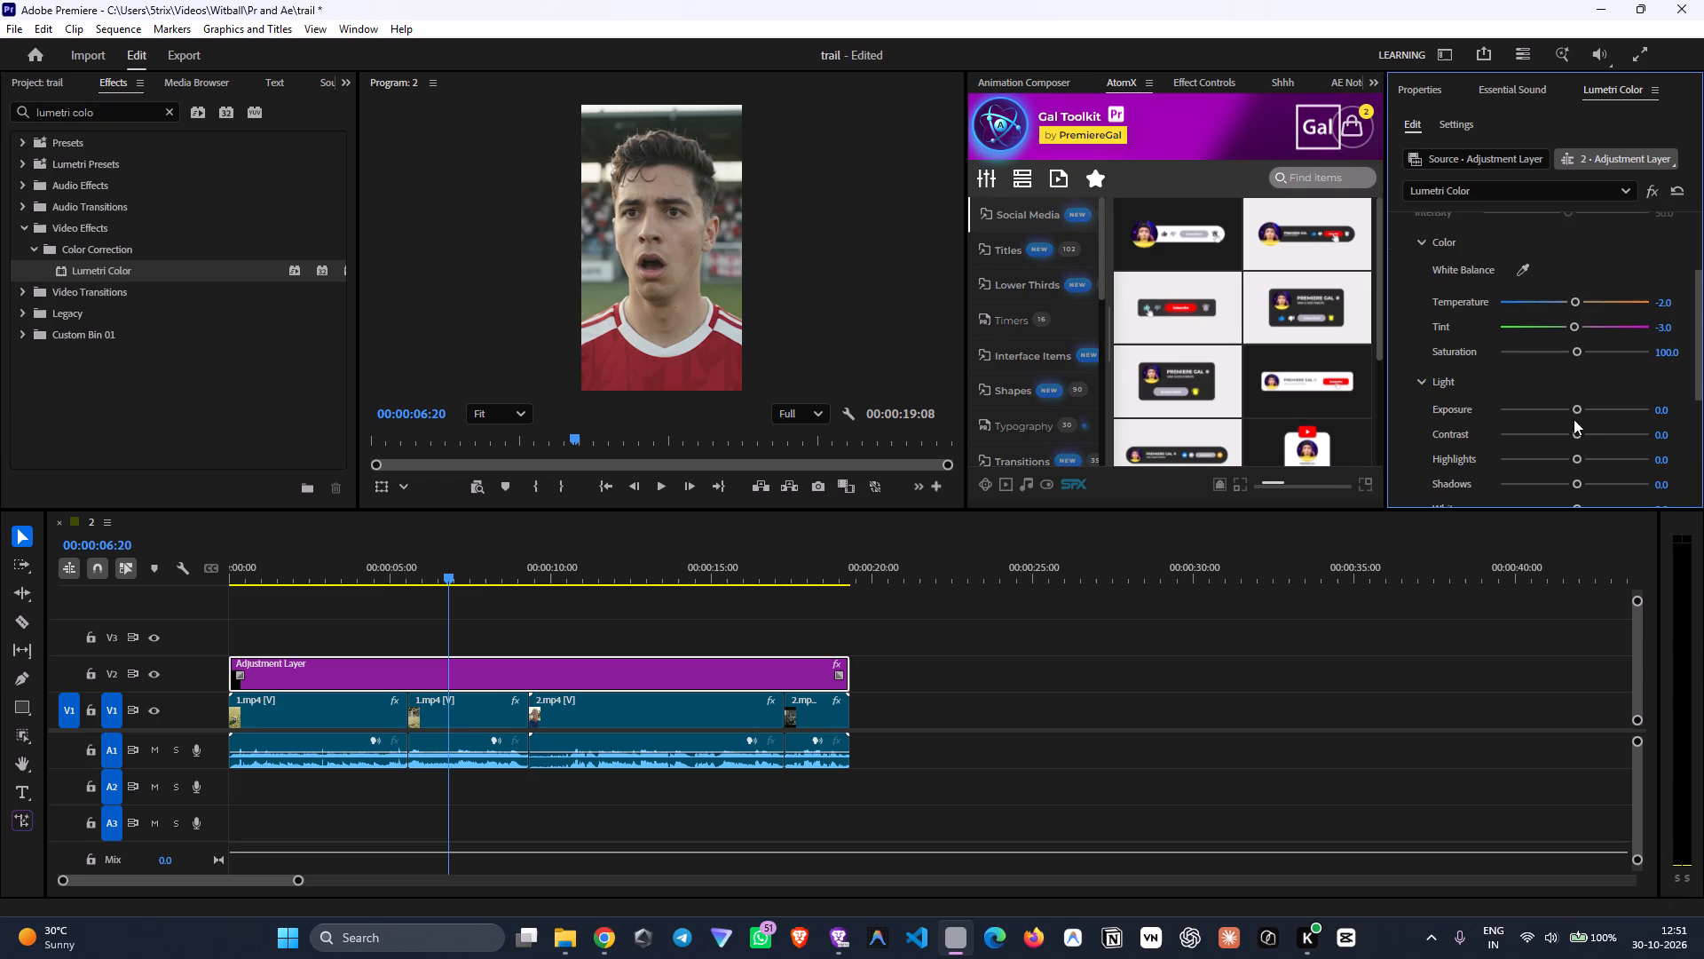
left_click_drag(1581, 410, 1573, 410)
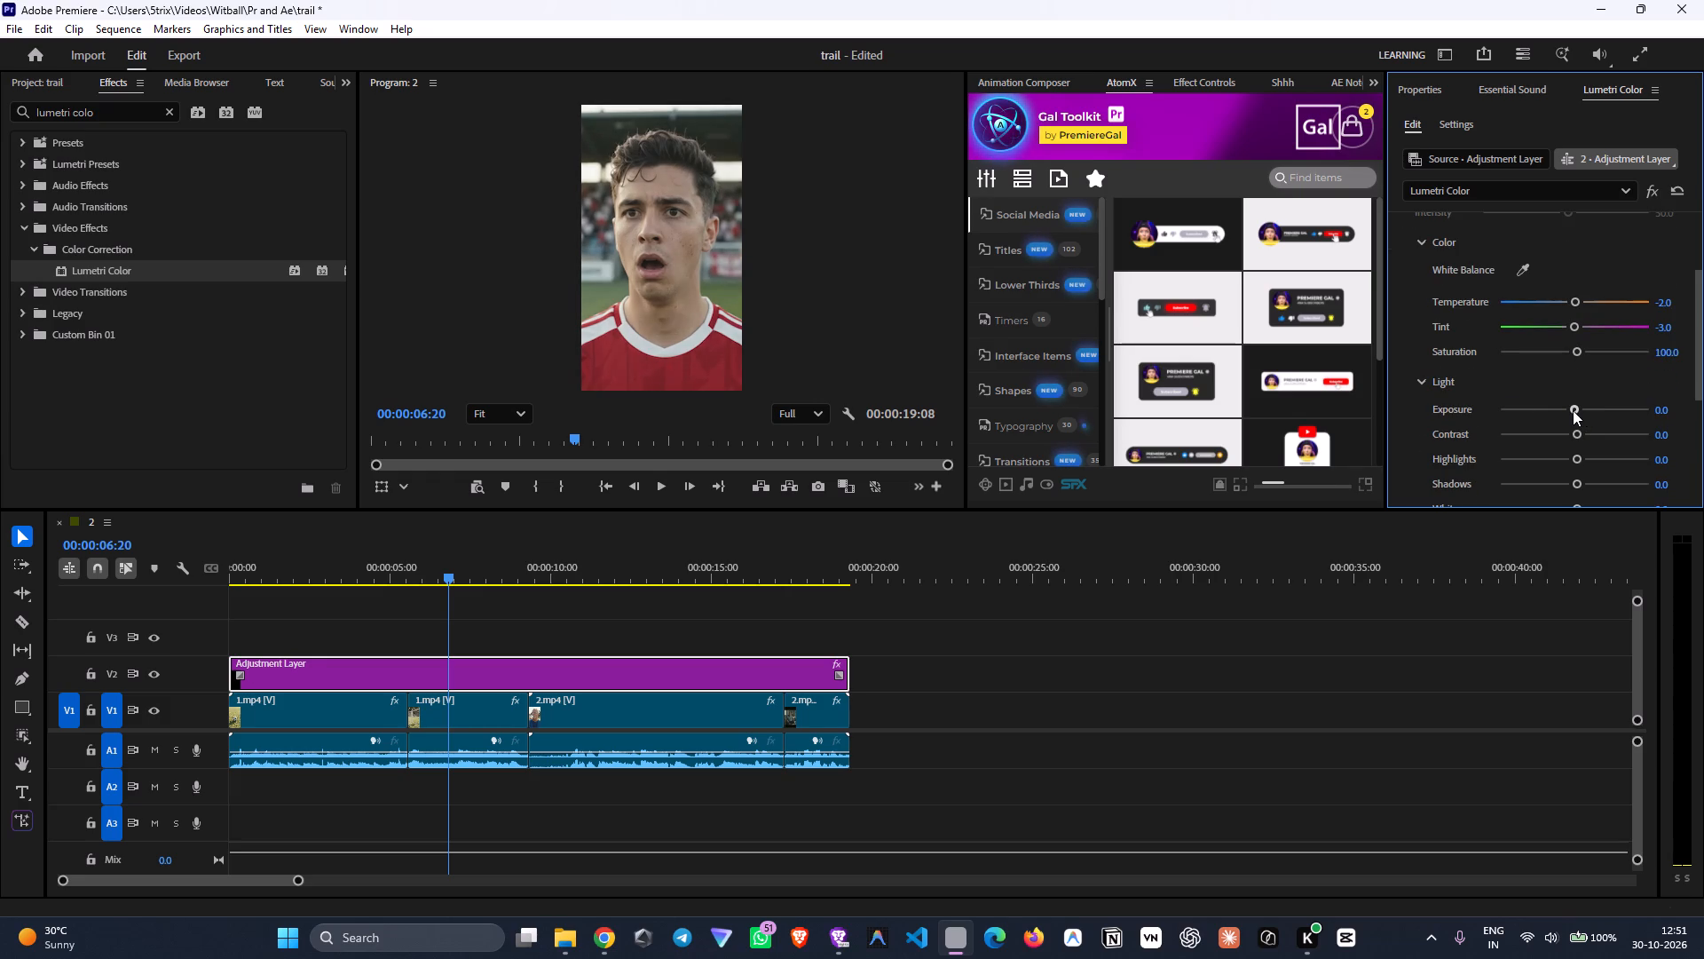
left_click_drag(1573, 410, 1562, 410)
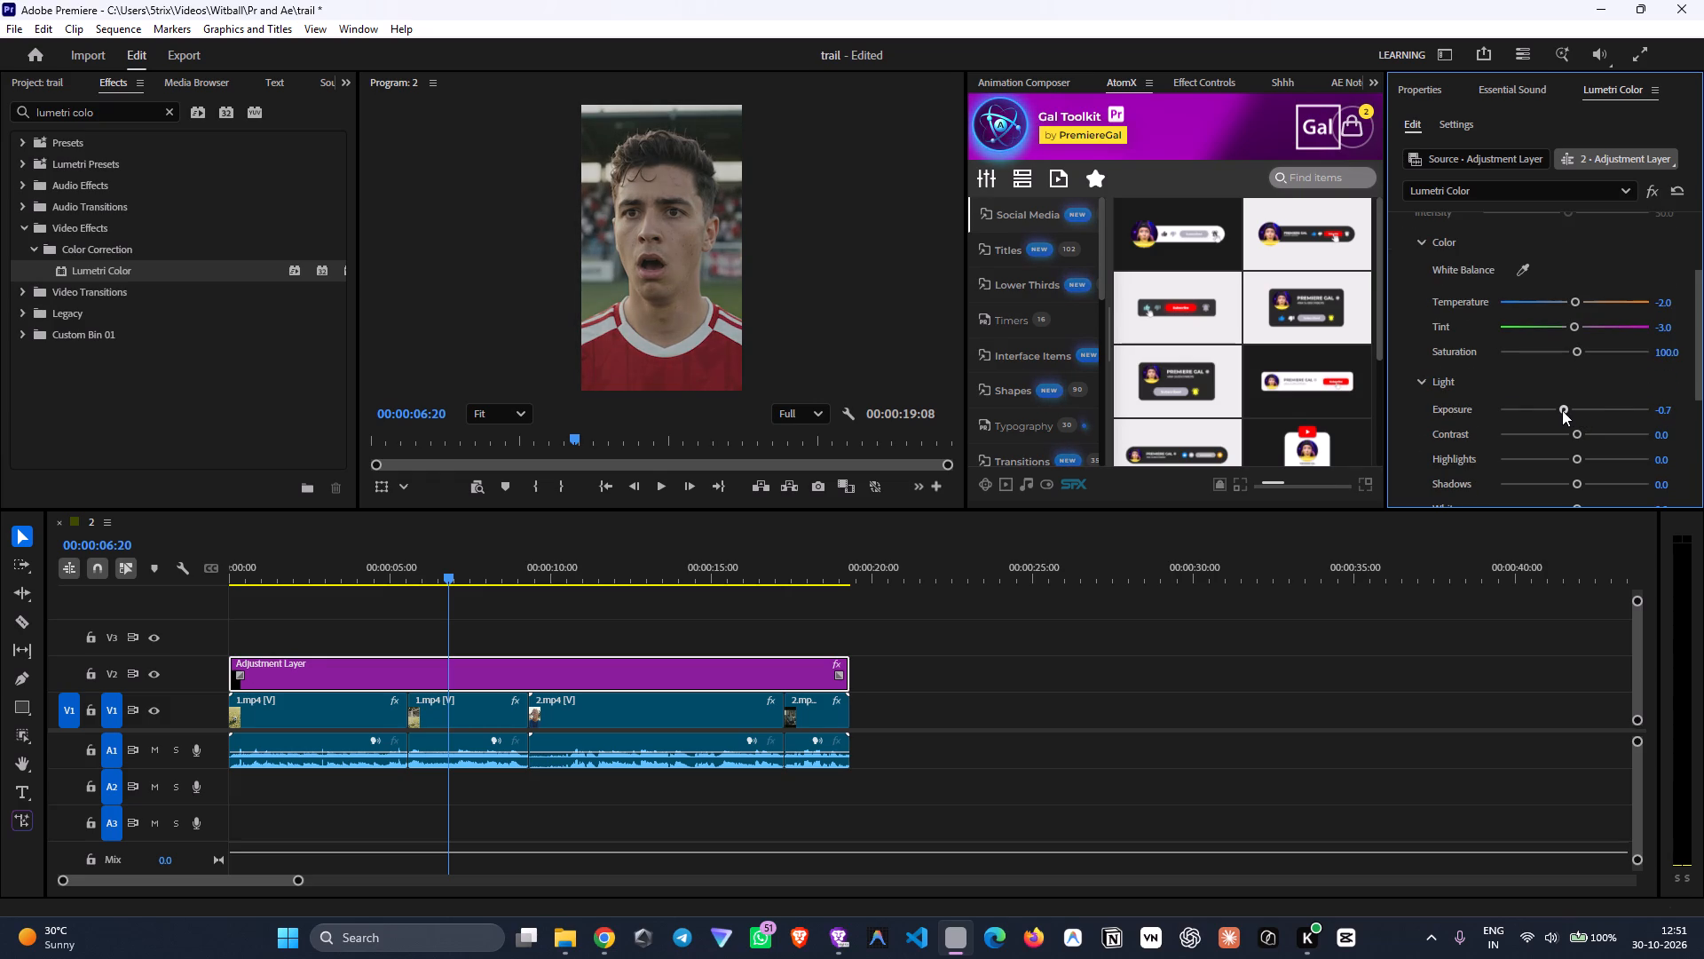
left_click_drag(1562, 410, 1564, 410)
scroll(1527, 449, "down", 3)
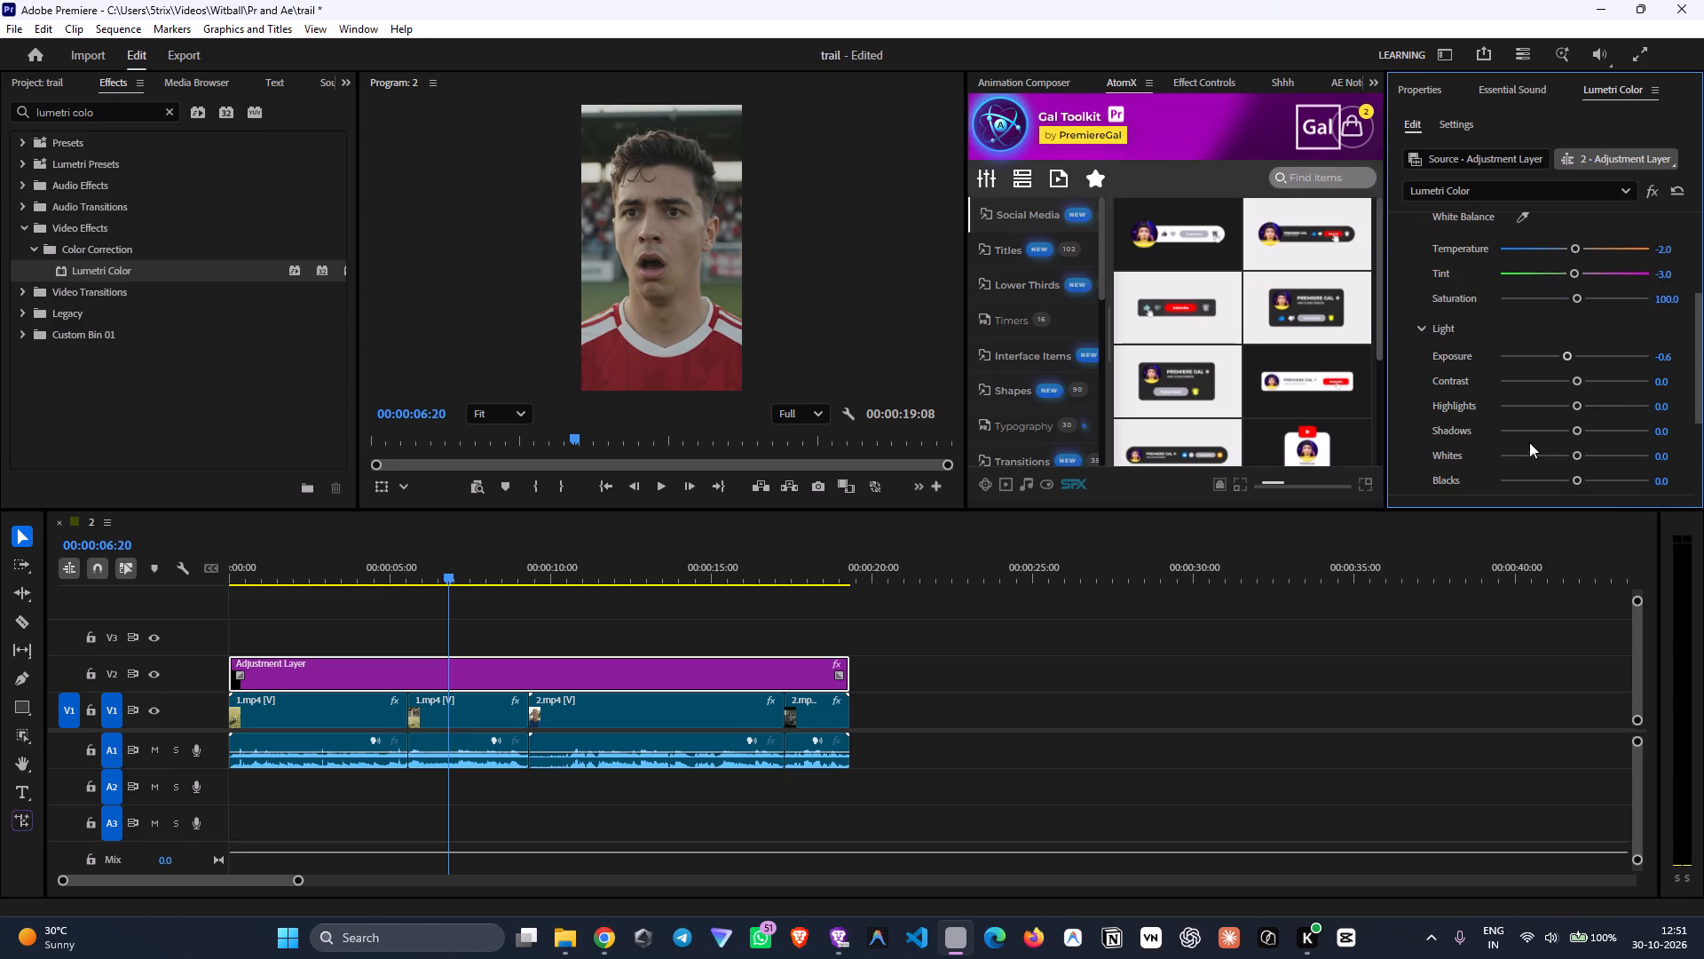
left_click_drag(1577, 379, 1595, 393)
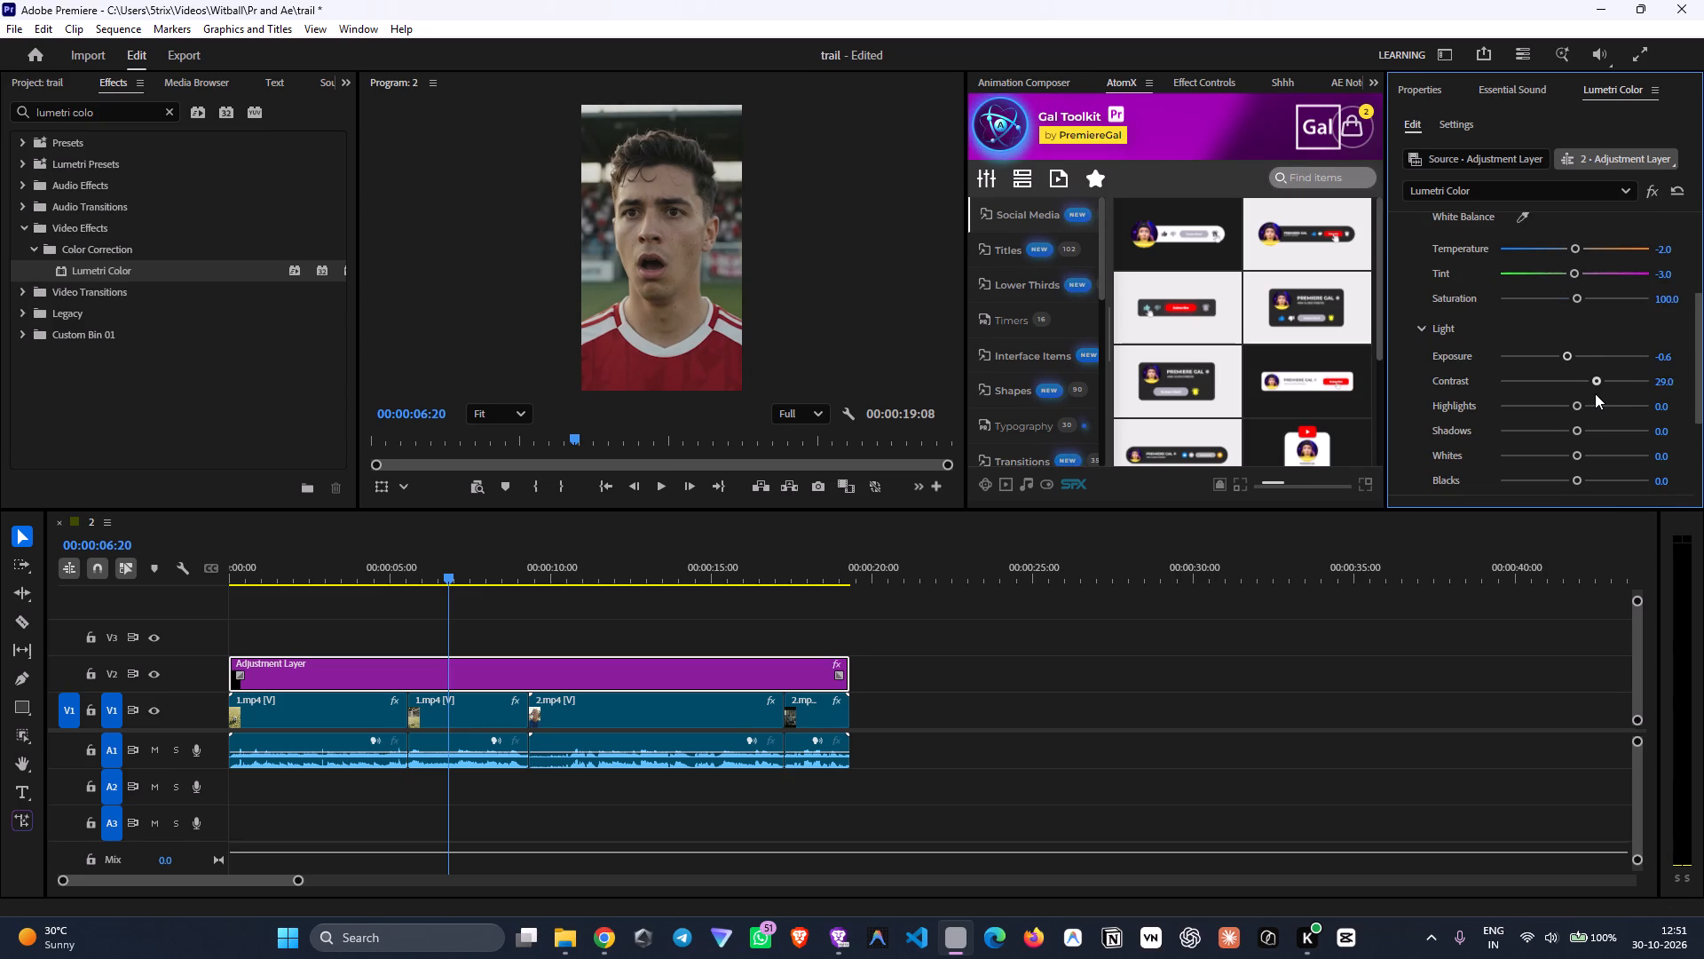
left_click_drag(1595, 393, 1600, 397)
In the Light settings, lower Highlights to about -34 and raise Shadows to about 27.
left_click_drag(1576, 404, 1543, 405)
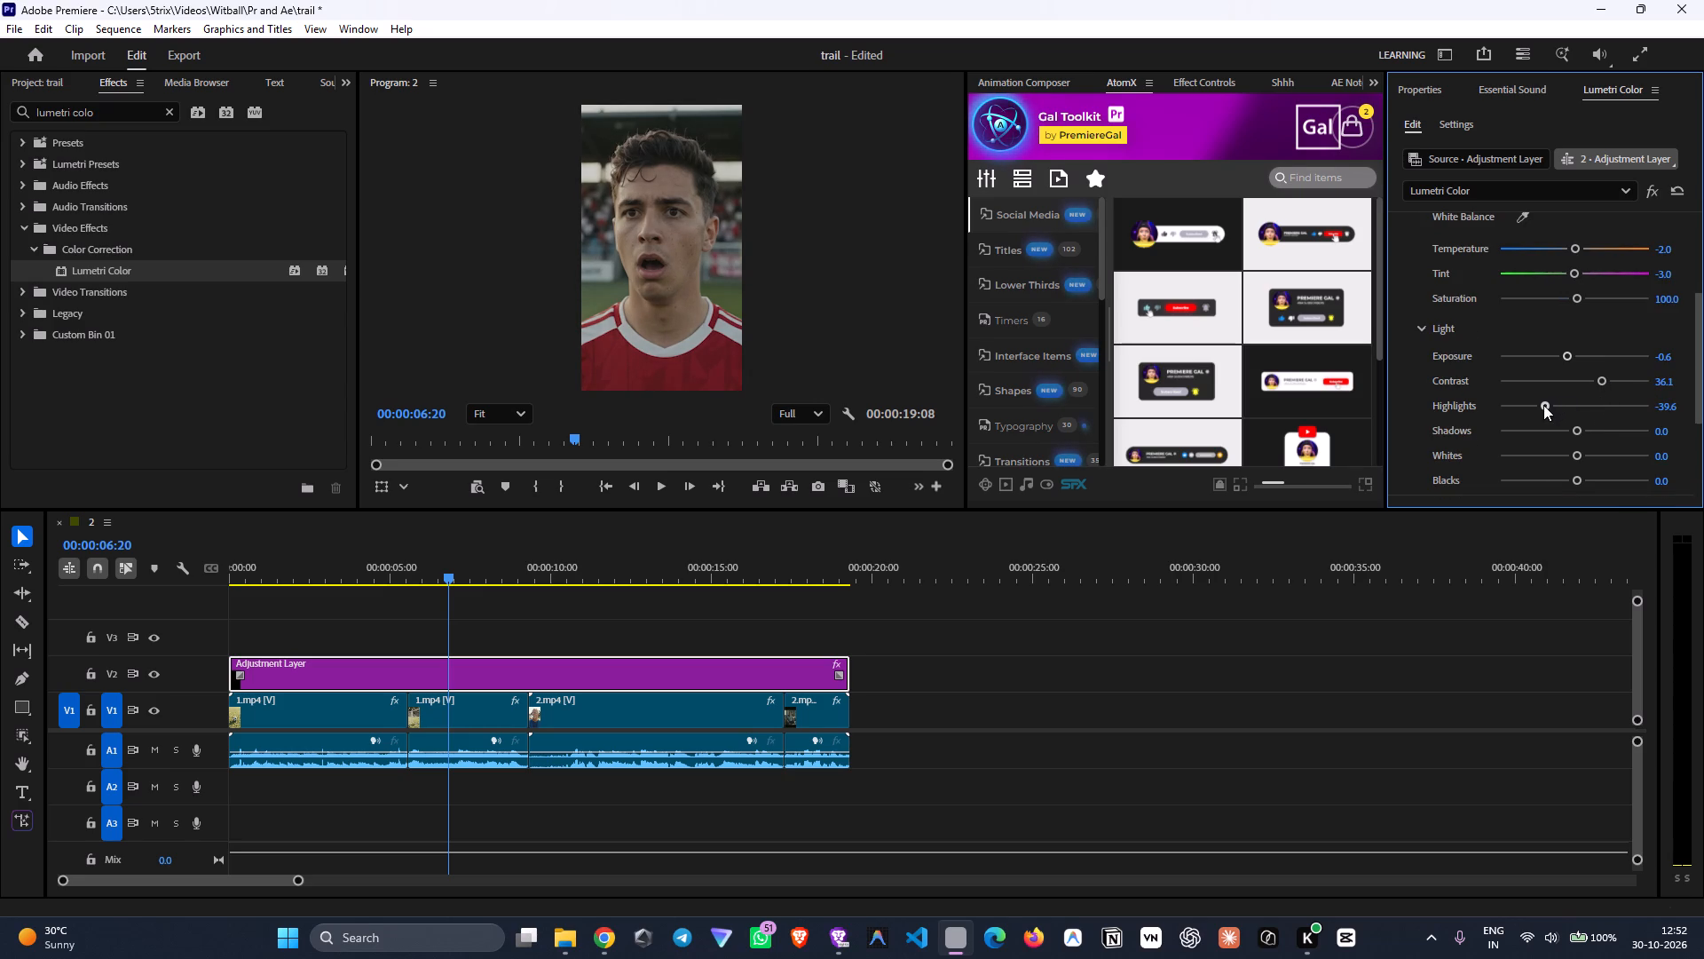
left_click_drag(1543, 405, 1548, 405)
left_click_drag(1574, 433, 1606, 435)
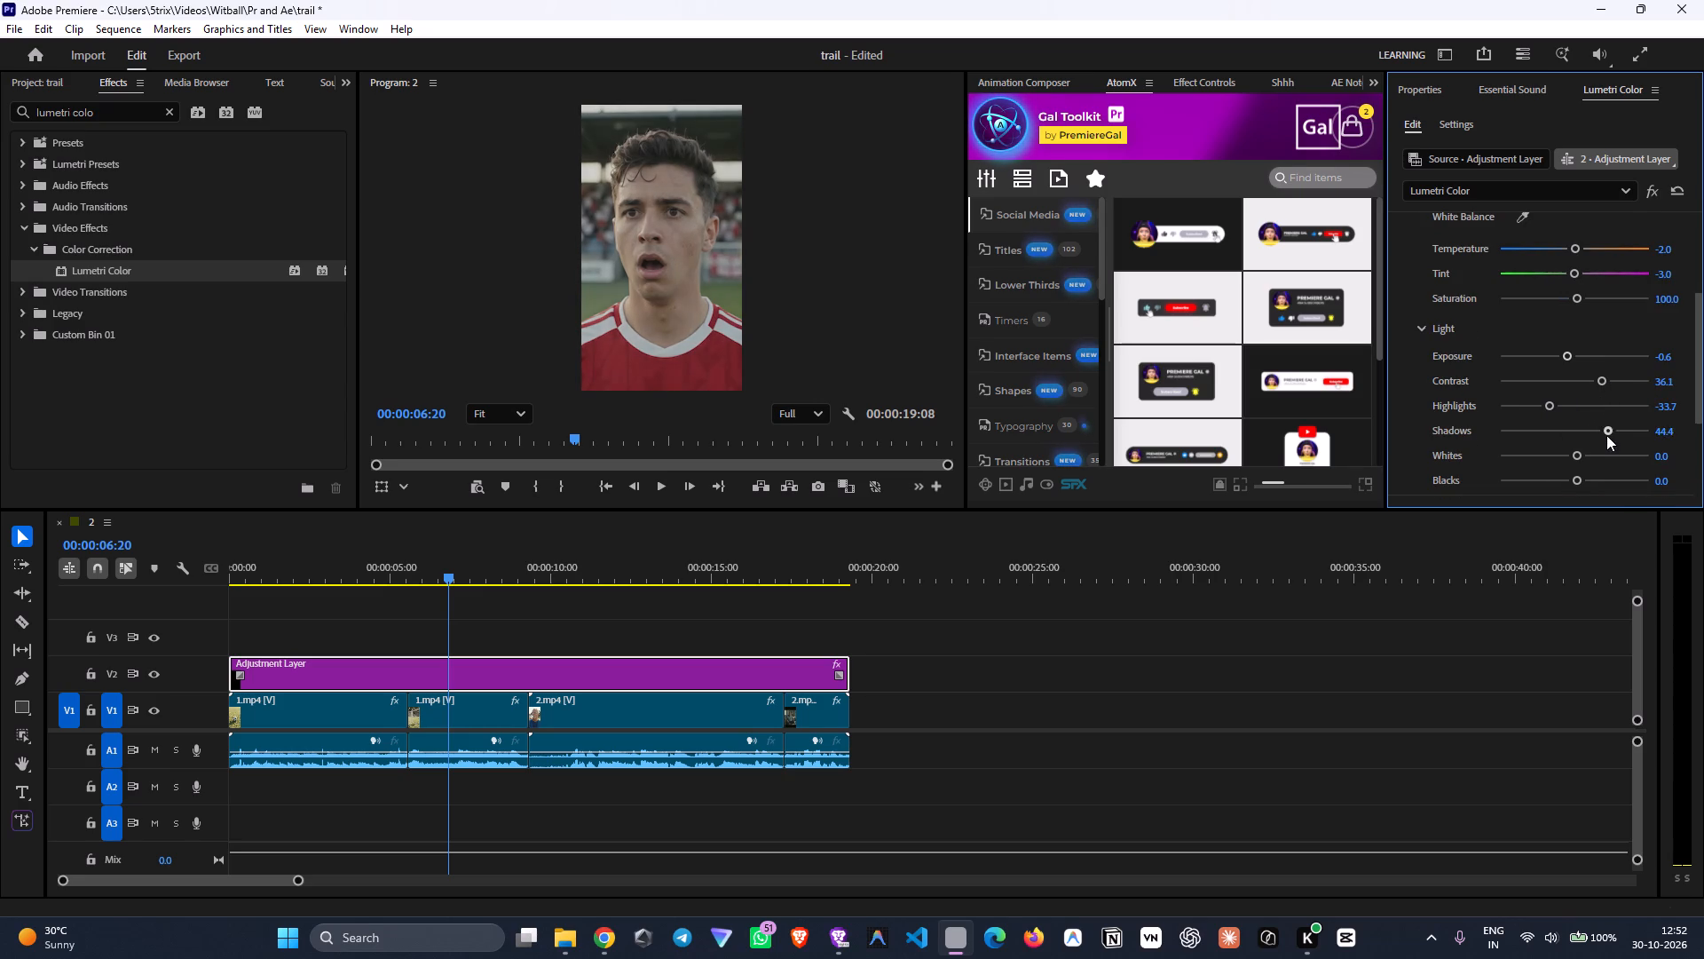
left_click_drag(1606, 435, 1593, 437)
scroll(1527, 443, "down", 2)
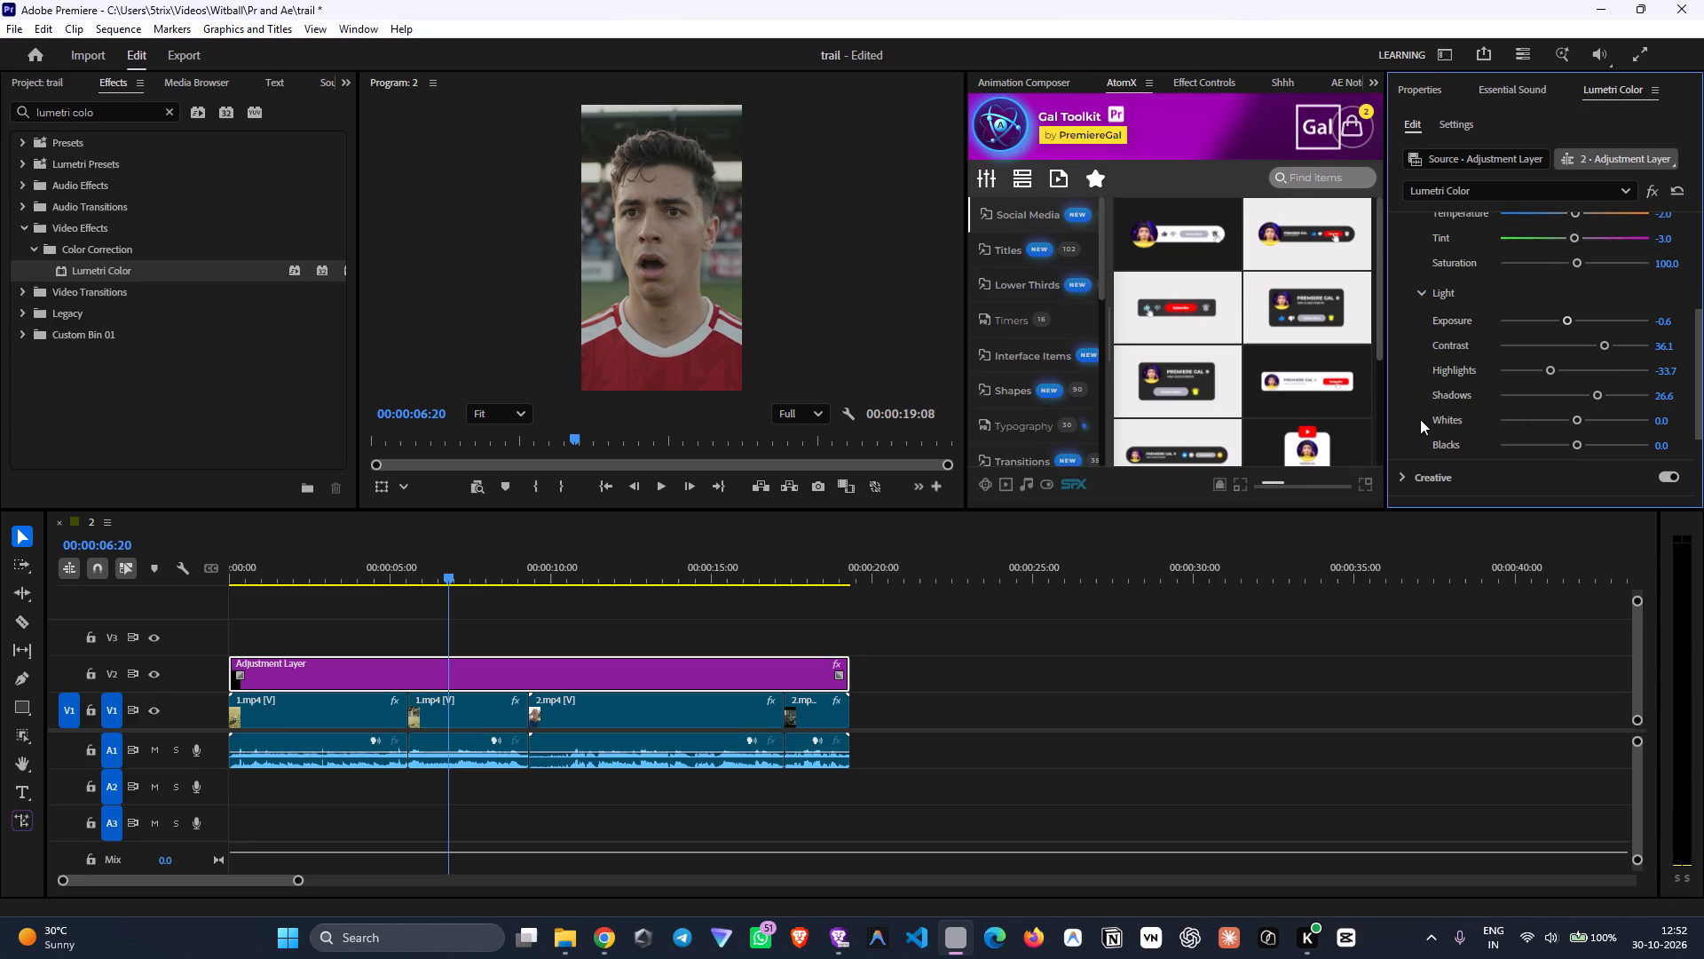
scroll(1432, 400, "down", 8)
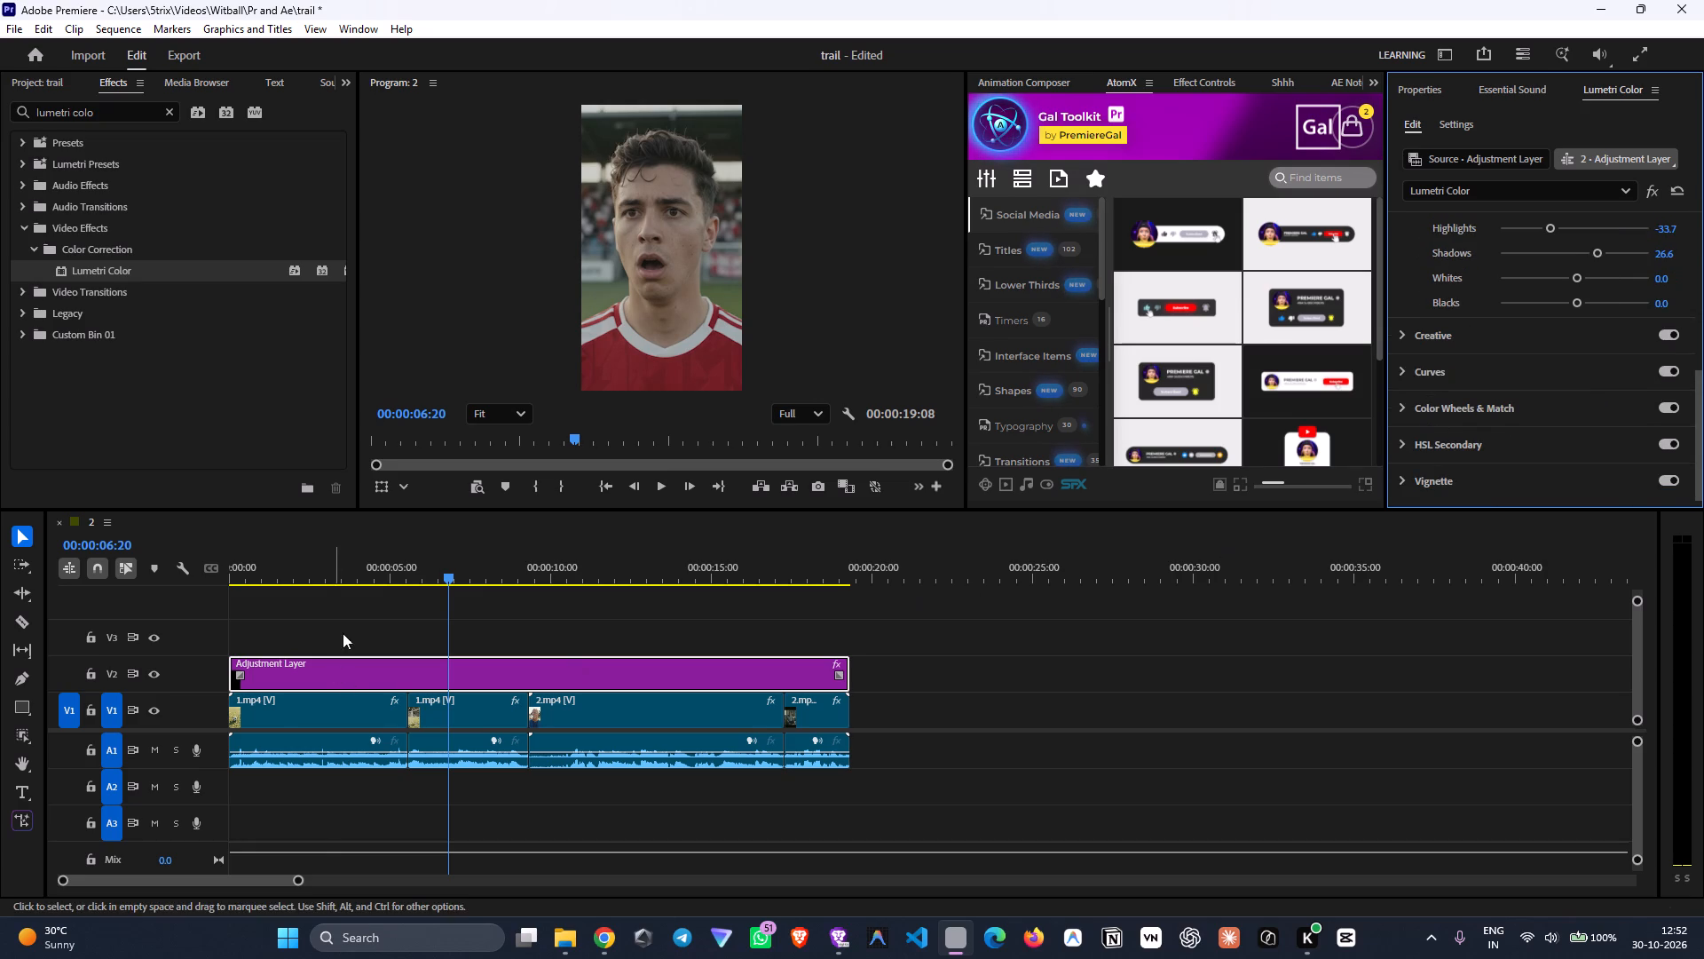
left_click_drag(379, 574, 304, 593)
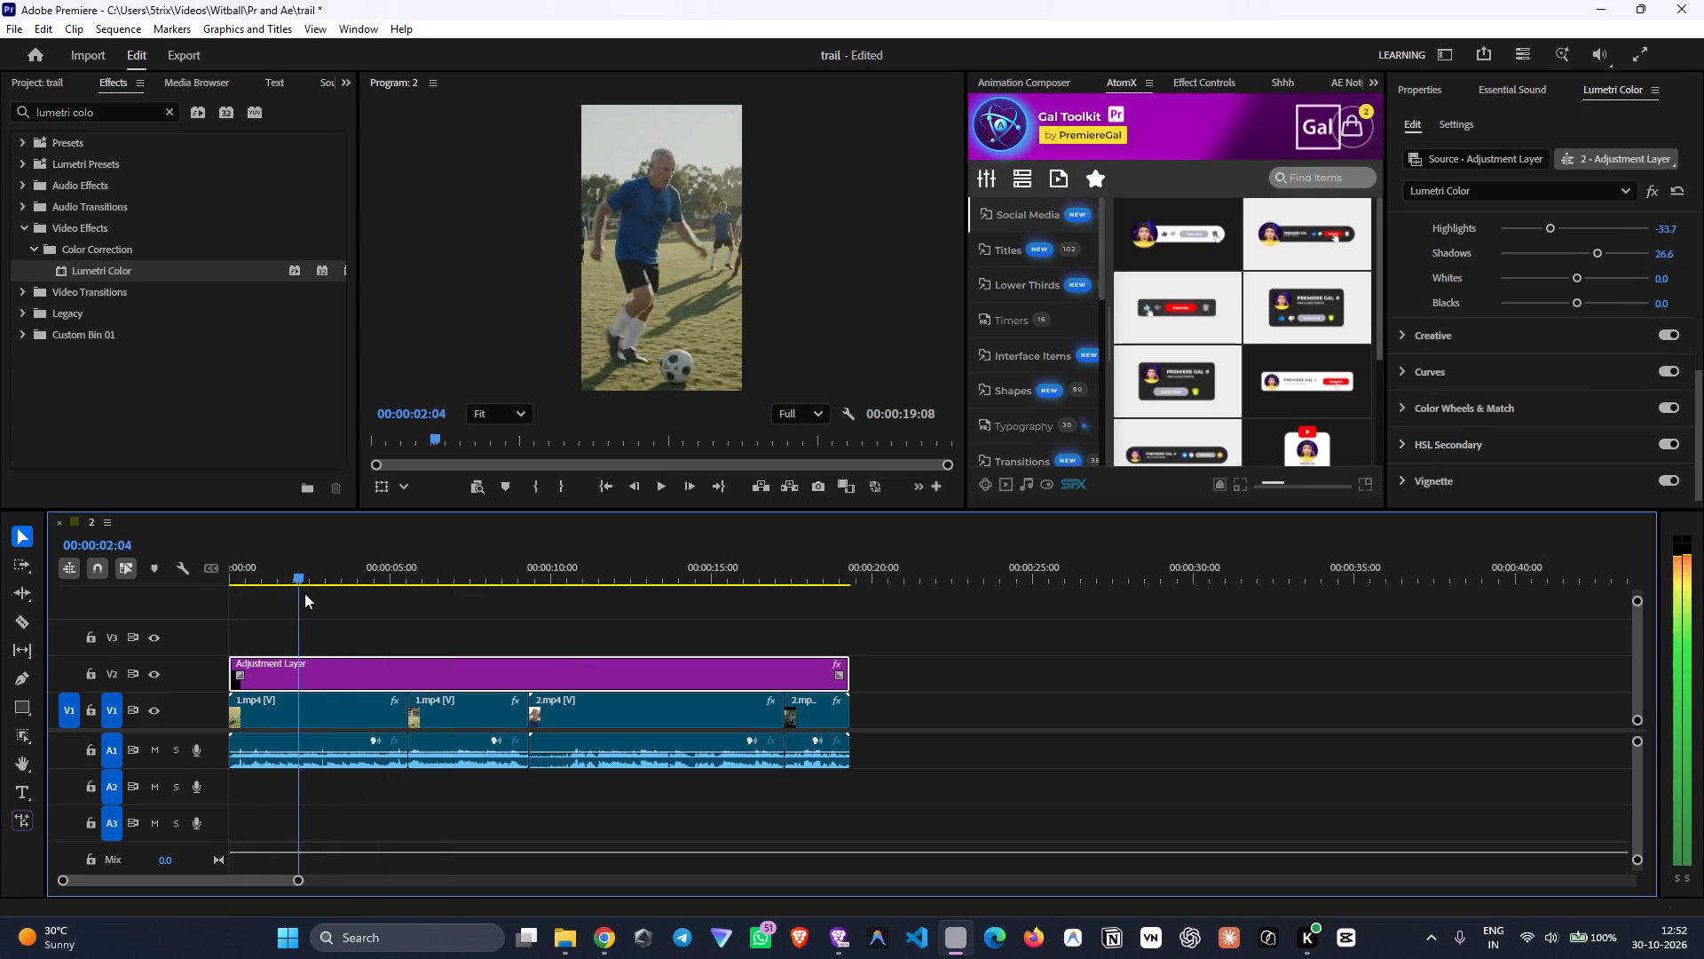
left_click_drag(304, 593, 382, 645)
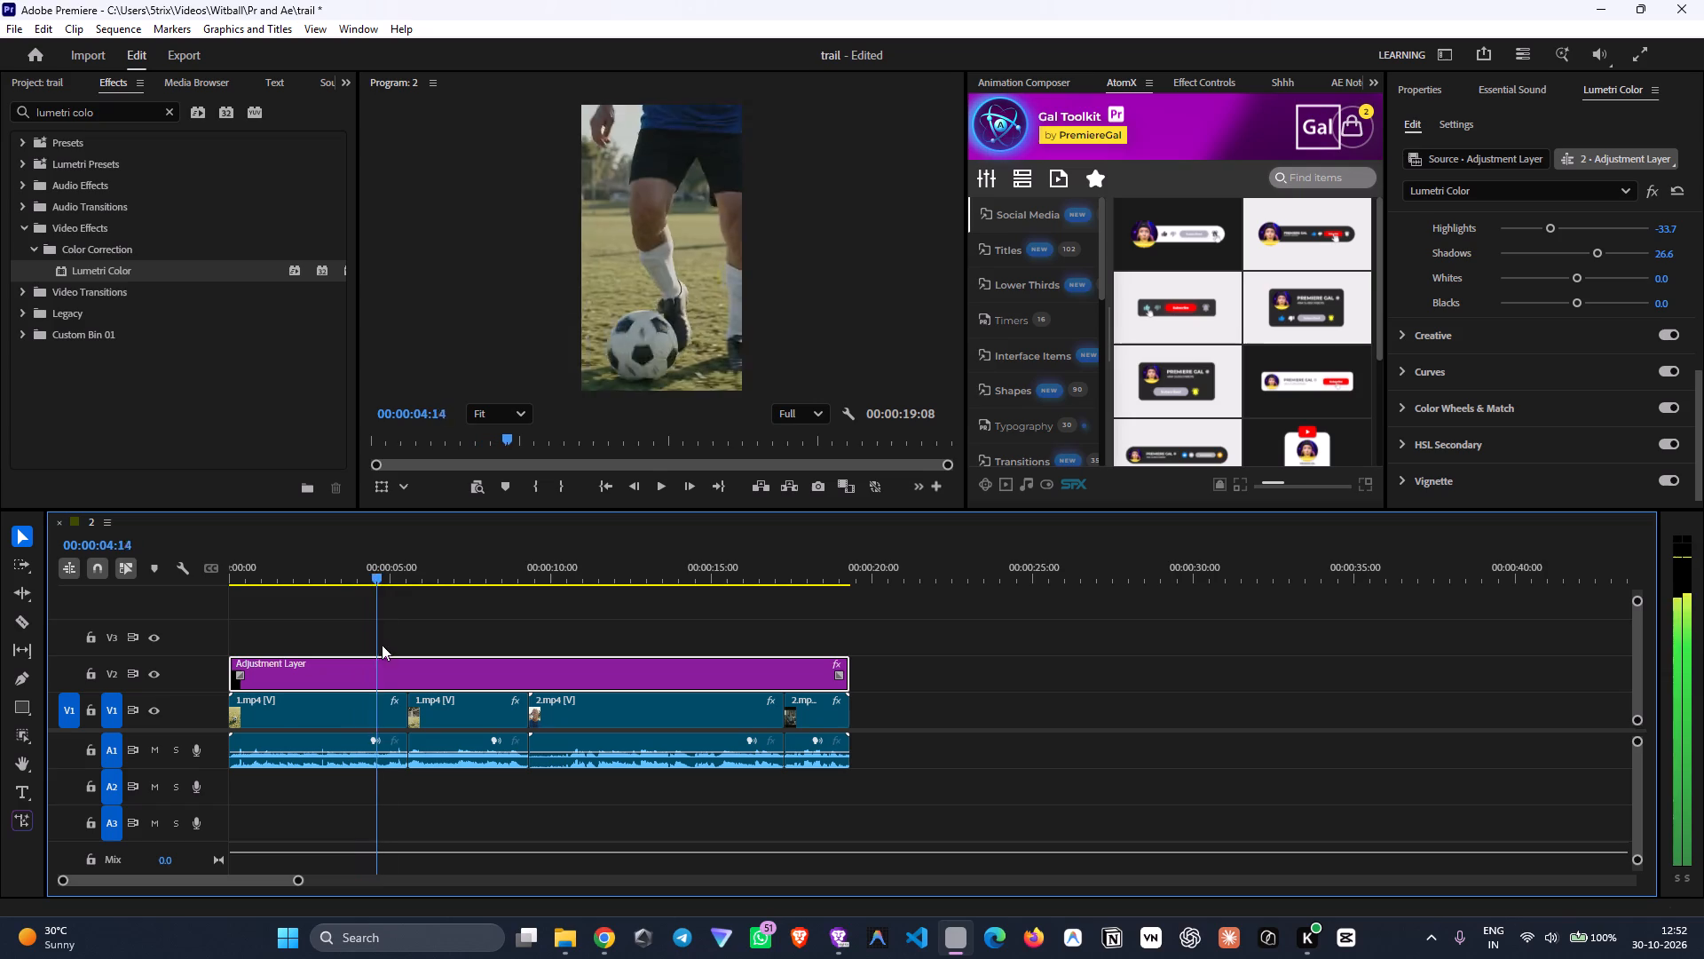
left_click_drag(382, 645, 489, 693)
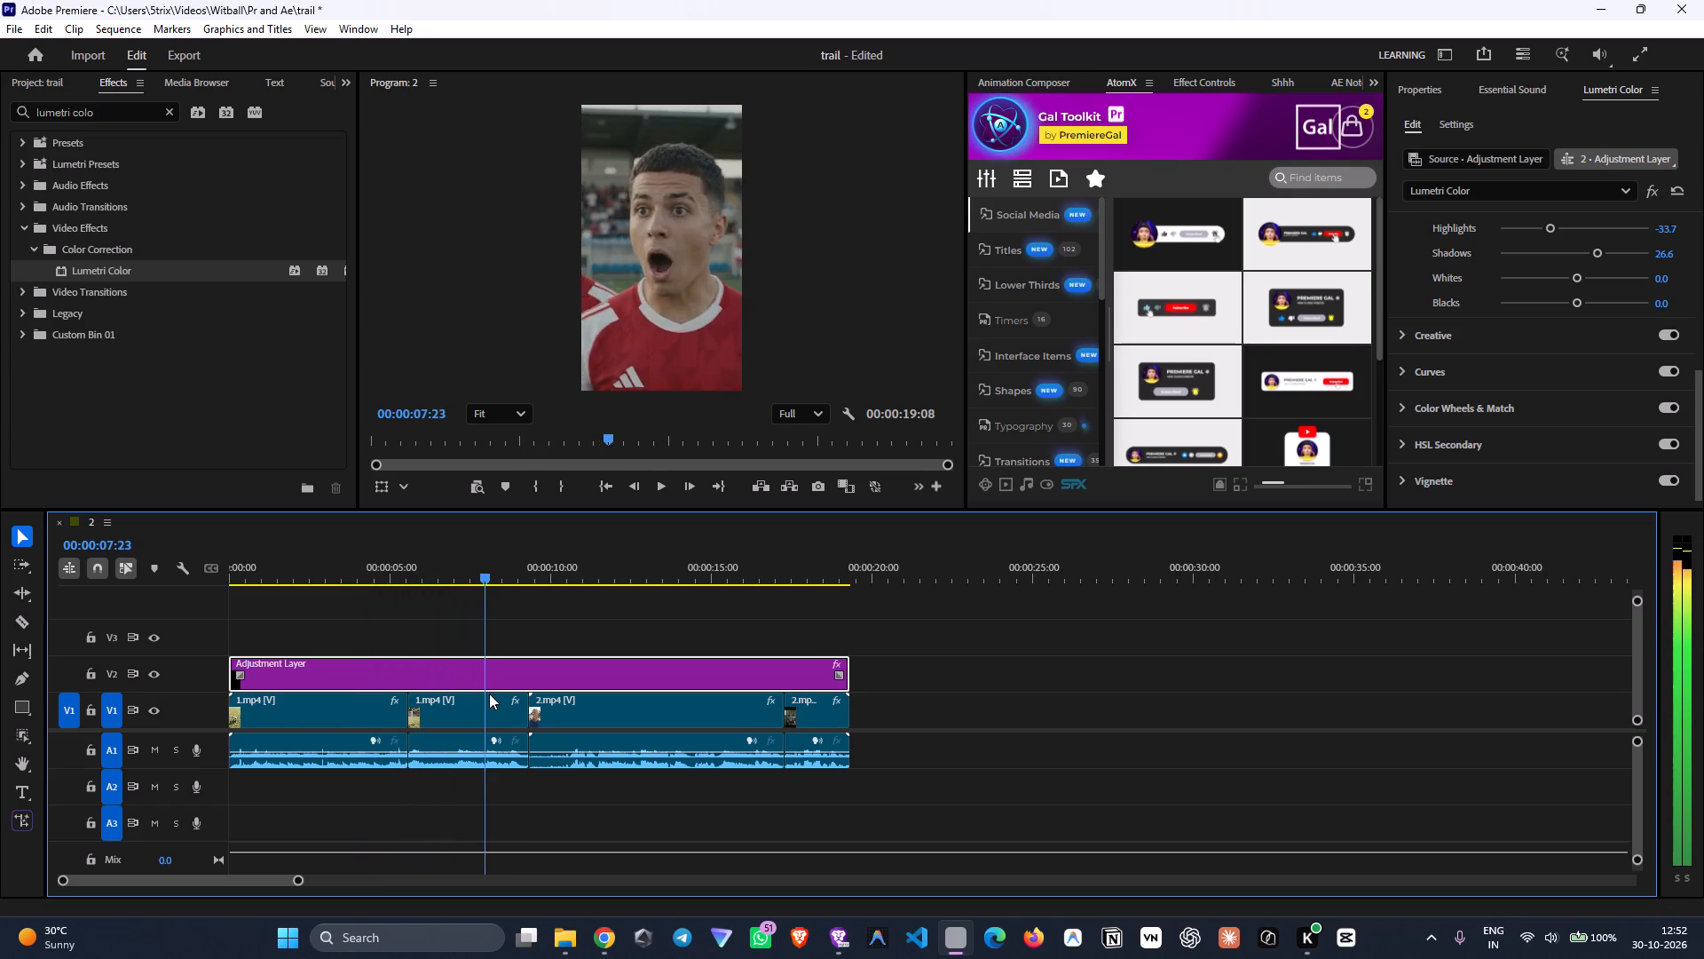
left_click_drag(489, 693, 586, 732)
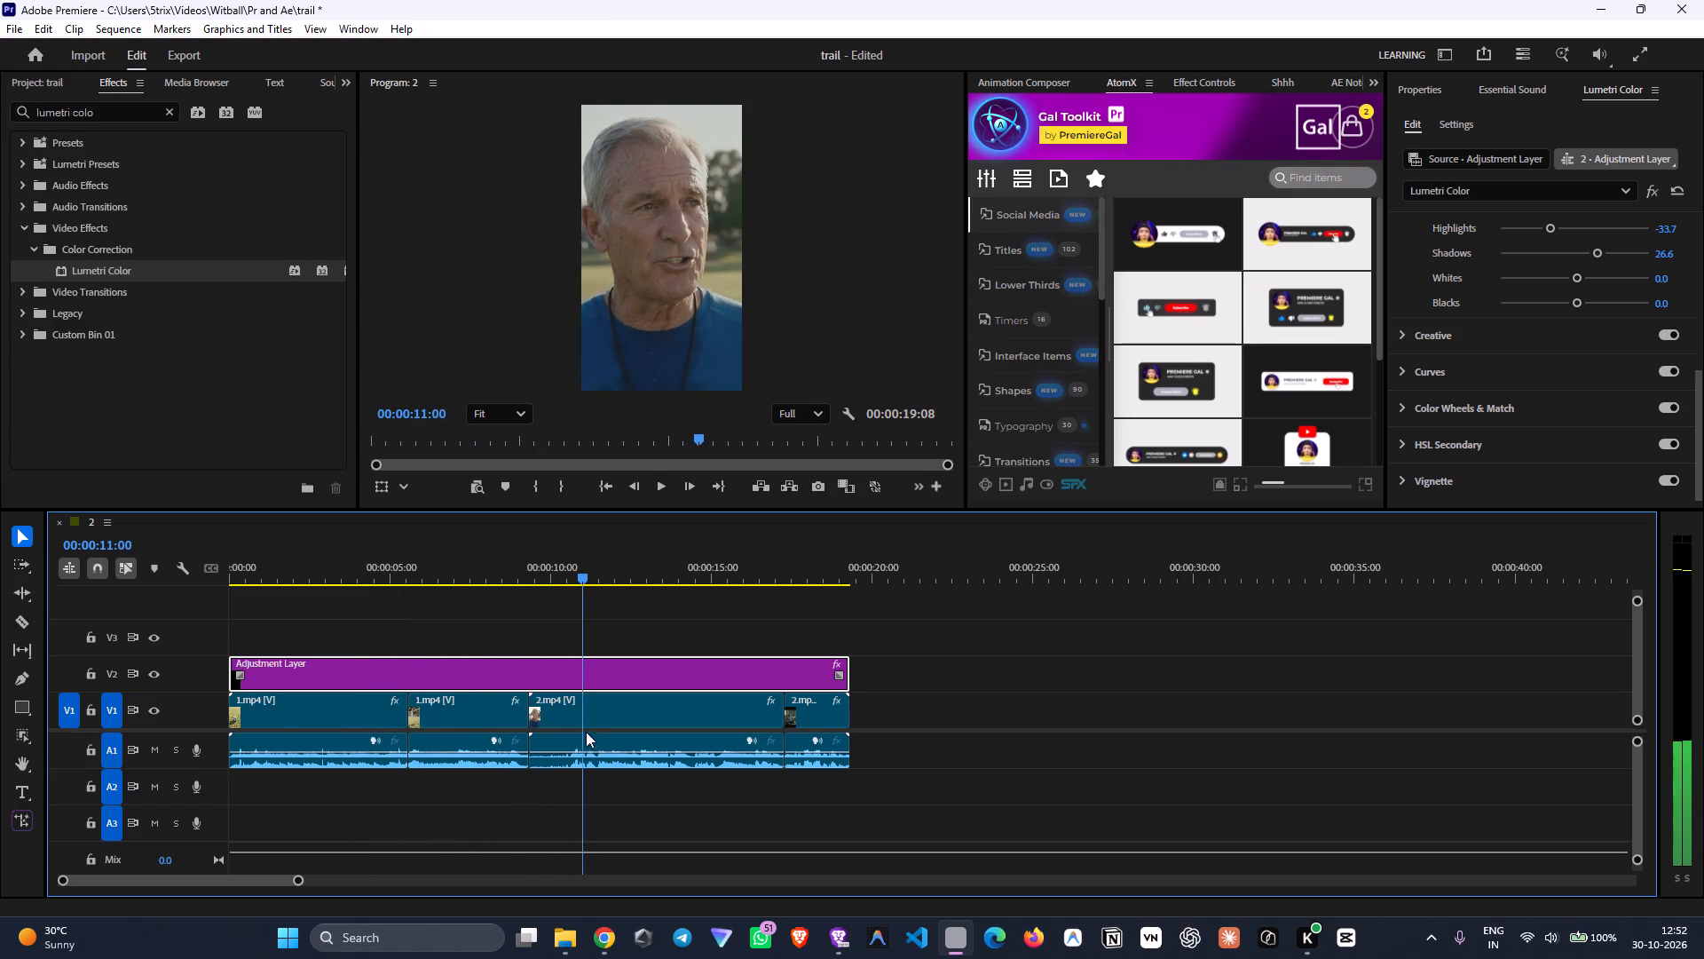
left_click_drag(586, 732, 617, 776)
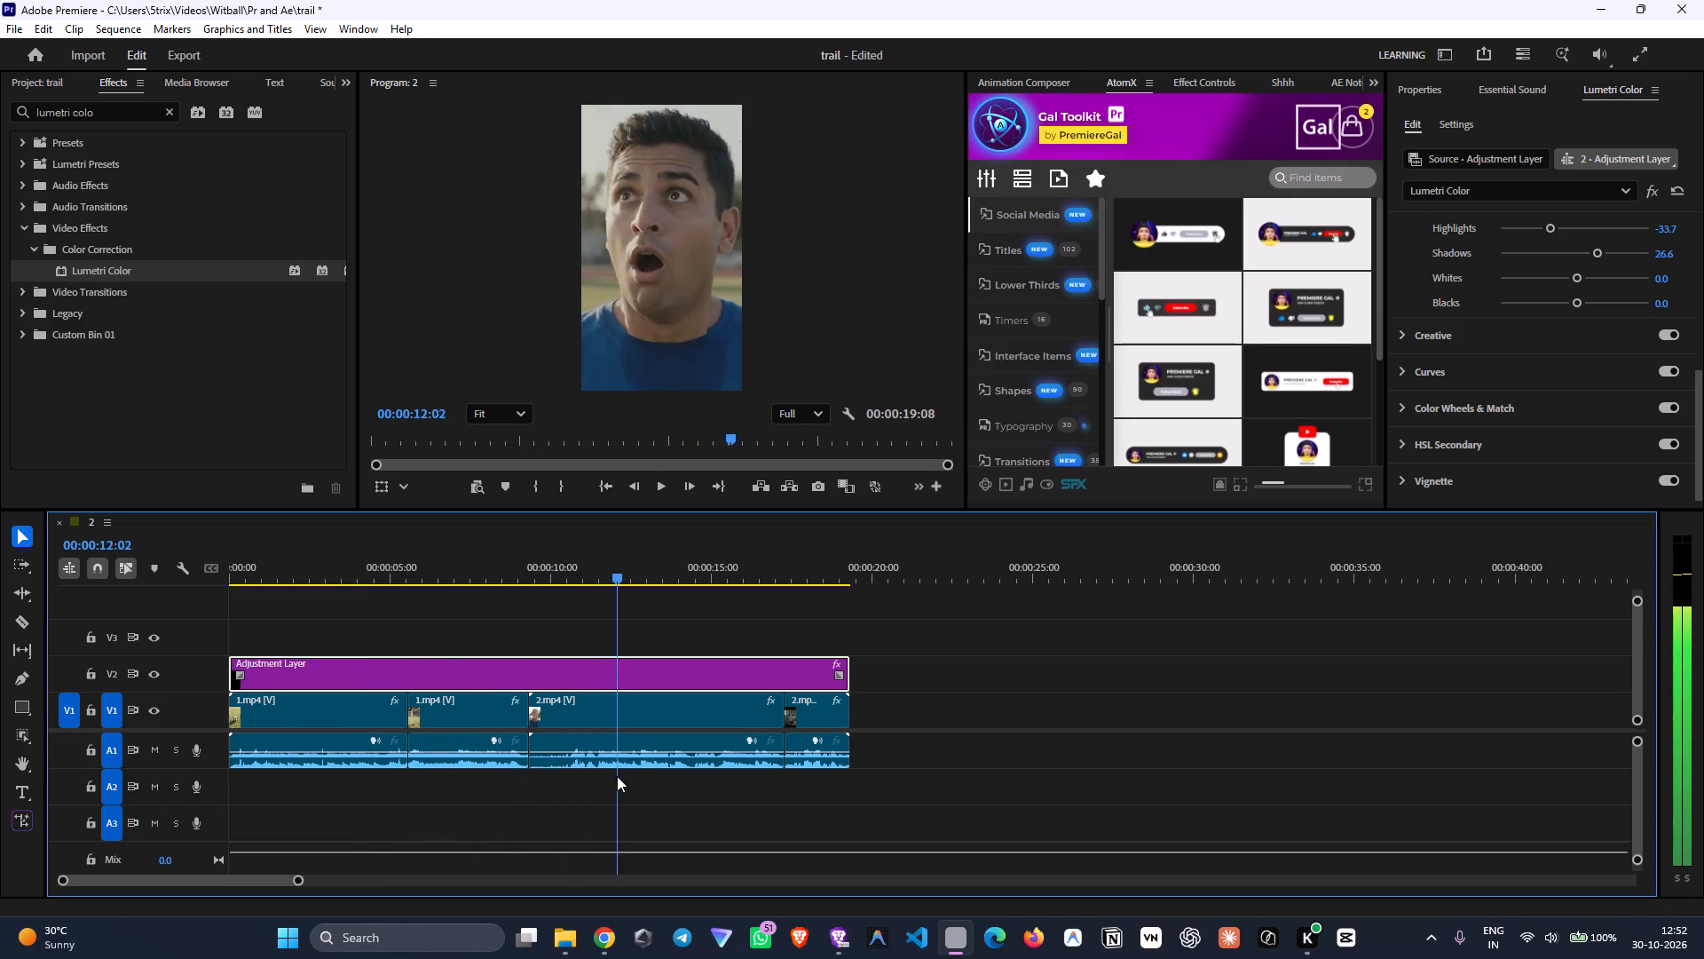
left_click_drag(617, 776, 645, 795)
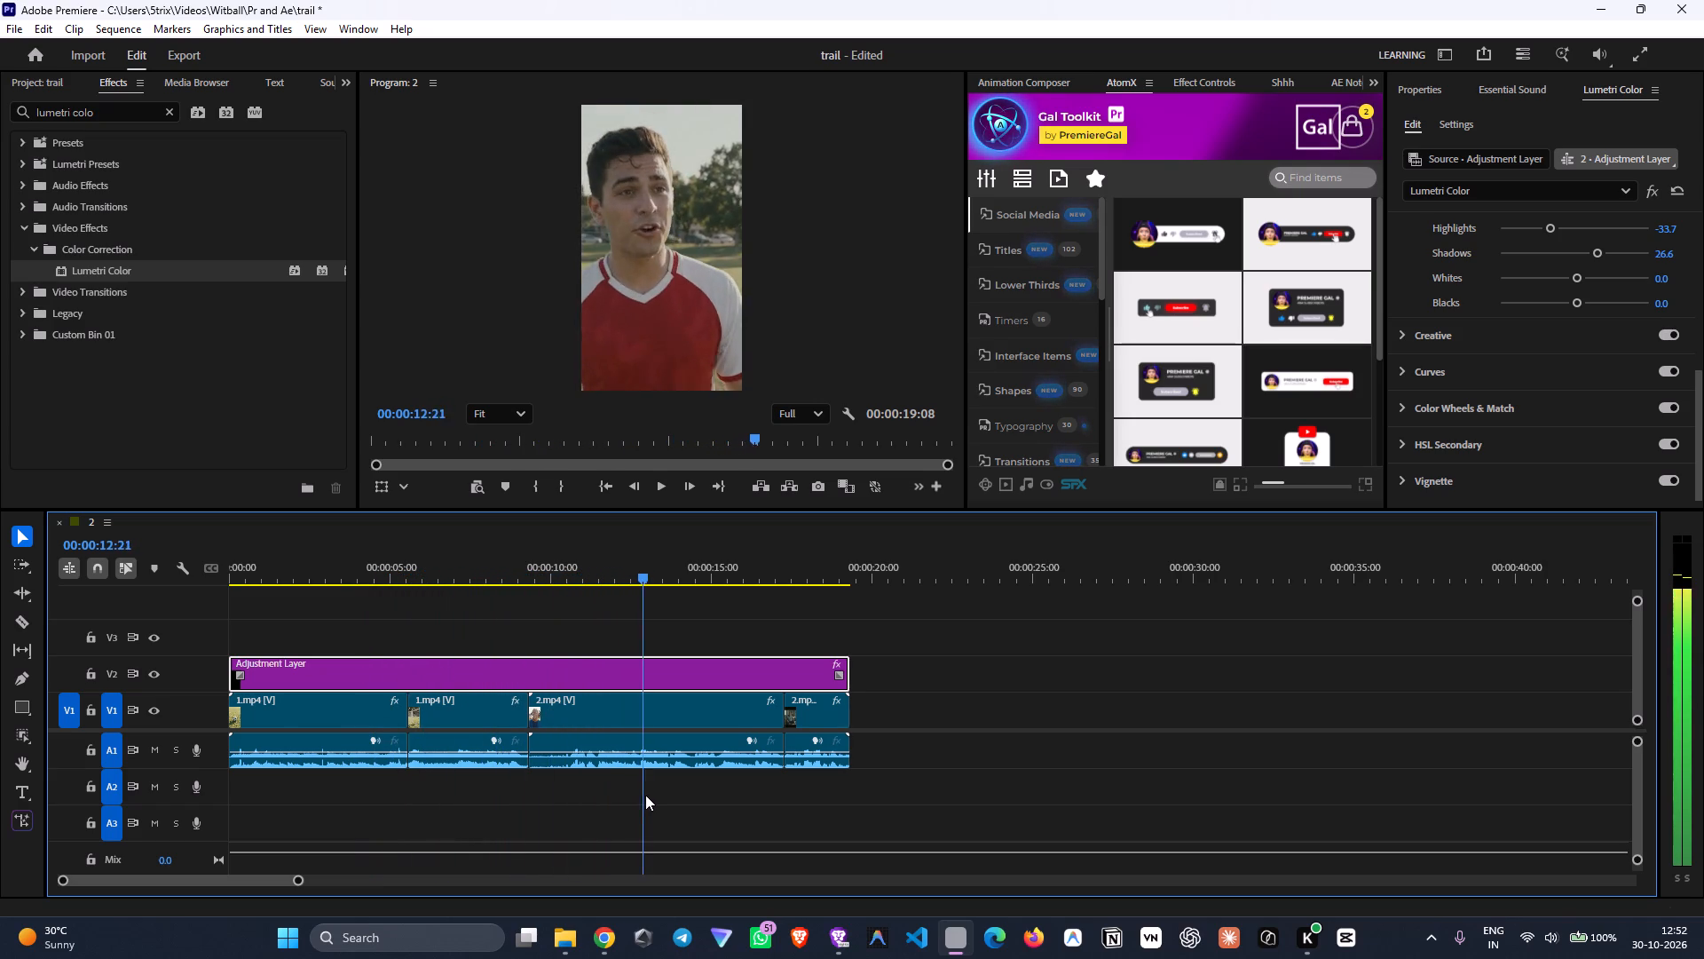
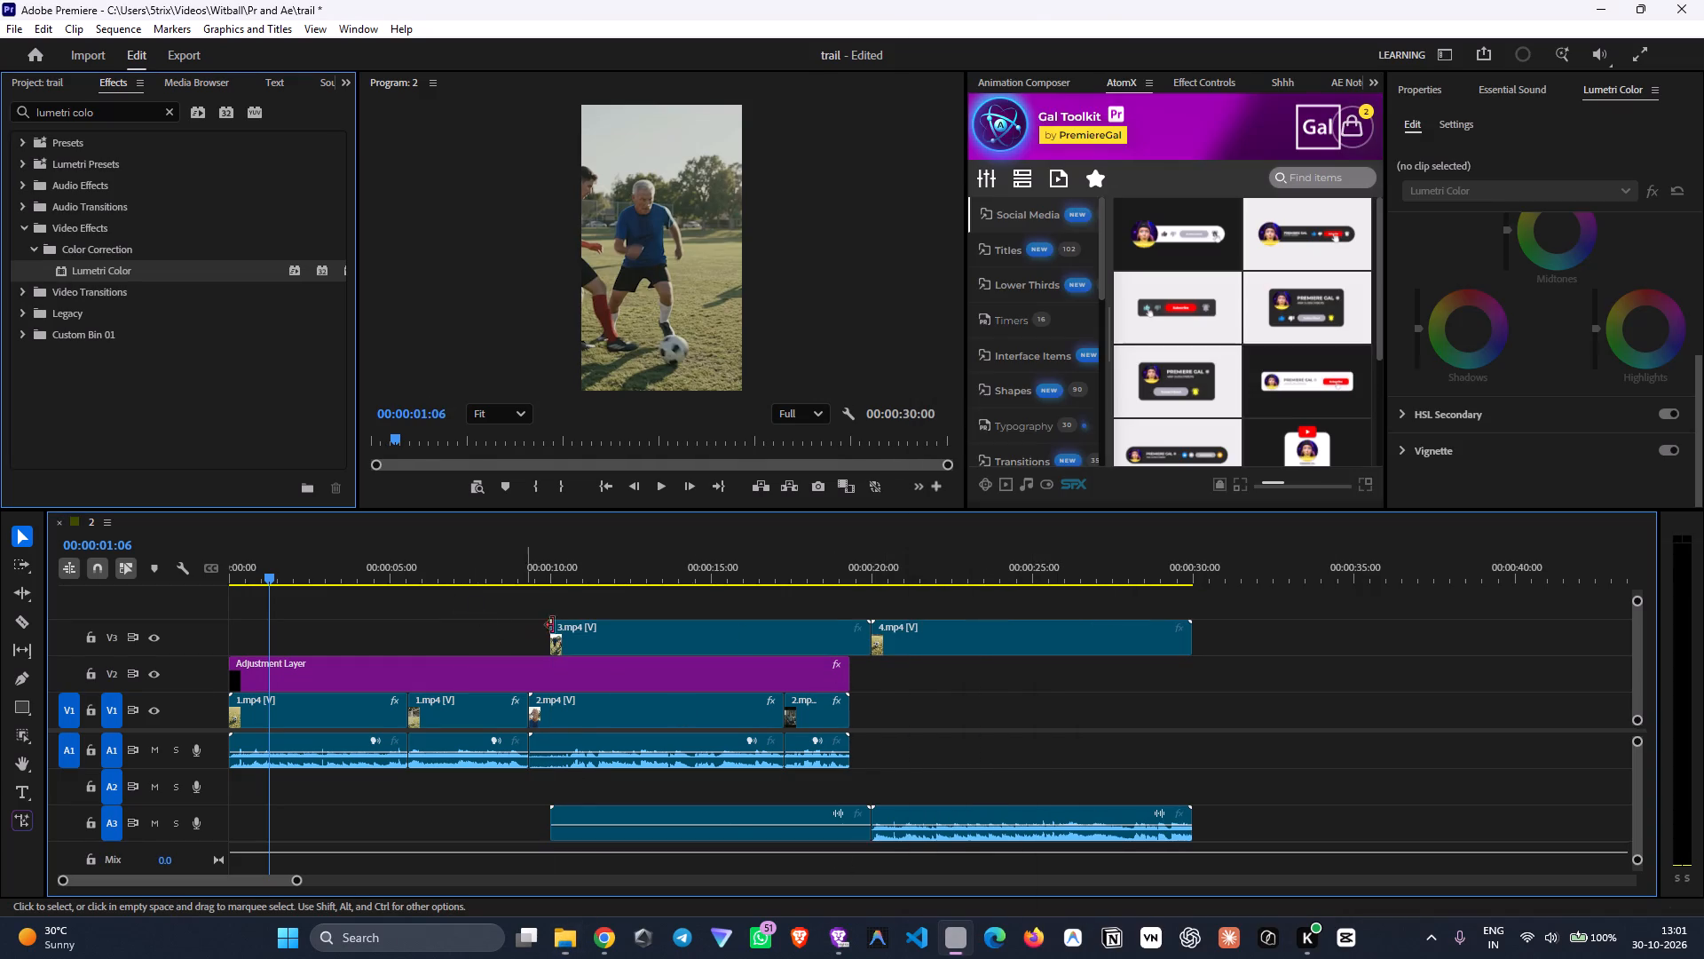
Move the 3.mp4 and 4.mp4 clips together onto track V2, starting right where the adjustment layer ends.
left_click_drag(842, 596, 912, 627)
left_click_drag(788, 635, 1111, 676)
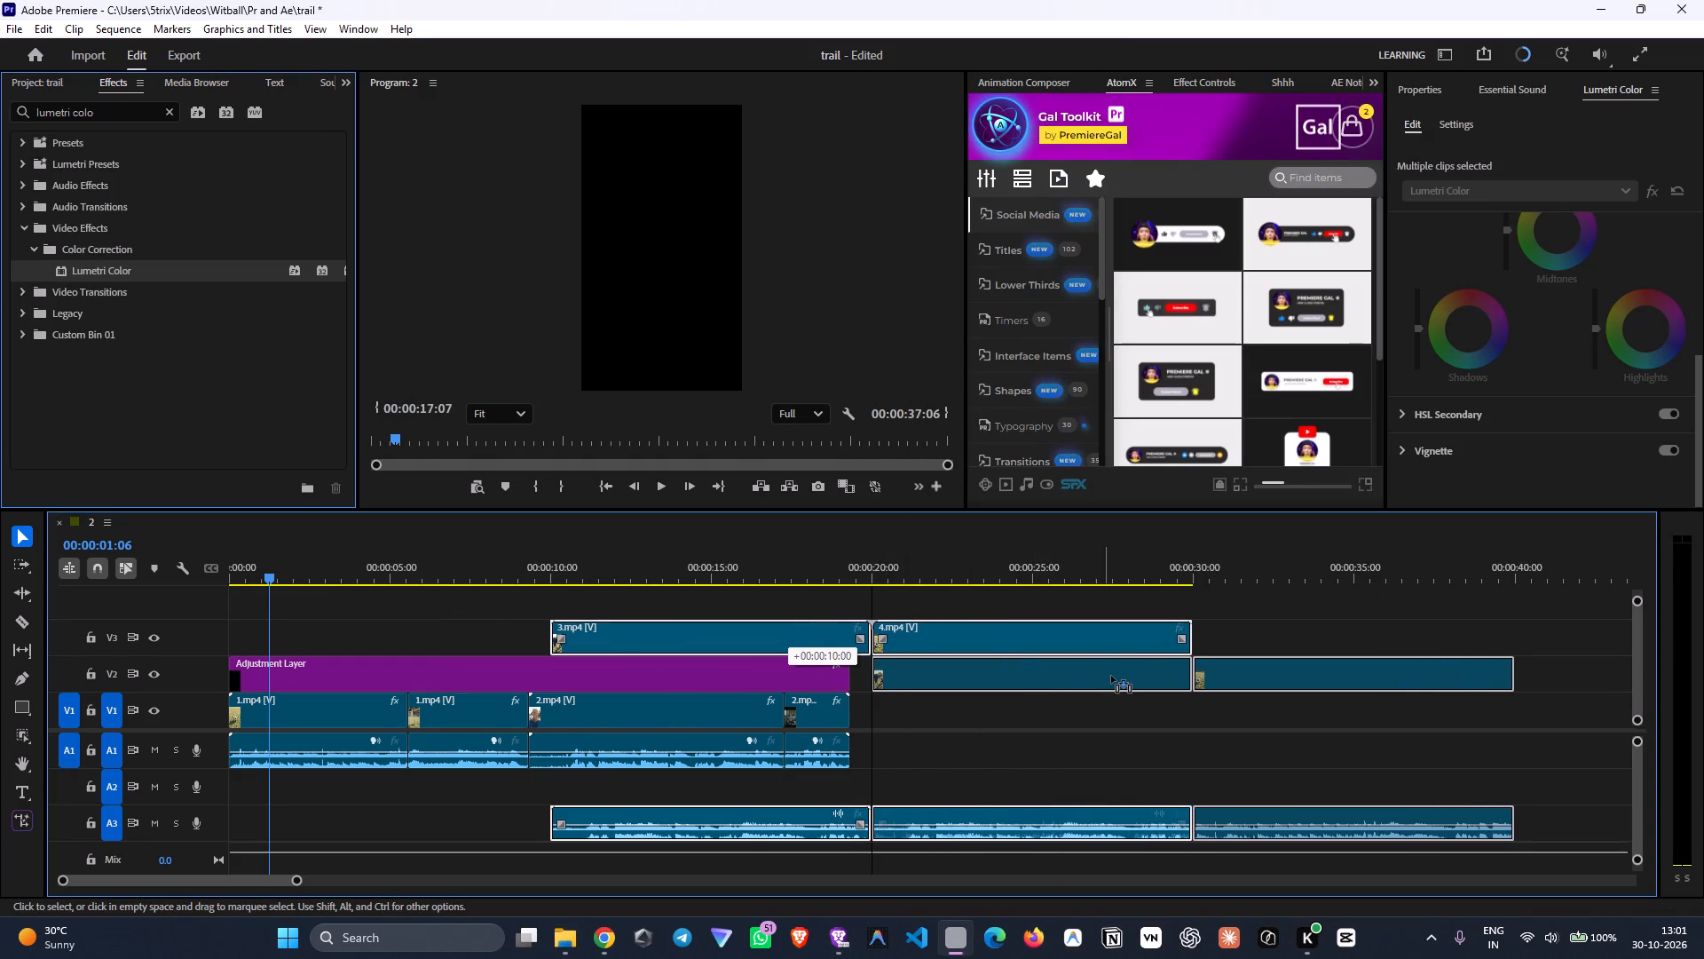
left_click_drag(1111, 676, 1085, 678)
left_click(1079, 703)
Move the audio of 3.mp4 and 4.mp4 to track A1 and their video to track V1, directly after the existing clips.
left_click_drag(1201, 791, 1140, 823)
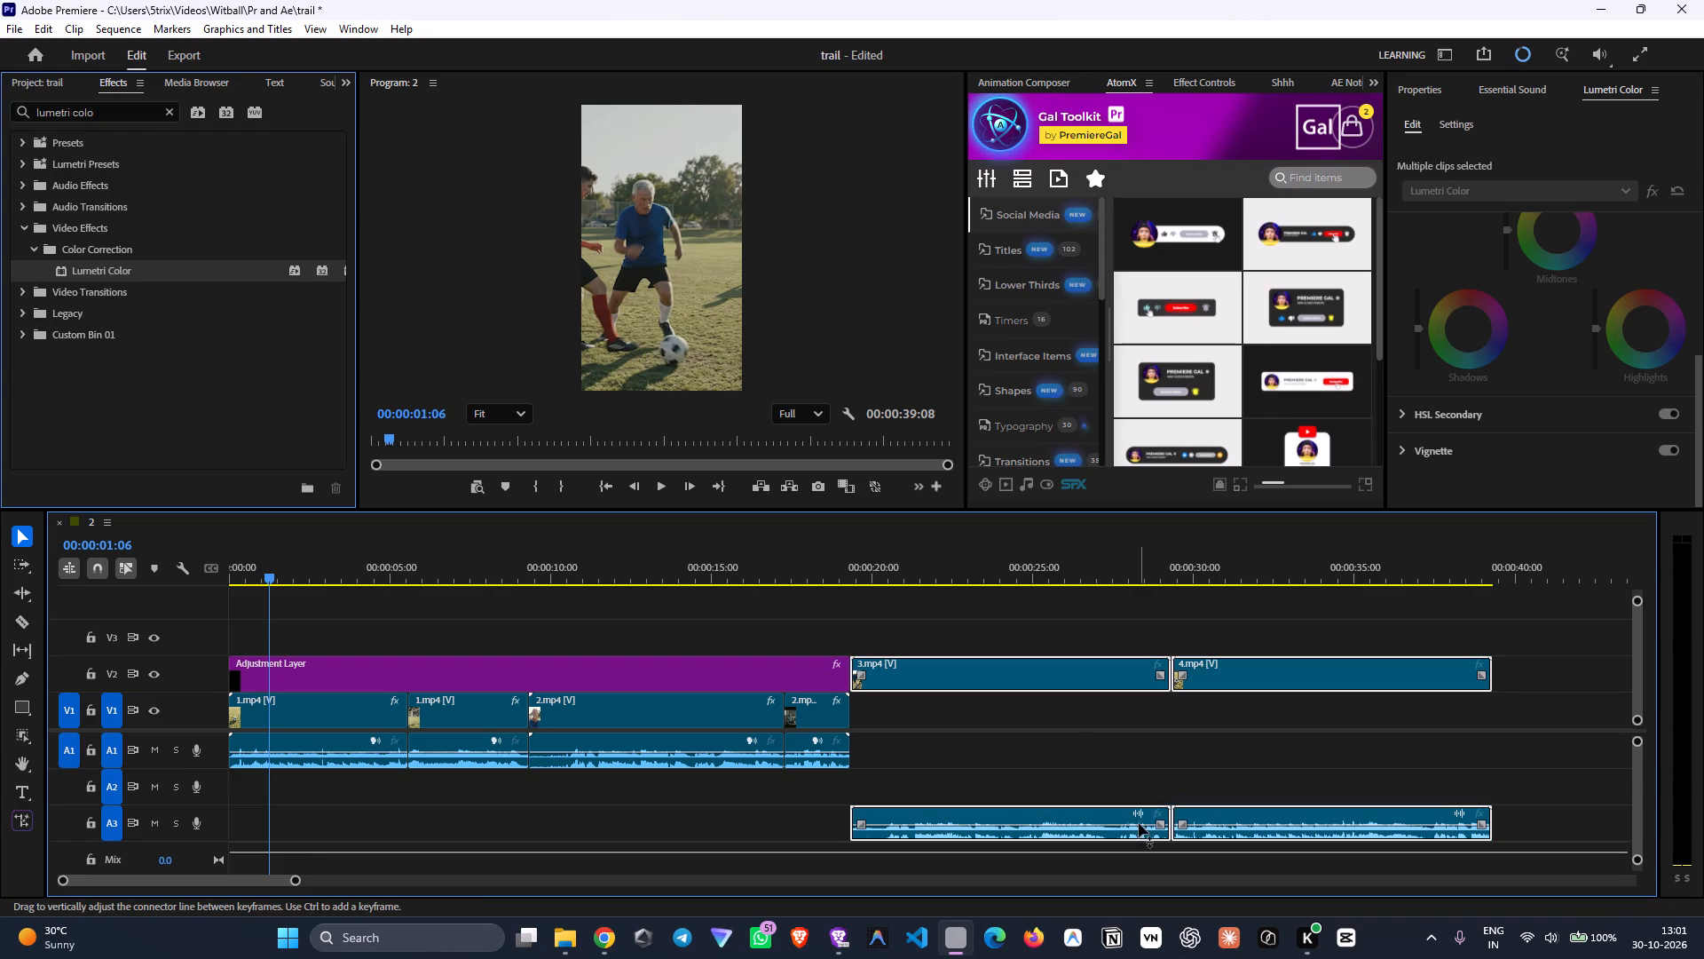
left_click_drag(1116, 821, 1117, 777)
key("ctrl+z")
left_click_drag(1100, 811, 1095, 759)
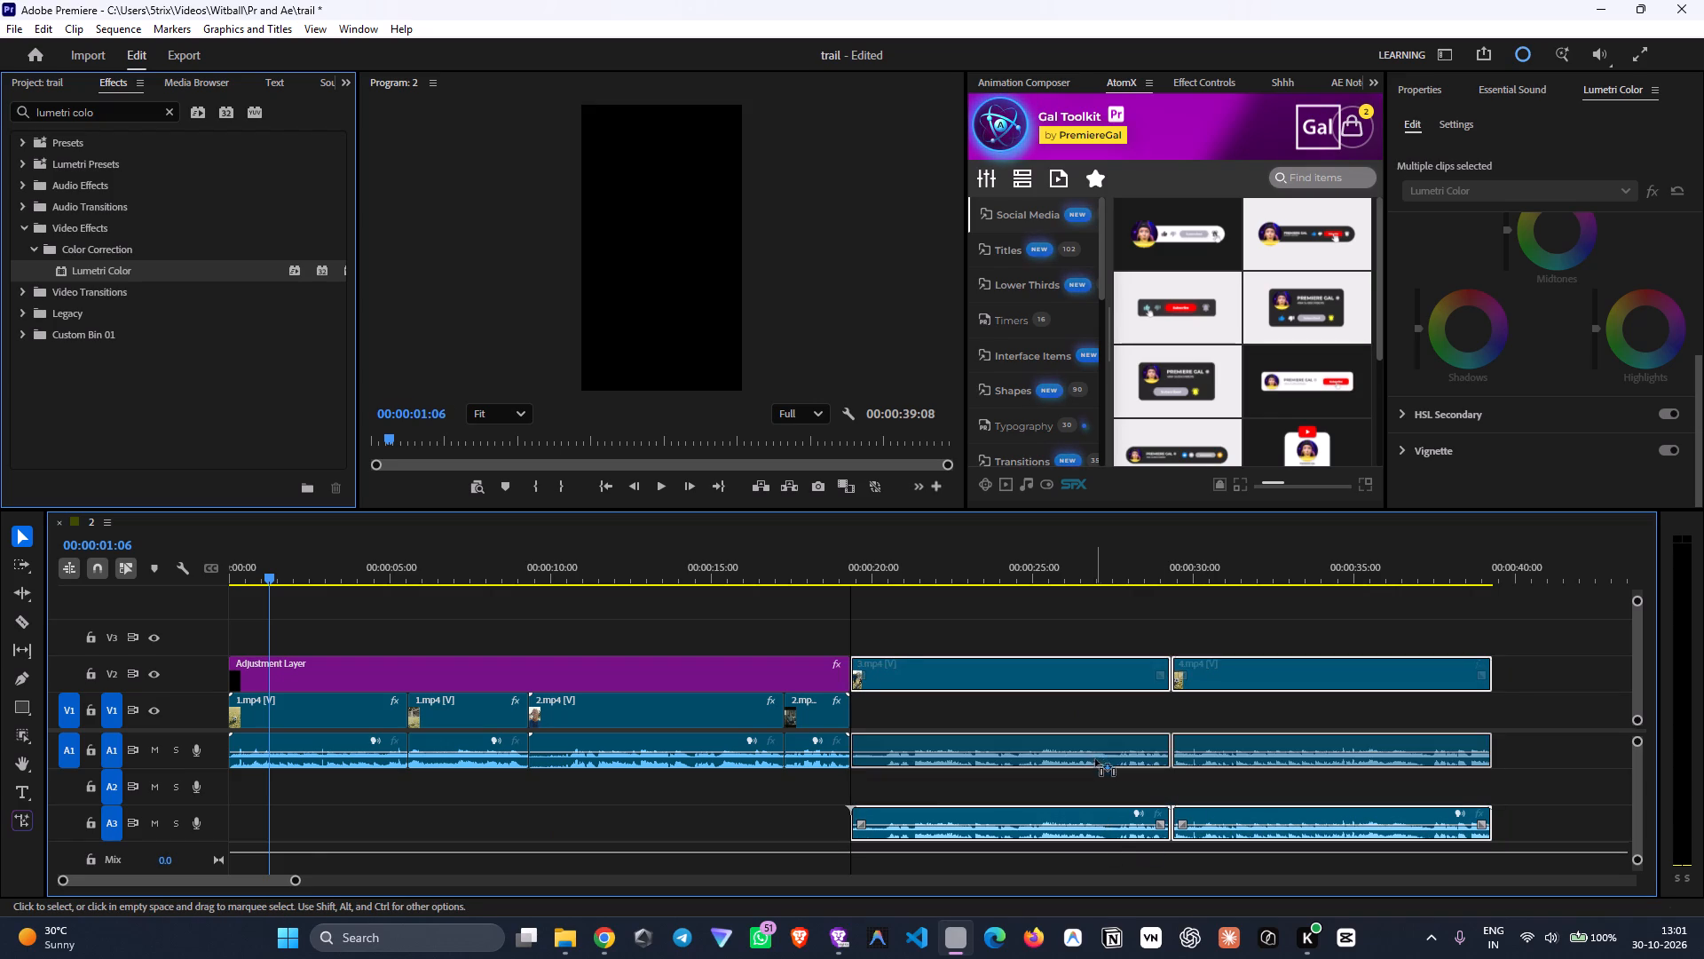
left_click_drag(1095, 759, 1093, 756)
left_click_drag(934, 681, 935, 698)
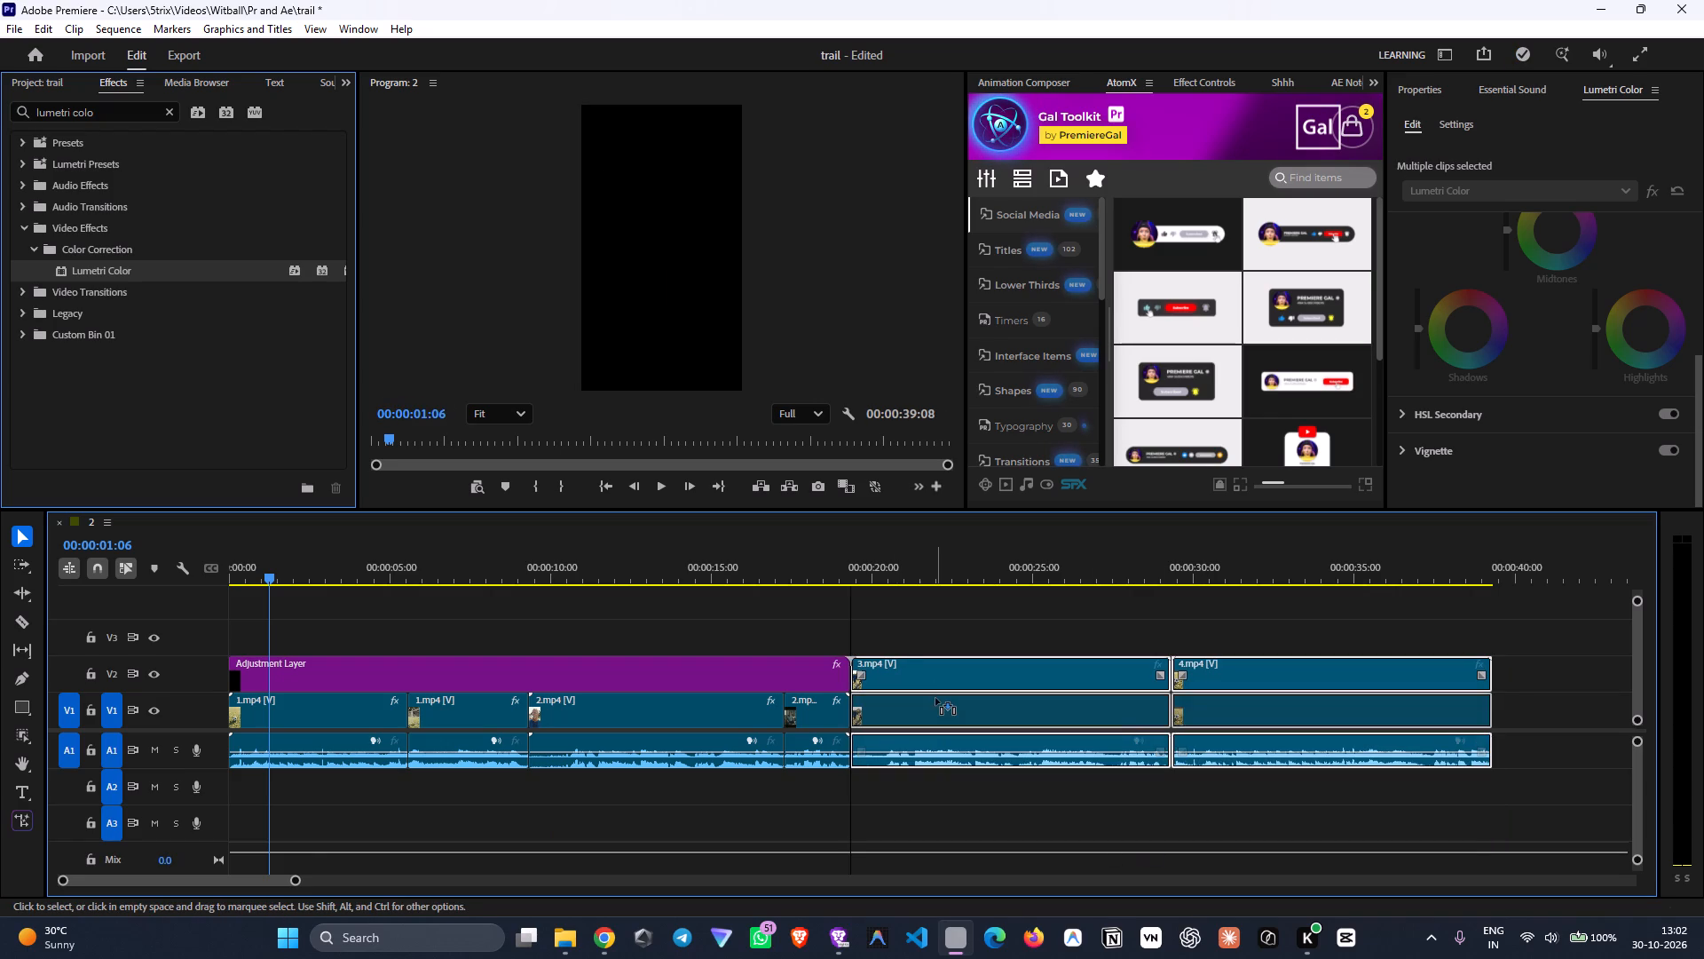
left_click_drag(935, 698, 935, 702)
Preview the start of 3.mp4 and move the clip behind 4.mp4 on track V1, leaving its former slot empty.
double_click(871, 564)
key("space")
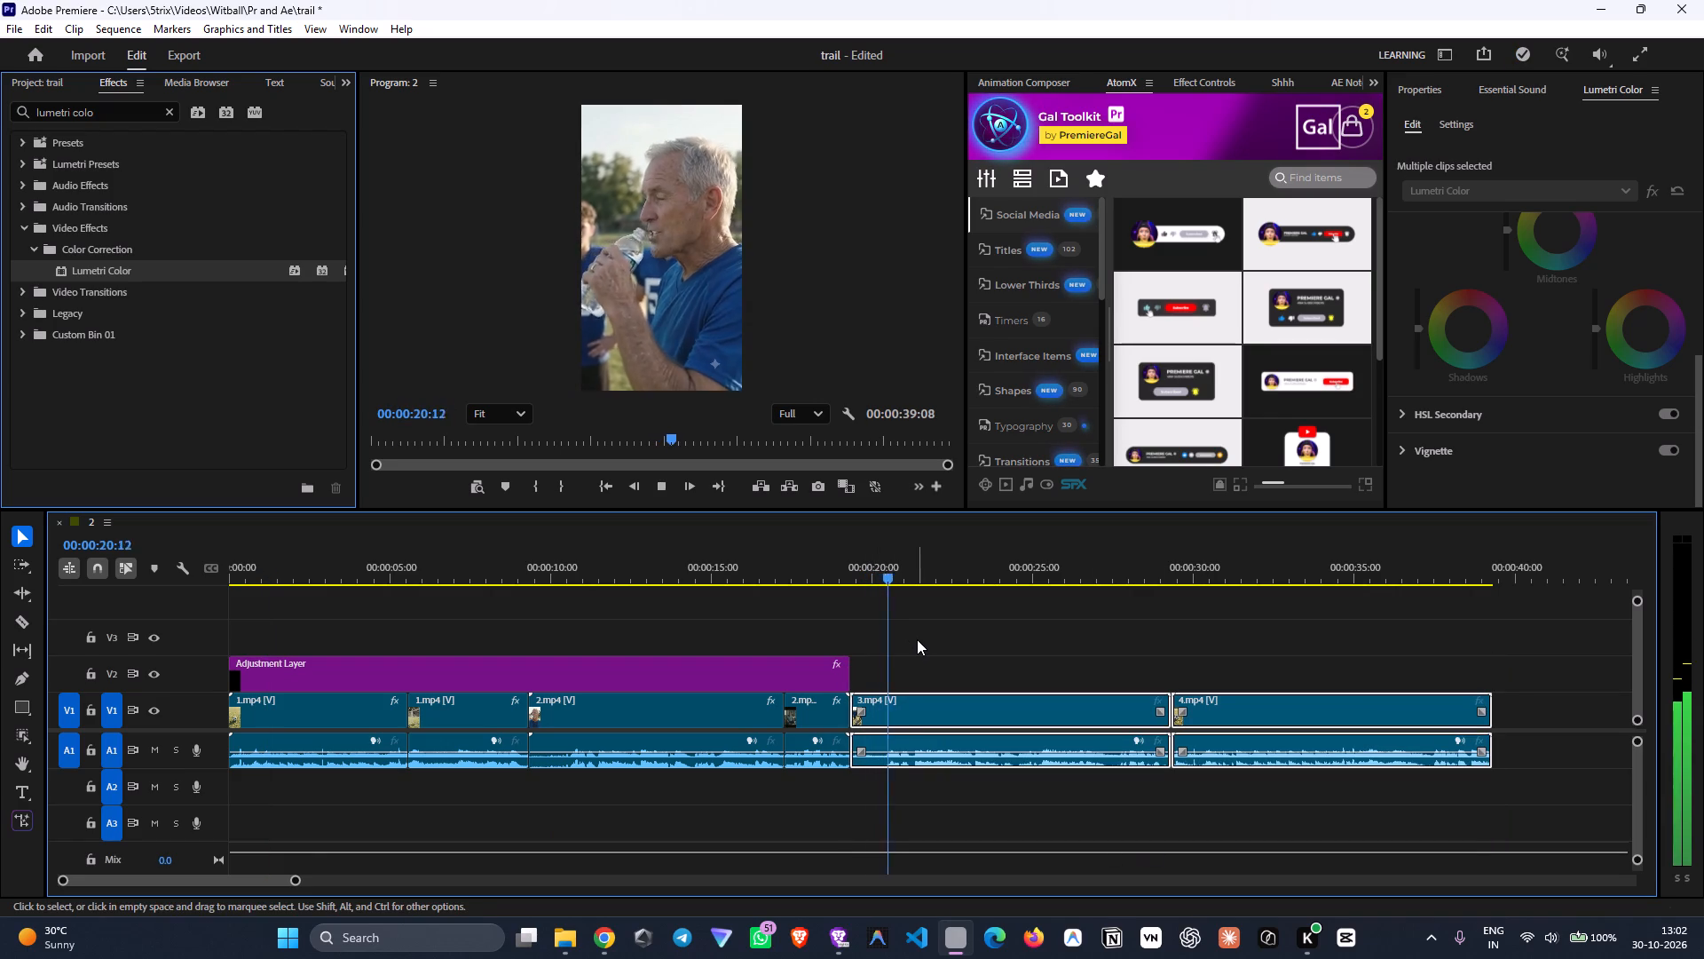
key("space")
left_click(1157, 662)
left_click_drag(1025, 719, 1392, 637)
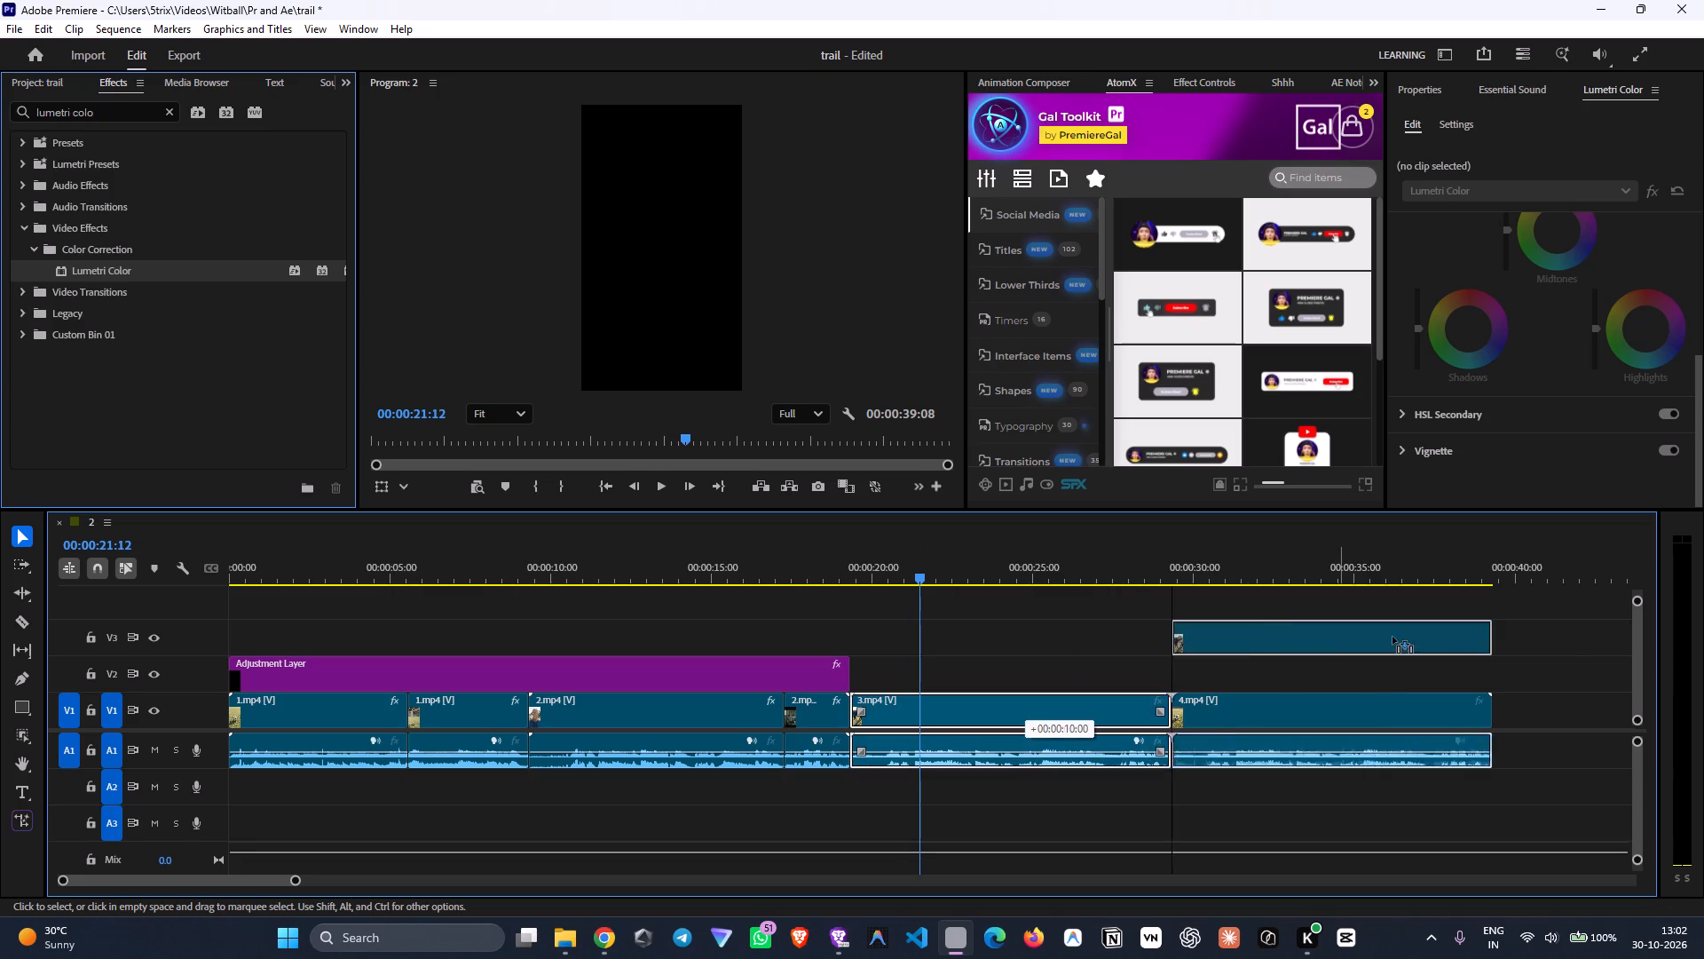
left_click_drag(1392, 637, 1325, 725)
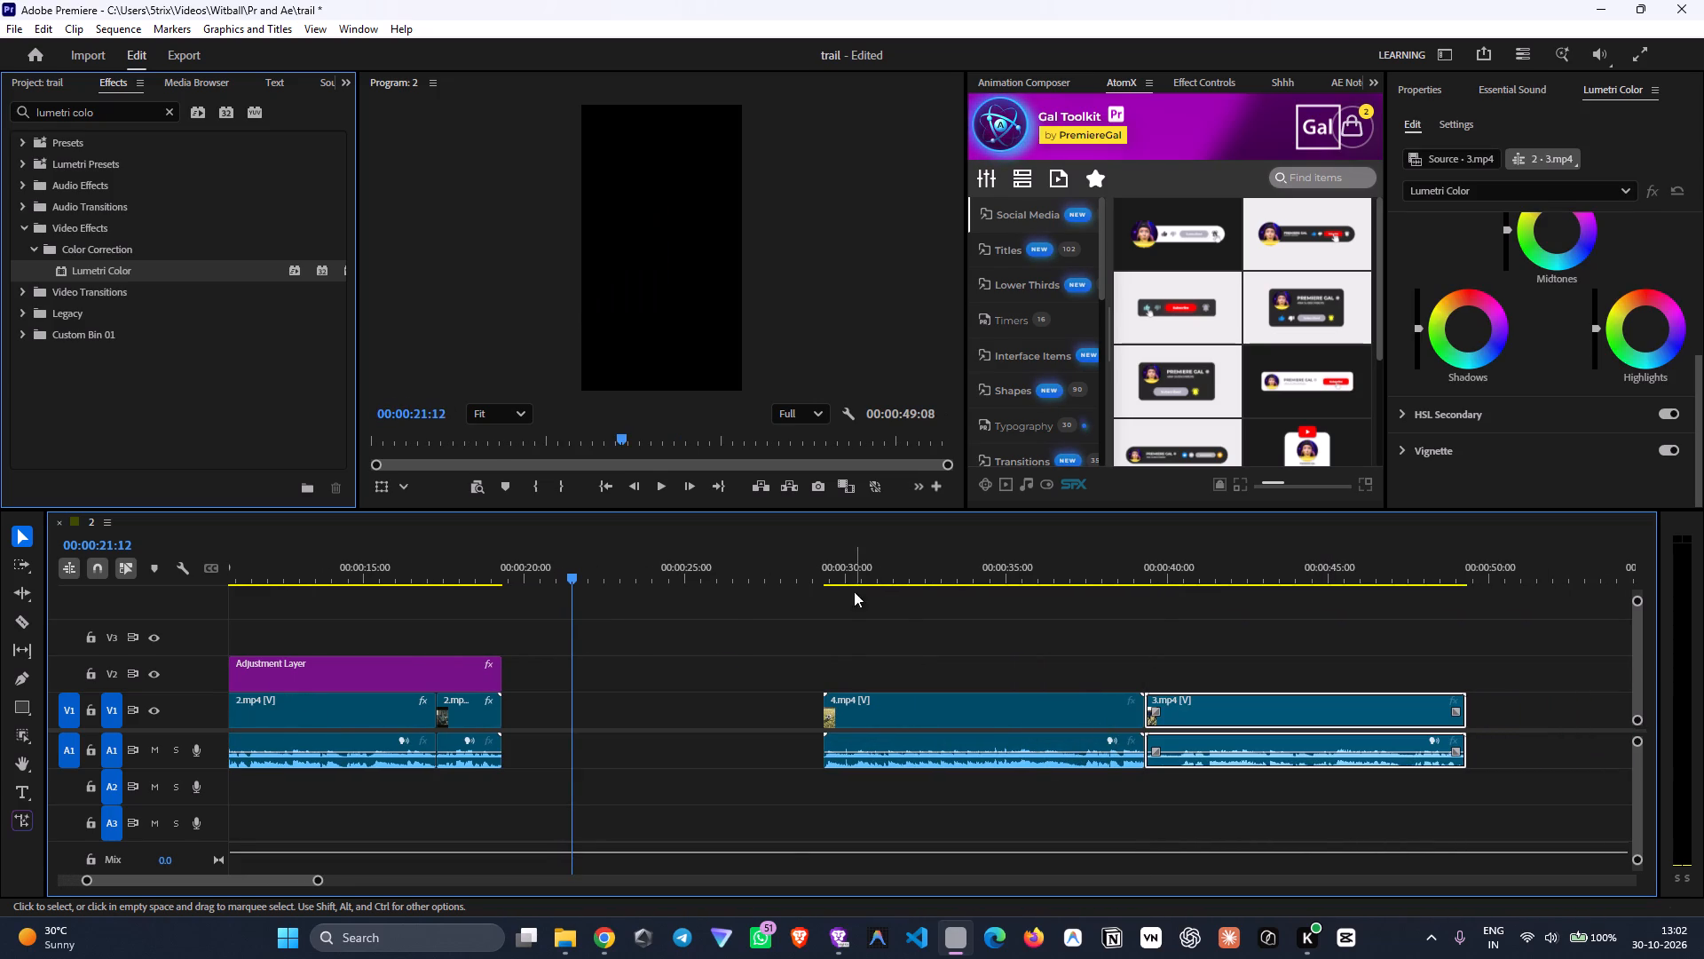
Play the start of 4.mp4 and the opening 1.mp4 shot to compare their action and framing.
left_click(815, 566)
key("space")
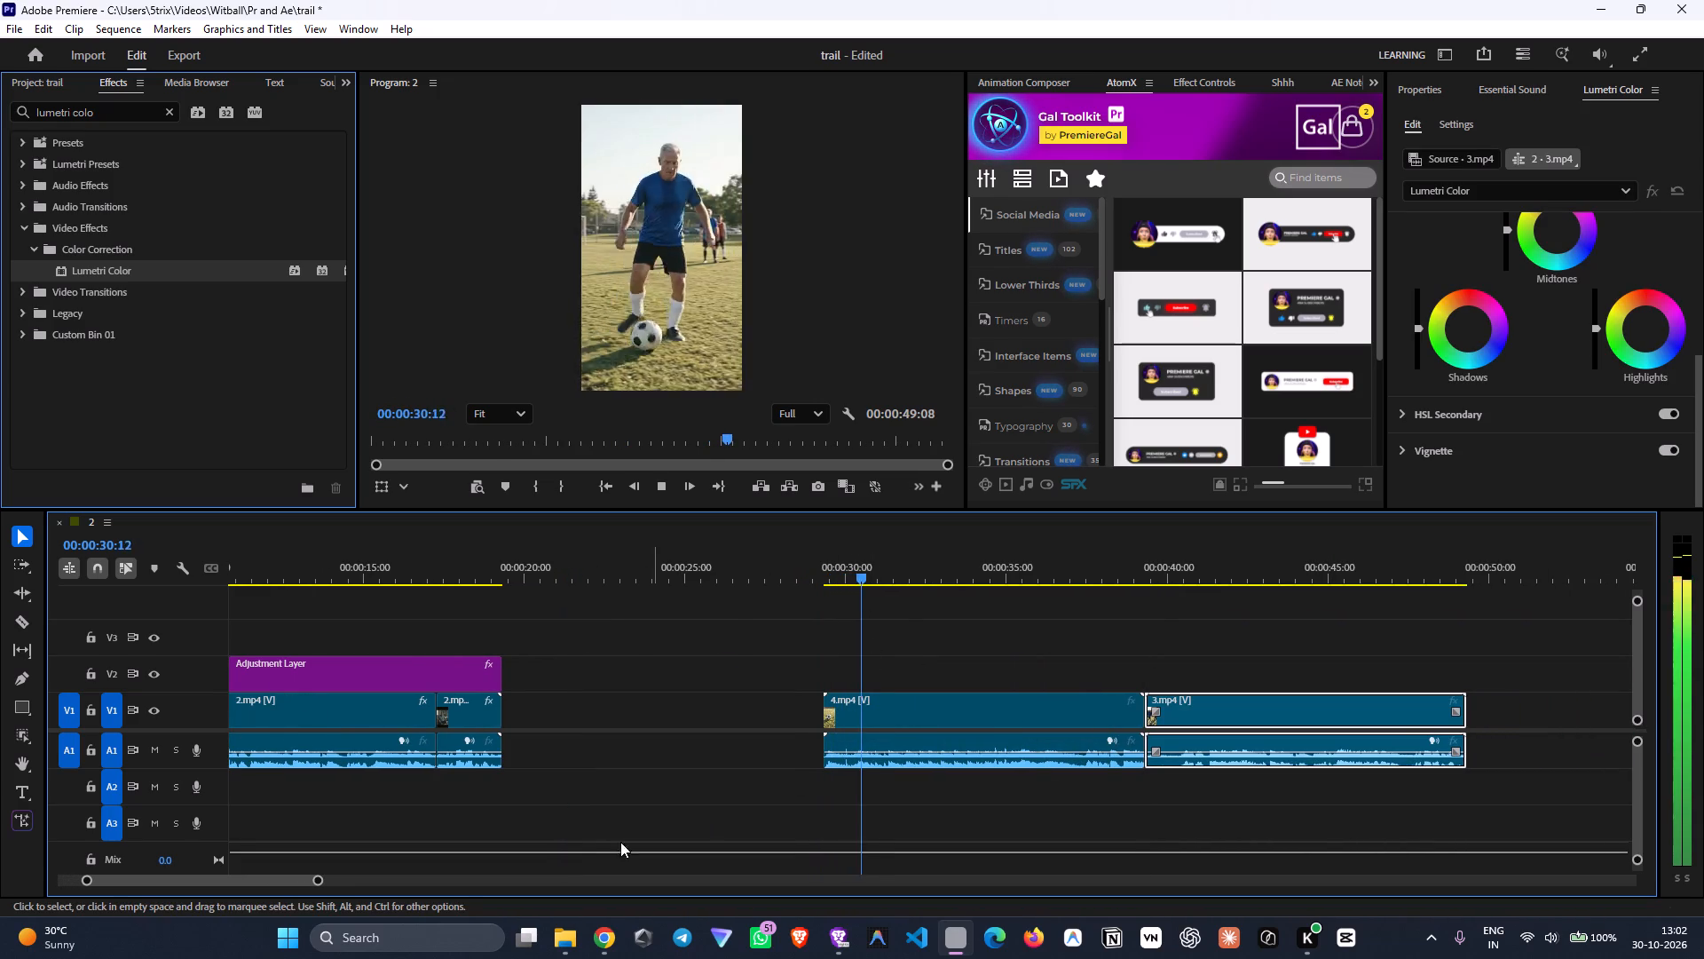
key("space")
left_click_drag(272, 885, 77, 889)
left_click_drag(308, 558, 162, 595)
key("space")
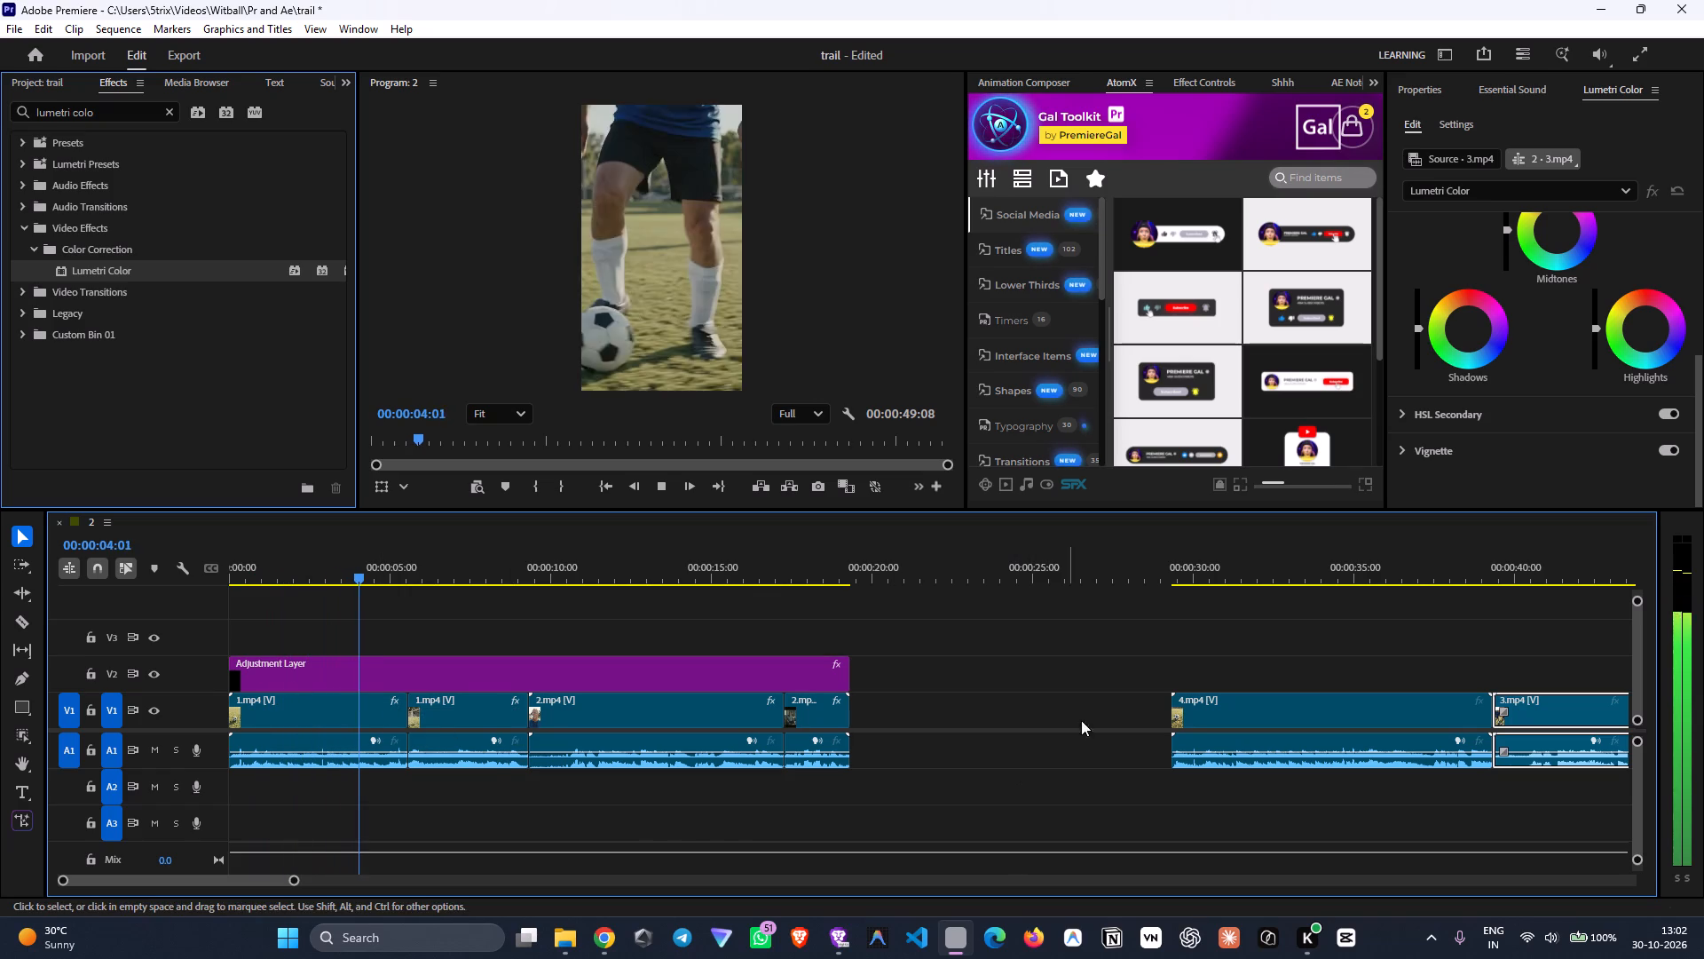
key("space")
left_click(1169, 567)
key("space")
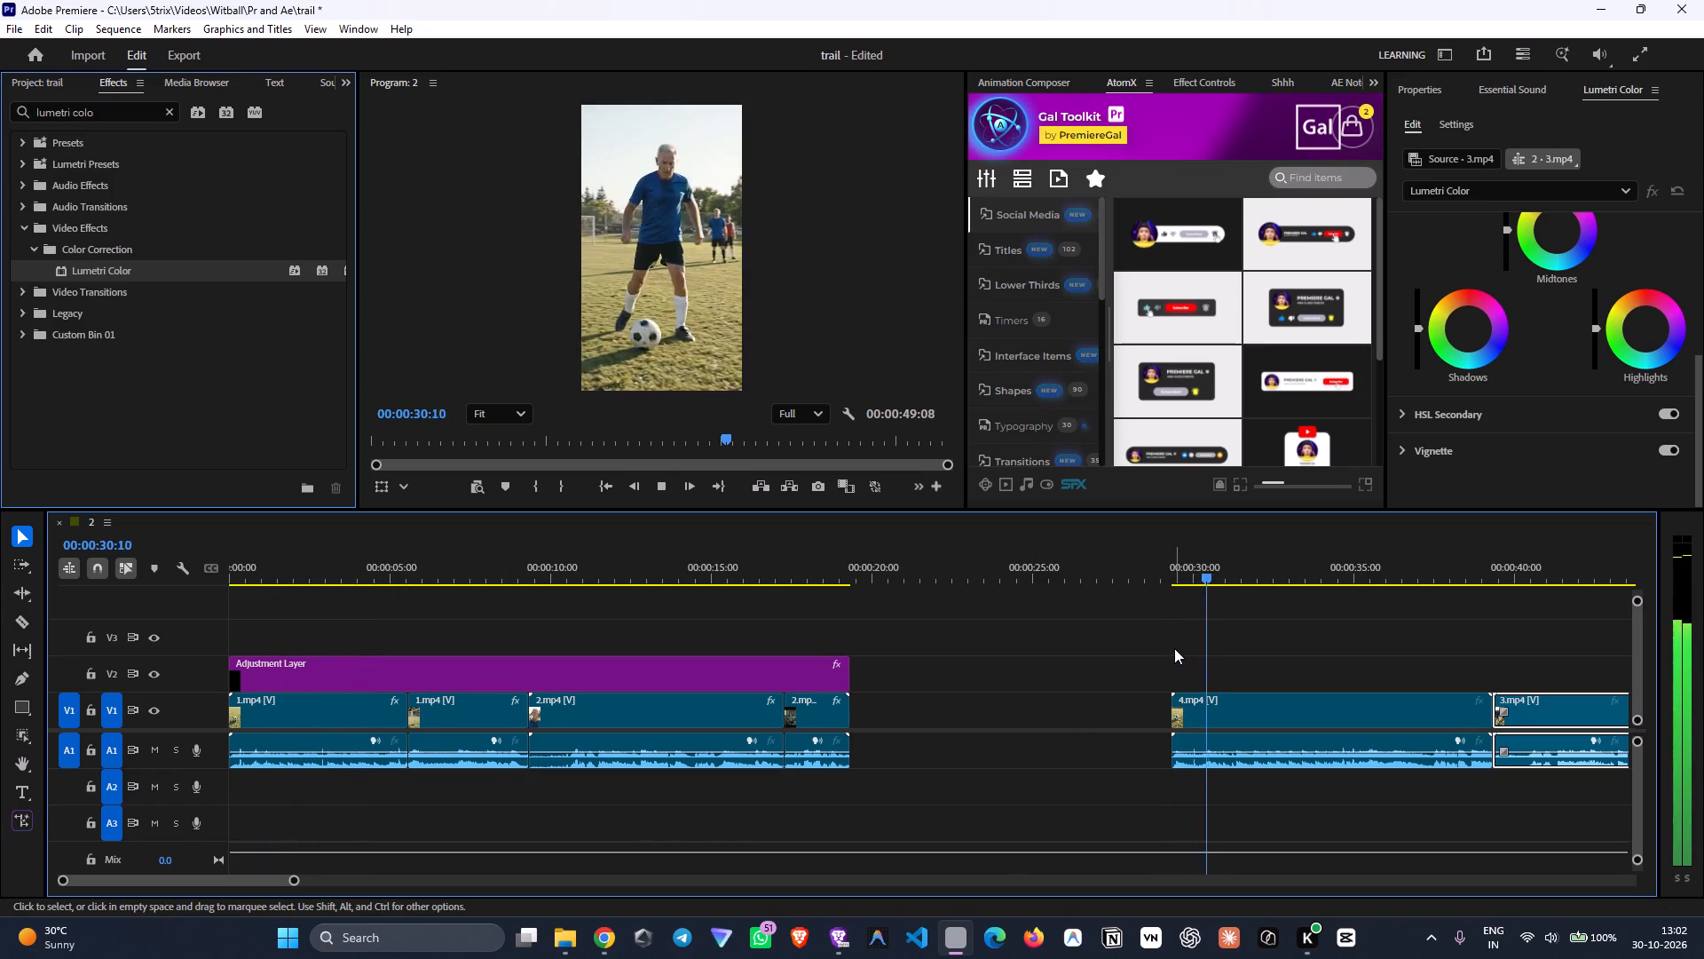
key("space")
left_click_drag(1178, 569, 153, 655)
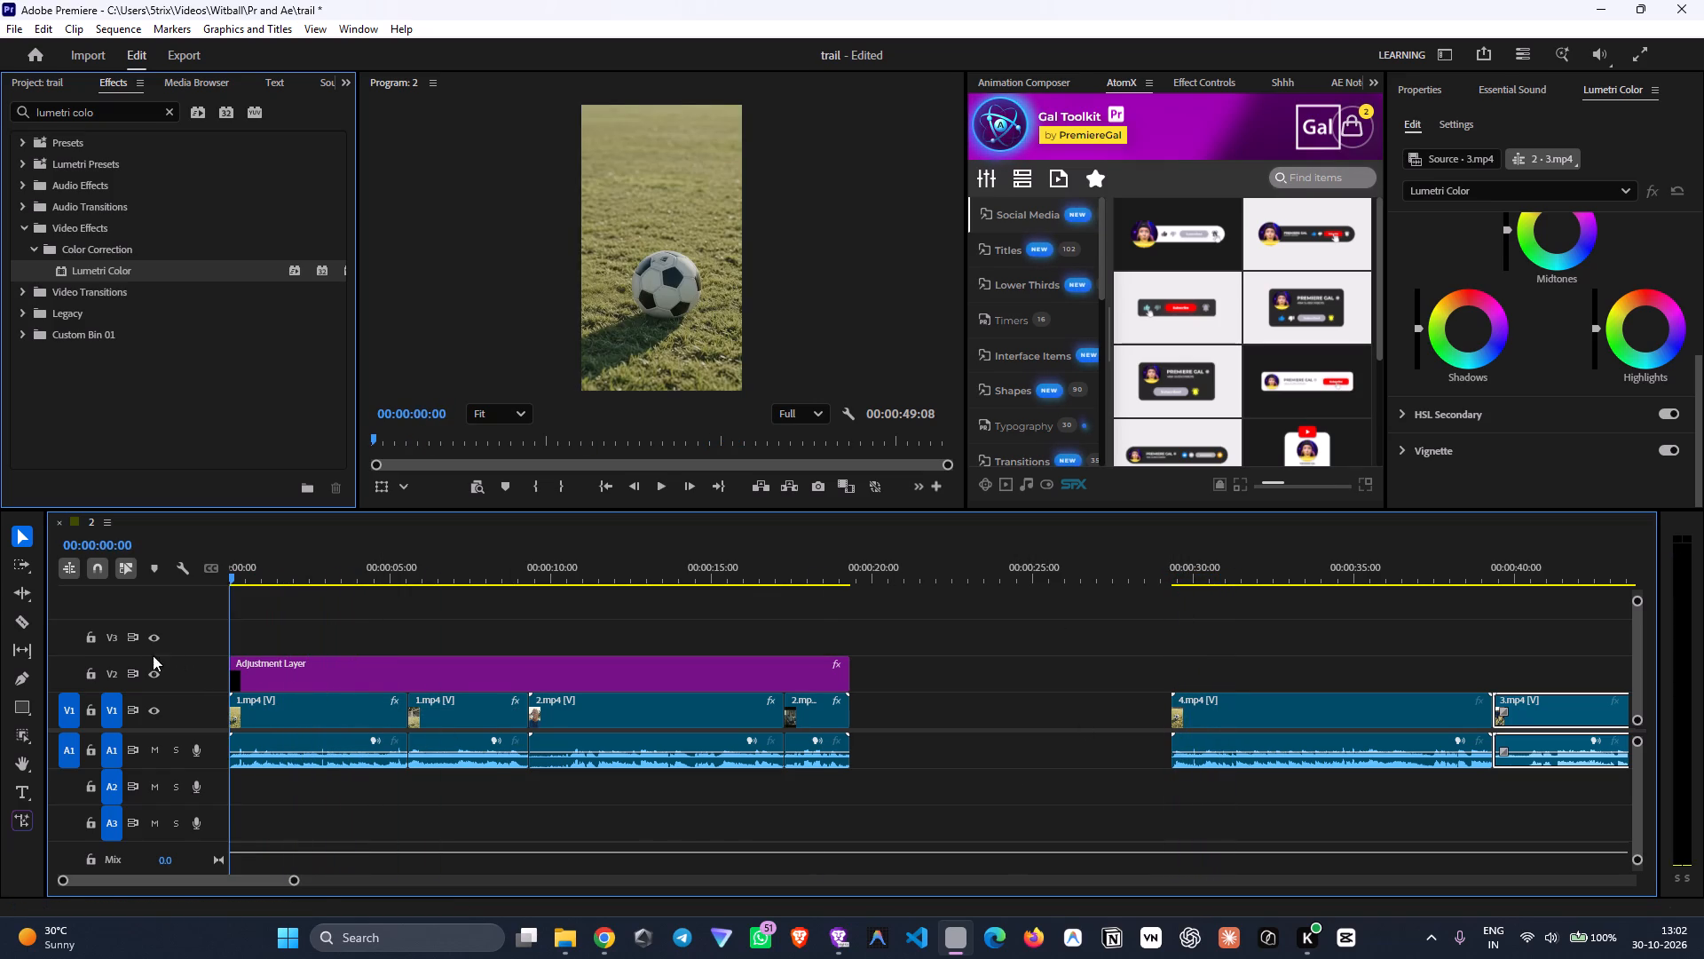
key("space")
key("space")
key("space")
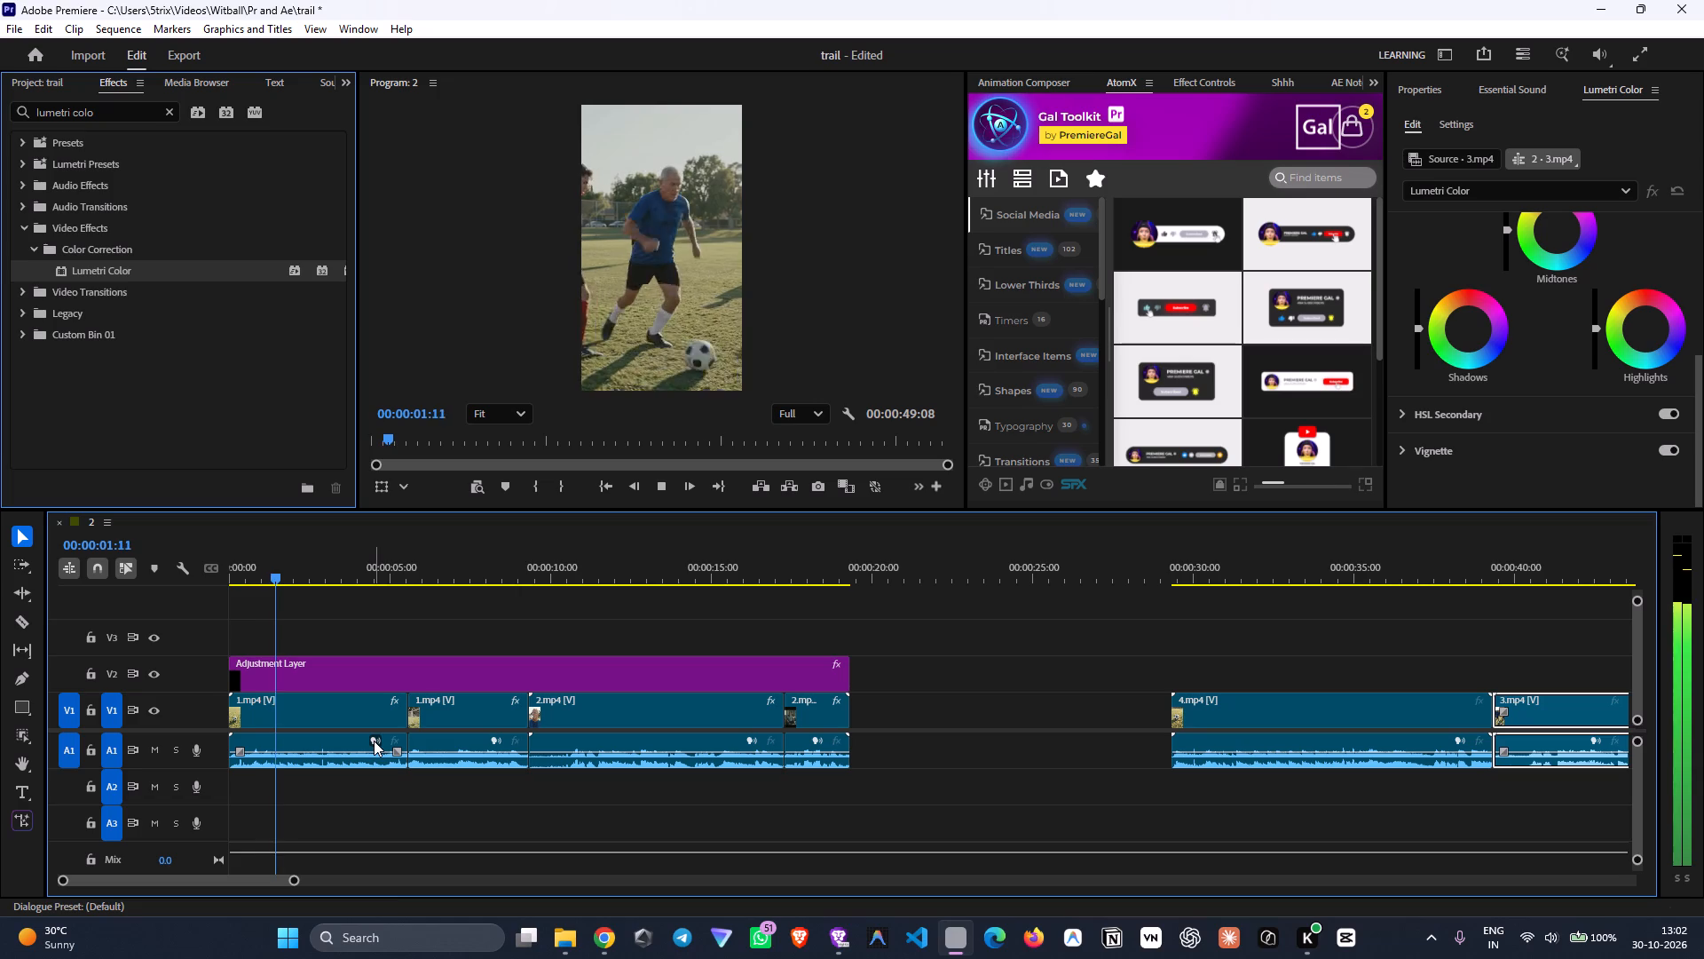
key("space")
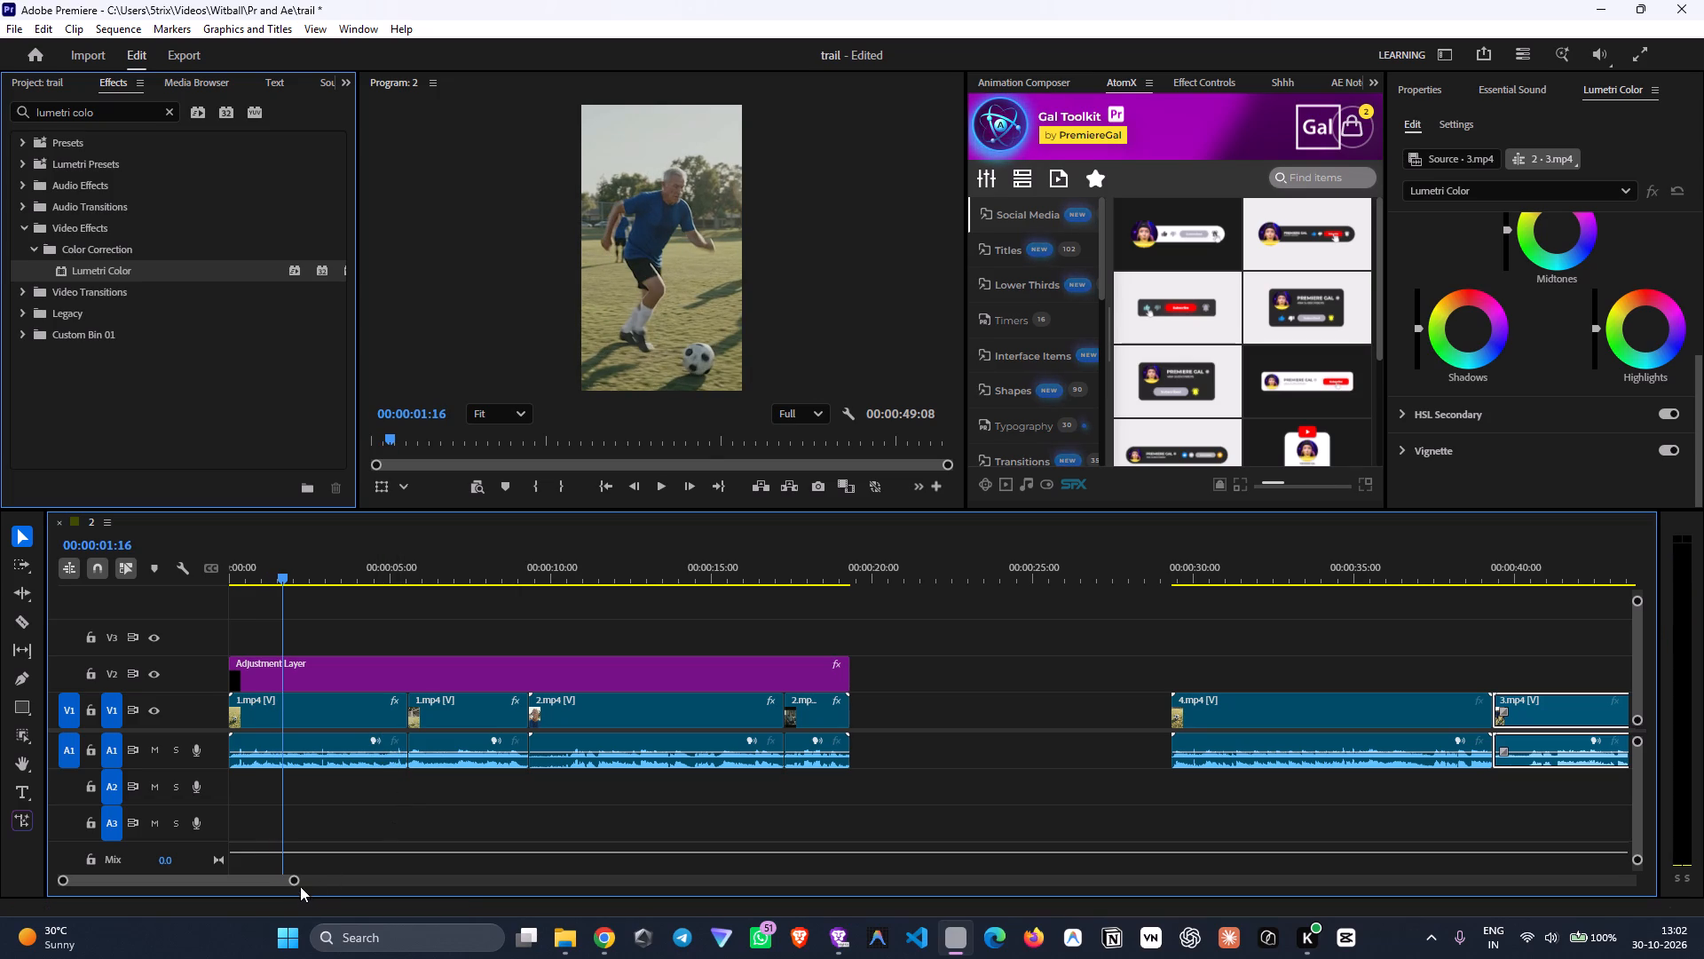
Unlink the first 1.mp4 clip from its audio, split its video at 00:00:03:23 and check the second piece.
left_click_drag(292, 883, 191, 865)
key("space")
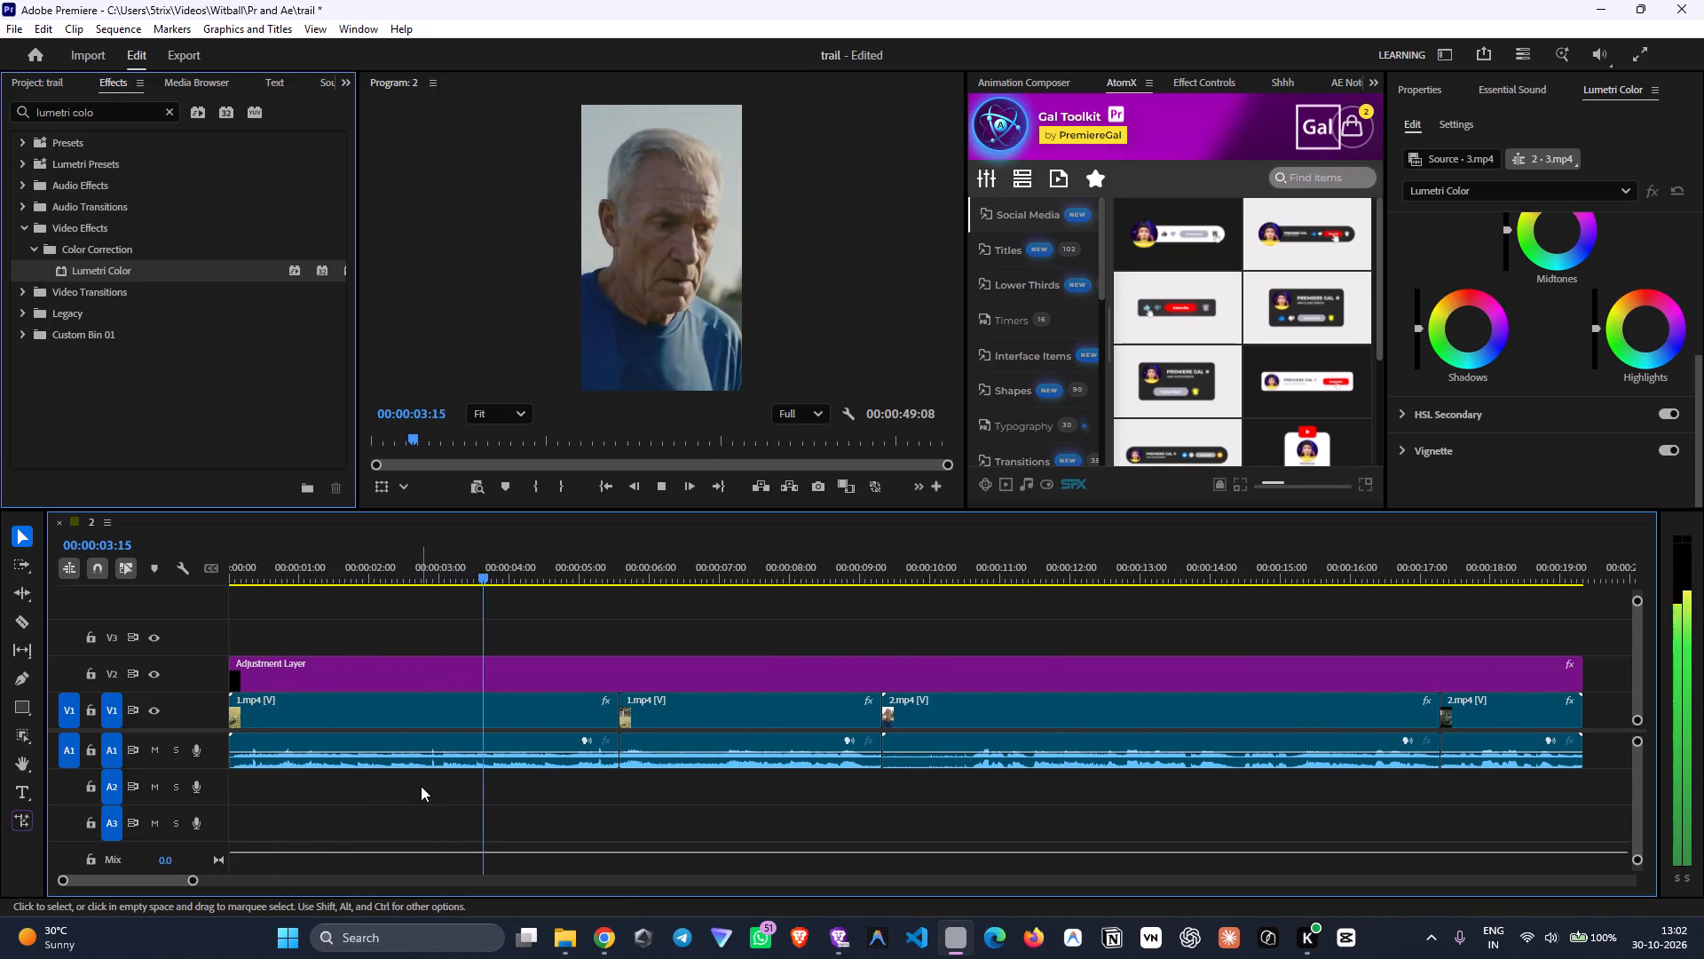
key("space")
key("space")
key("space")
left_click_drag(527, 578, 523, 575)
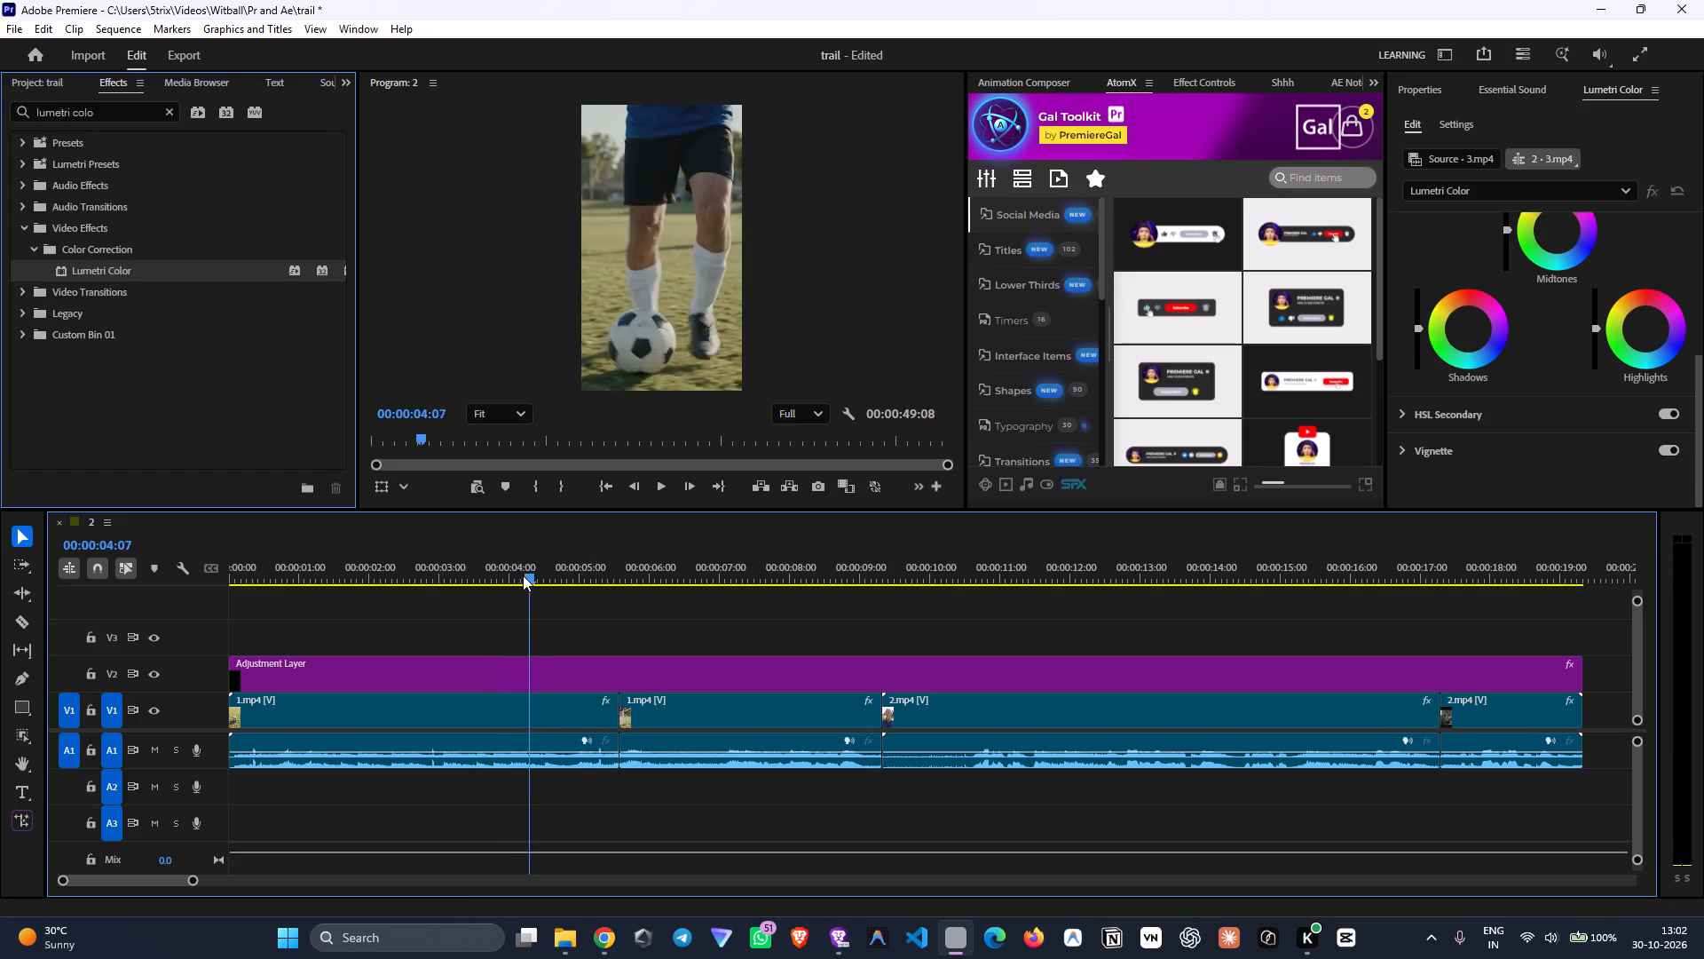
left_click_drag(523, 575, 504, 567)
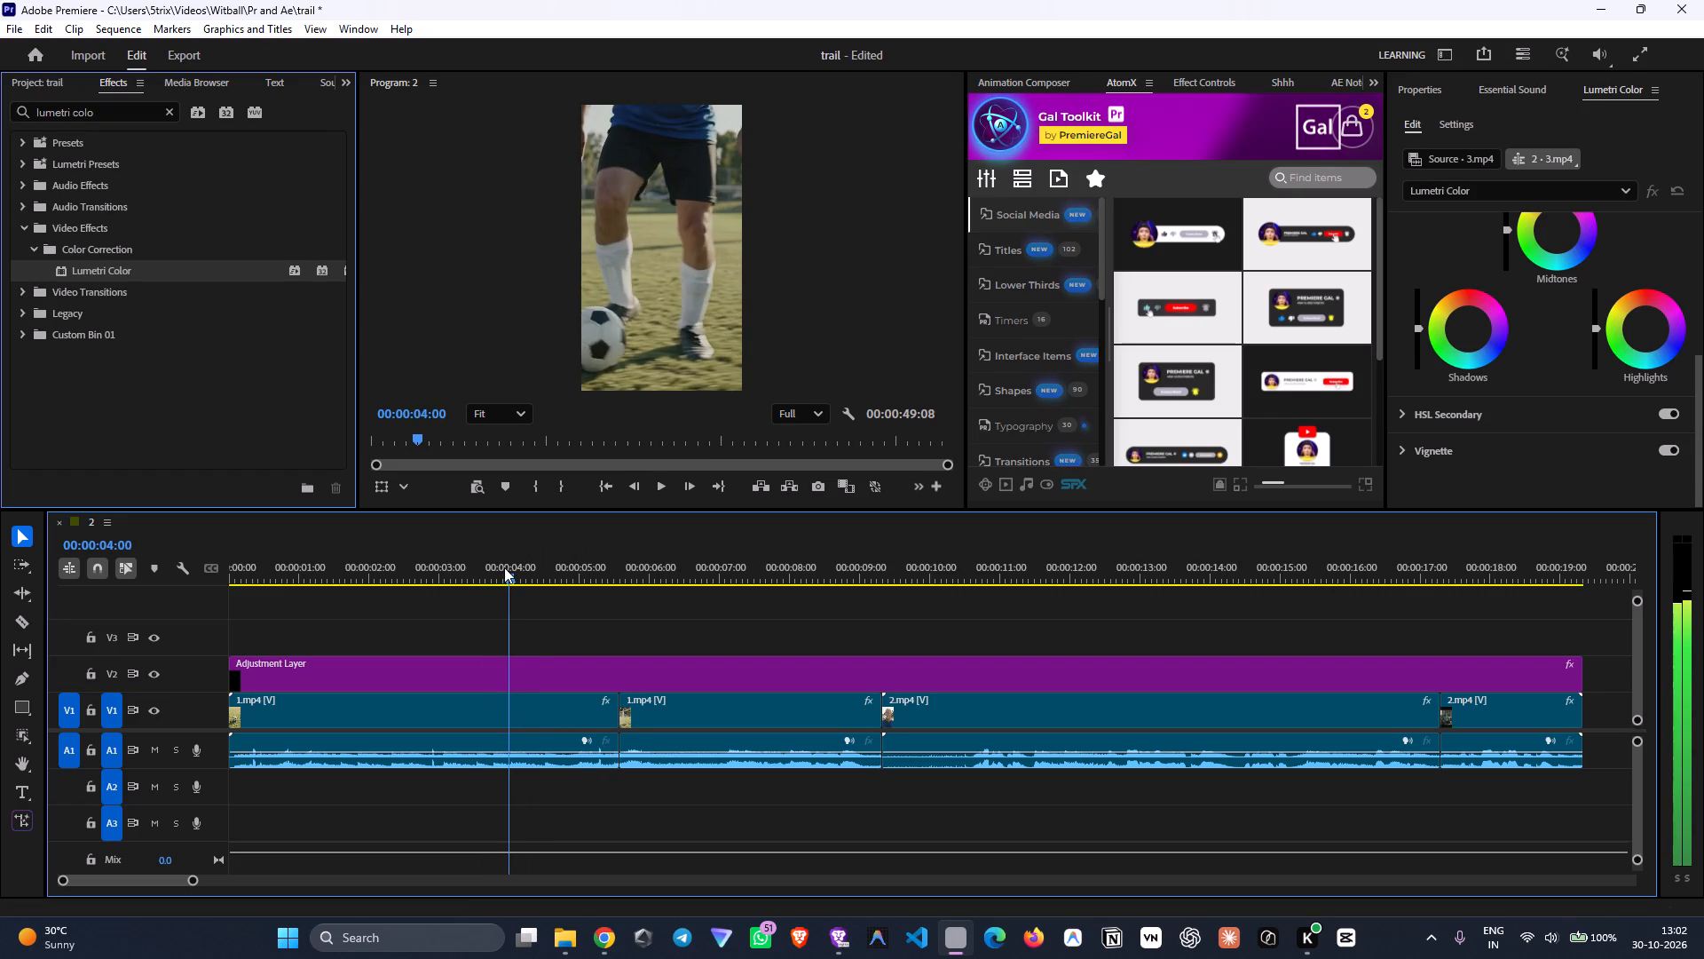
left_click_drag(504, 567, 501, 566)
key("Right")
key("Left")
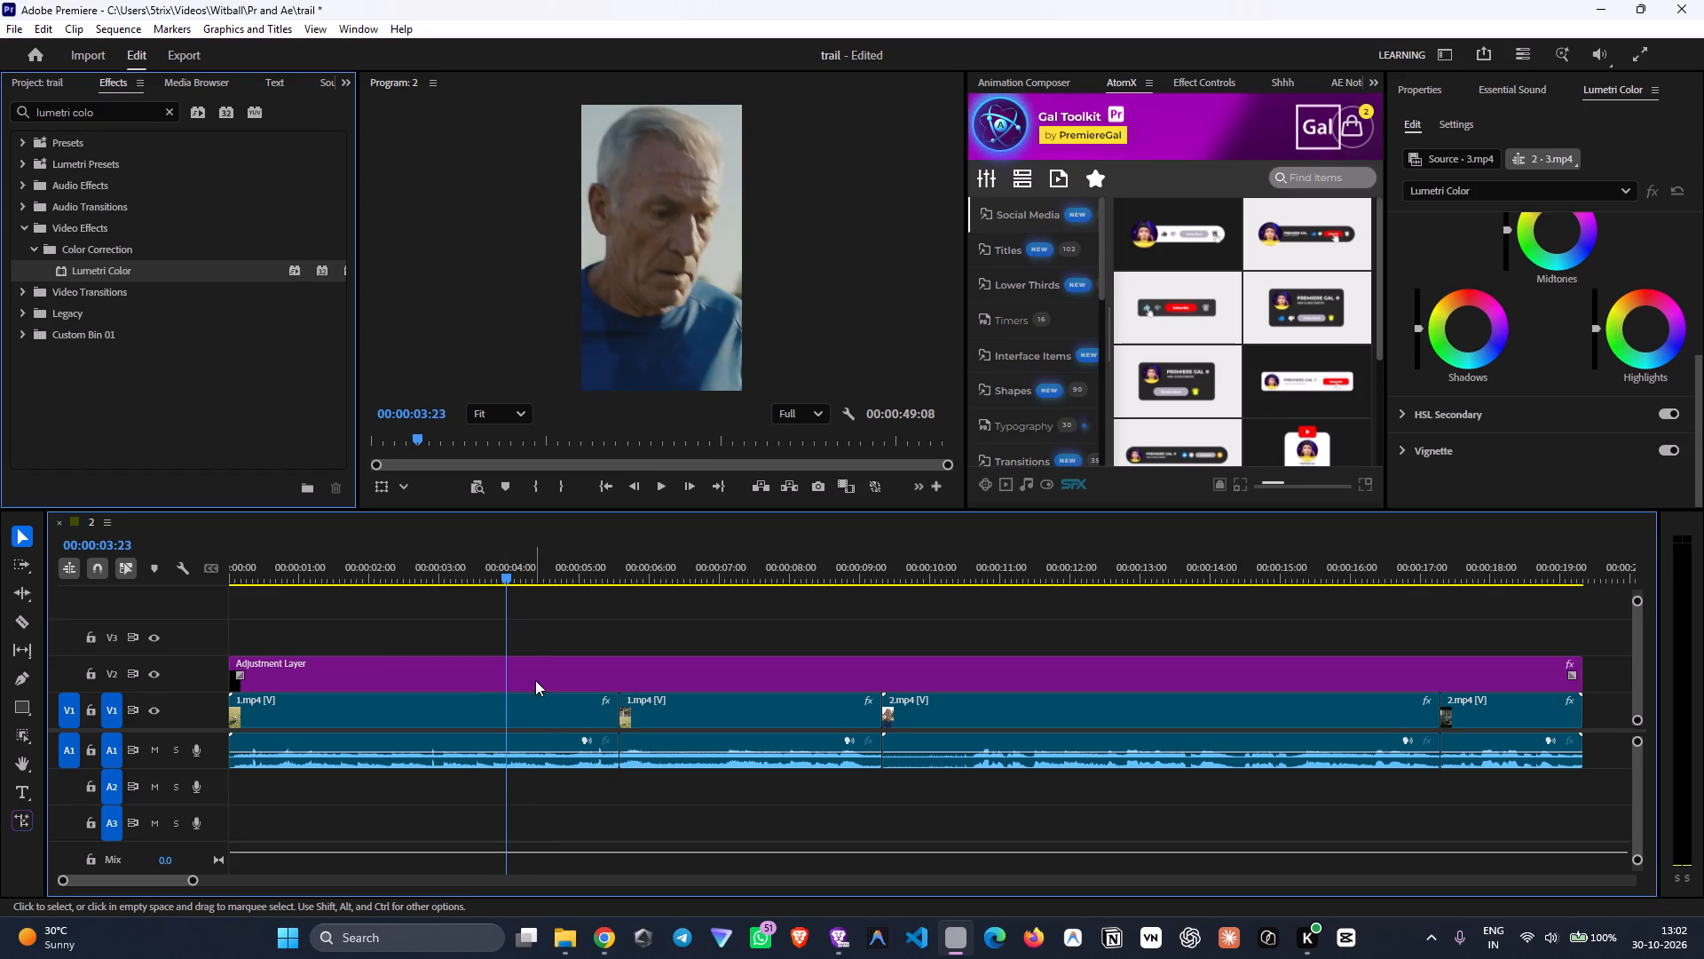
left_click(542, 726)
right_click(542, 726)
left_click(595, 338)
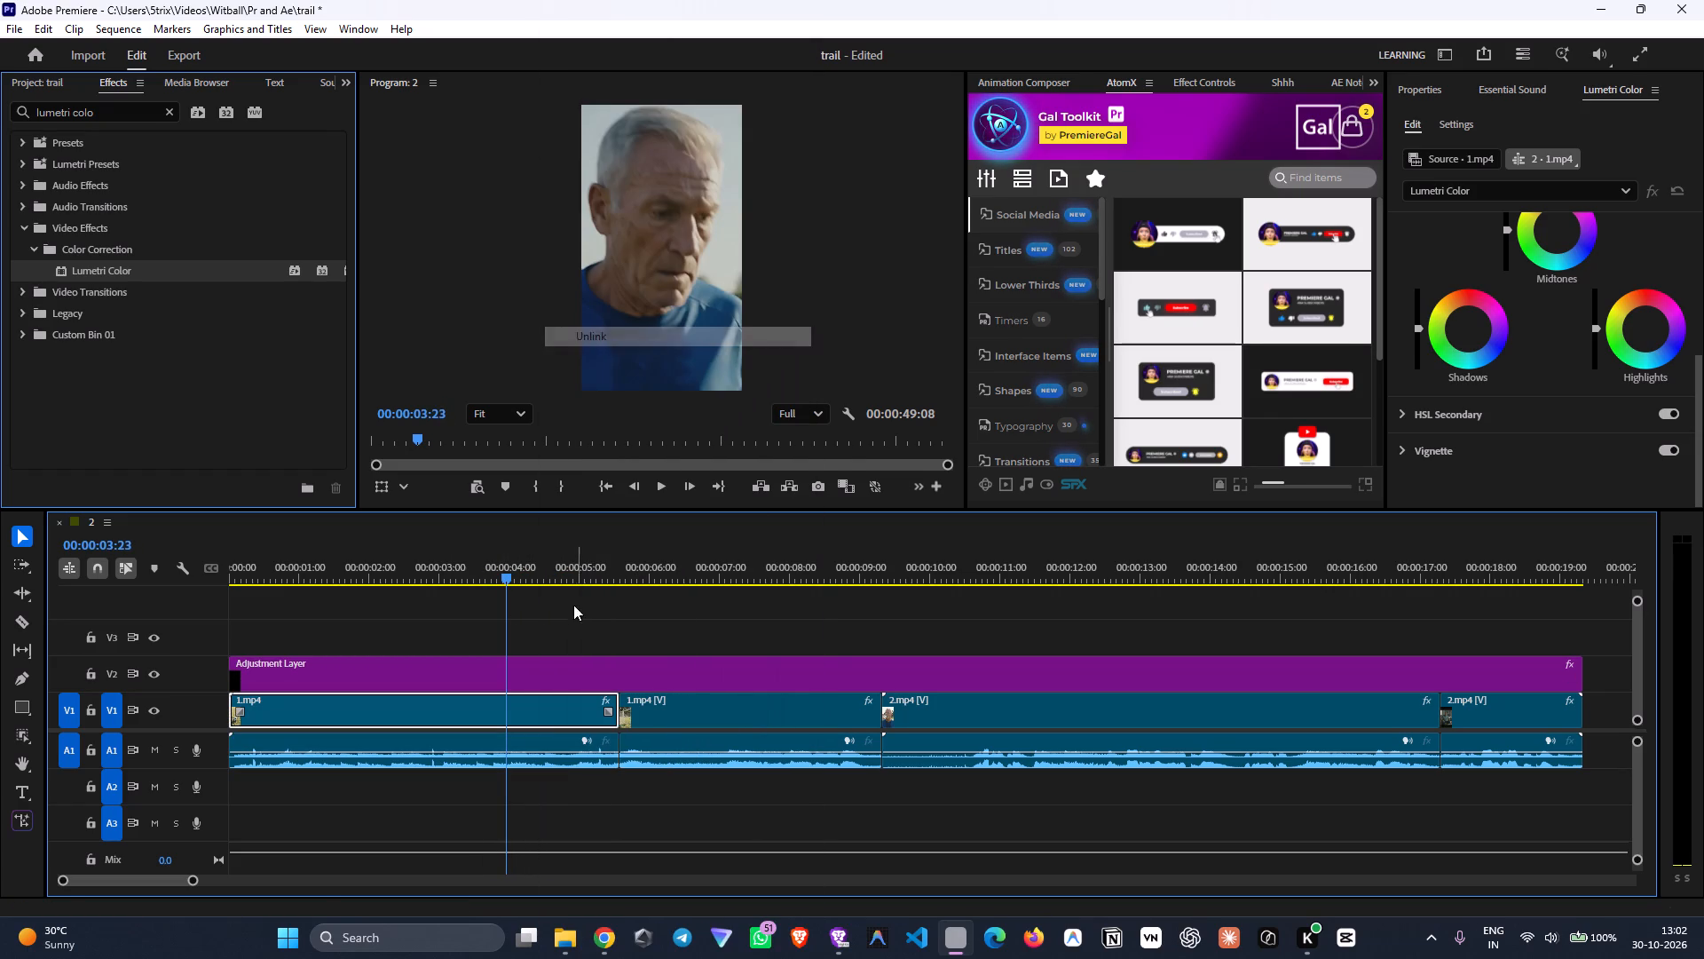
key("f")
left_click(548, 718)
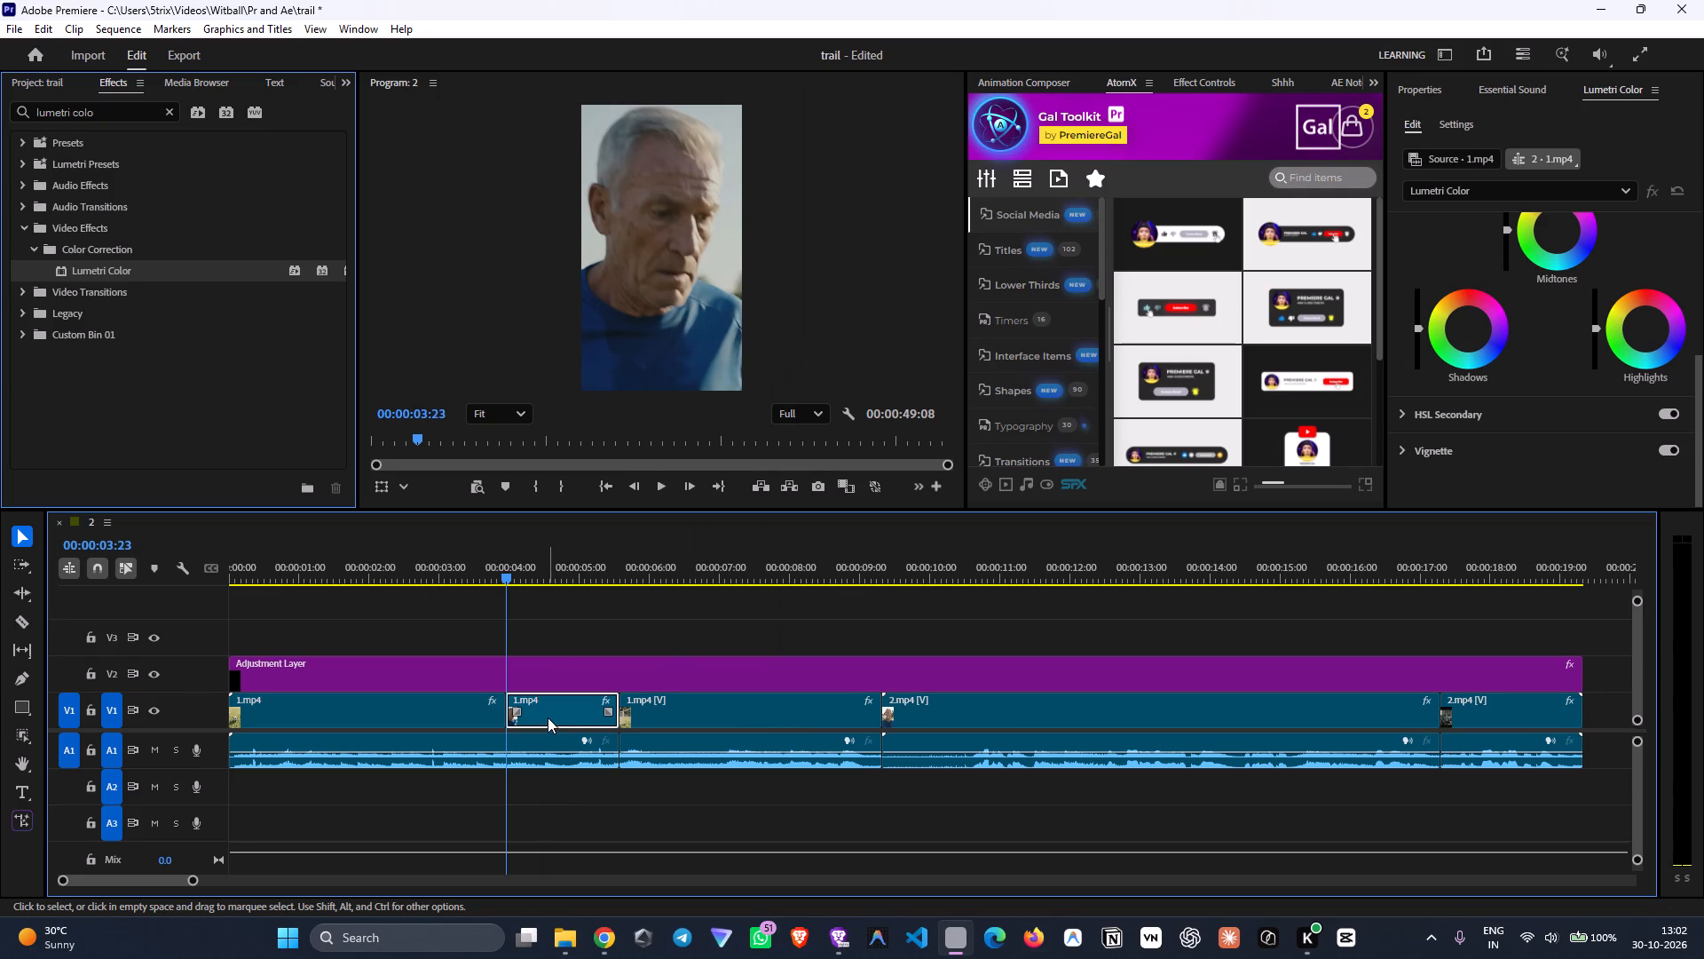
left_click_drag(555, 568, 589, 593)
Scrub through 4.mp4, unlink its video from its audio and split the video at 00:00:33:16.
left_click_drag(192, 882, 304, 929)
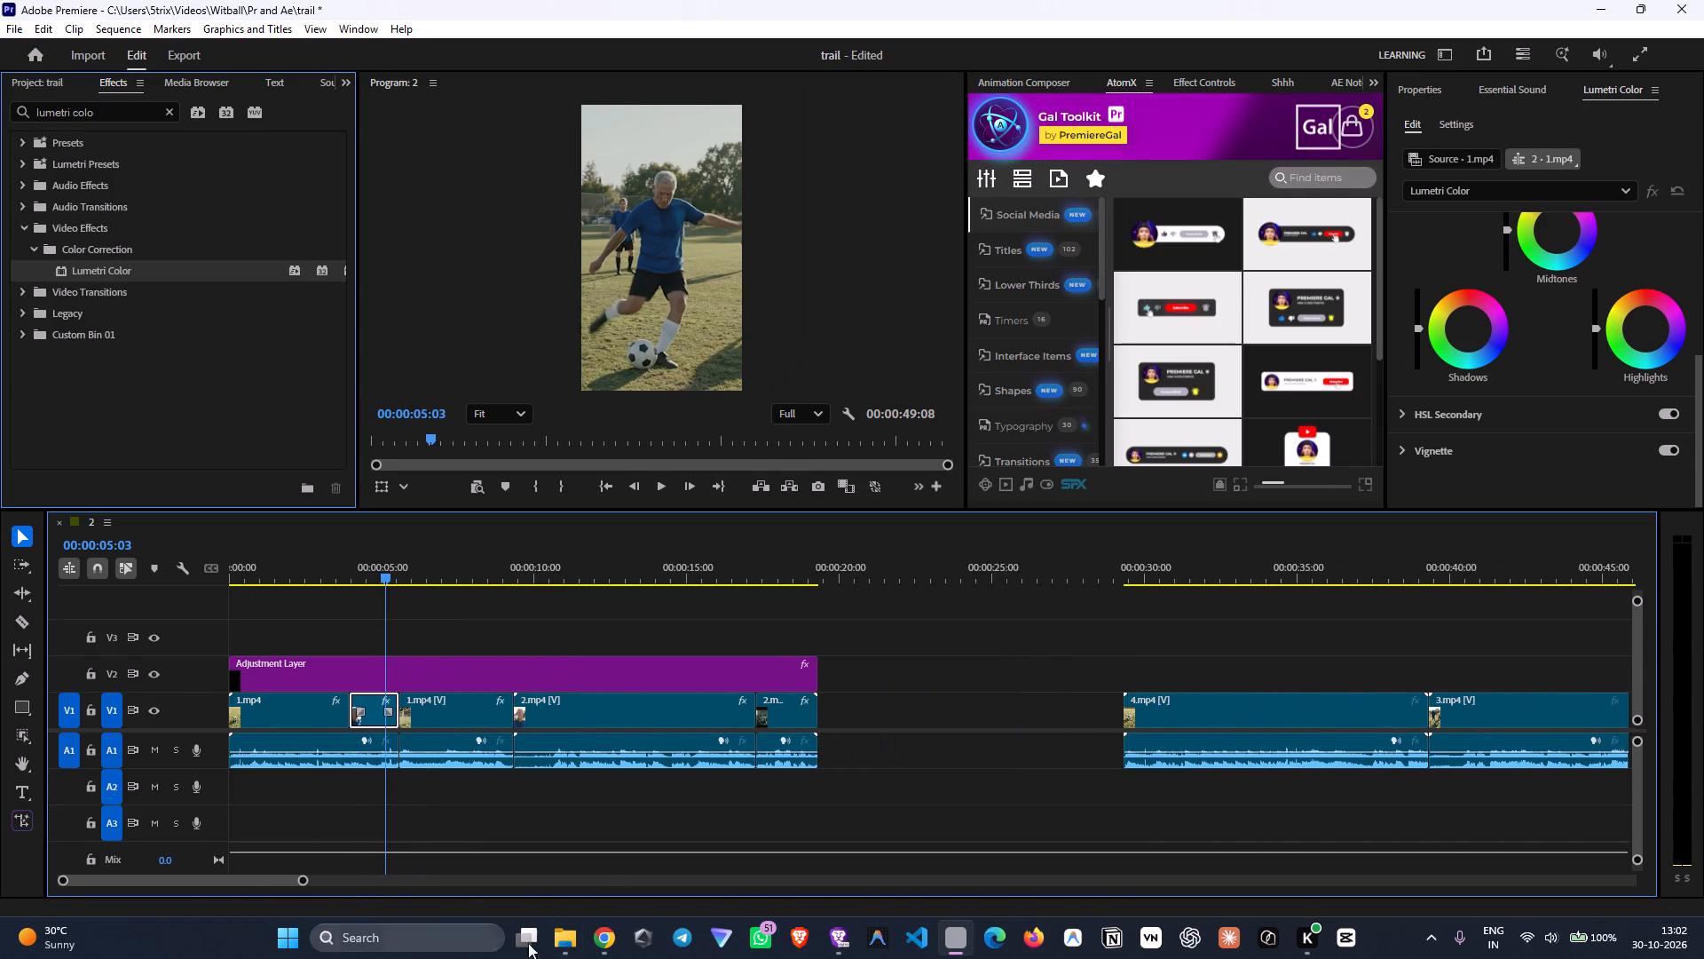
left_click_drag(1088, 567, 1193, 622)
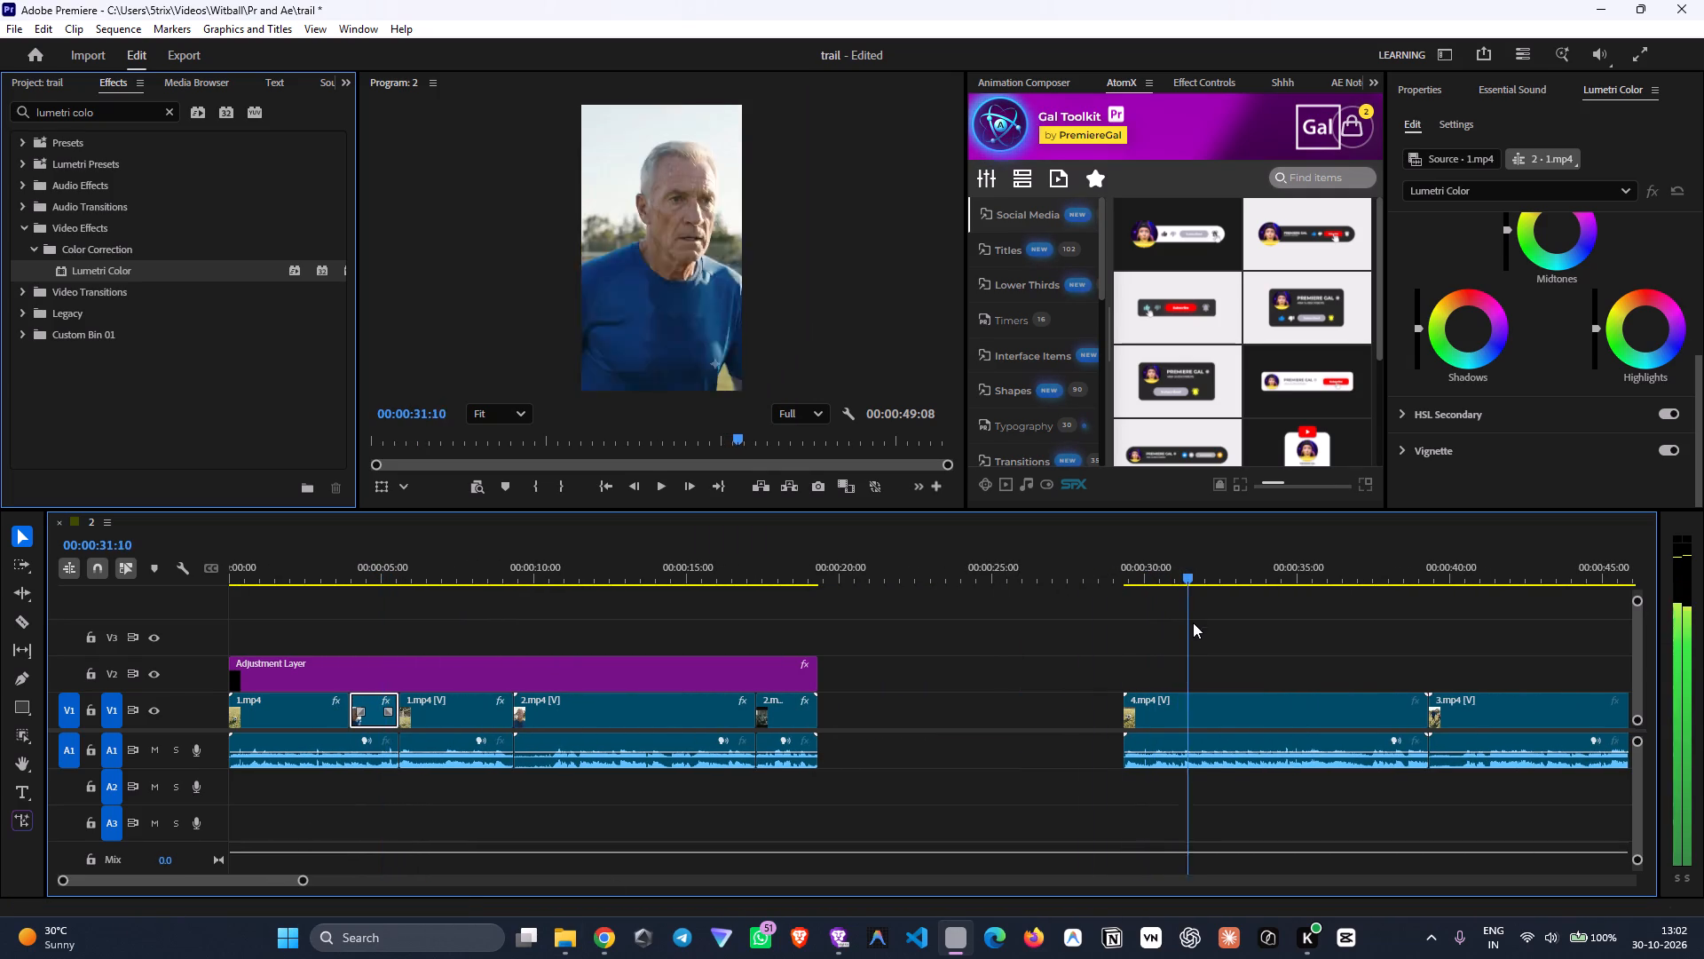
left_click_drag(1193, 622, 1229, 655)
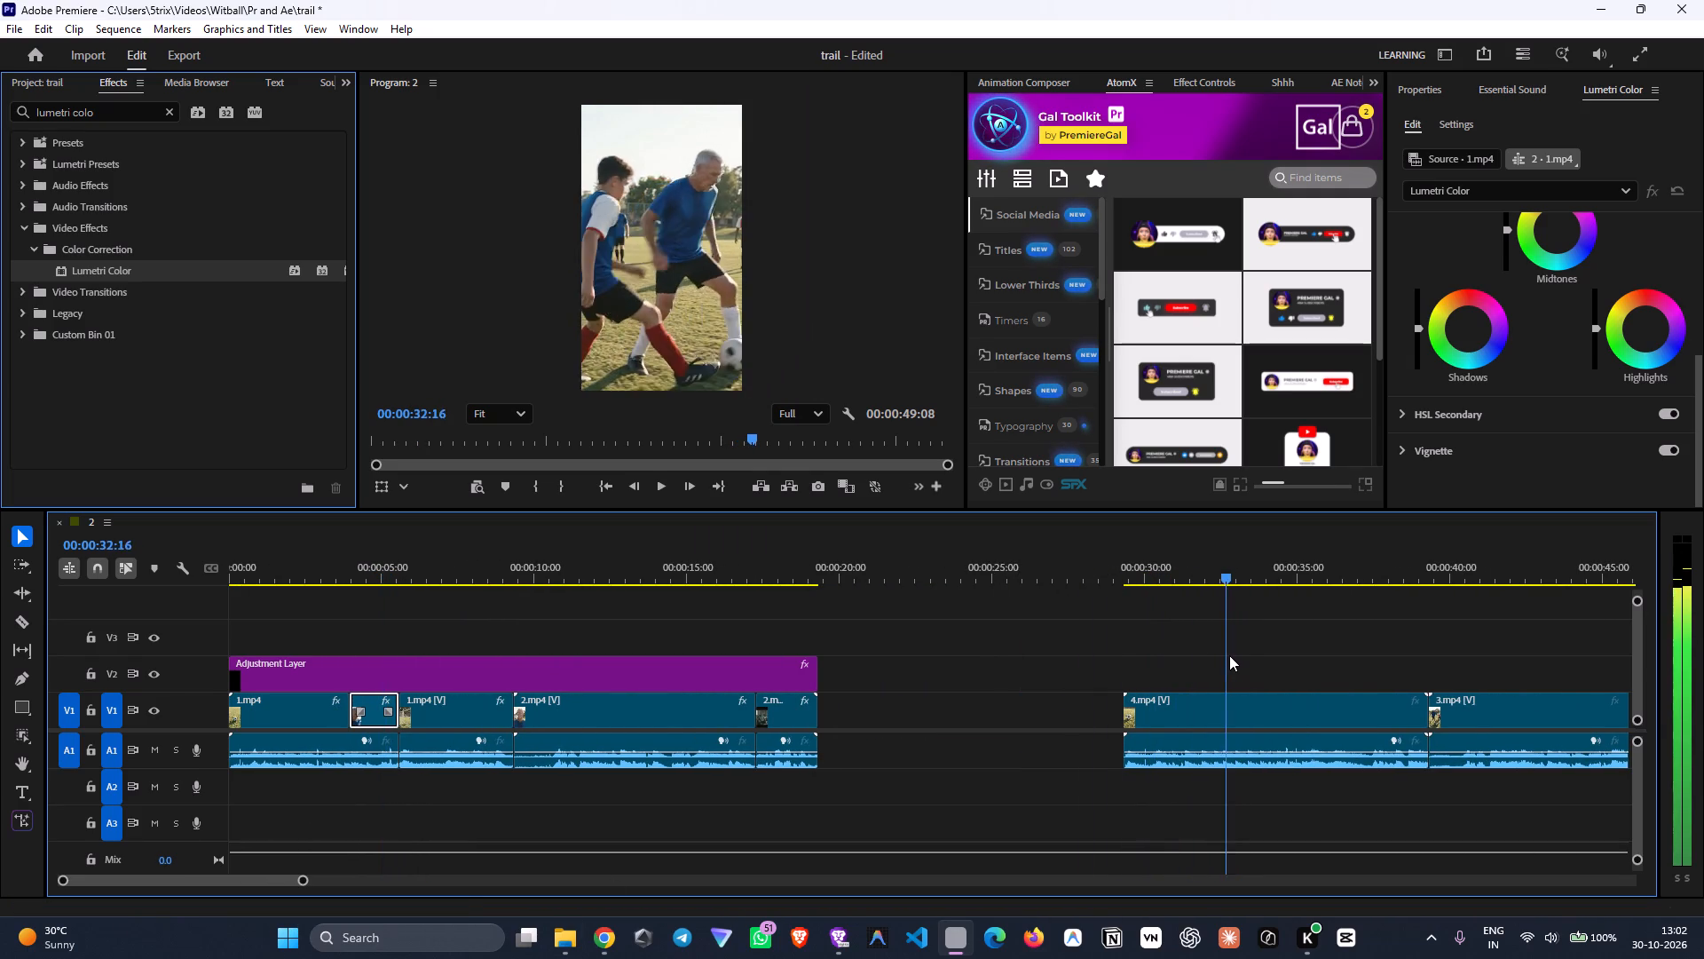
left_click_drag(1229, 655, 1258, 668)
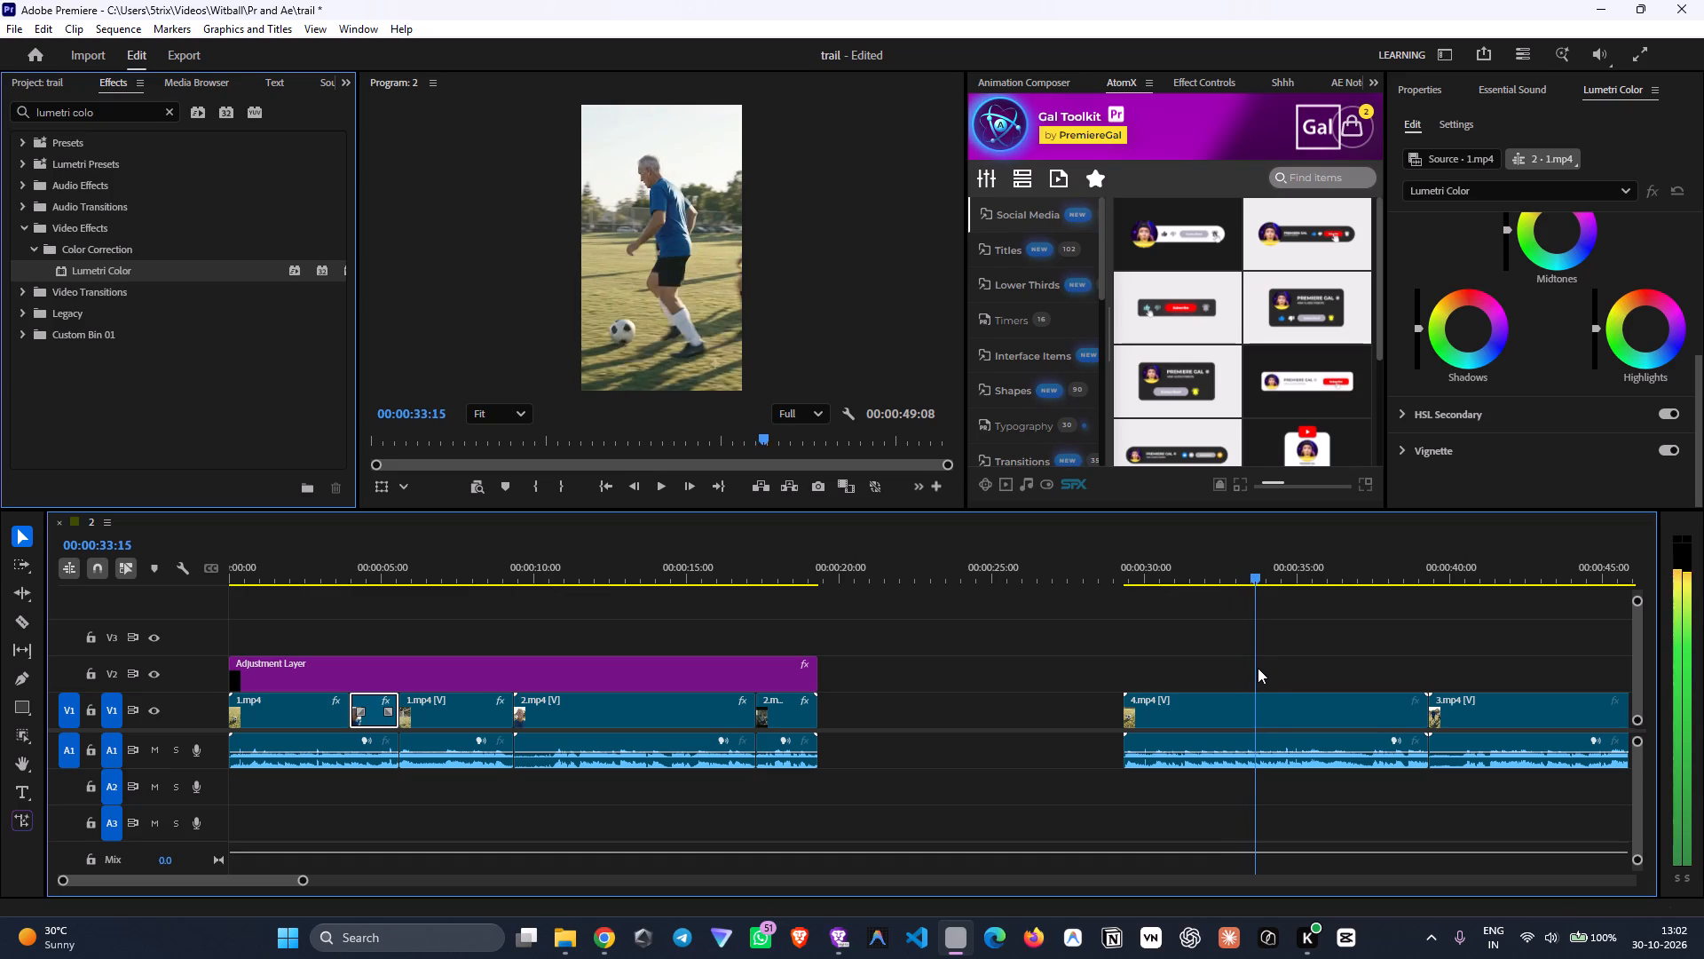
left_click_drag(1258, 668, 1298, 687)
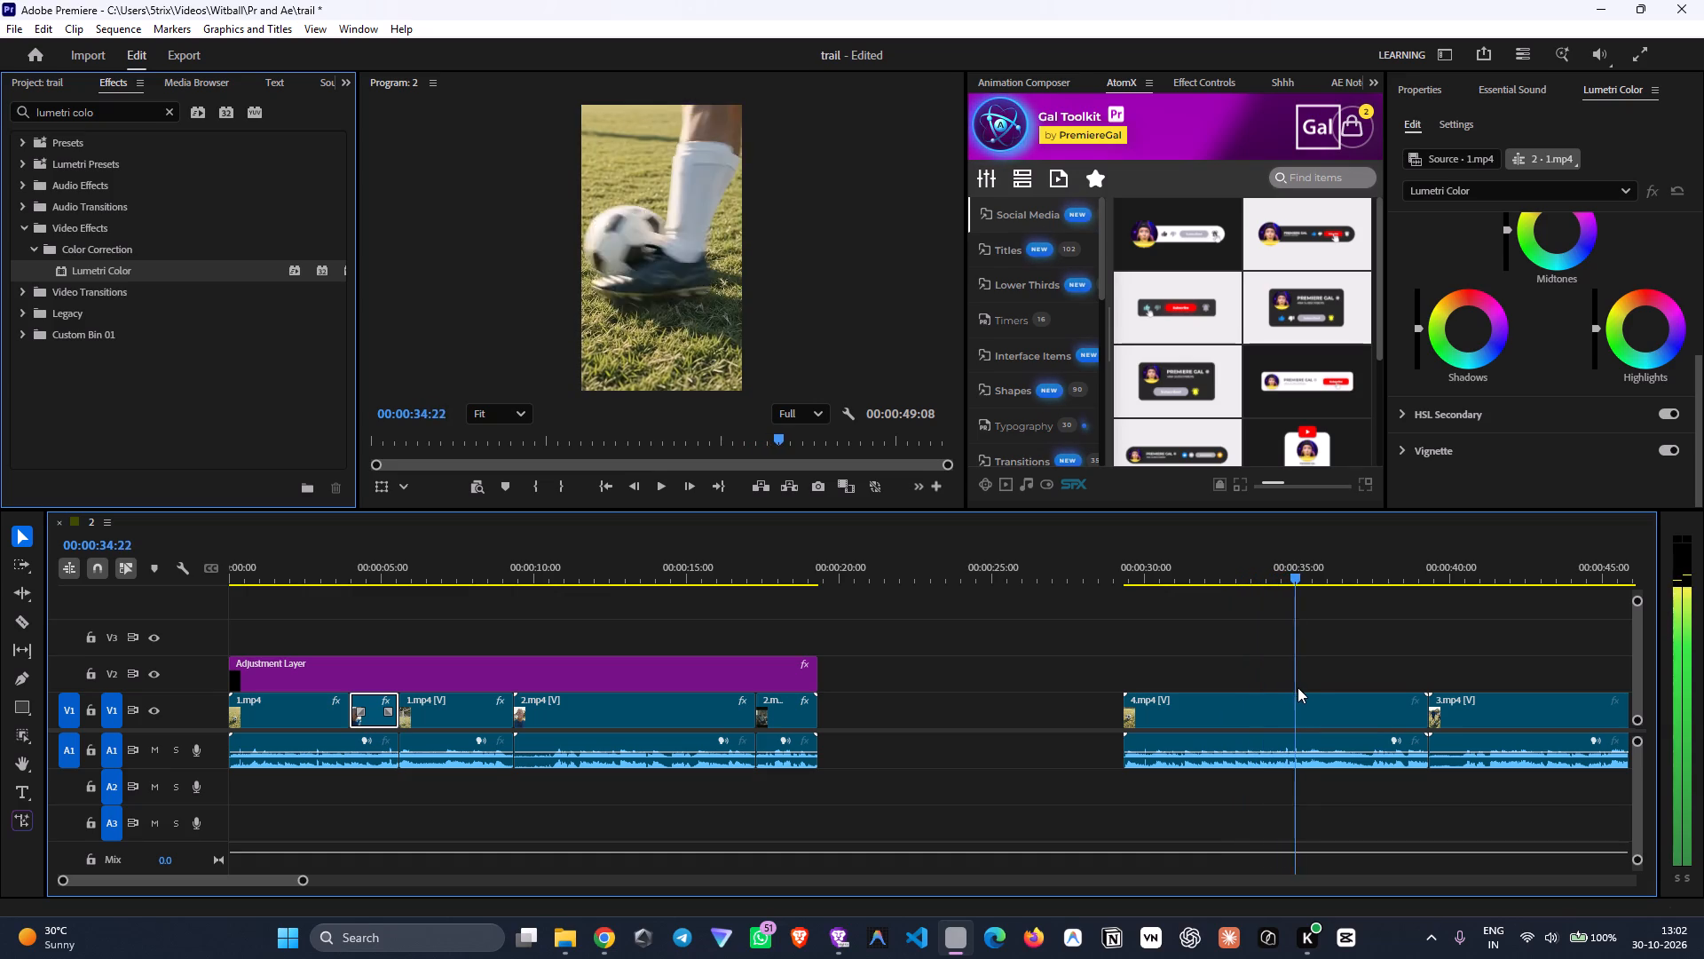
left_click_drag(1298, 687, 1278, 681)
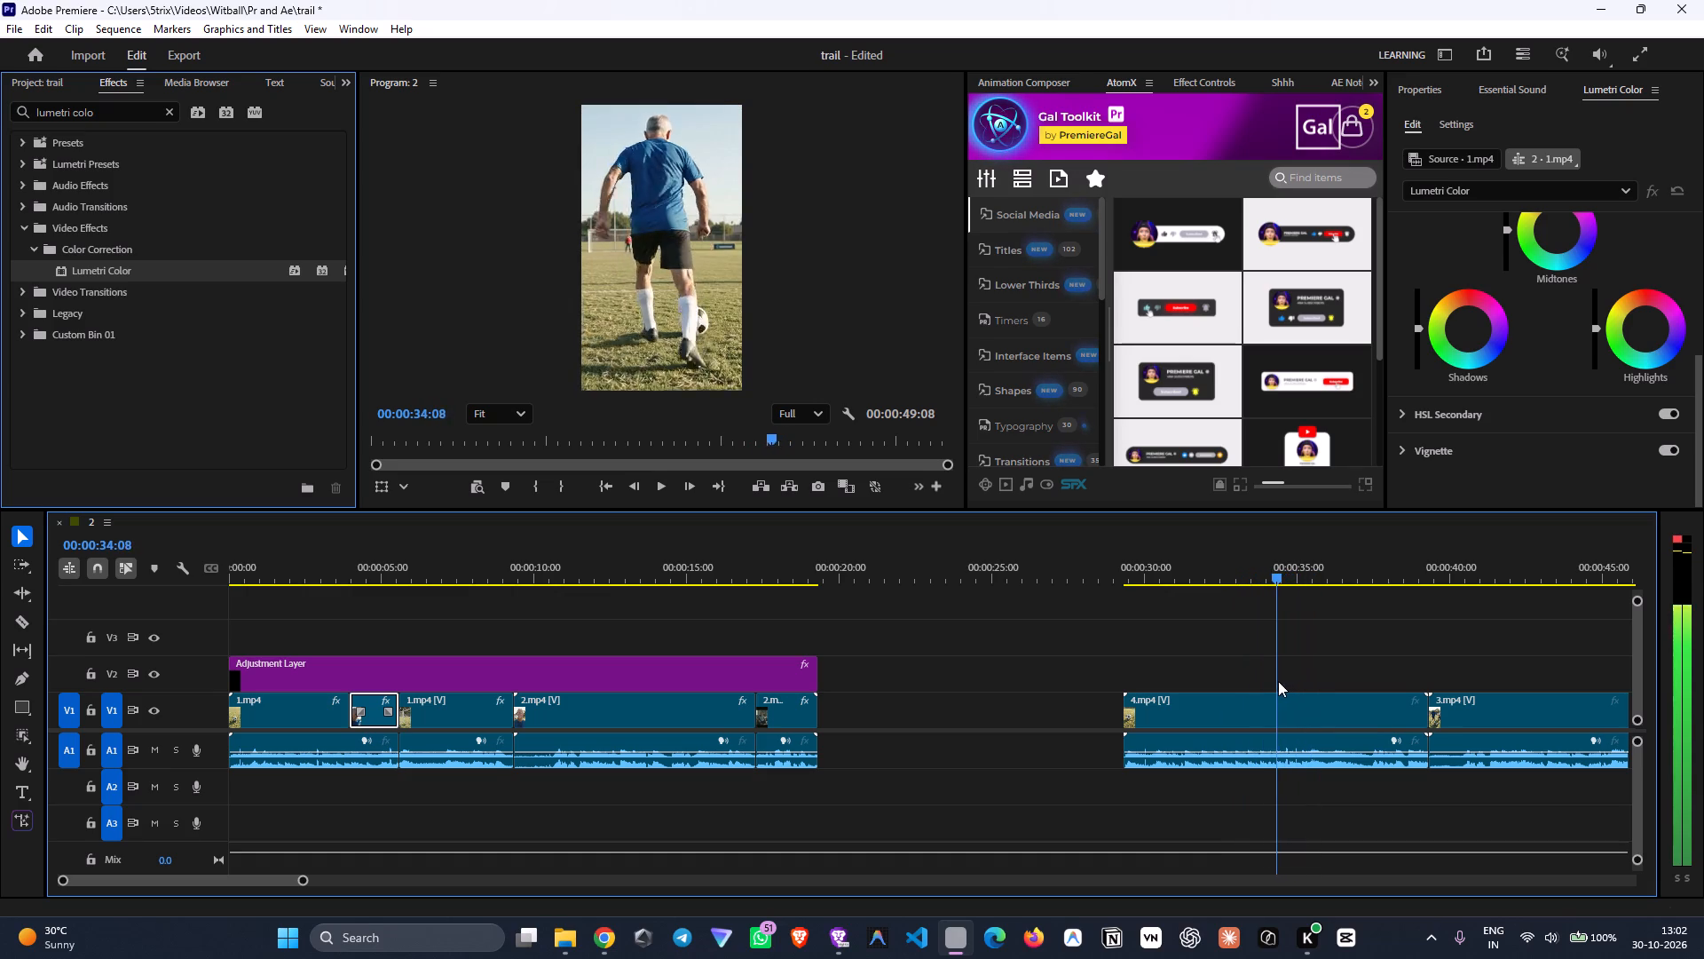
left_click_drag(1278, 681, 1254, 680)
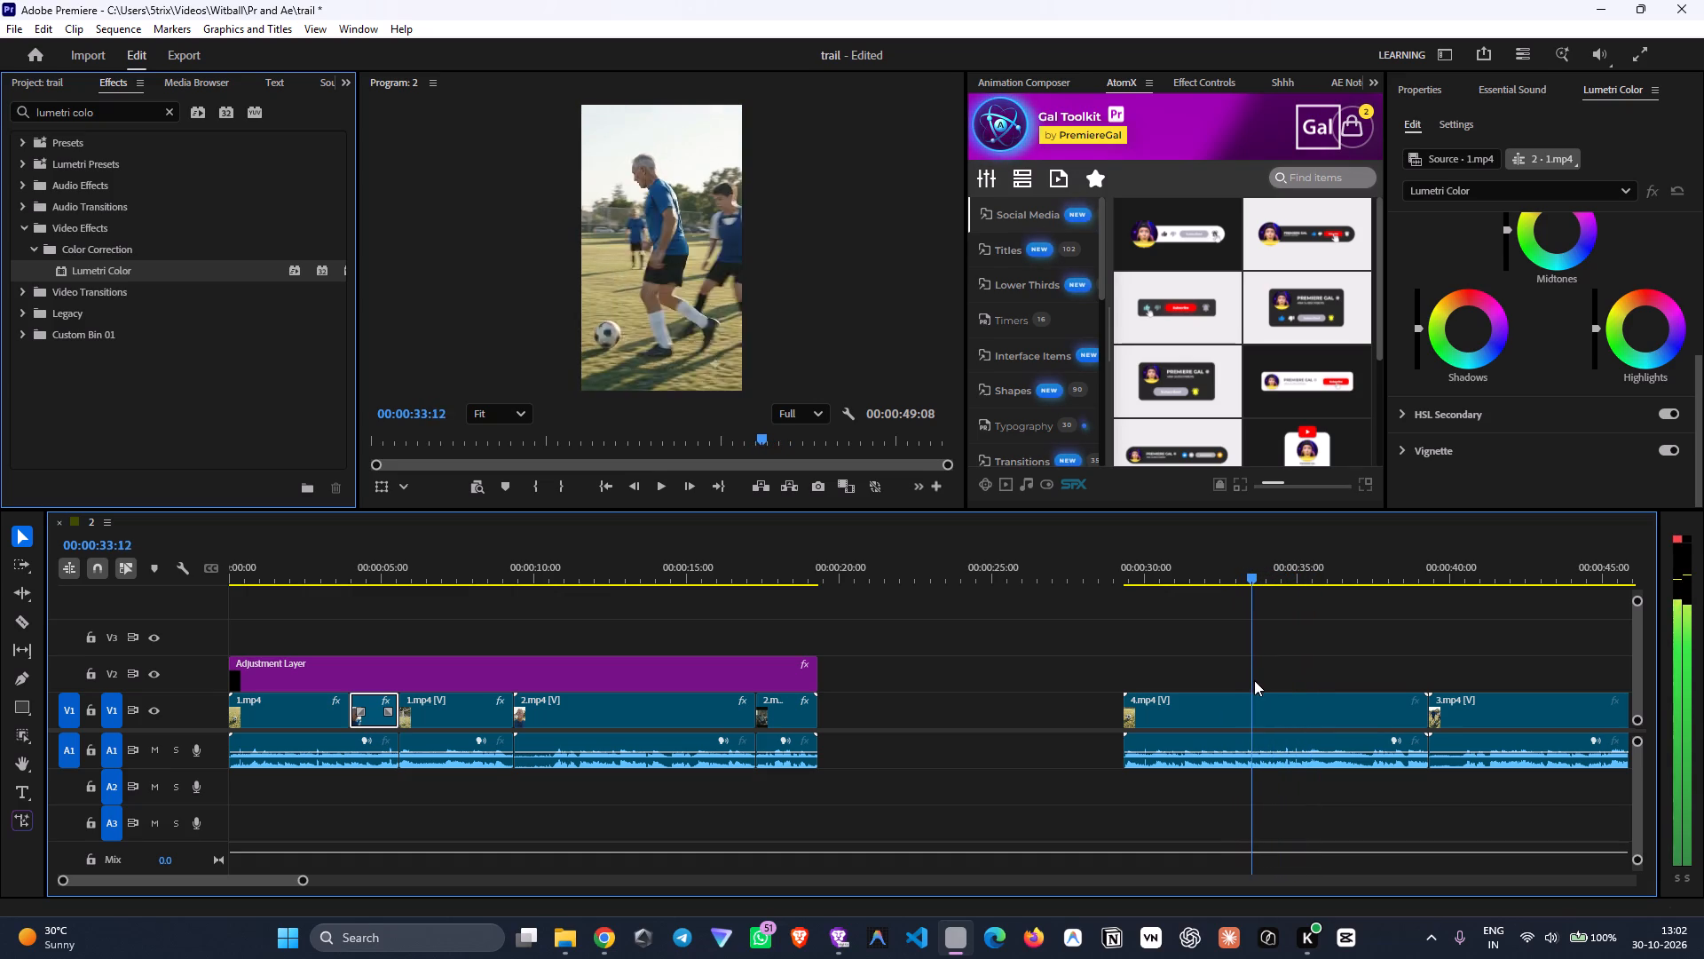
left_click_drag(1254, 680, 1259, 683)
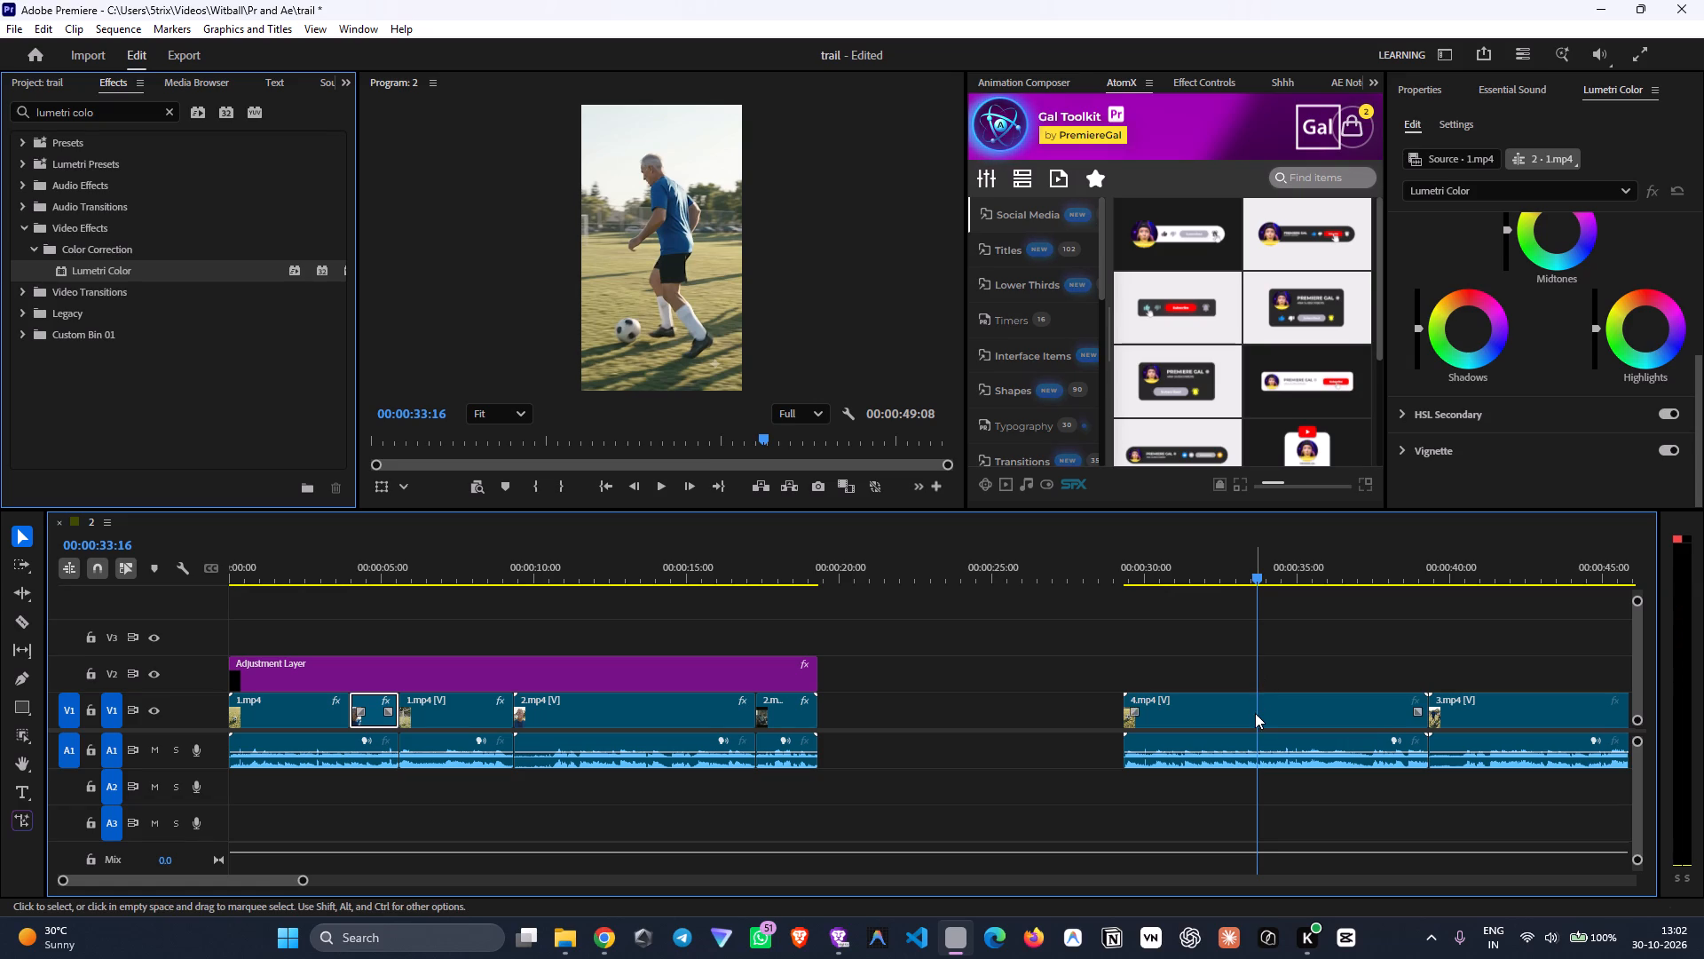
left_click(1255, 713)
right_click(1247, 709)
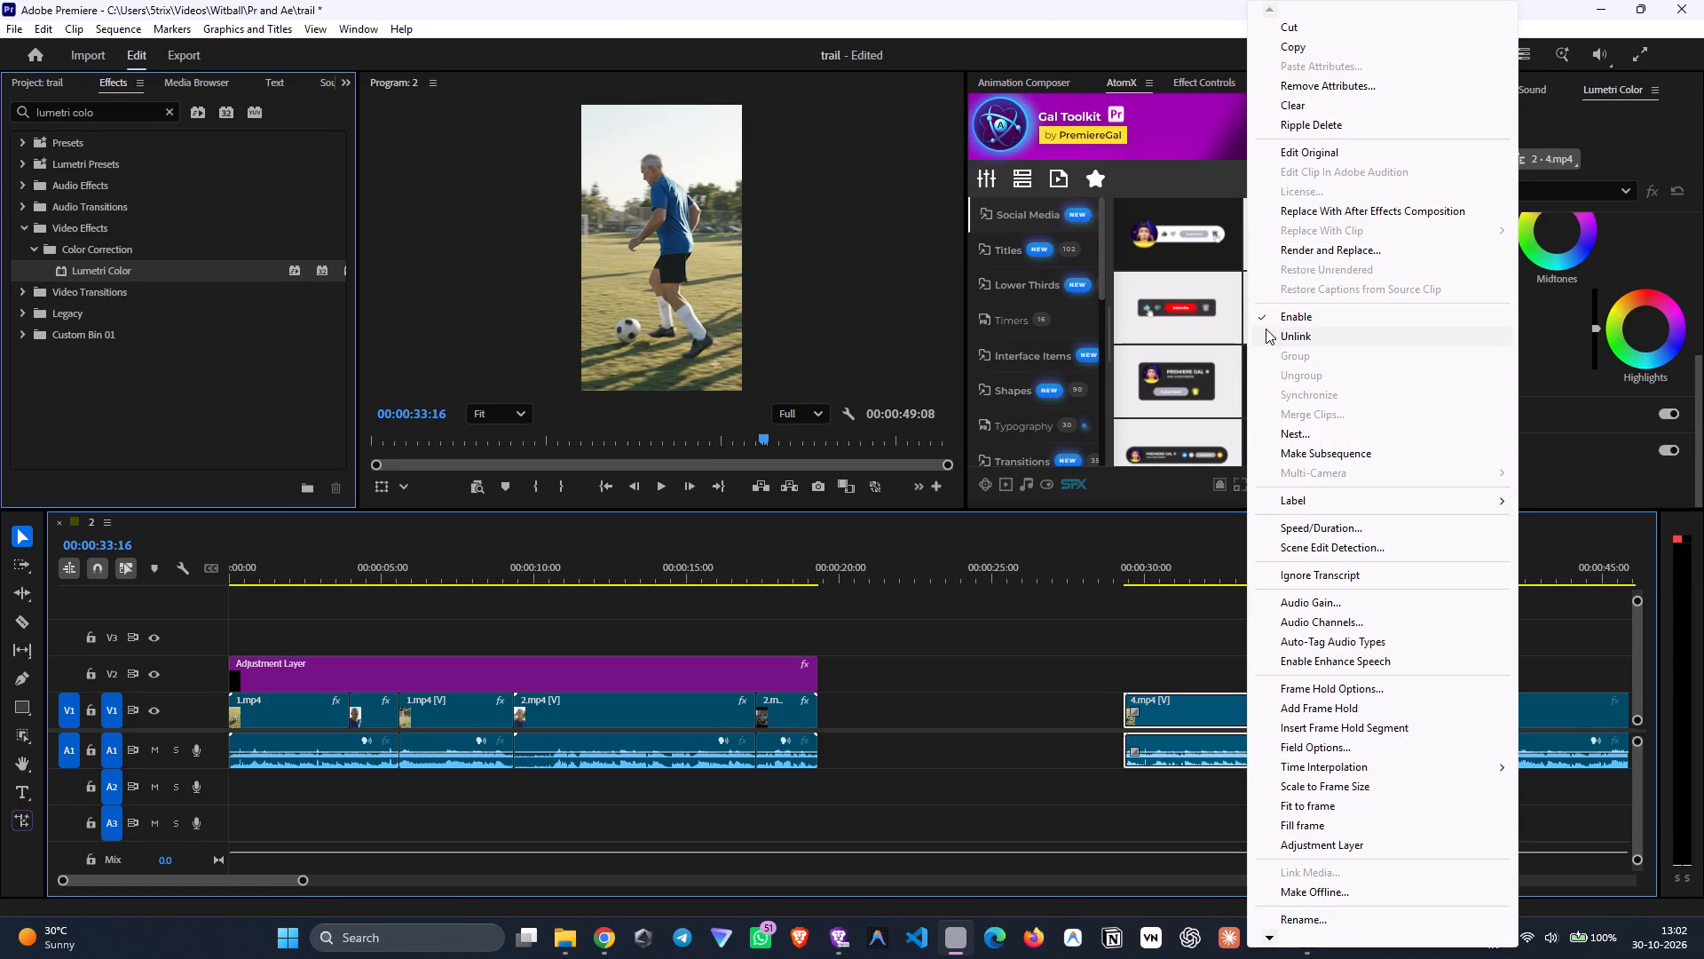
left_click(1276, 340)
key("f")
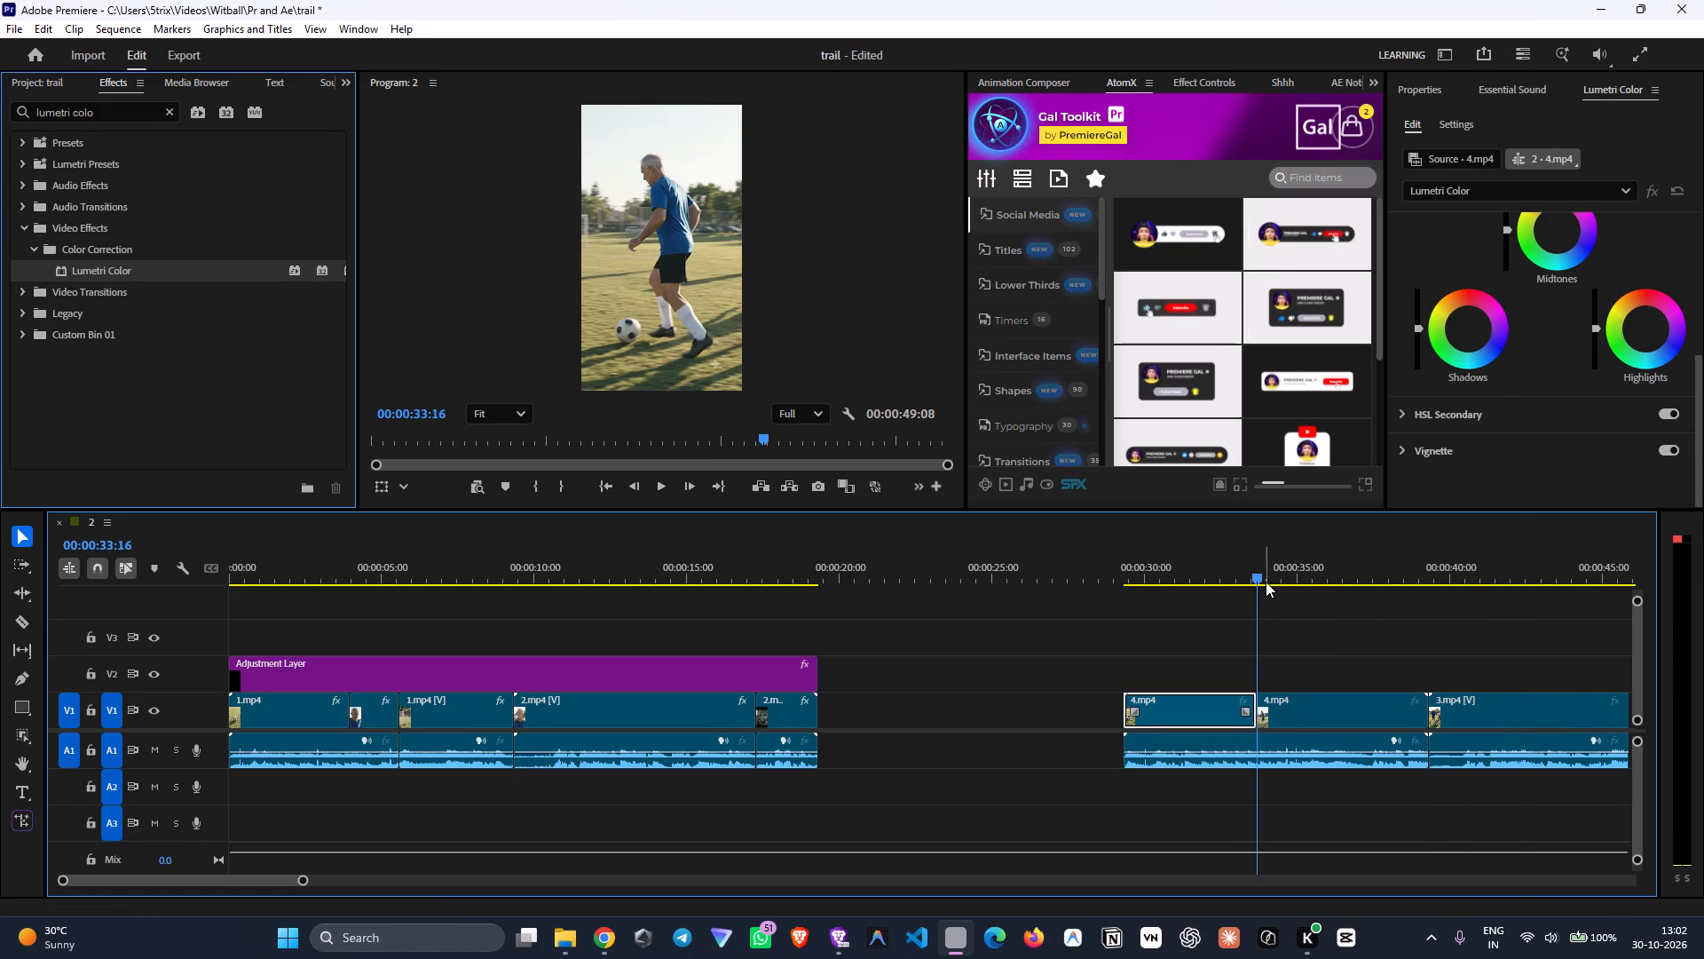
Position the playhead at the shot from behind the player, at 00:00:34:16 in the second piece of 4.mp4.
left_click_drag(1262, 575, 1295, 603)
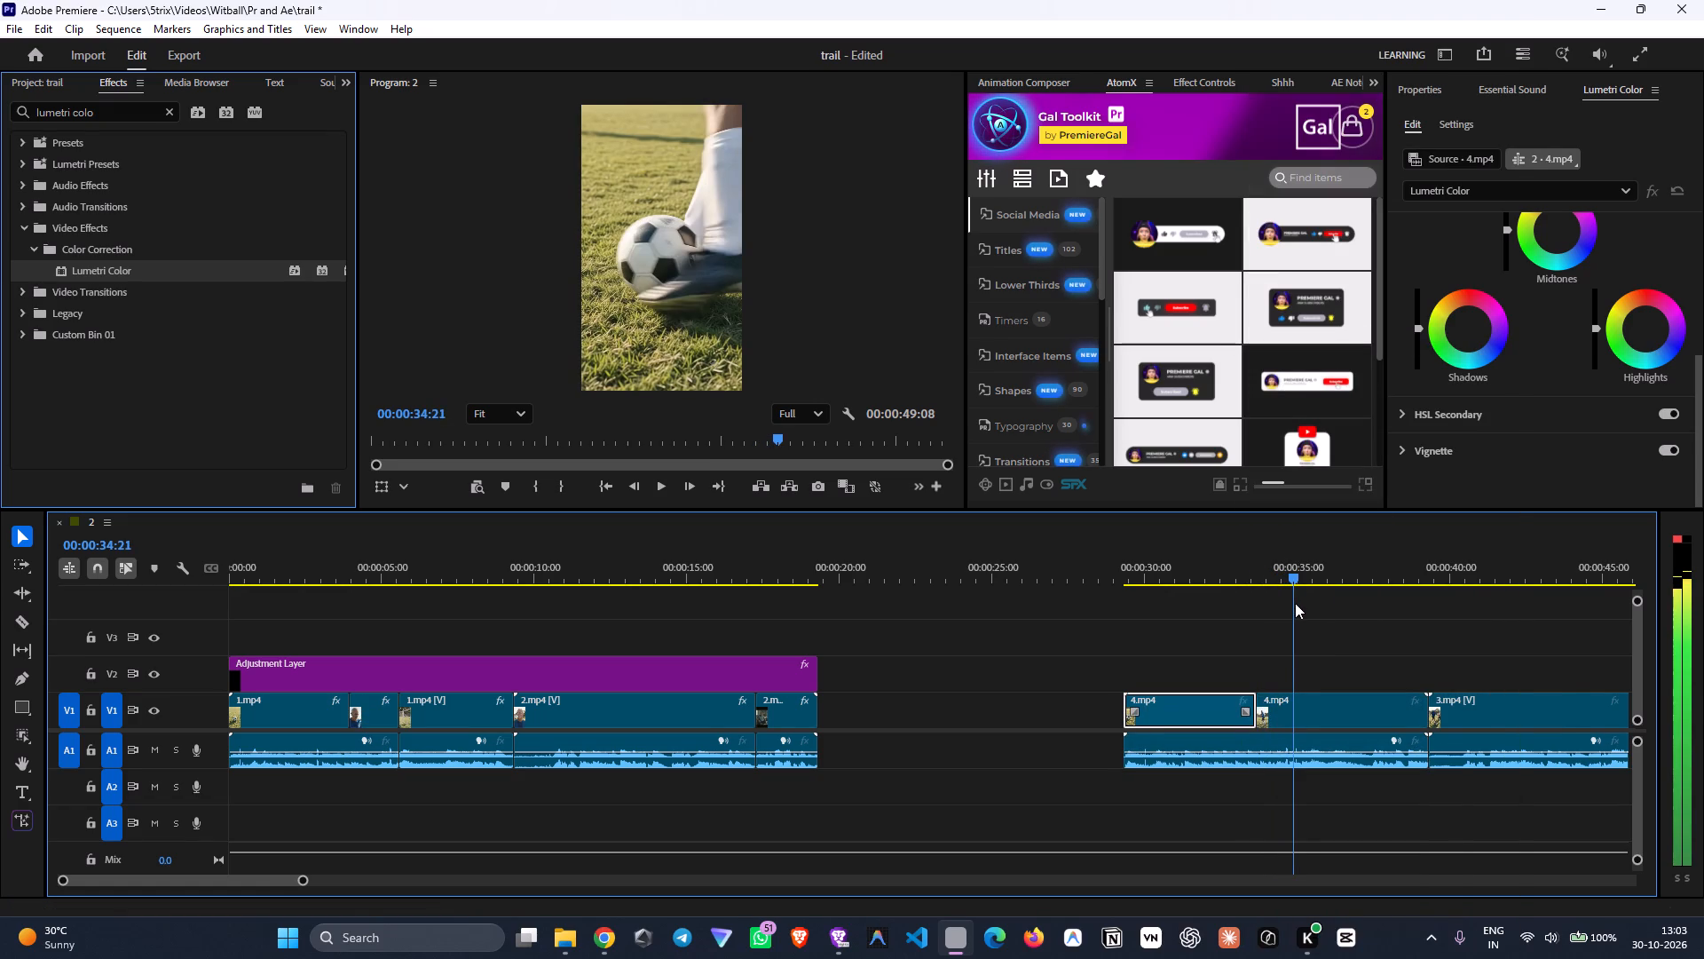
left_click_drag(1295, 603, 1289, 603)
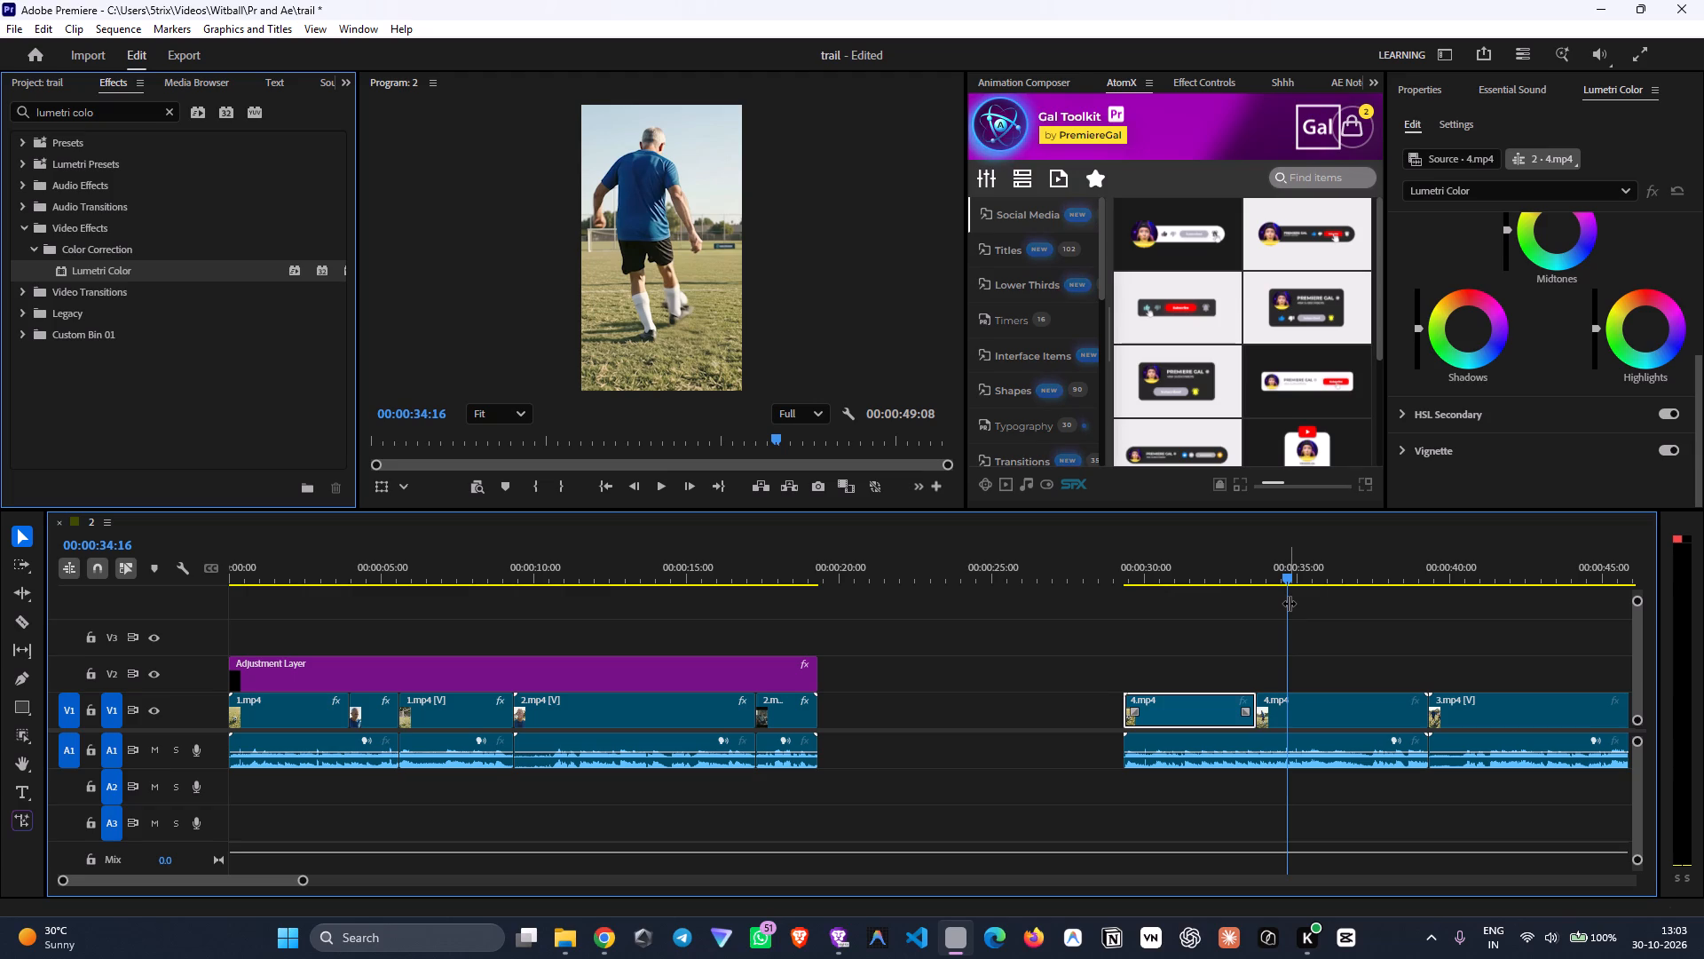
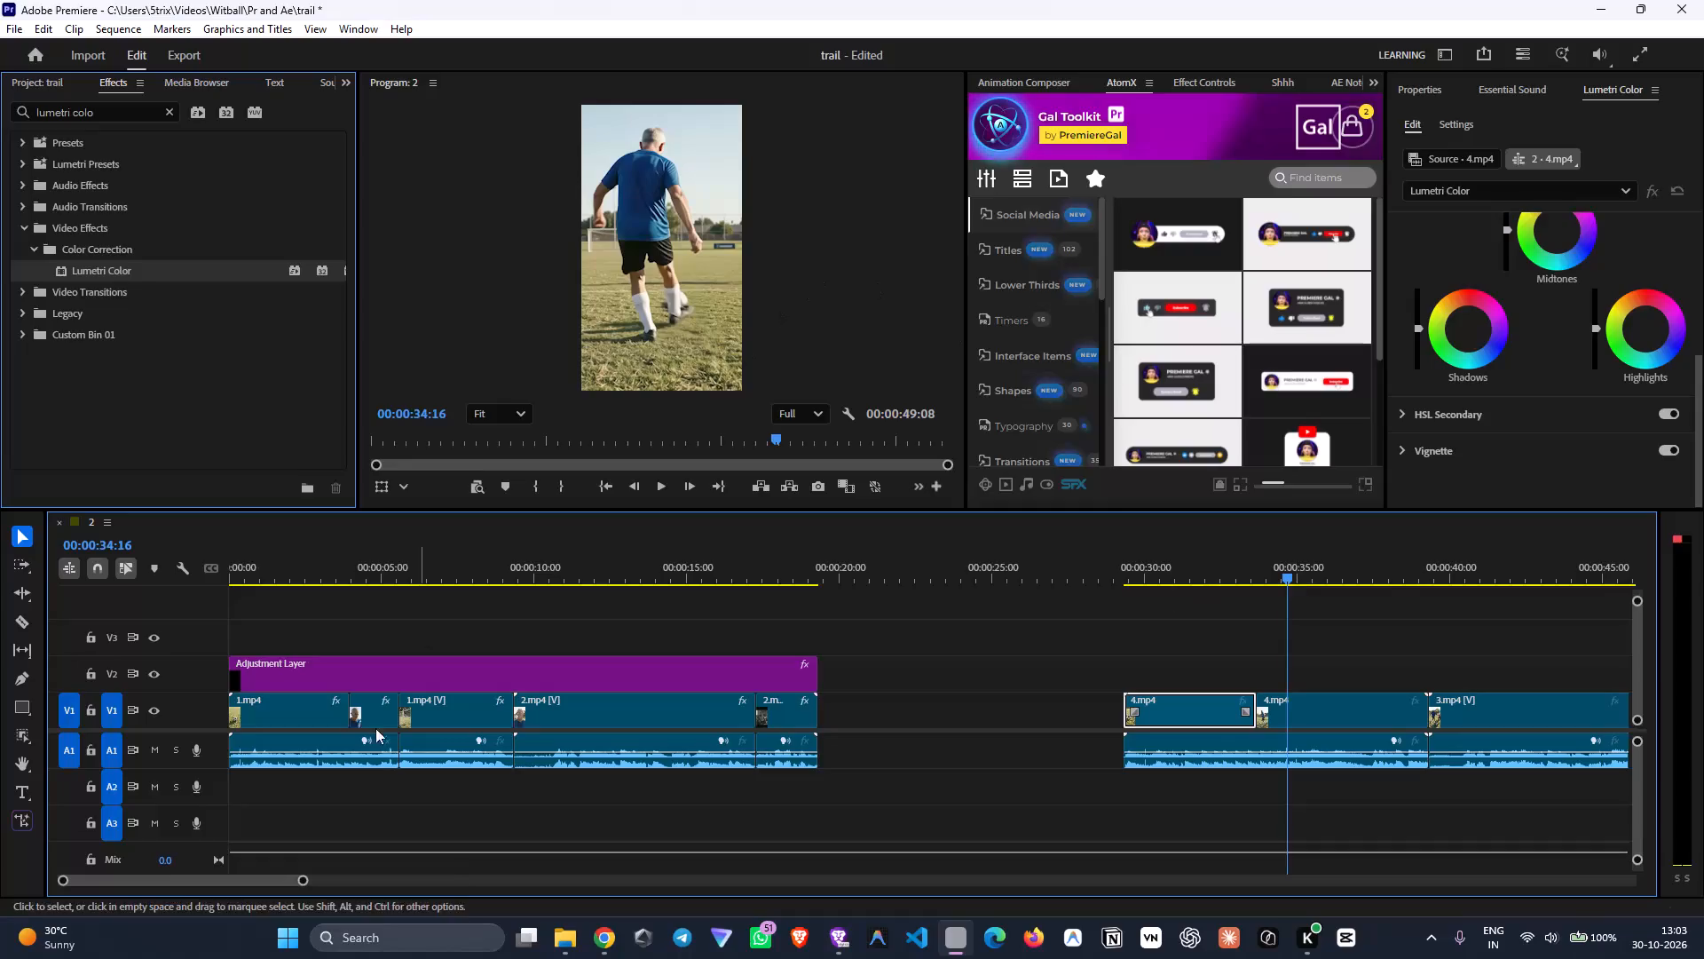
Review the opening 1.mp4 shots and delete the short second video piece starting at 00:00:03:23, leaving its gap open.
left_click_drag(381, 556, 299, 569)
key("space")
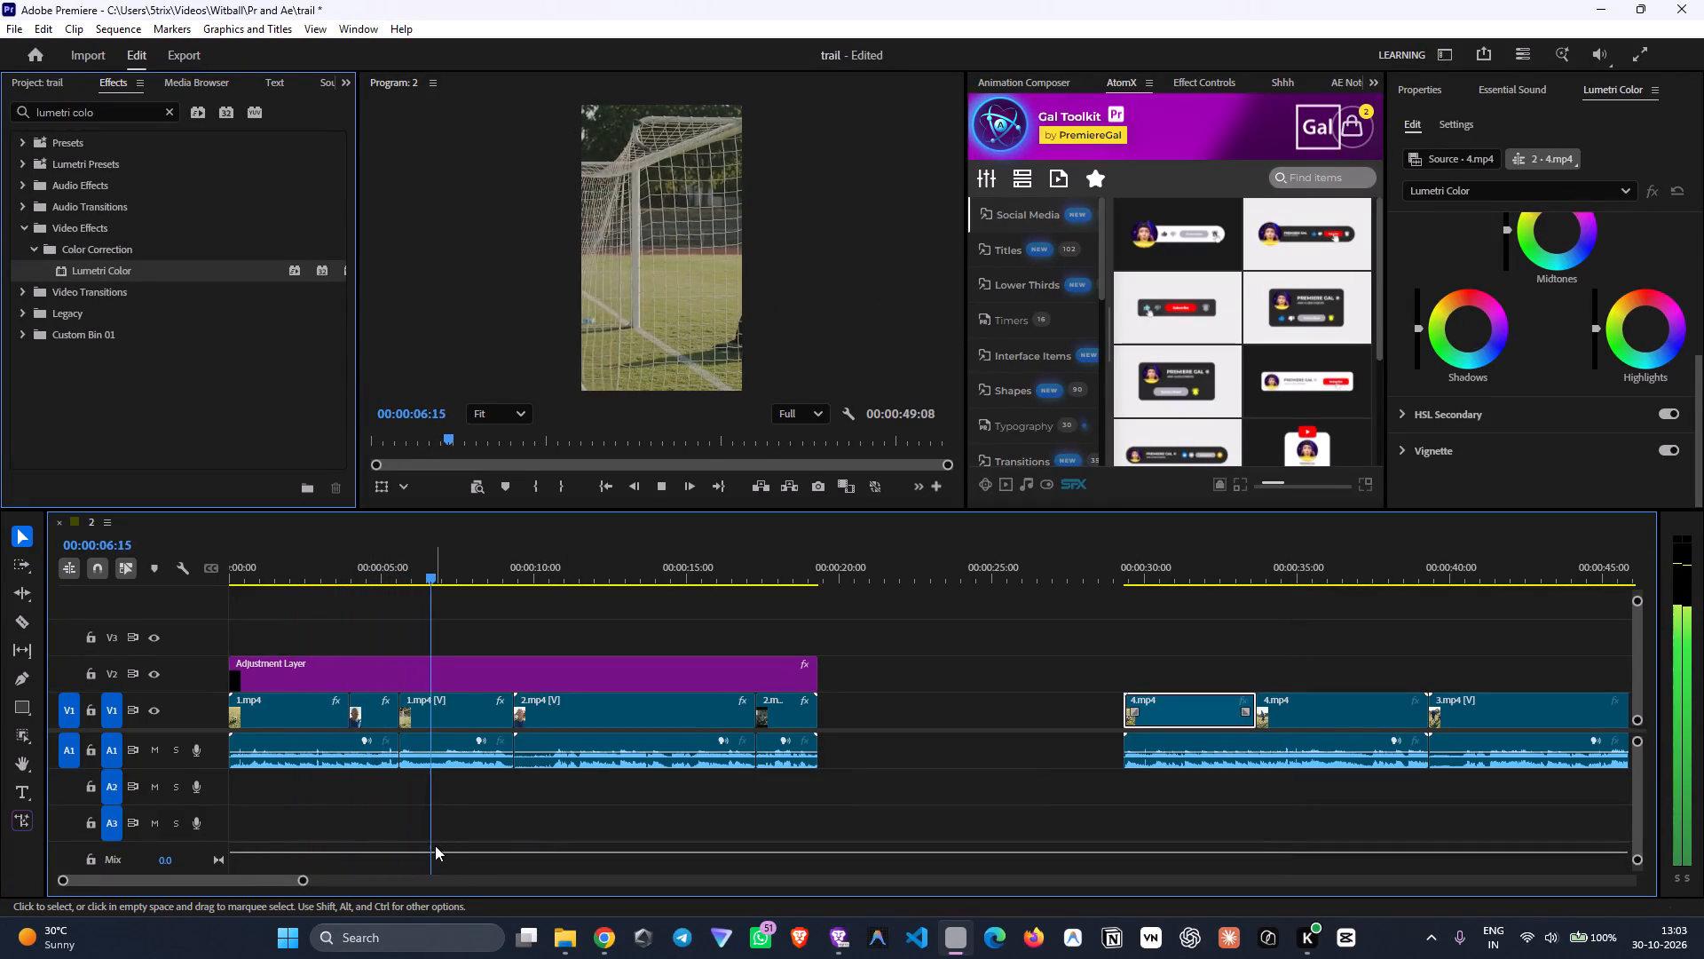
key("space")
left_click_drag(384, 562, 401, 584)
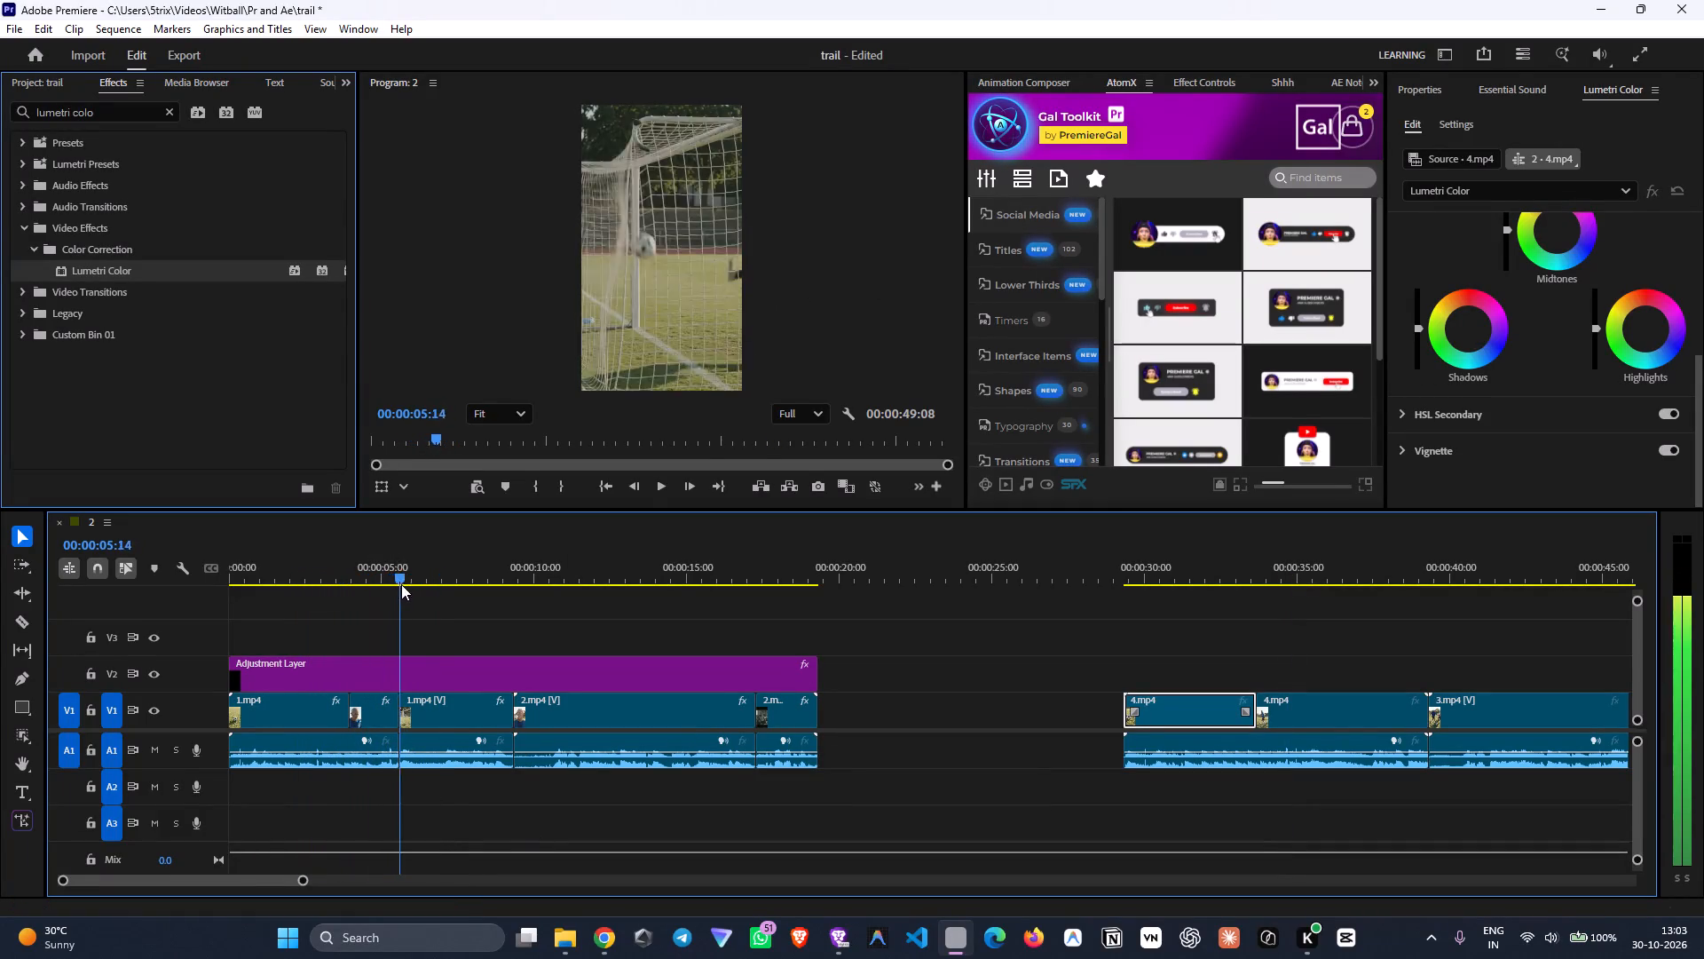
left_click_drag(401, 584, 391, 574)
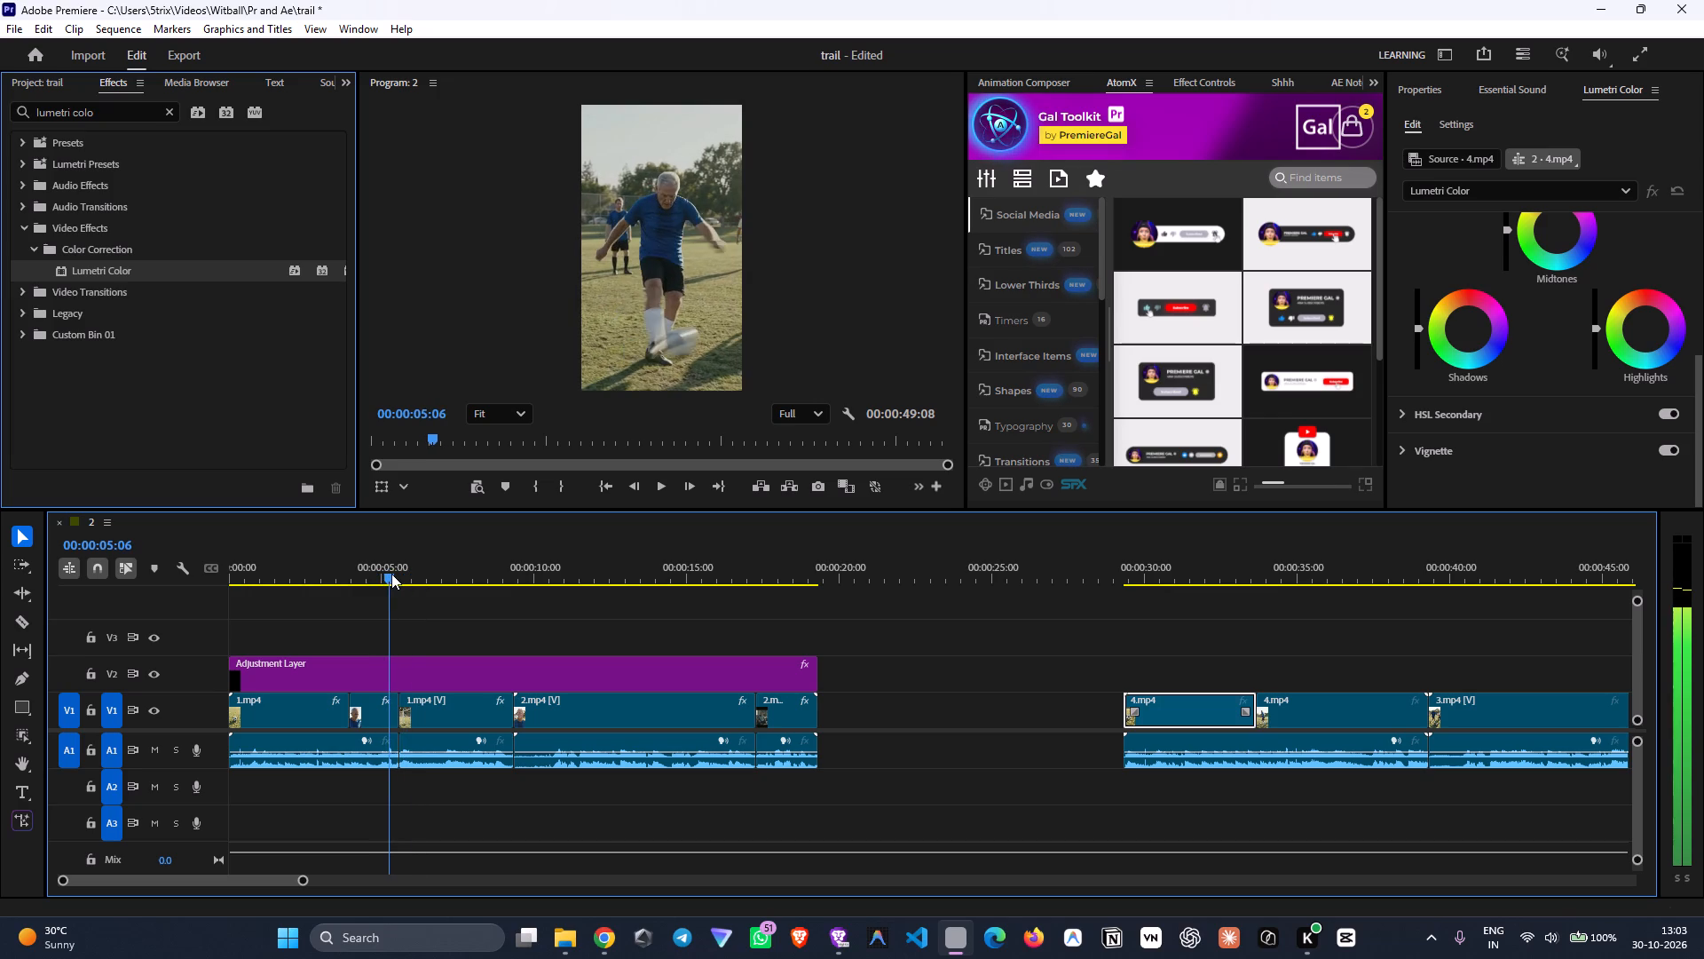
left_click_drag(391, 574, 352, 544)
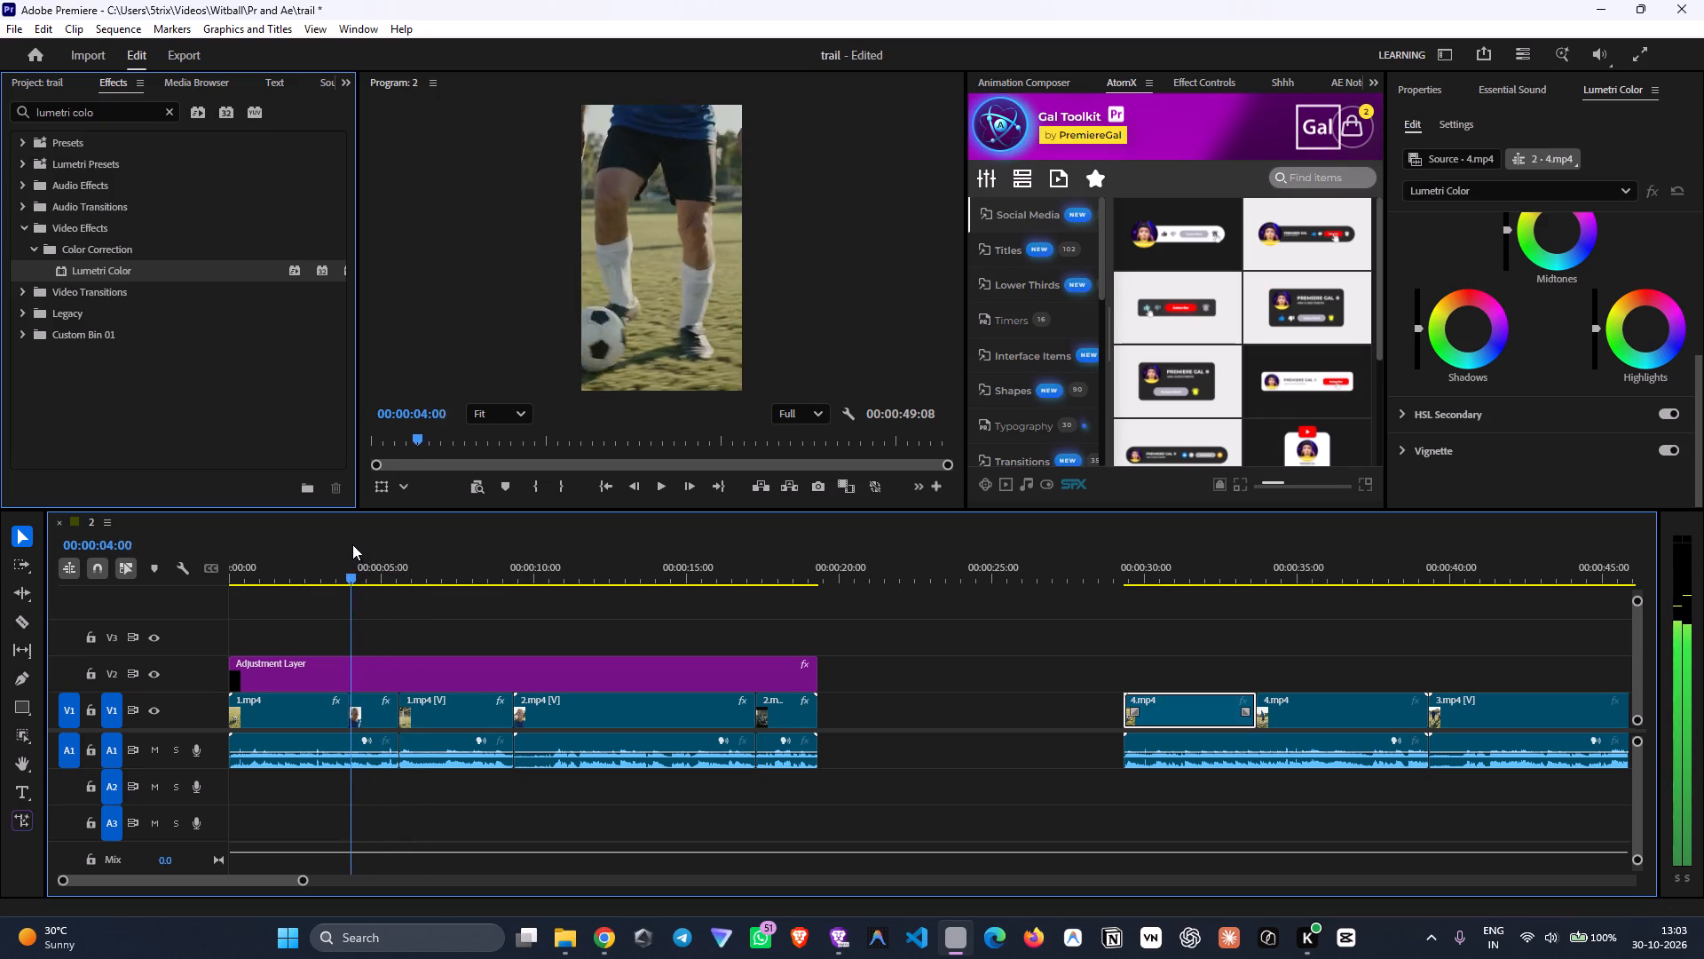
left_click_drag(352, 544, 356, 554)
left_click(380, 714)
key("Delete")
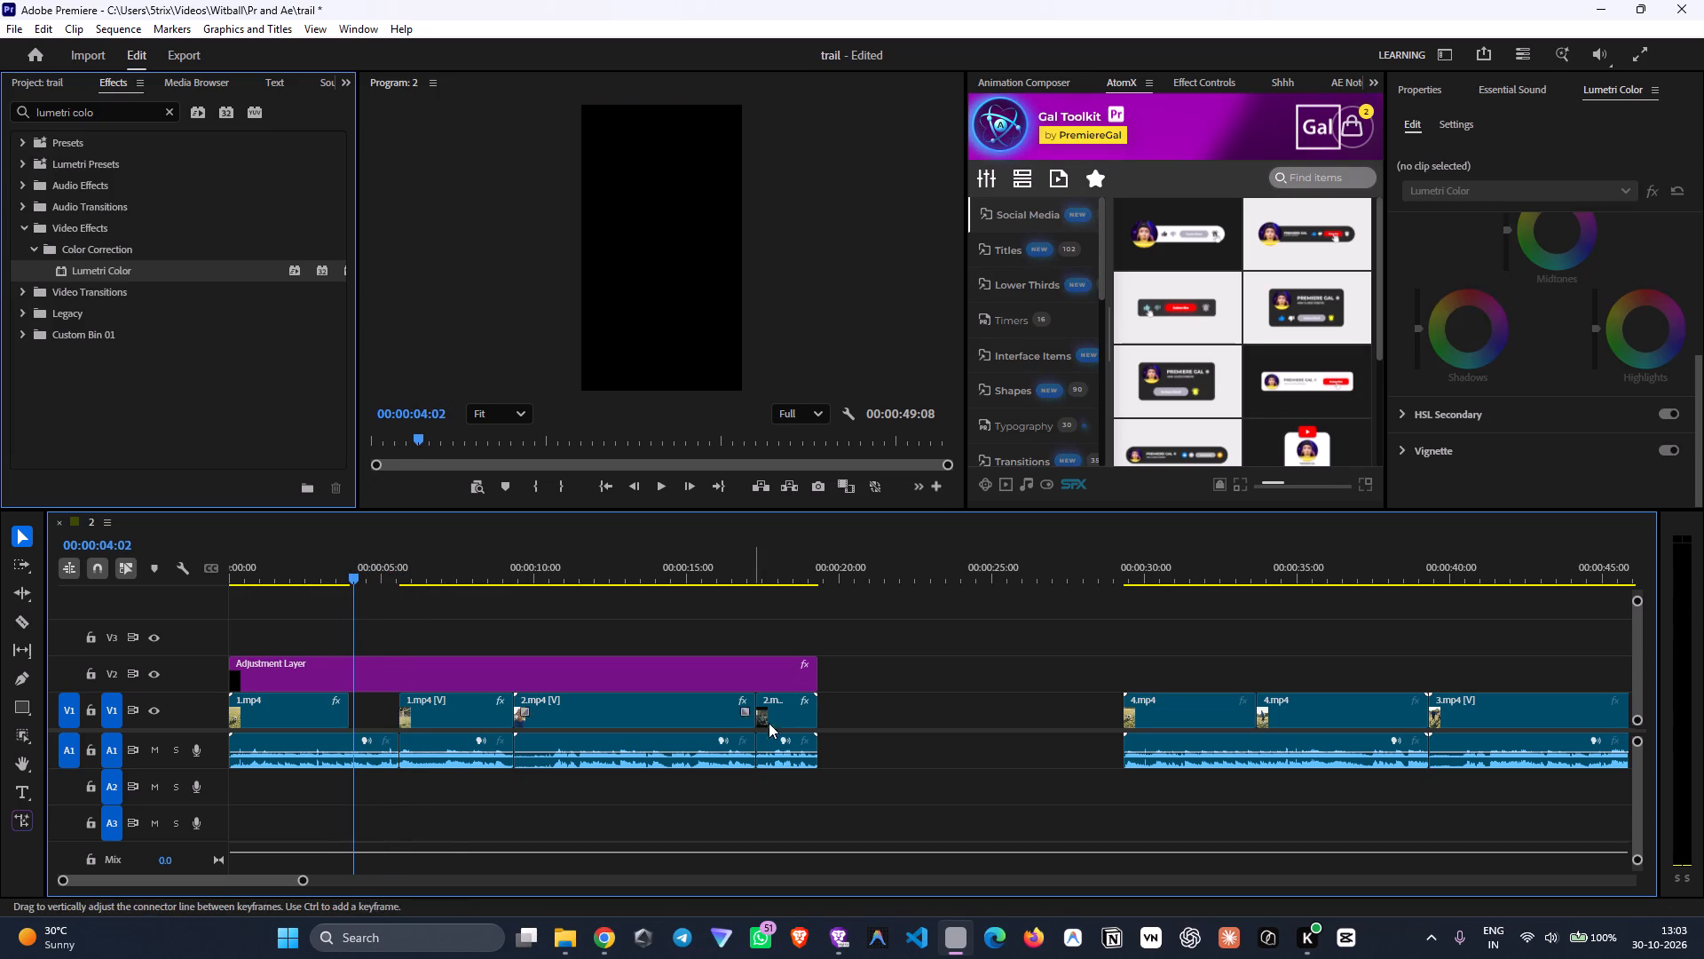
Scrub through both 4.mp4 video pieces and position the playhead on the shot from behind the player at 00:00:34:16.
left_click_drag(1123, 573, 1144, 589)
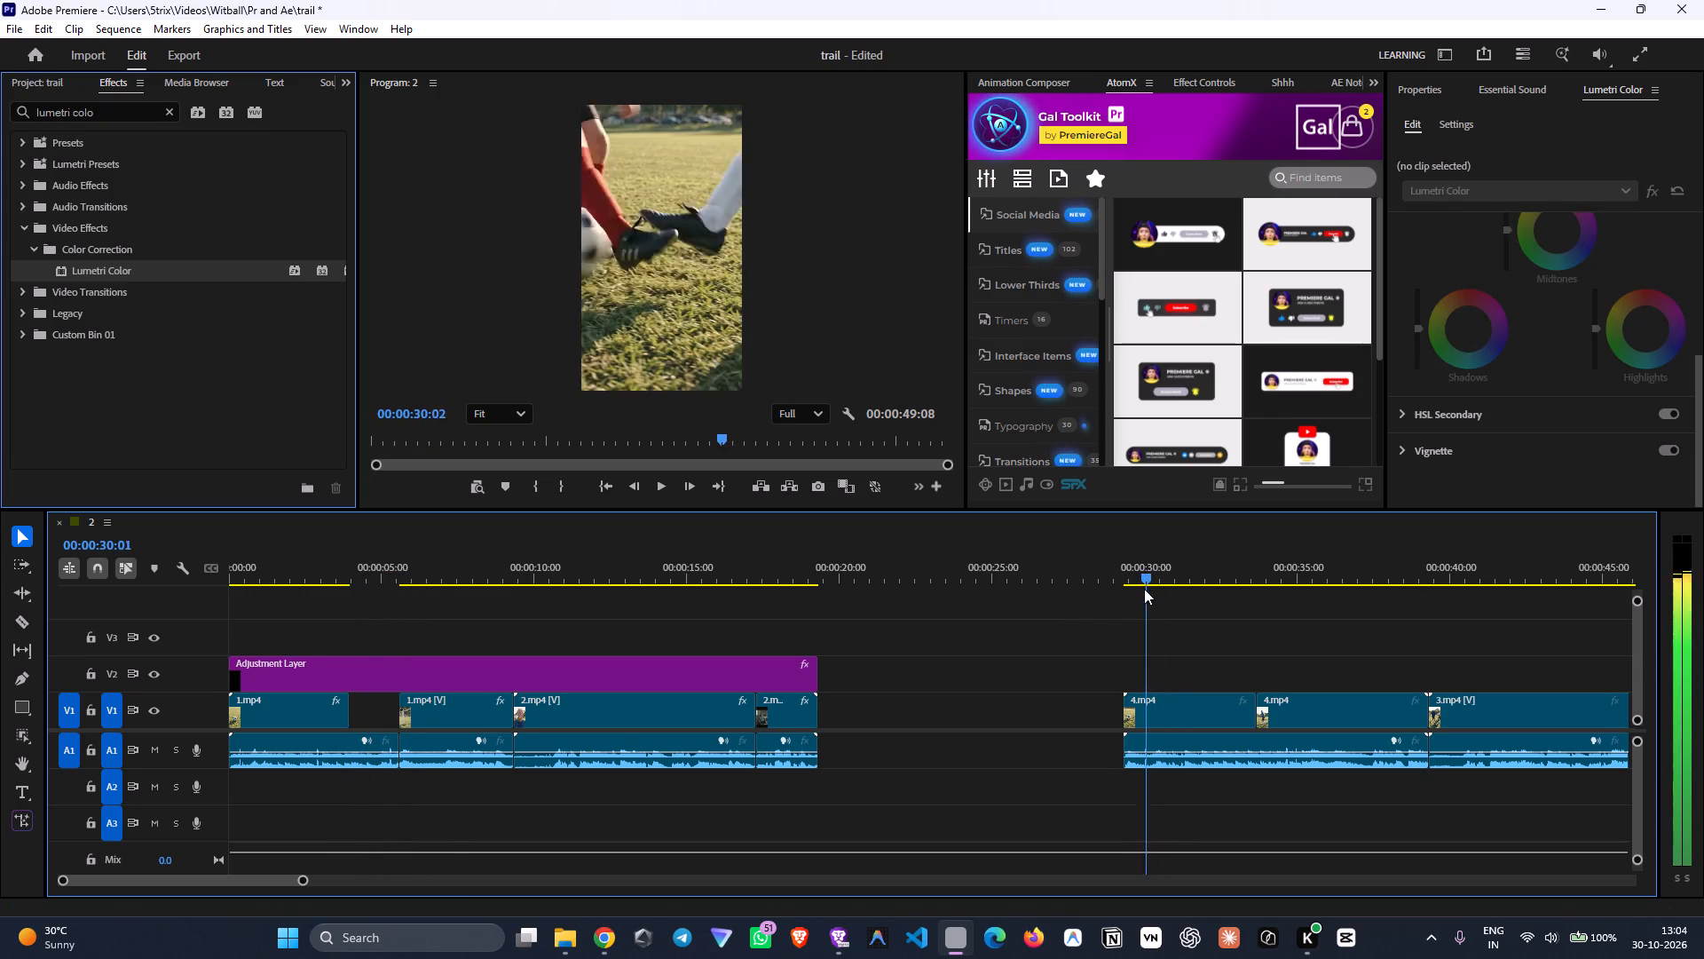
left_click_drag(1144, 589, 1282, 701)
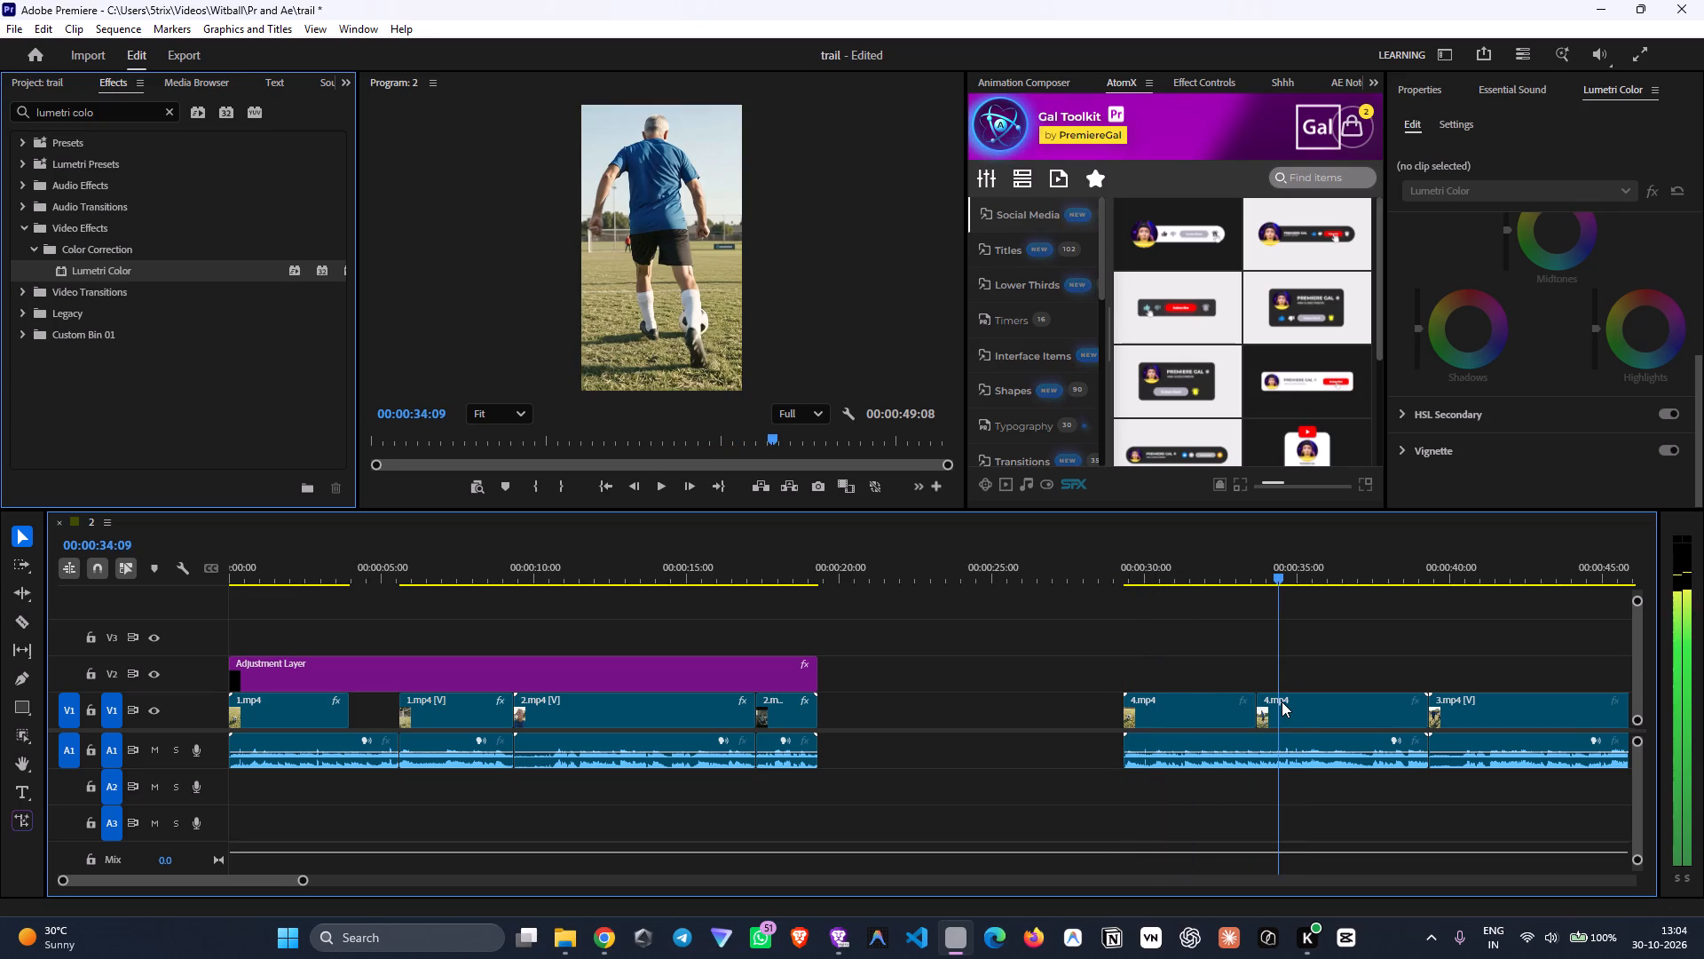
left_click_drag(1282, 701, 1274, 686)
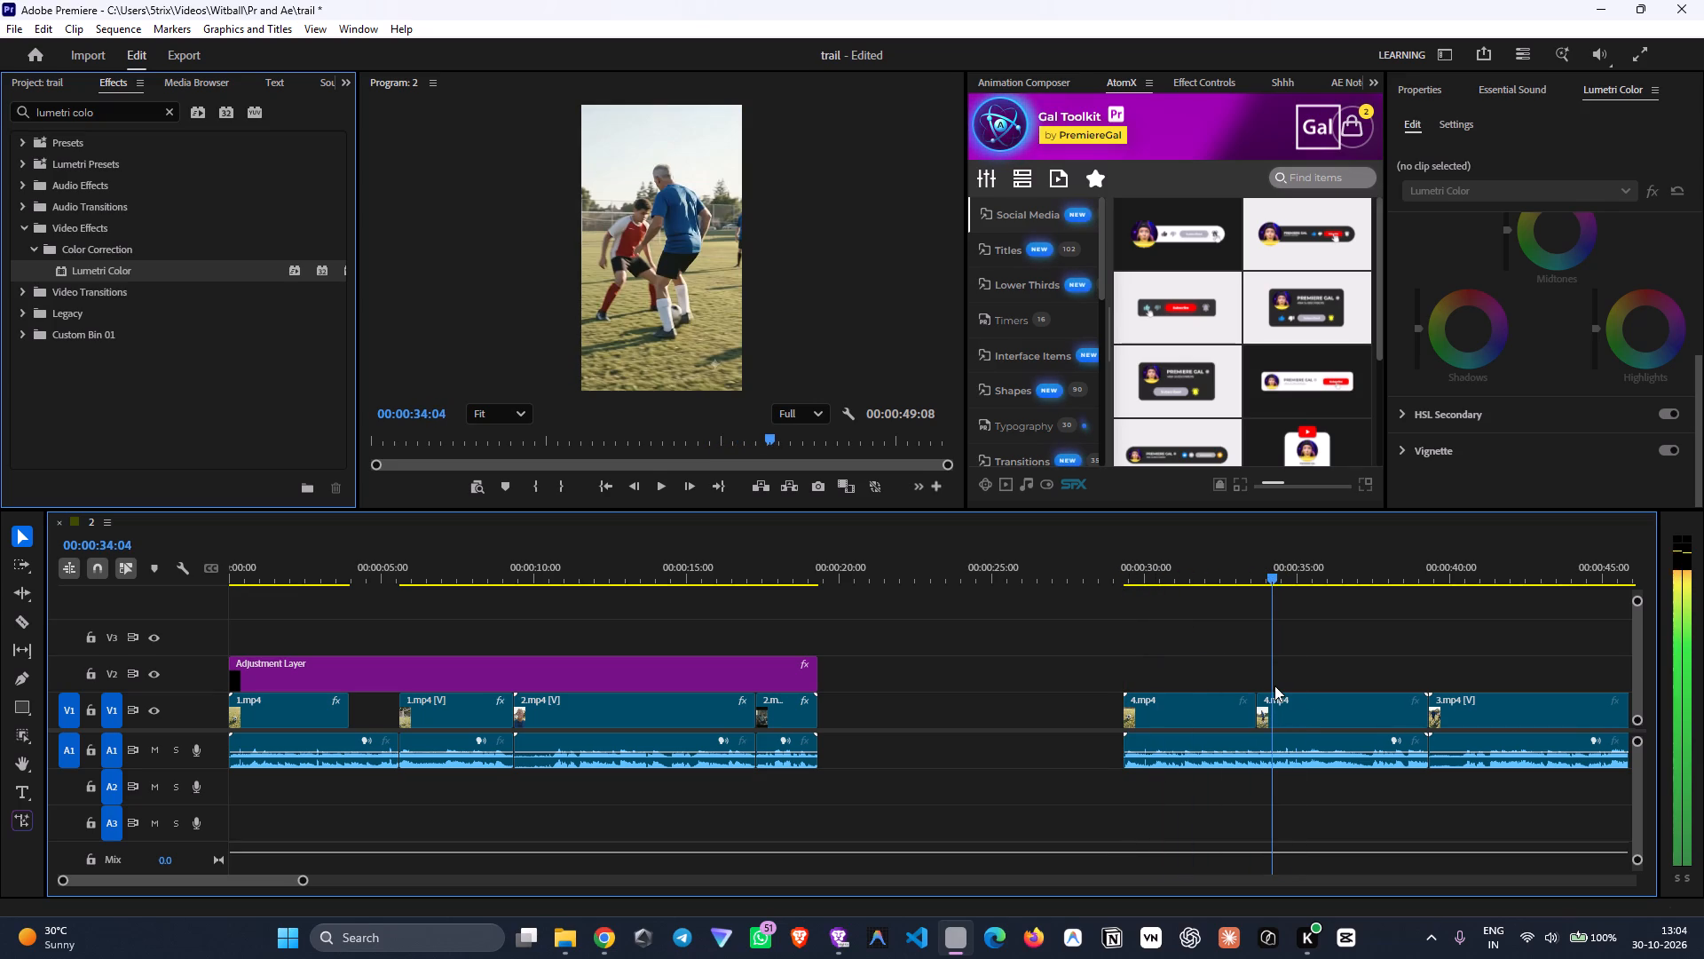
left_click_drag(1274, 686, 1298, 701)
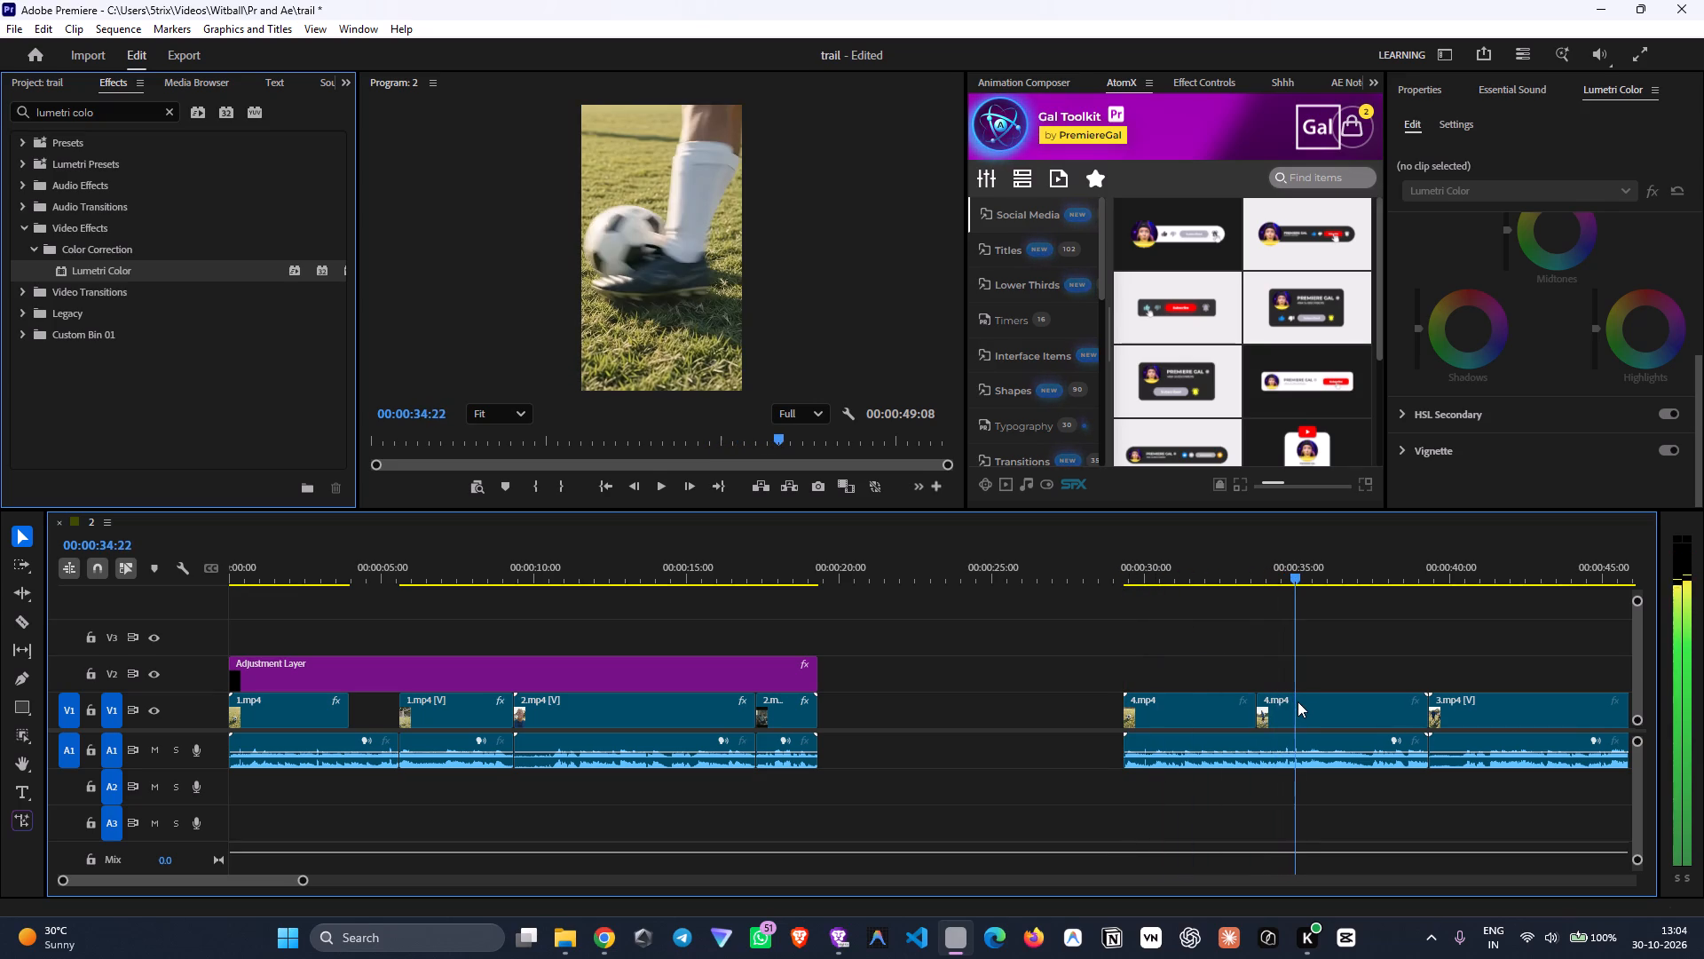
left_click_drag(1298, 701, 1290, 701)
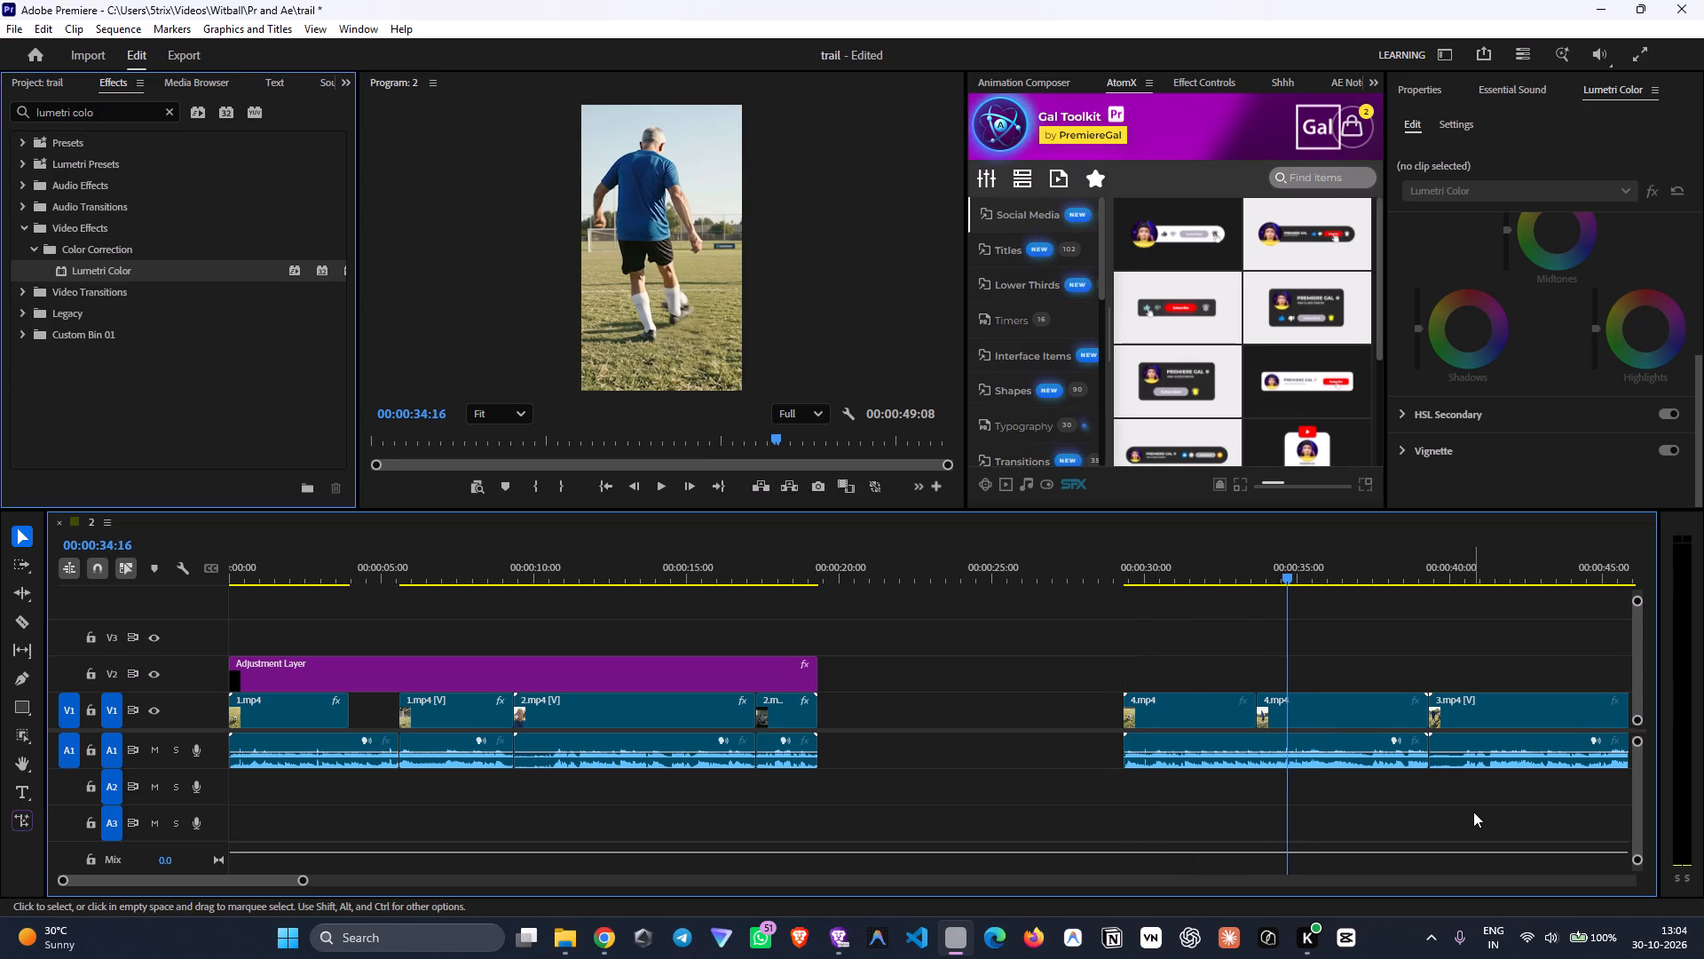
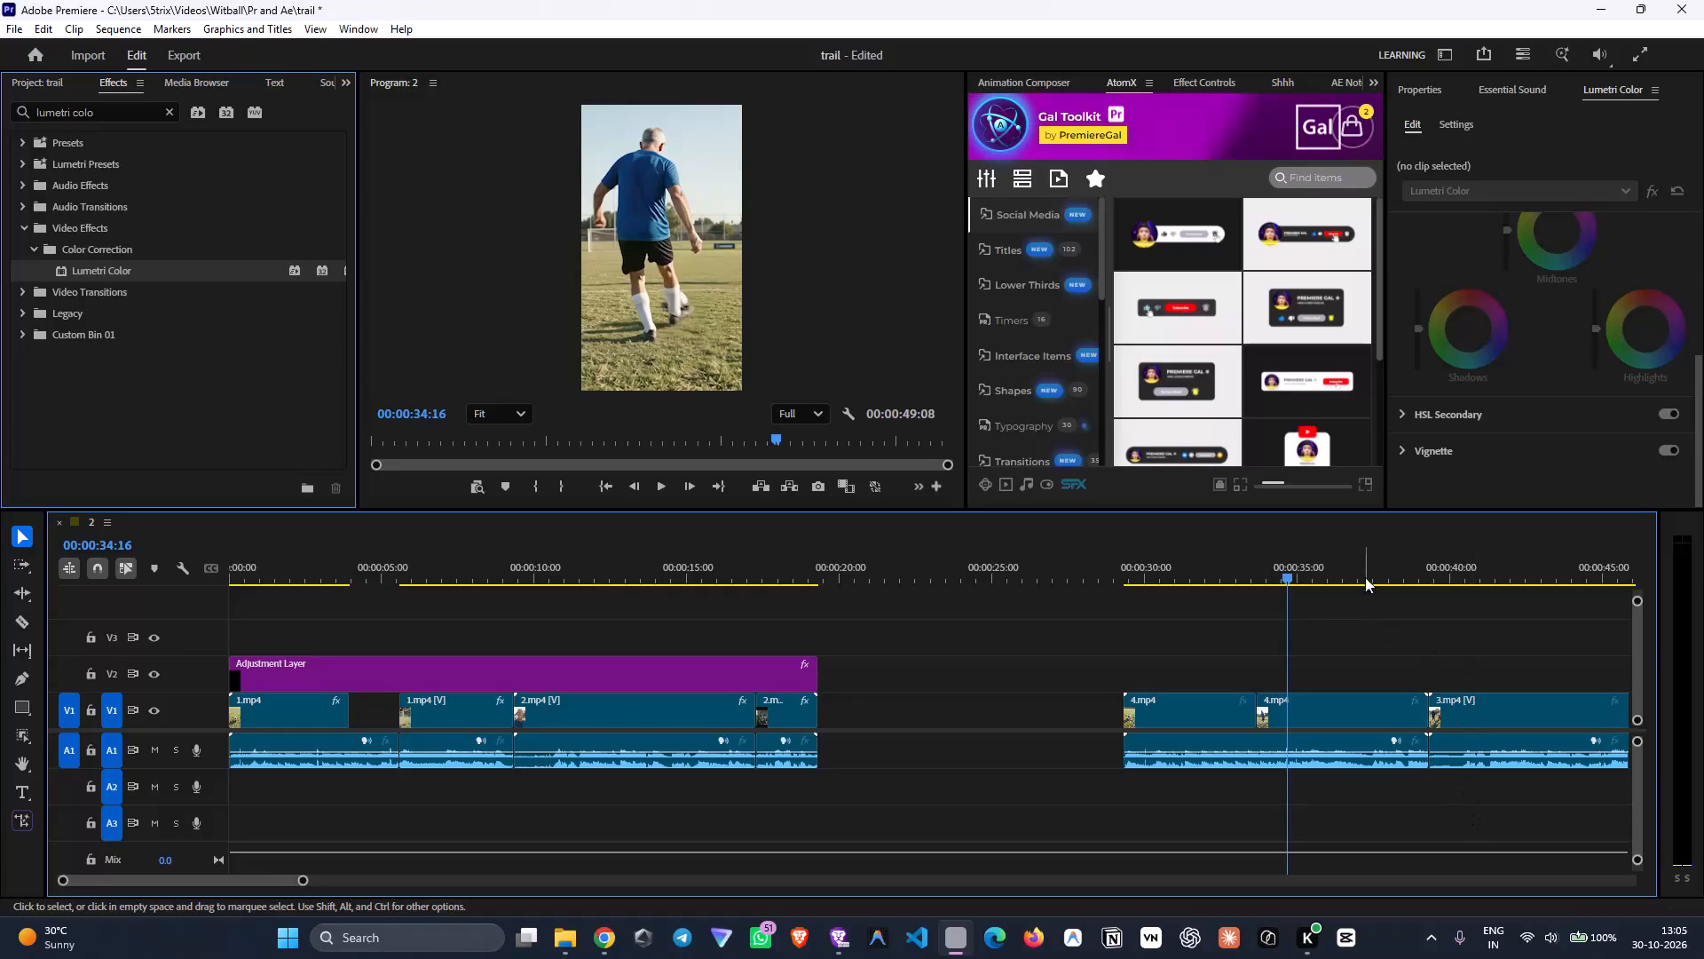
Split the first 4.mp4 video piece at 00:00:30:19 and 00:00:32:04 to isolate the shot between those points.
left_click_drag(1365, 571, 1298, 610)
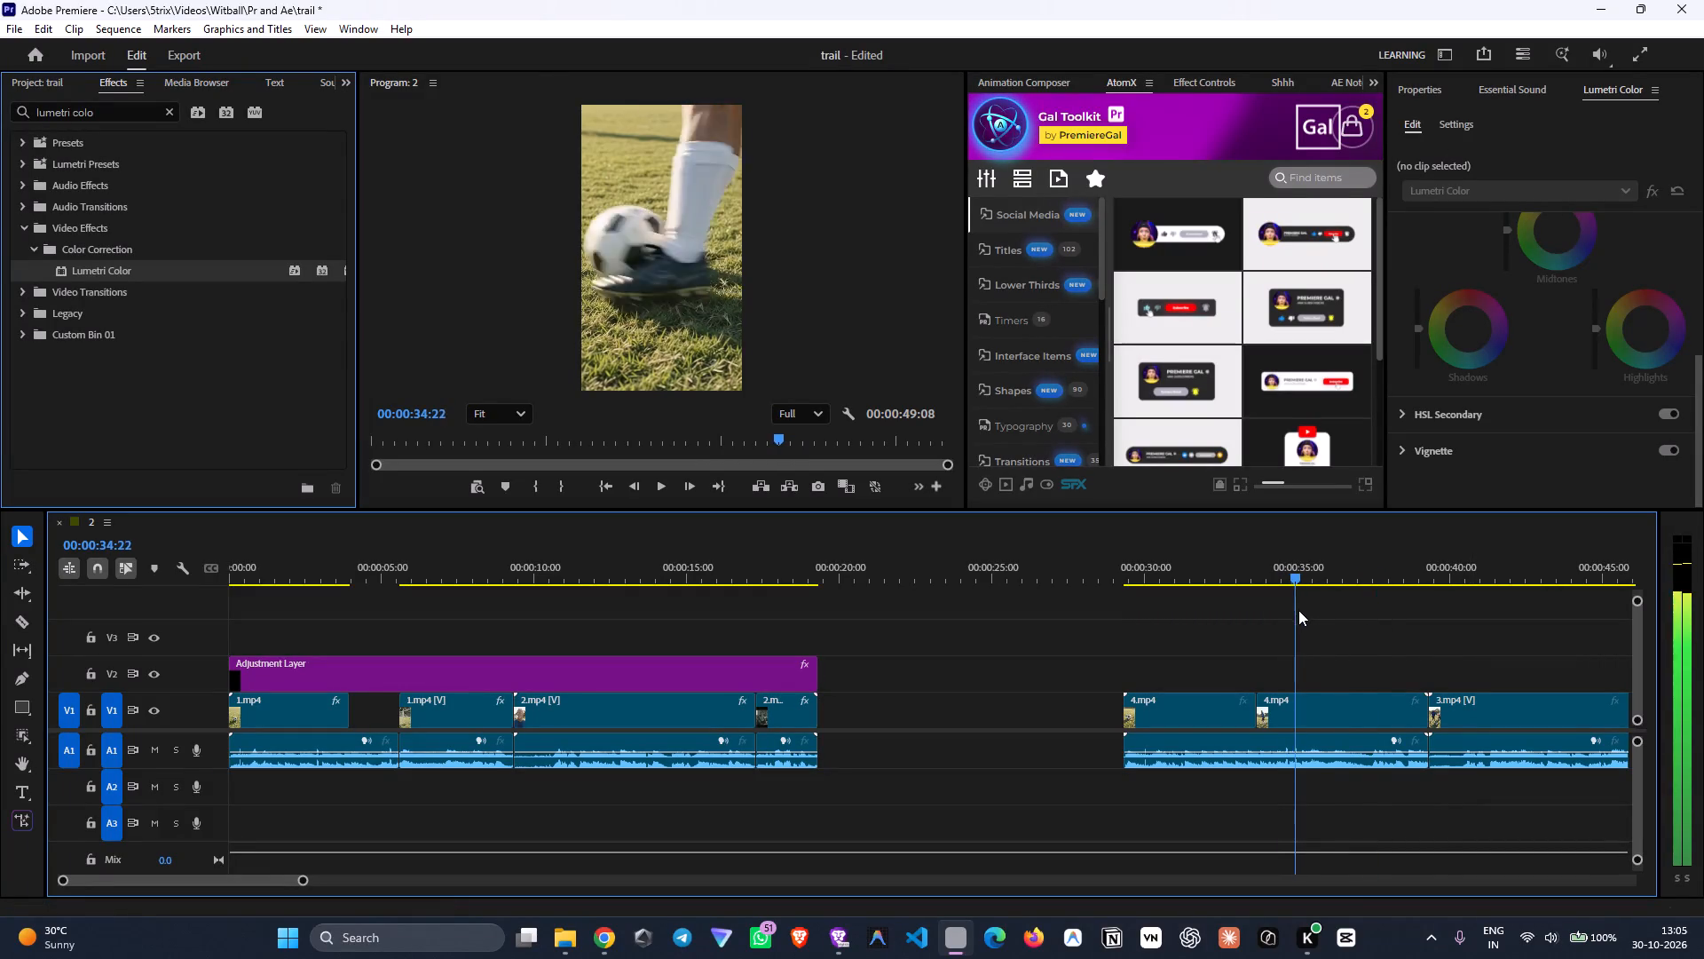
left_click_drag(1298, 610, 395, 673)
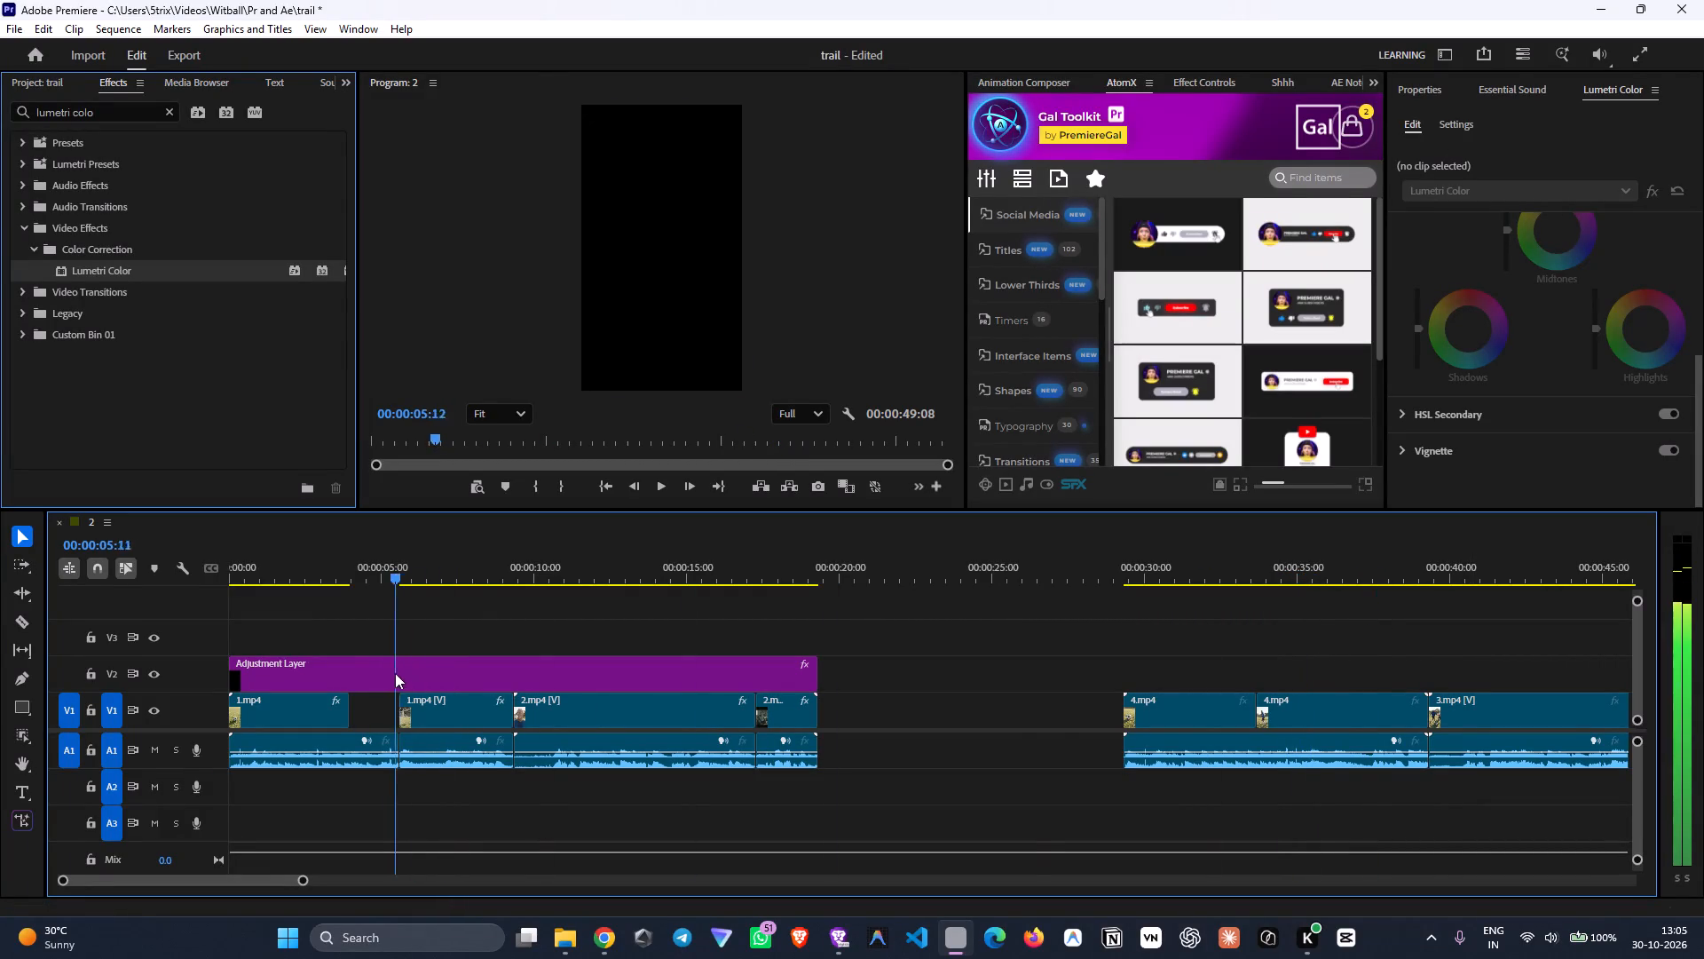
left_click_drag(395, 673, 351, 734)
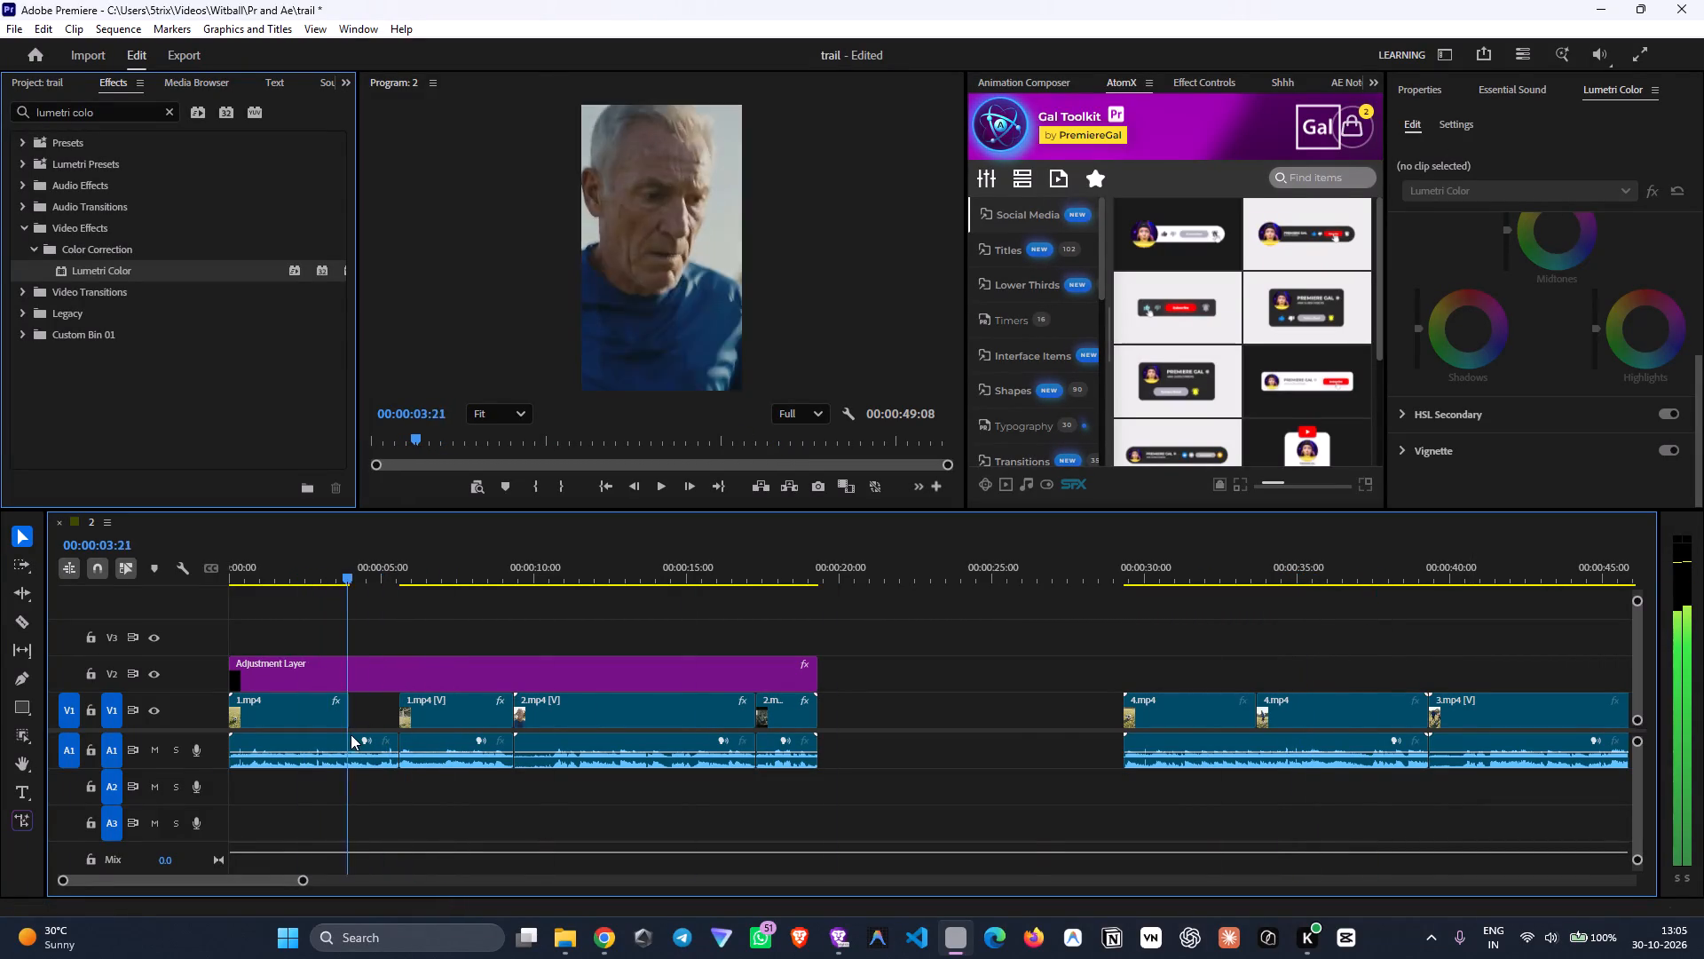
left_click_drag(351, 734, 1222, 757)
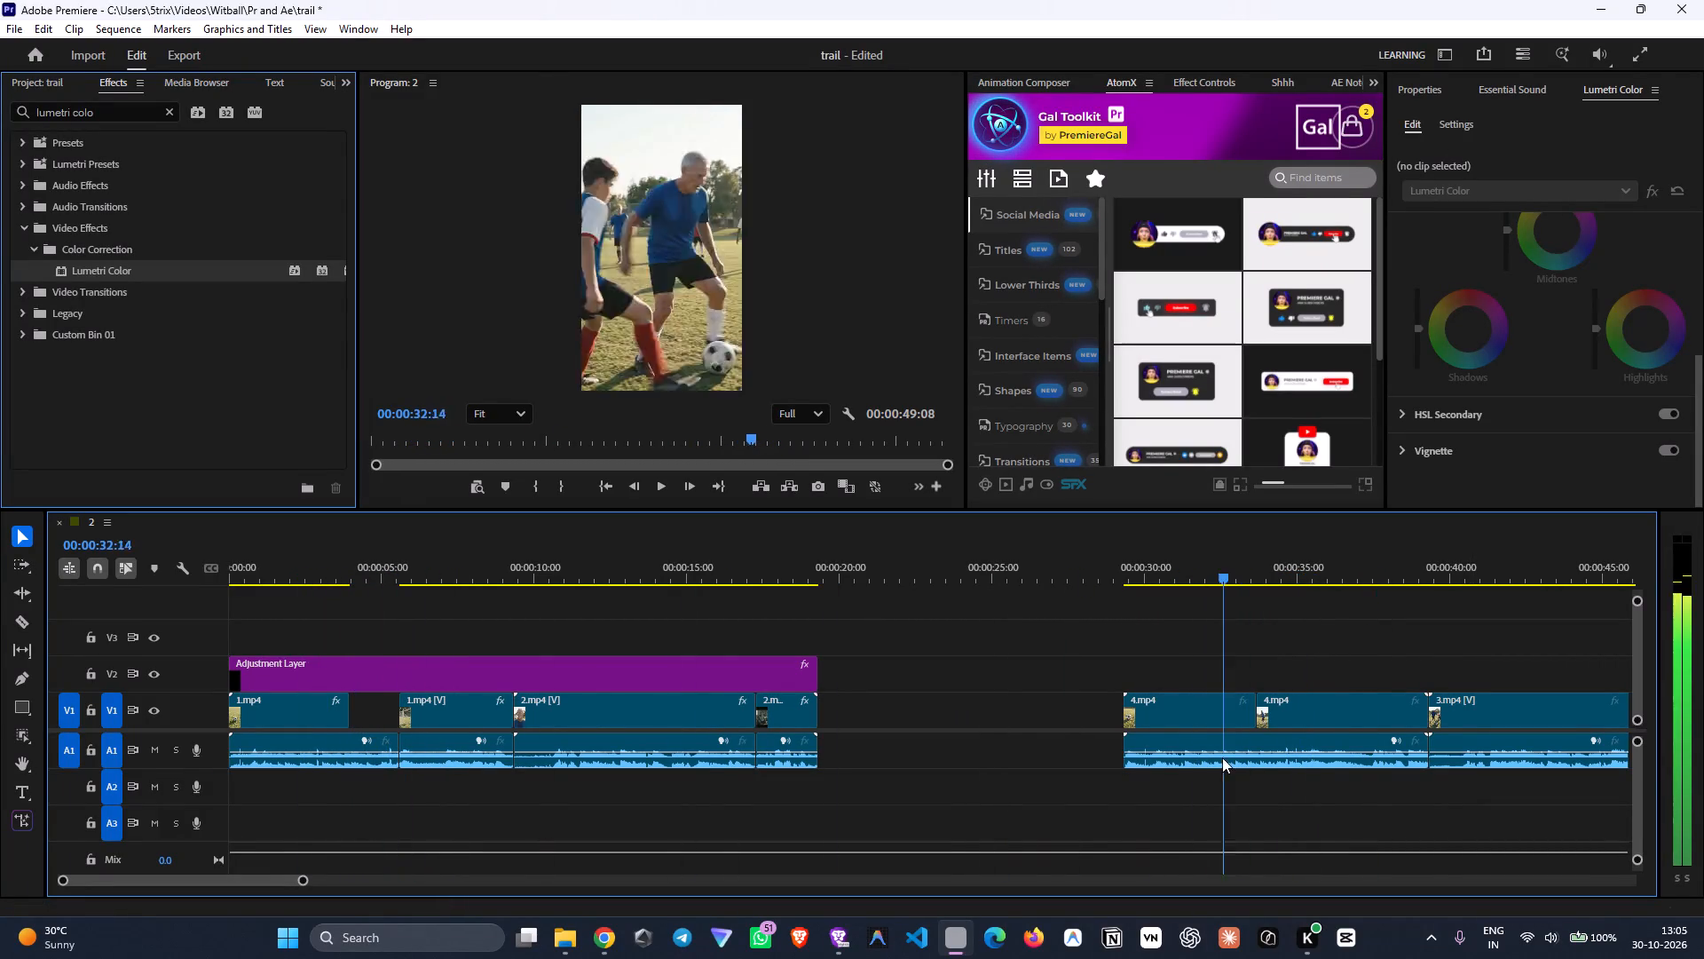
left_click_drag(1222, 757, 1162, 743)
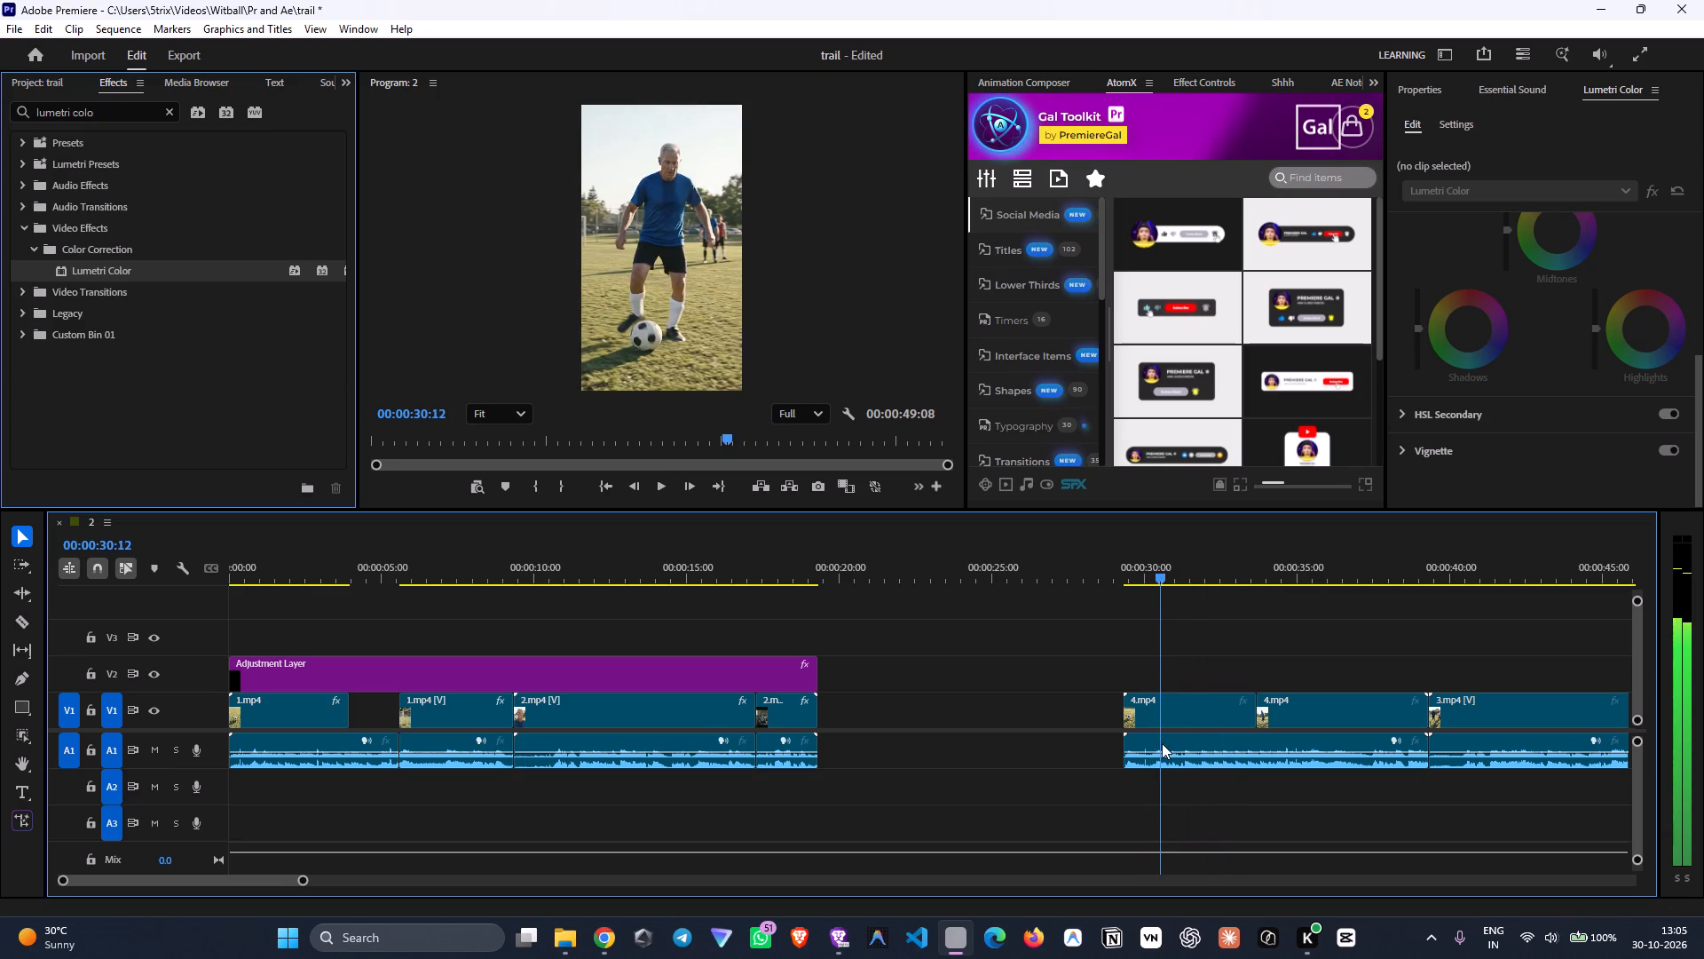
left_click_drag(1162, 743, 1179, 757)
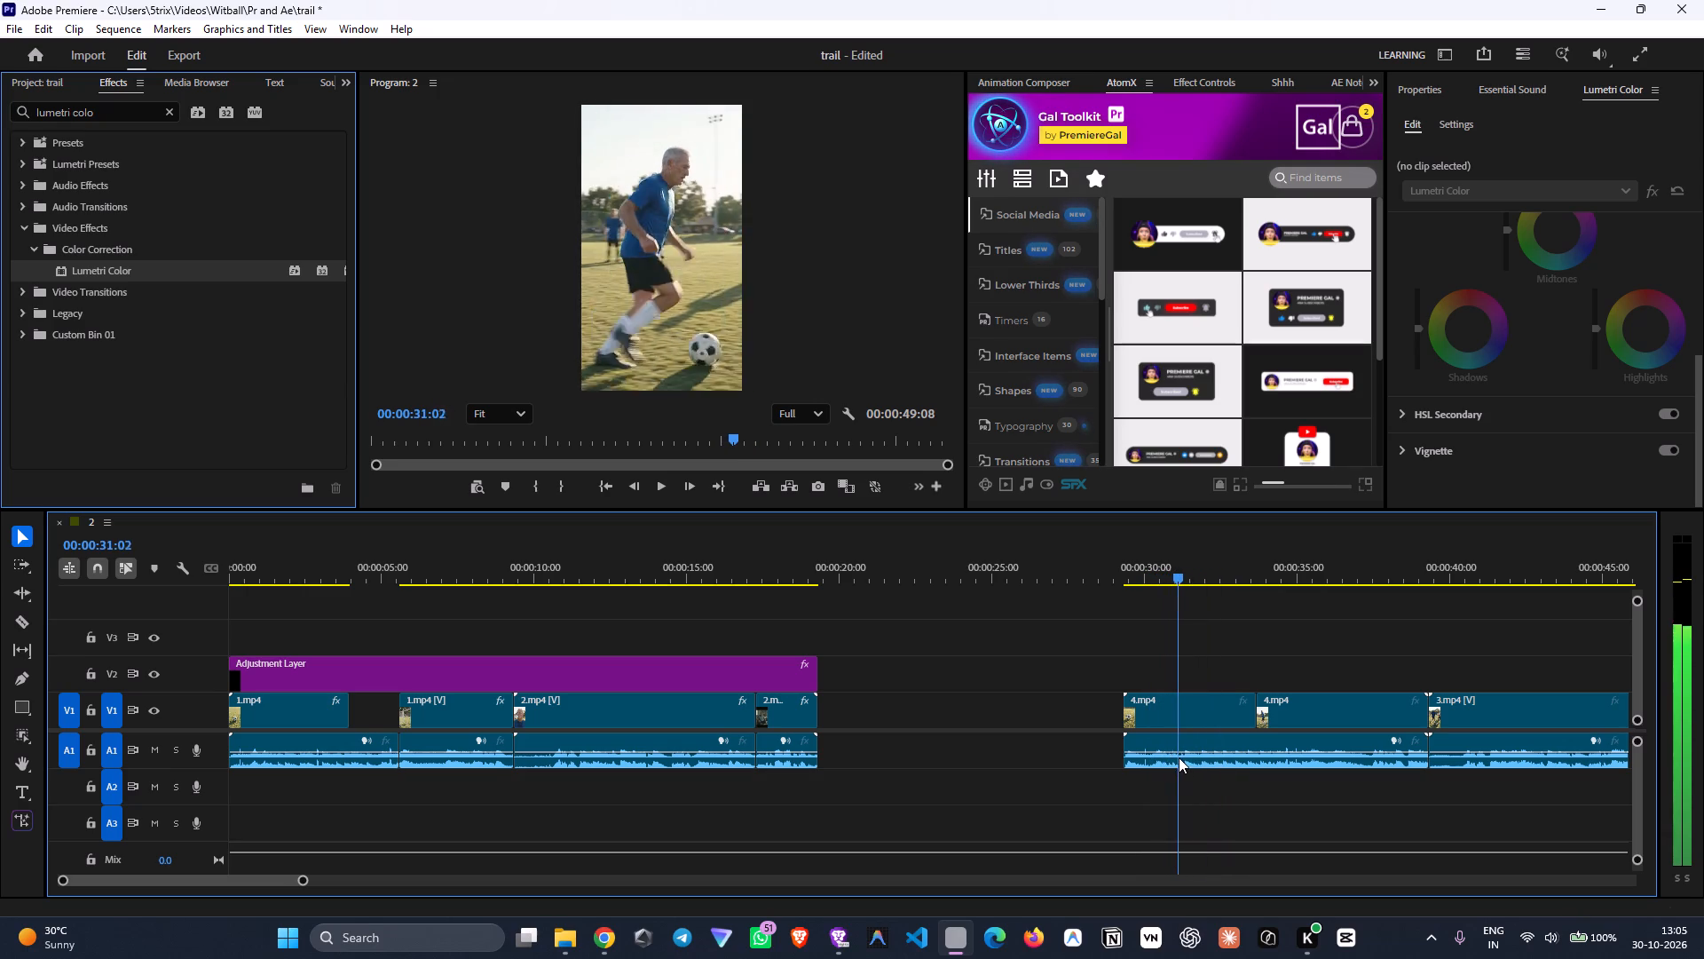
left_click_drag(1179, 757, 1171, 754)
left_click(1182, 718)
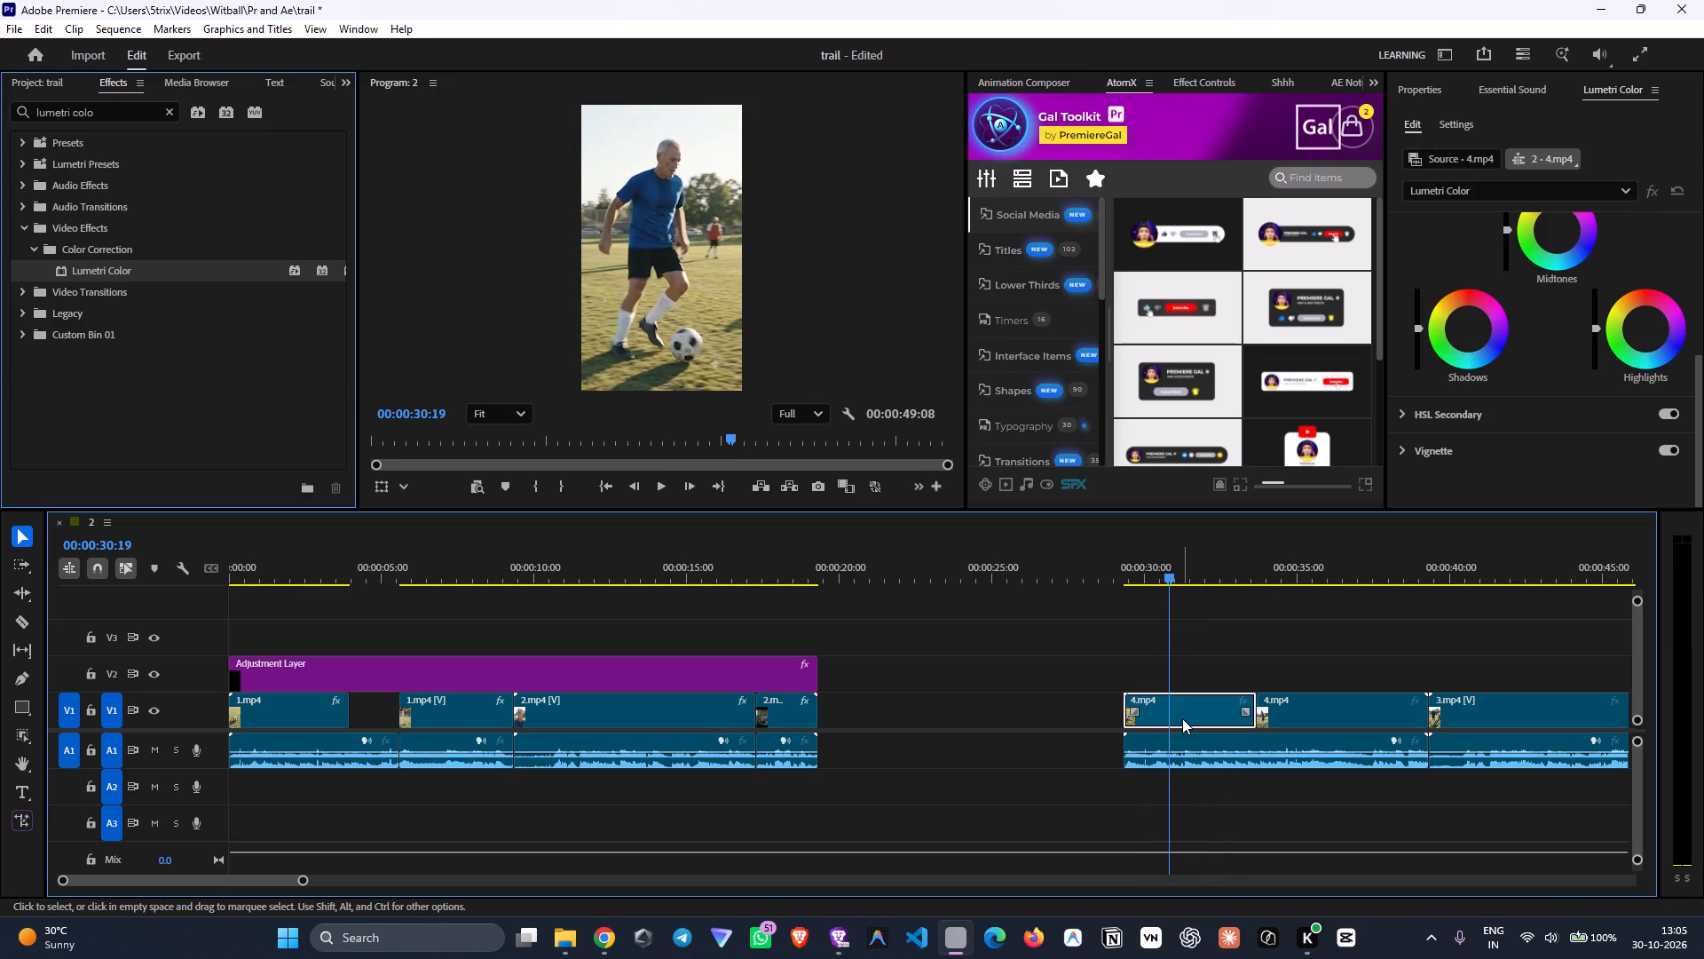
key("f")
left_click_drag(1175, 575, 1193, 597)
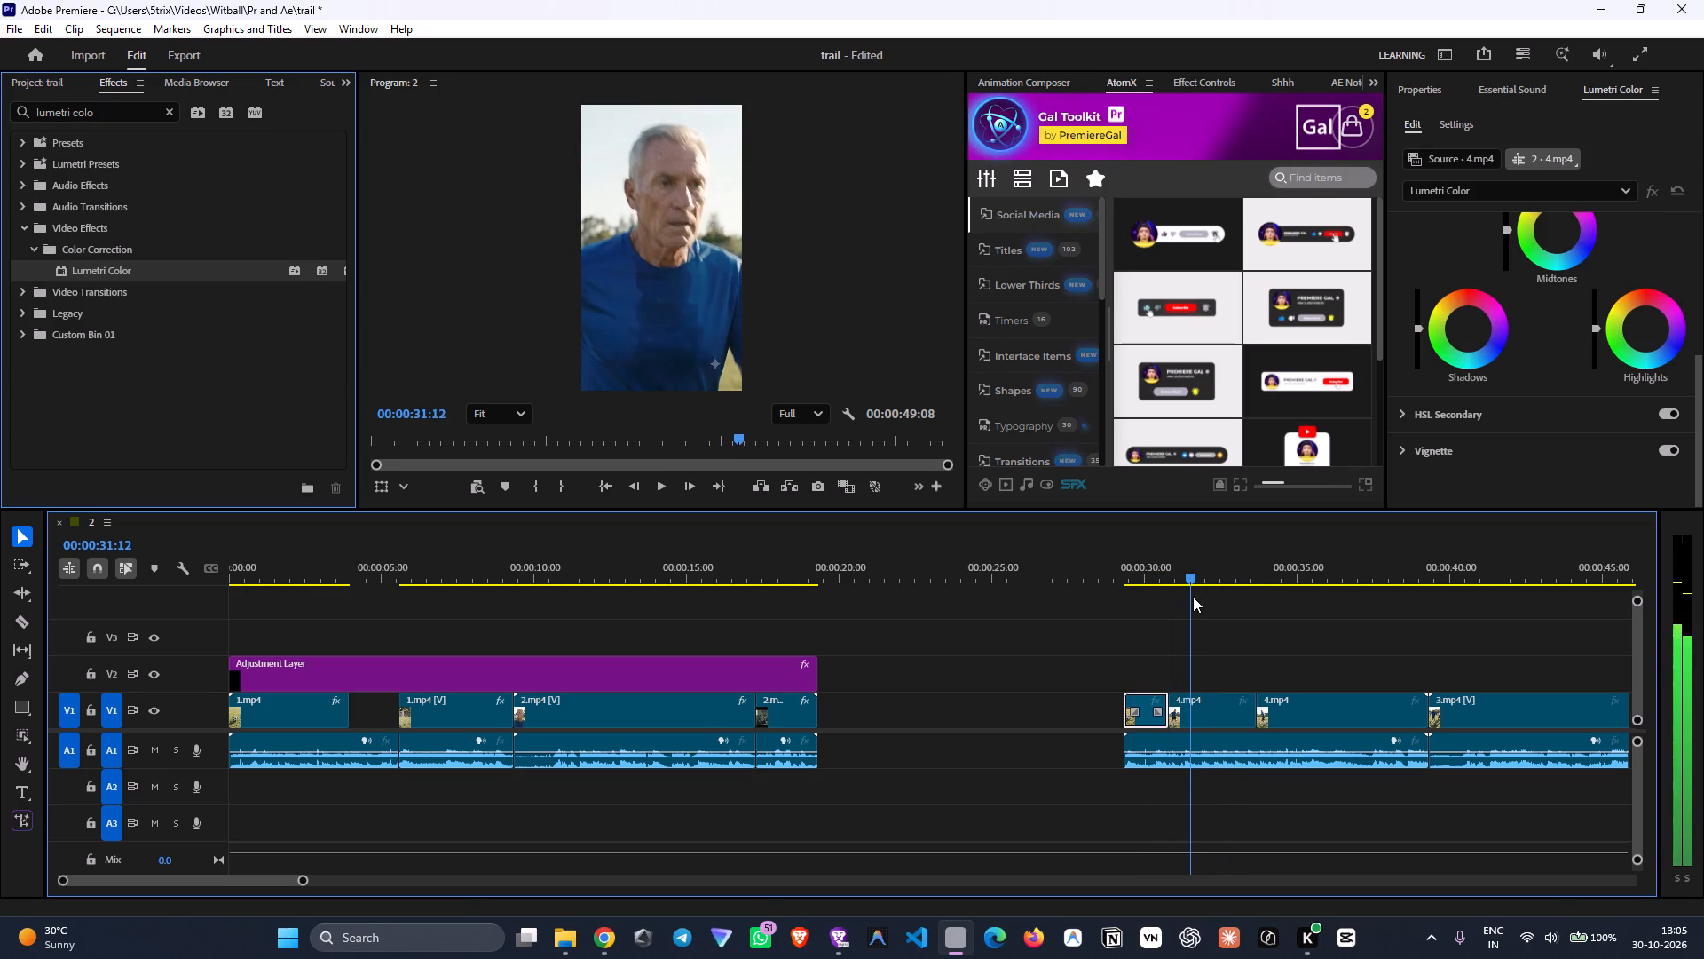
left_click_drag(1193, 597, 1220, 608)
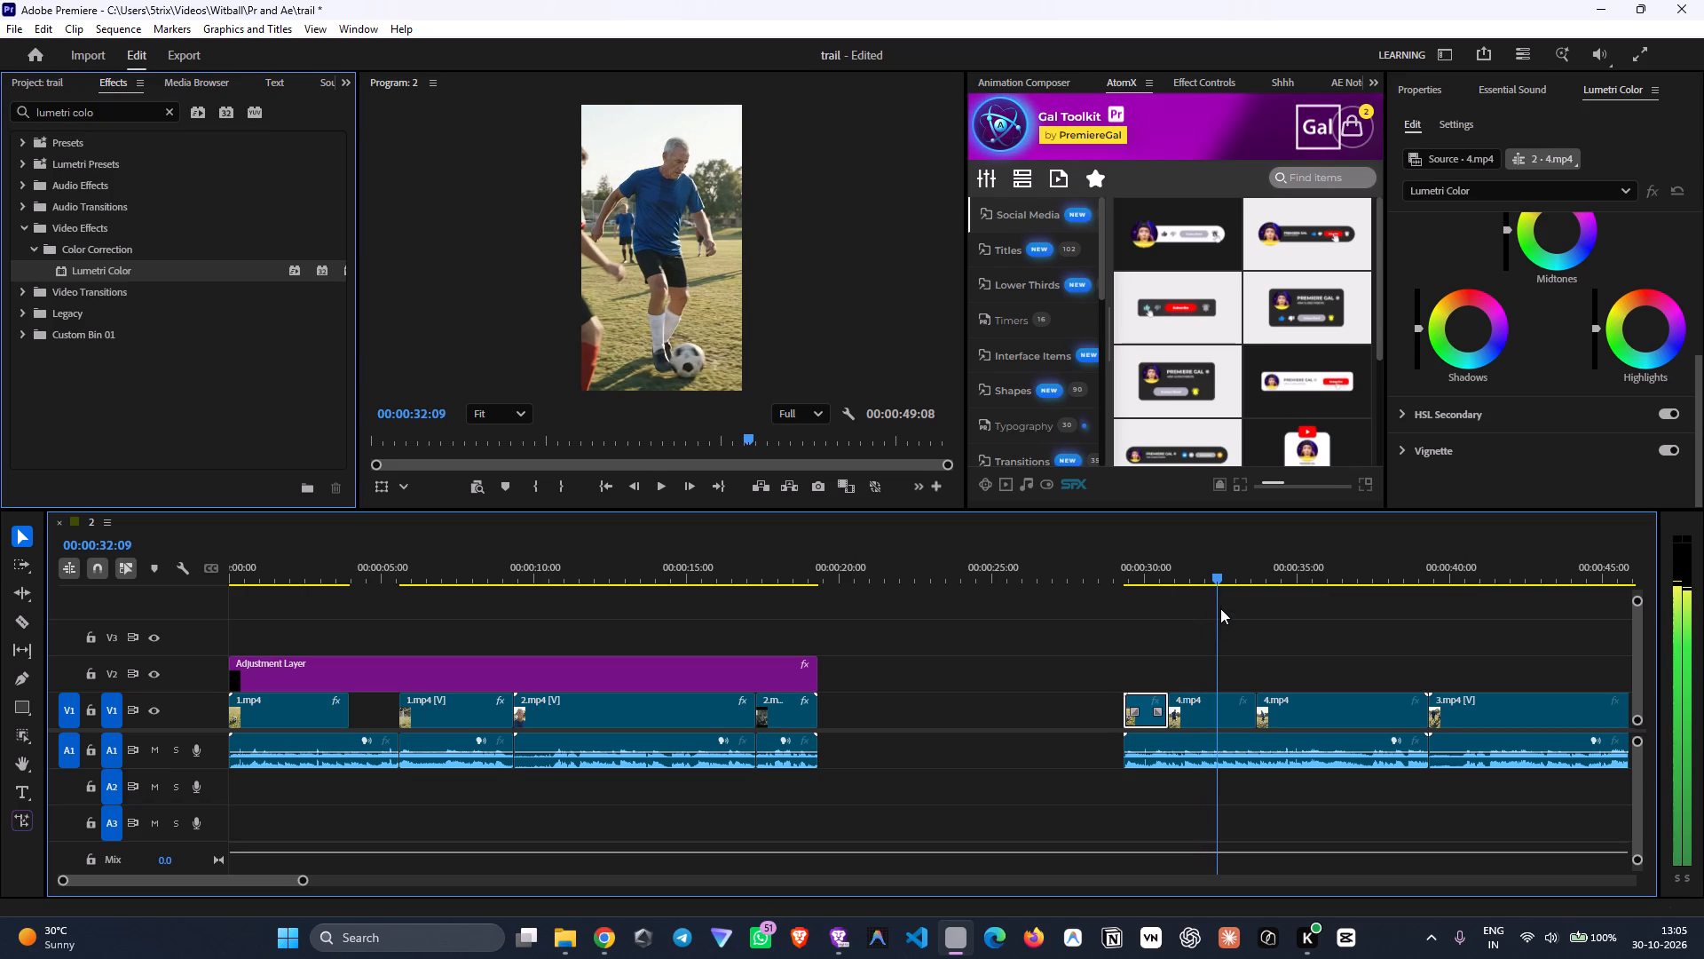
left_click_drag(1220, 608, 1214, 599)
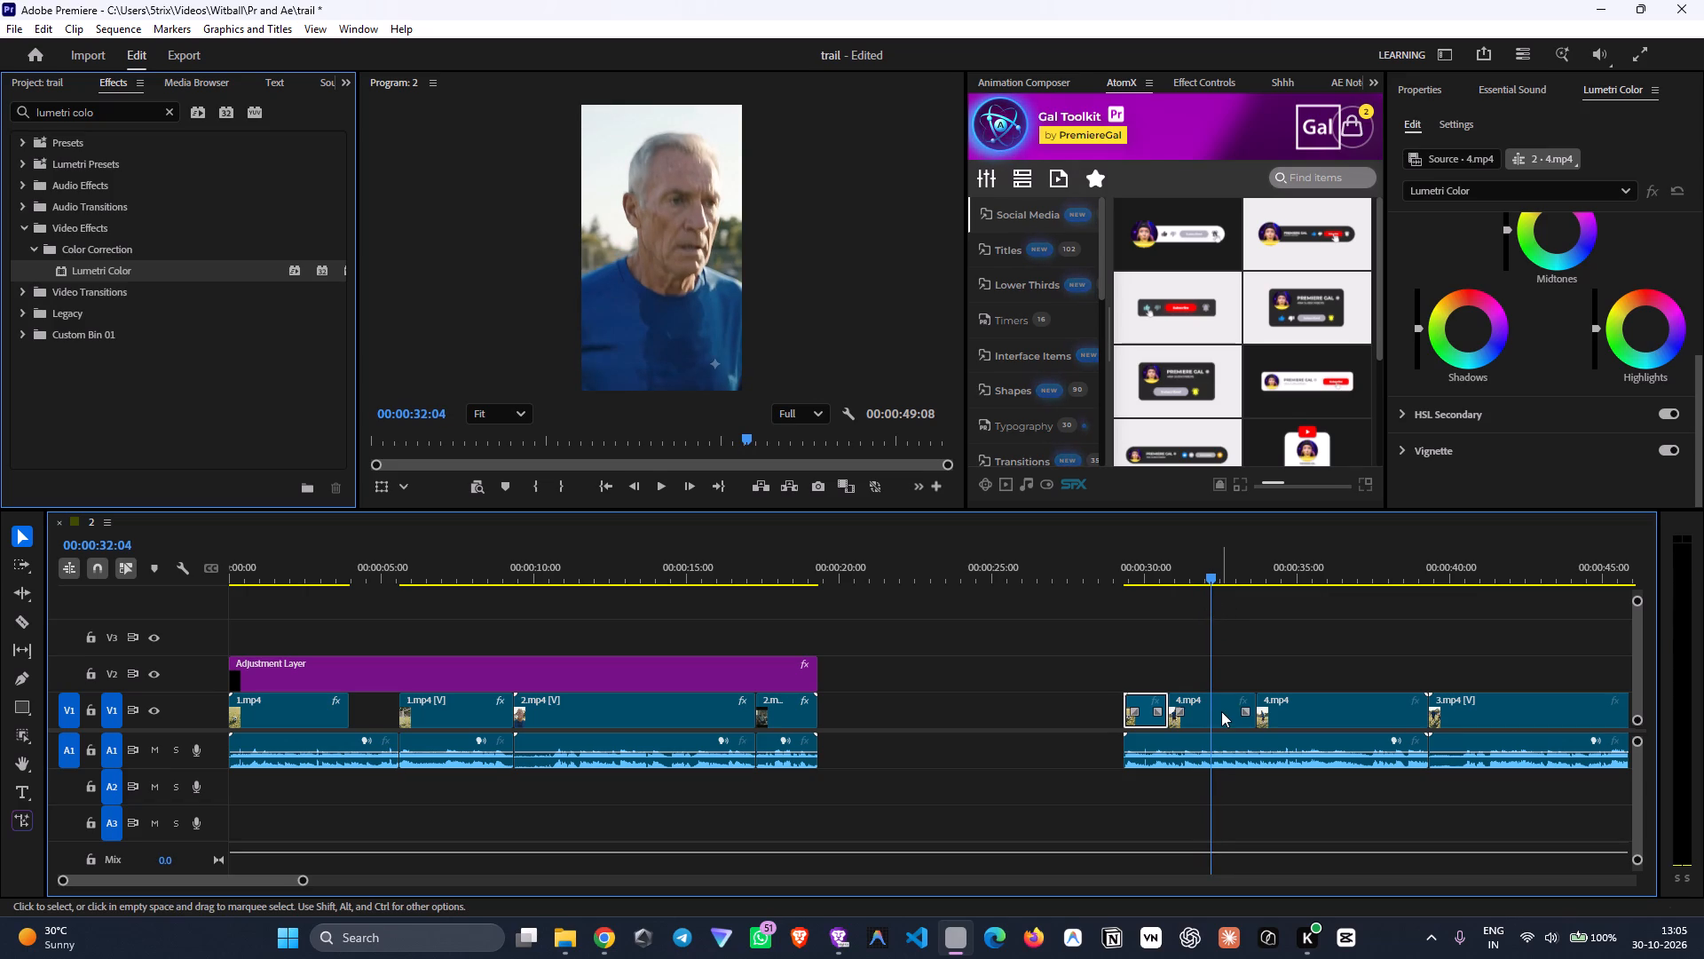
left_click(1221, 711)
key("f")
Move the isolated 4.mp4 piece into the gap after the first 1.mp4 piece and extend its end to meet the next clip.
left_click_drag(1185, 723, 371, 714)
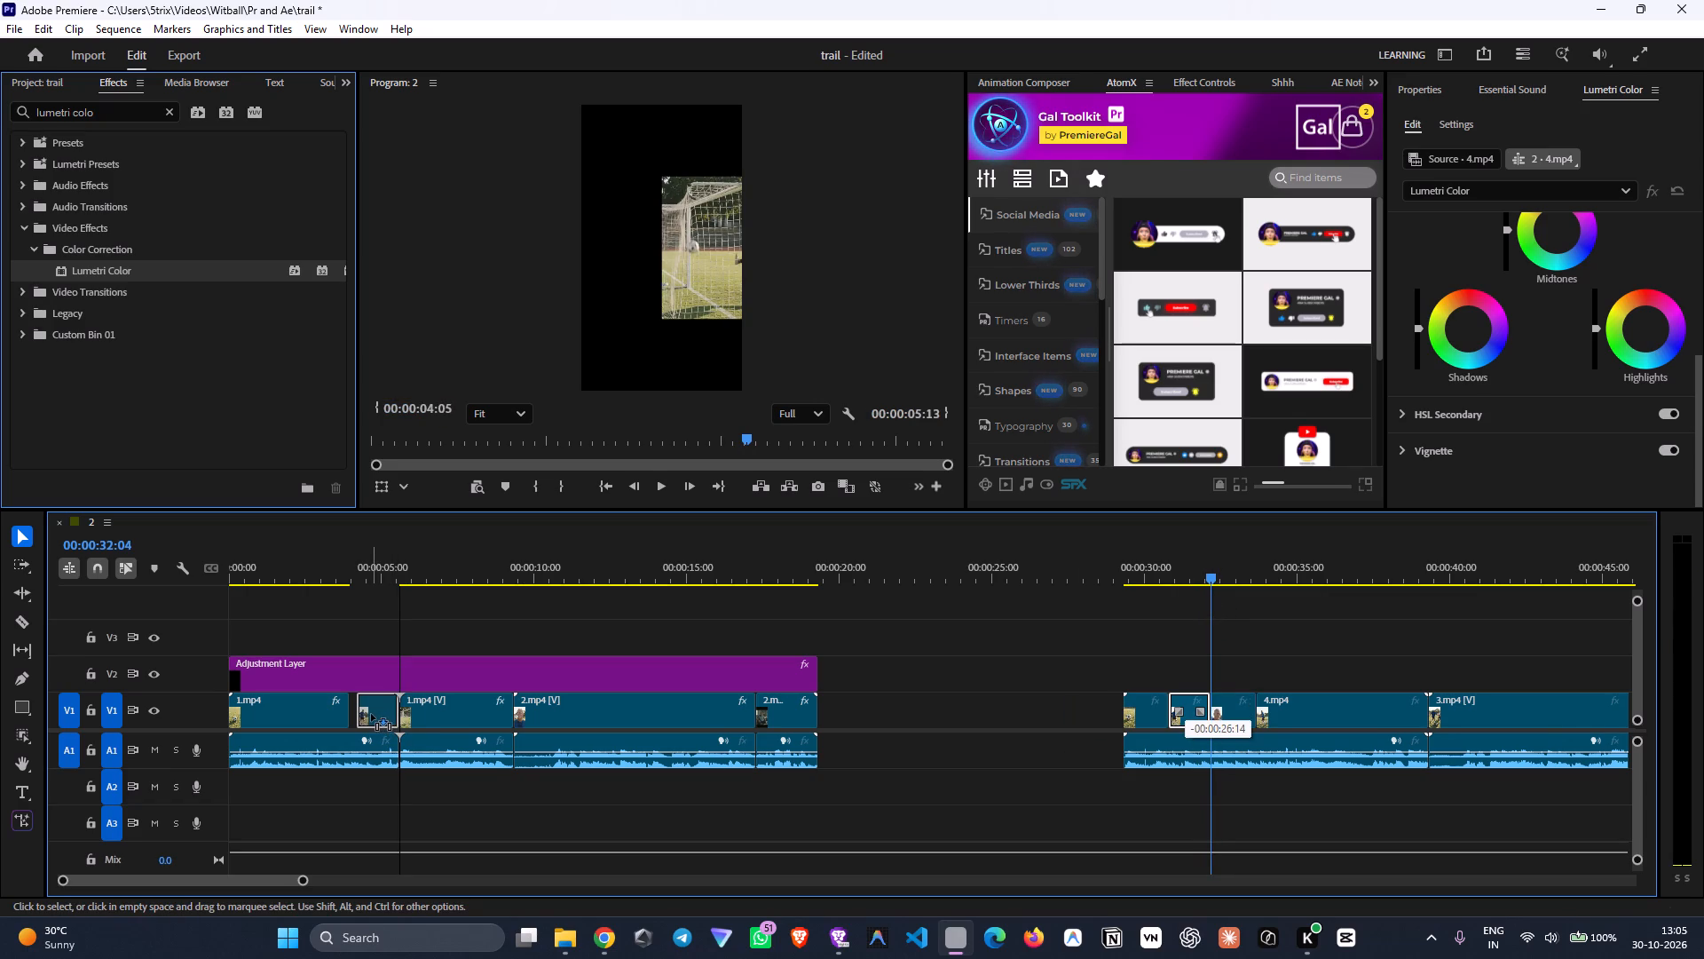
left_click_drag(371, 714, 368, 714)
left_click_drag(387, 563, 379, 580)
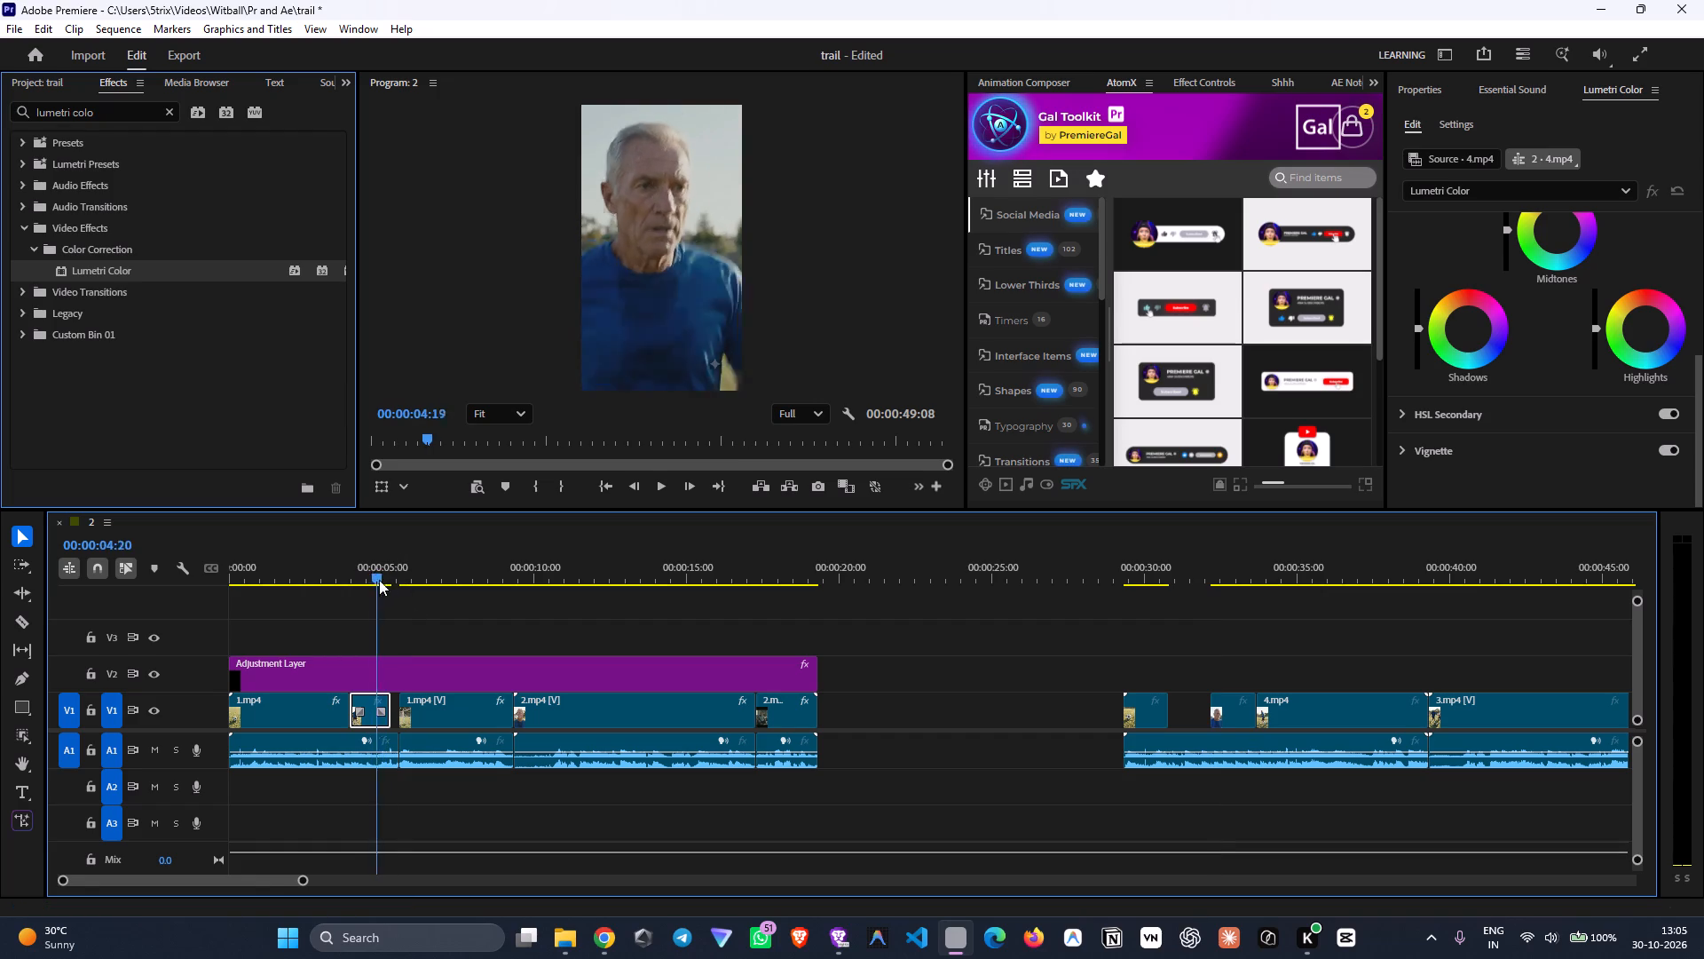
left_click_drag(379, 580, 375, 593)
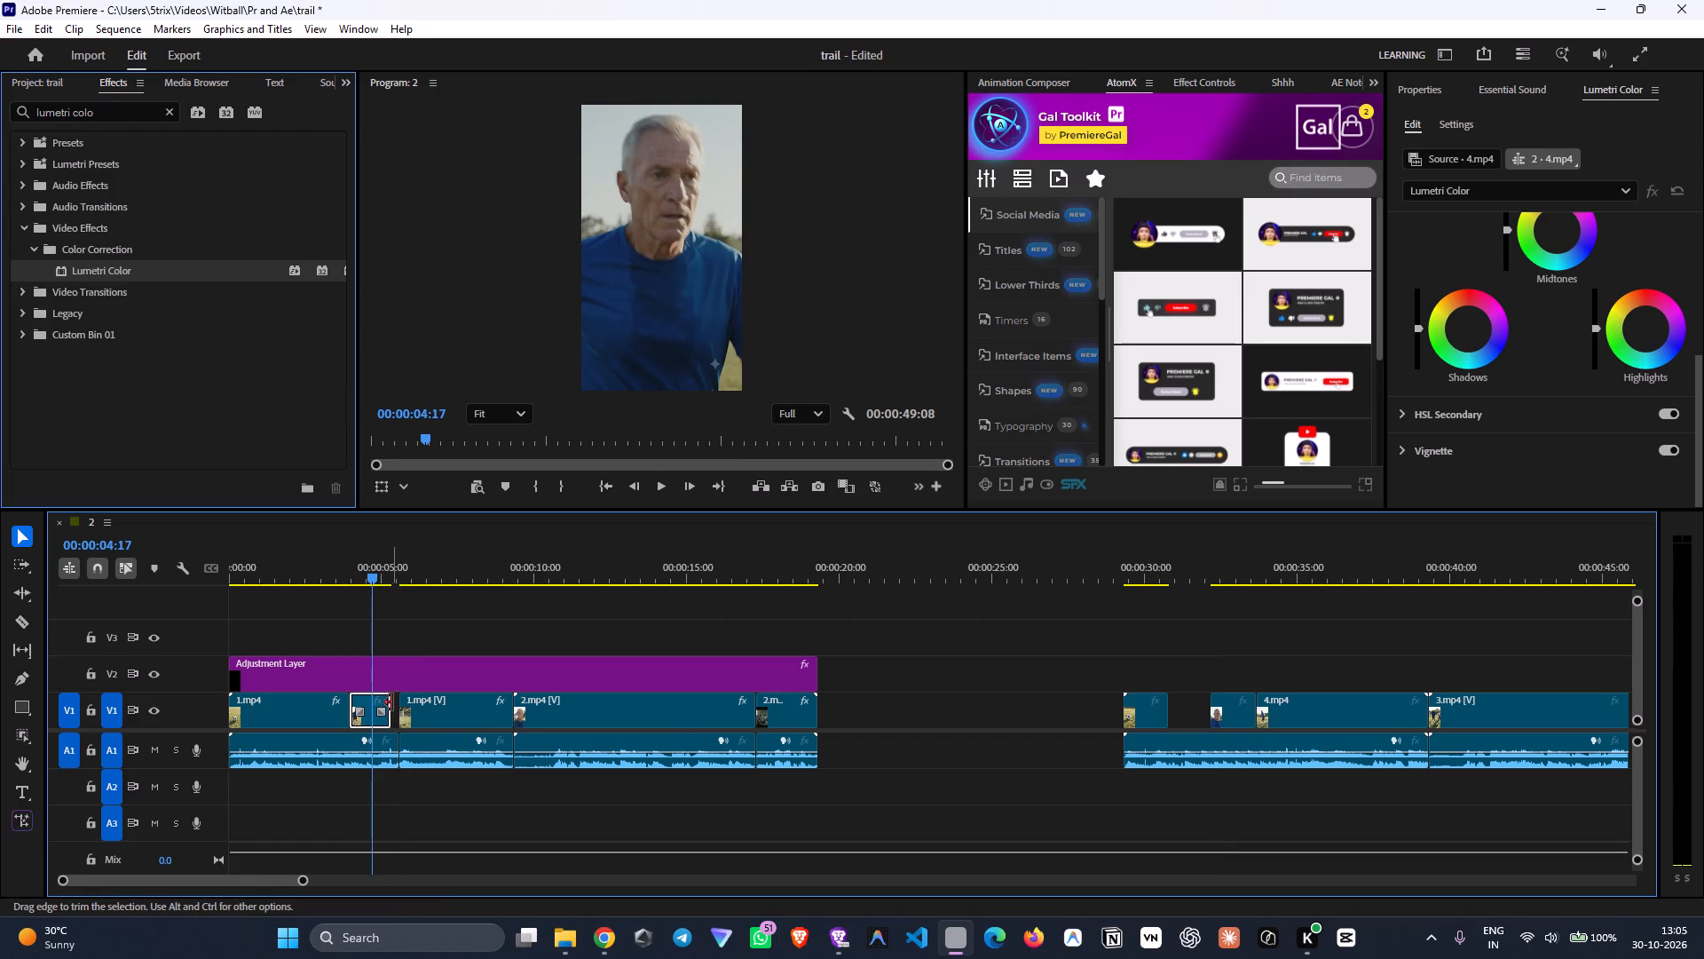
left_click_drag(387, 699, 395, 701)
Play and scrub through the opening to check how the inserted 4.mp4 shot cuts with the surrounding 1.mp4 footage.
key("space")
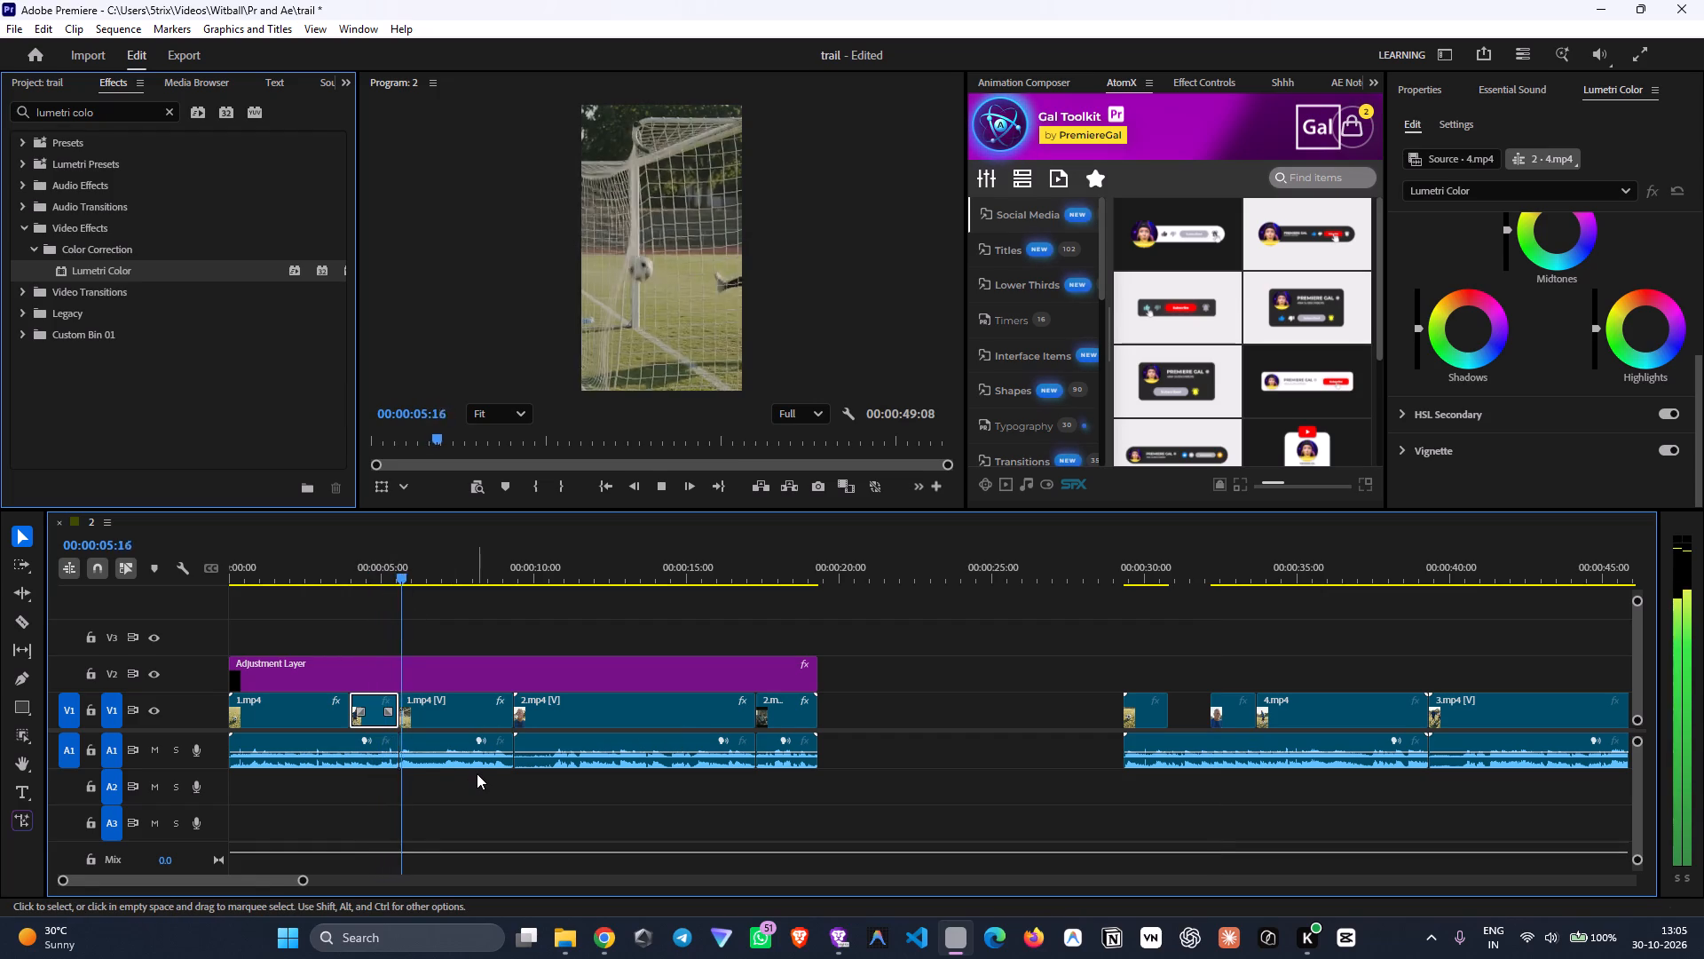
key("space")
left_click_drag(423, 572, 428, 574)
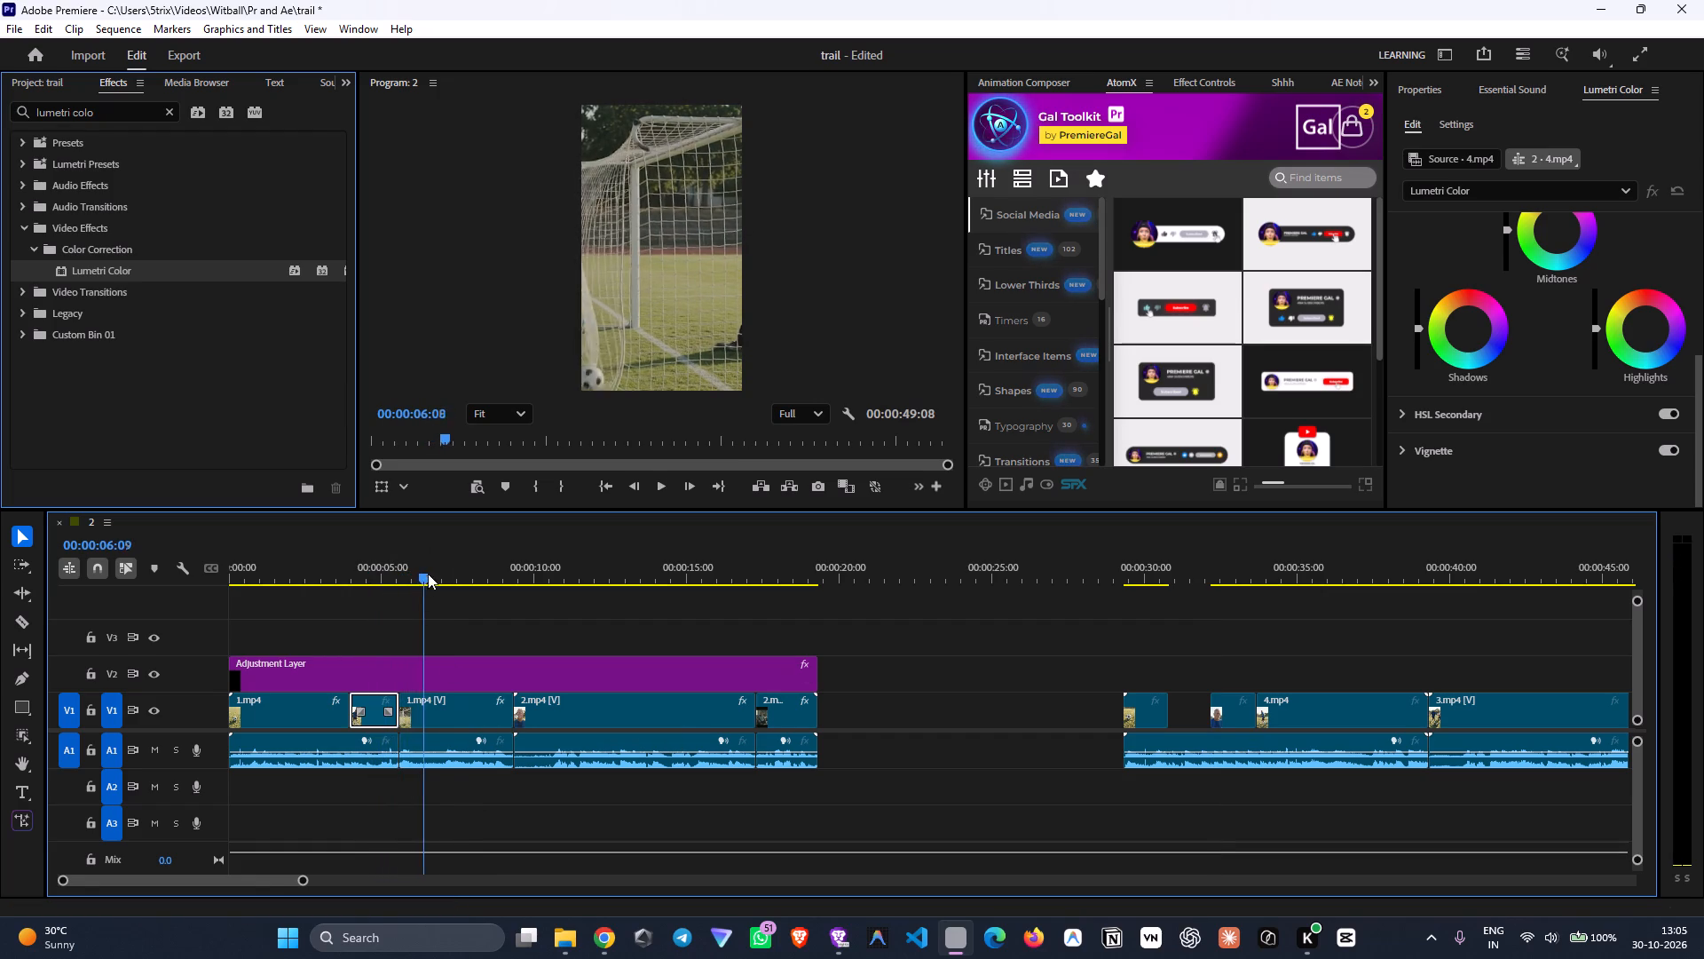
left_click_drag(428, 574, 466, 605)
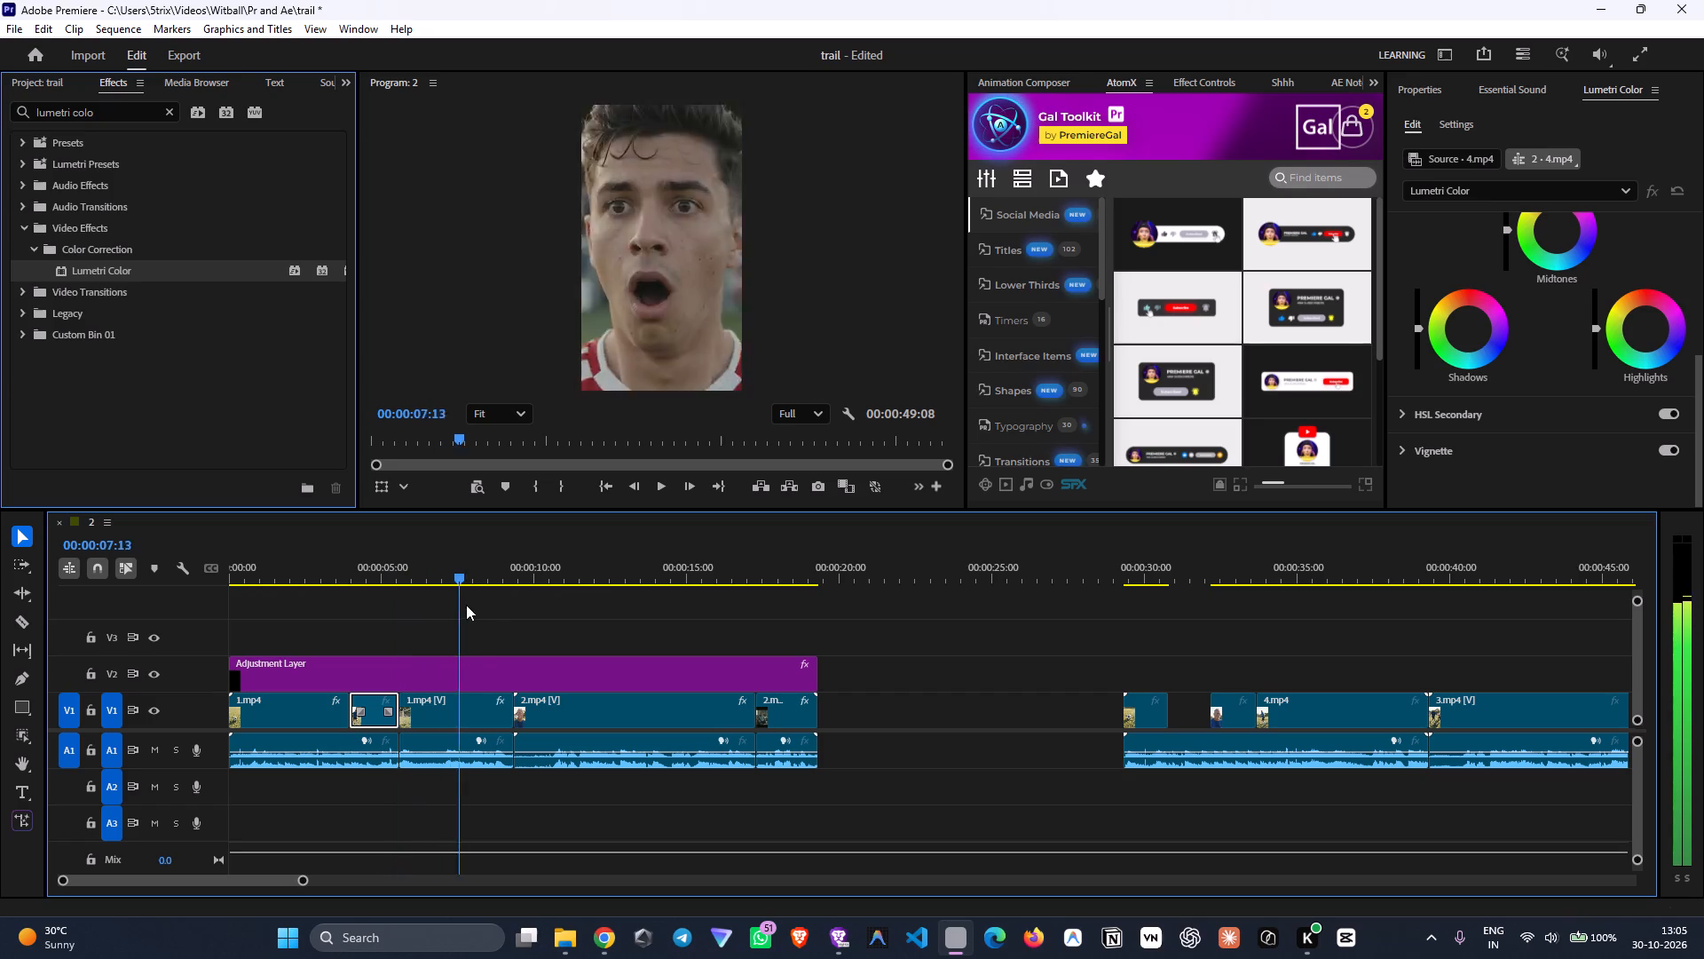
left_click_drag(466, 605, 353, 674)
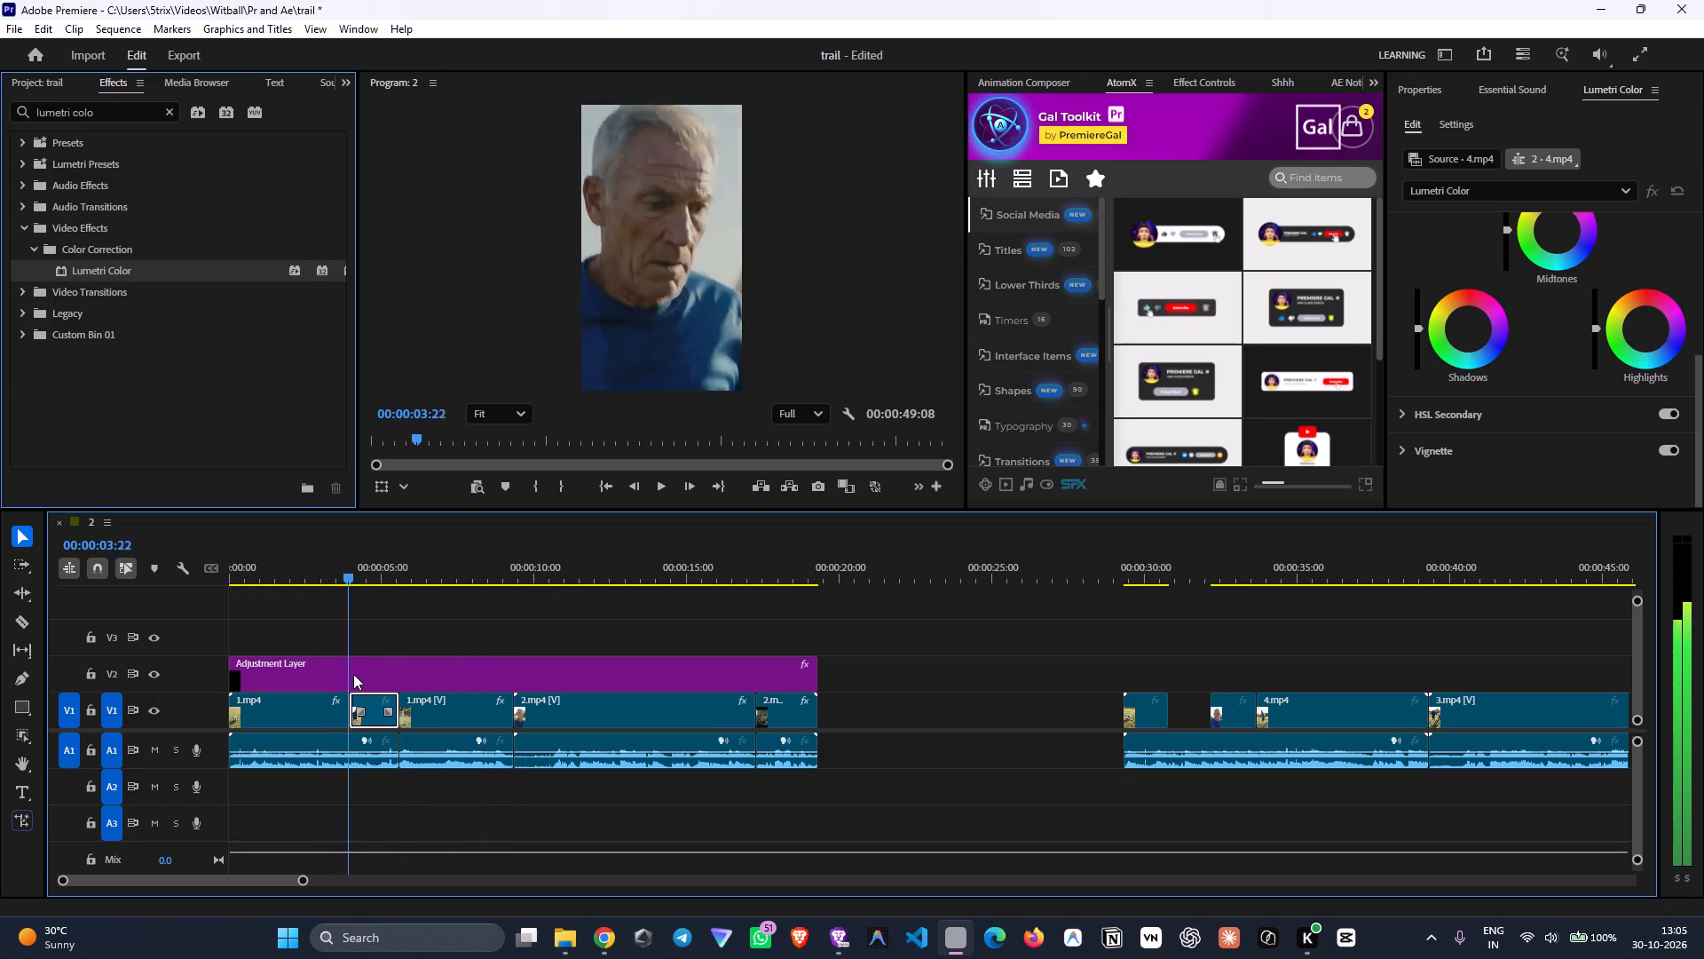
left_click_drag(353, 674, 111, 828)
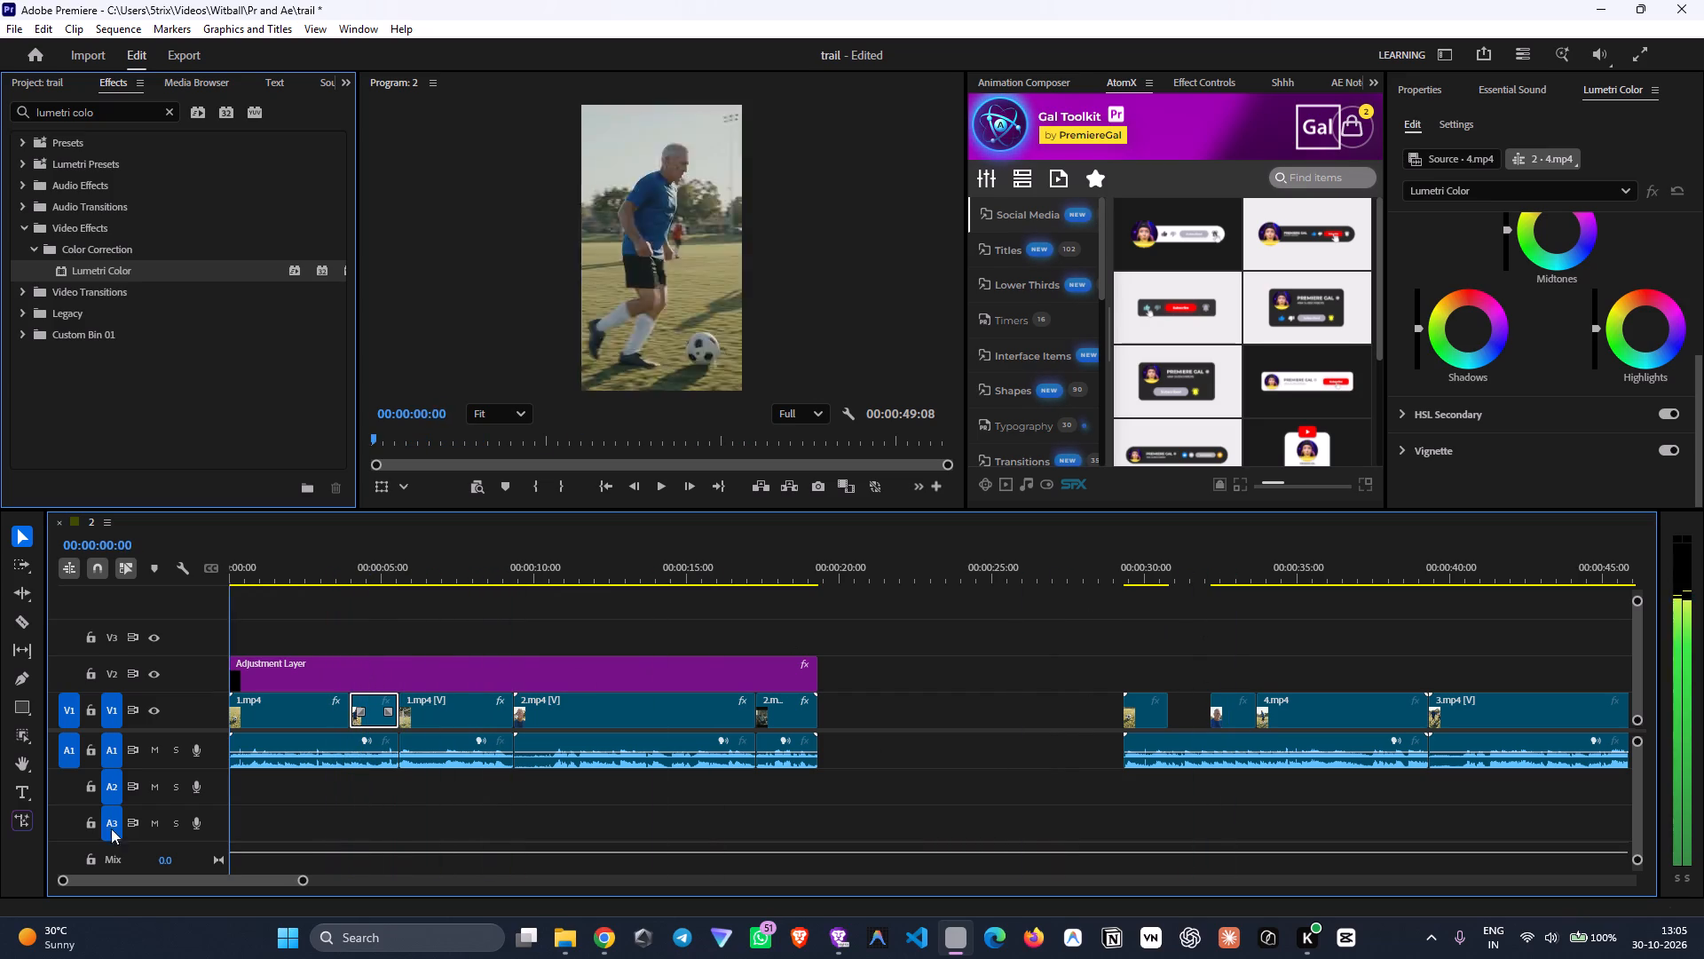
left_click_drag(111, 828, 365, 741)
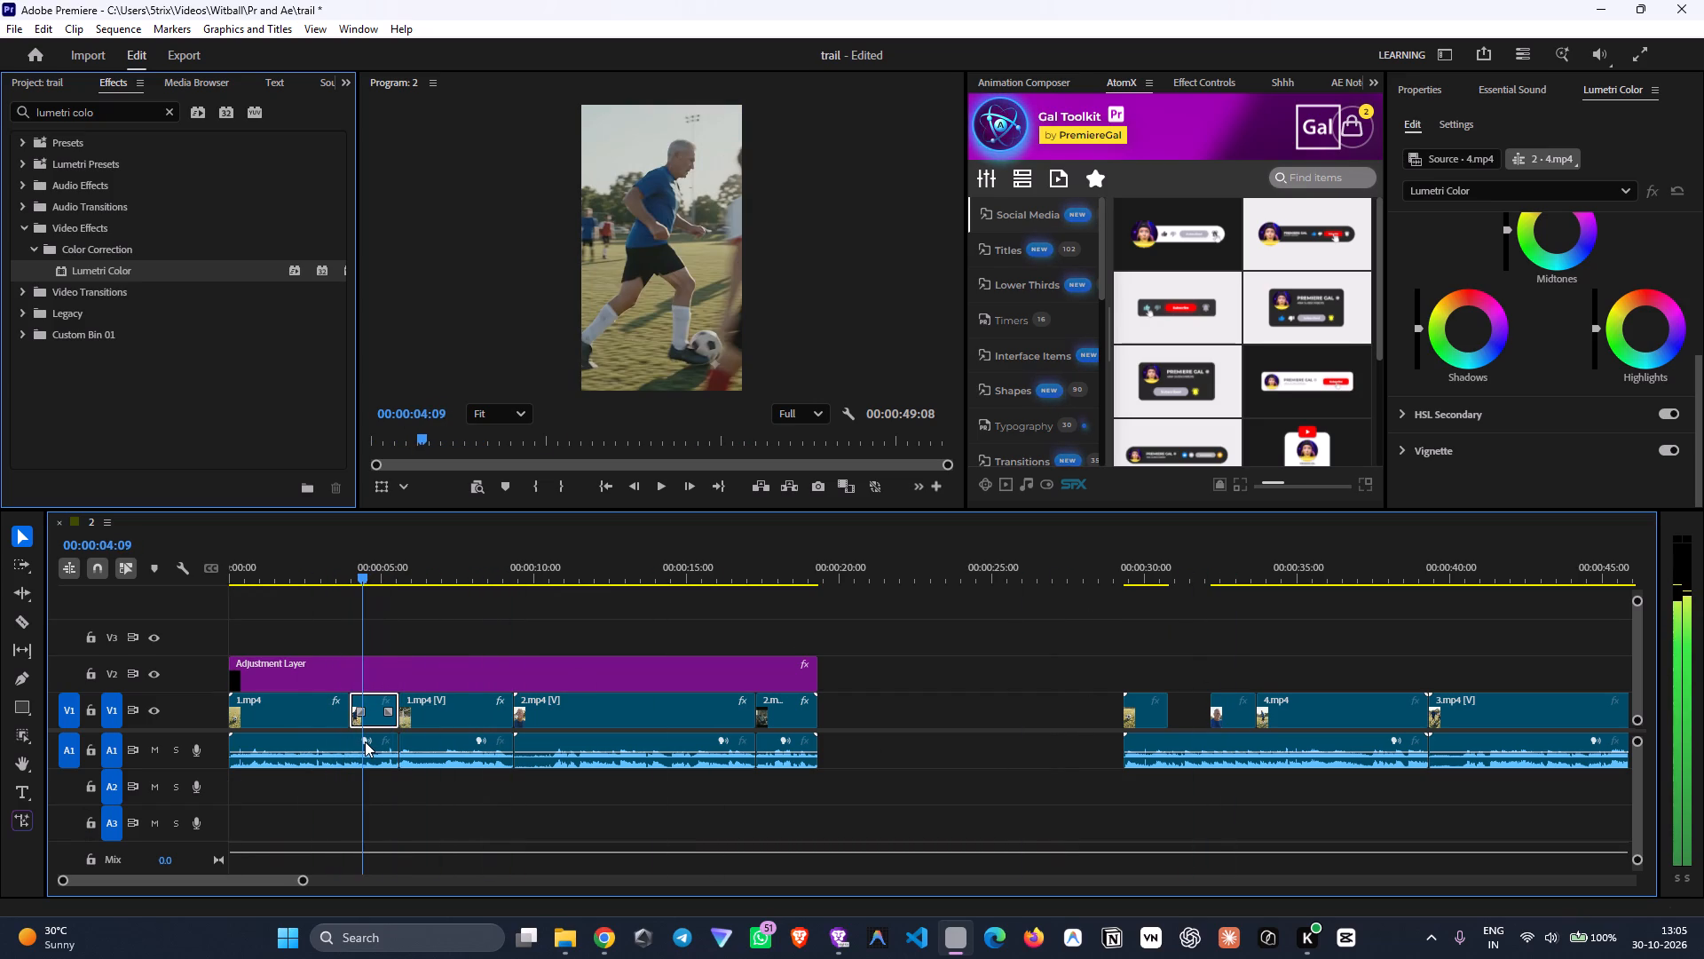
left_click_drag(365, 741, 367, 739)
Undo the 4.mp4 splits, move and trim, as well as the earlier deletion of the second 1.mp4 piece.
key("ctrl+z")
key("ctrl+z")
key("ctrl+z")
key("ctrl+z")
key("ctrl+z")
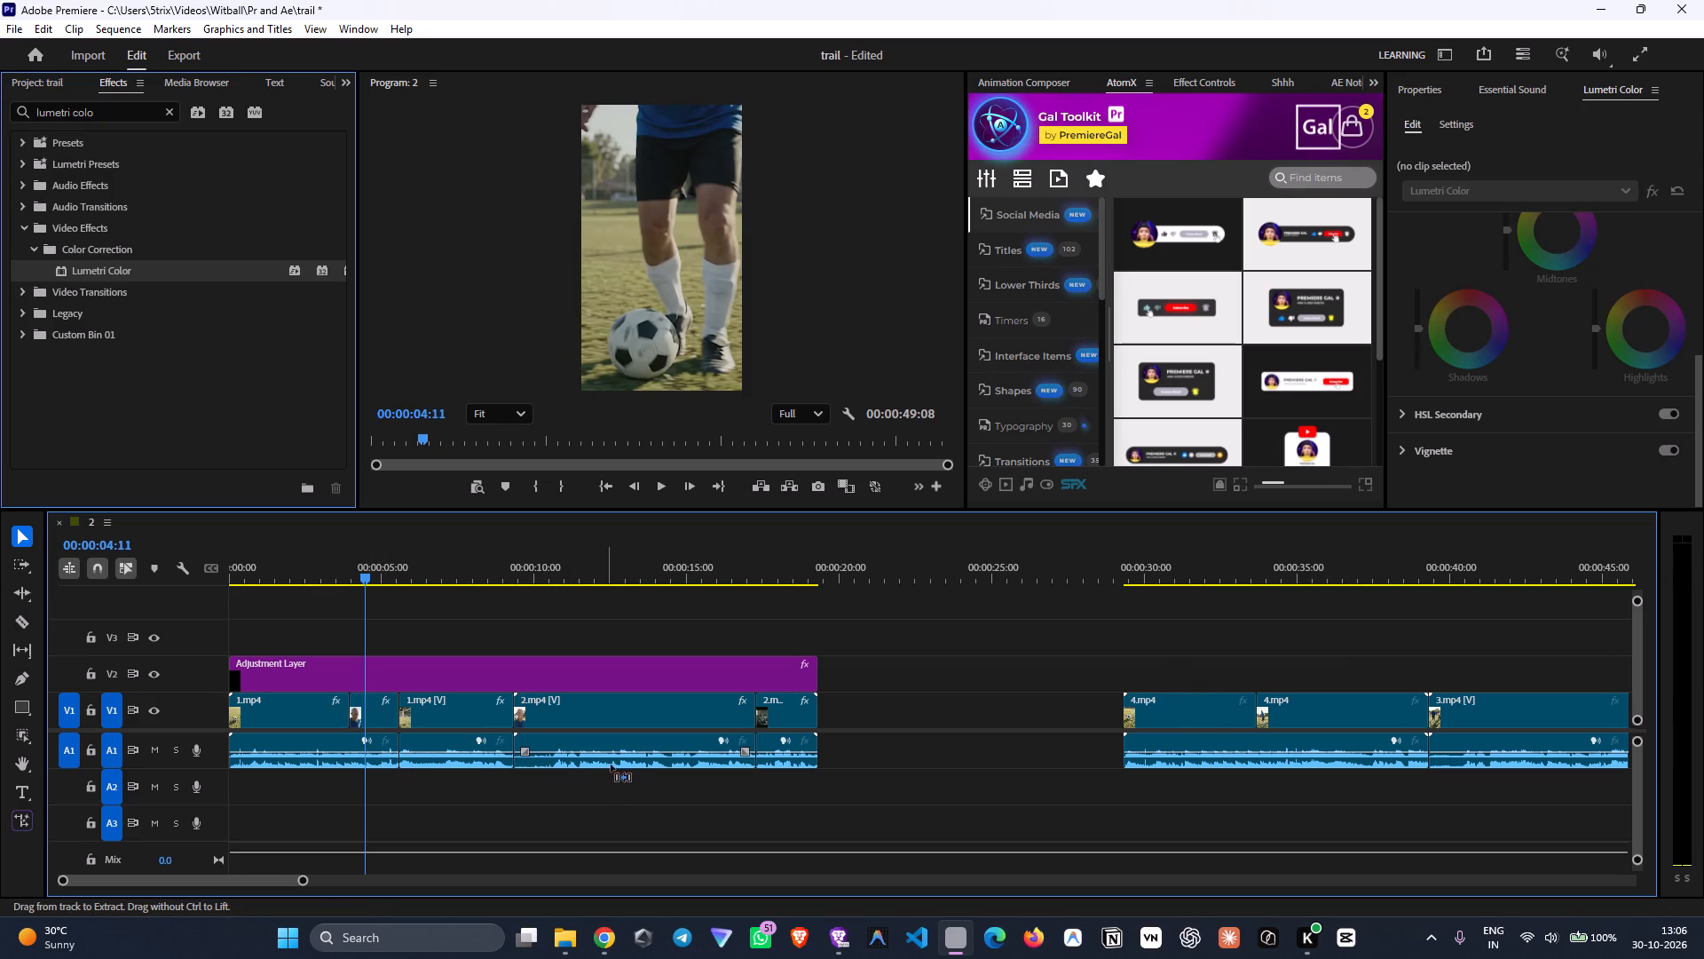
Split the second 1.mp4 piece at 00:00:04:21 and delete the part before the cut, leaving its gap open.
key("space")
key("space")
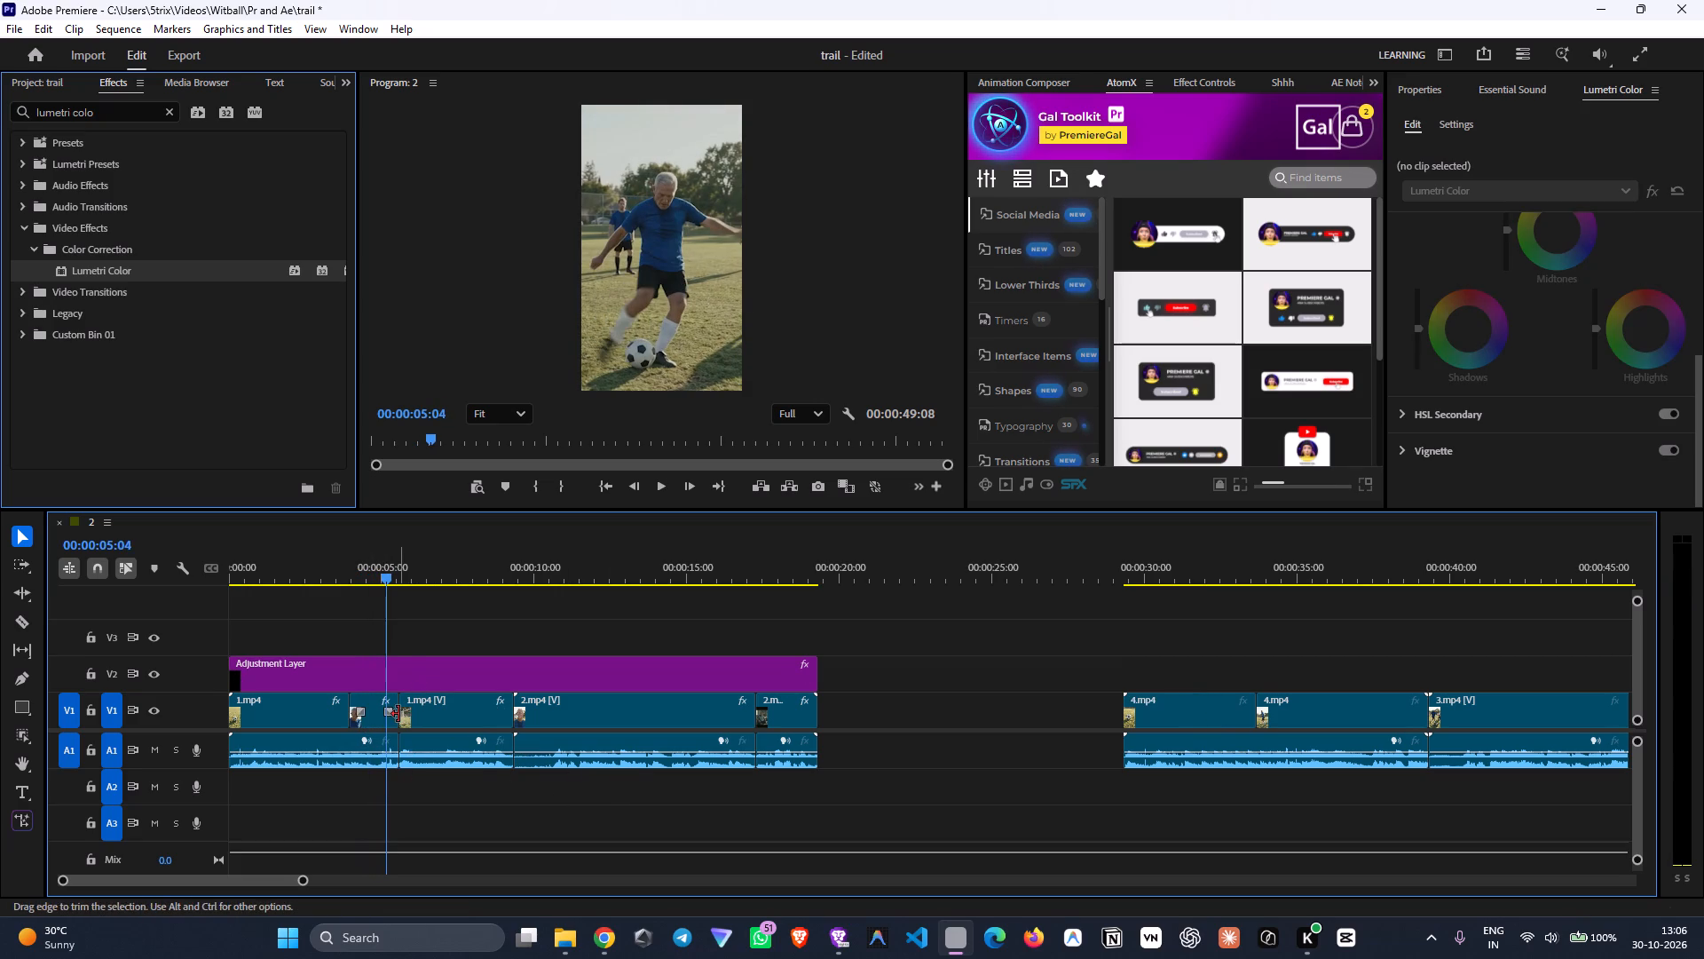
left_click_drag(303, 878, 170, 859)
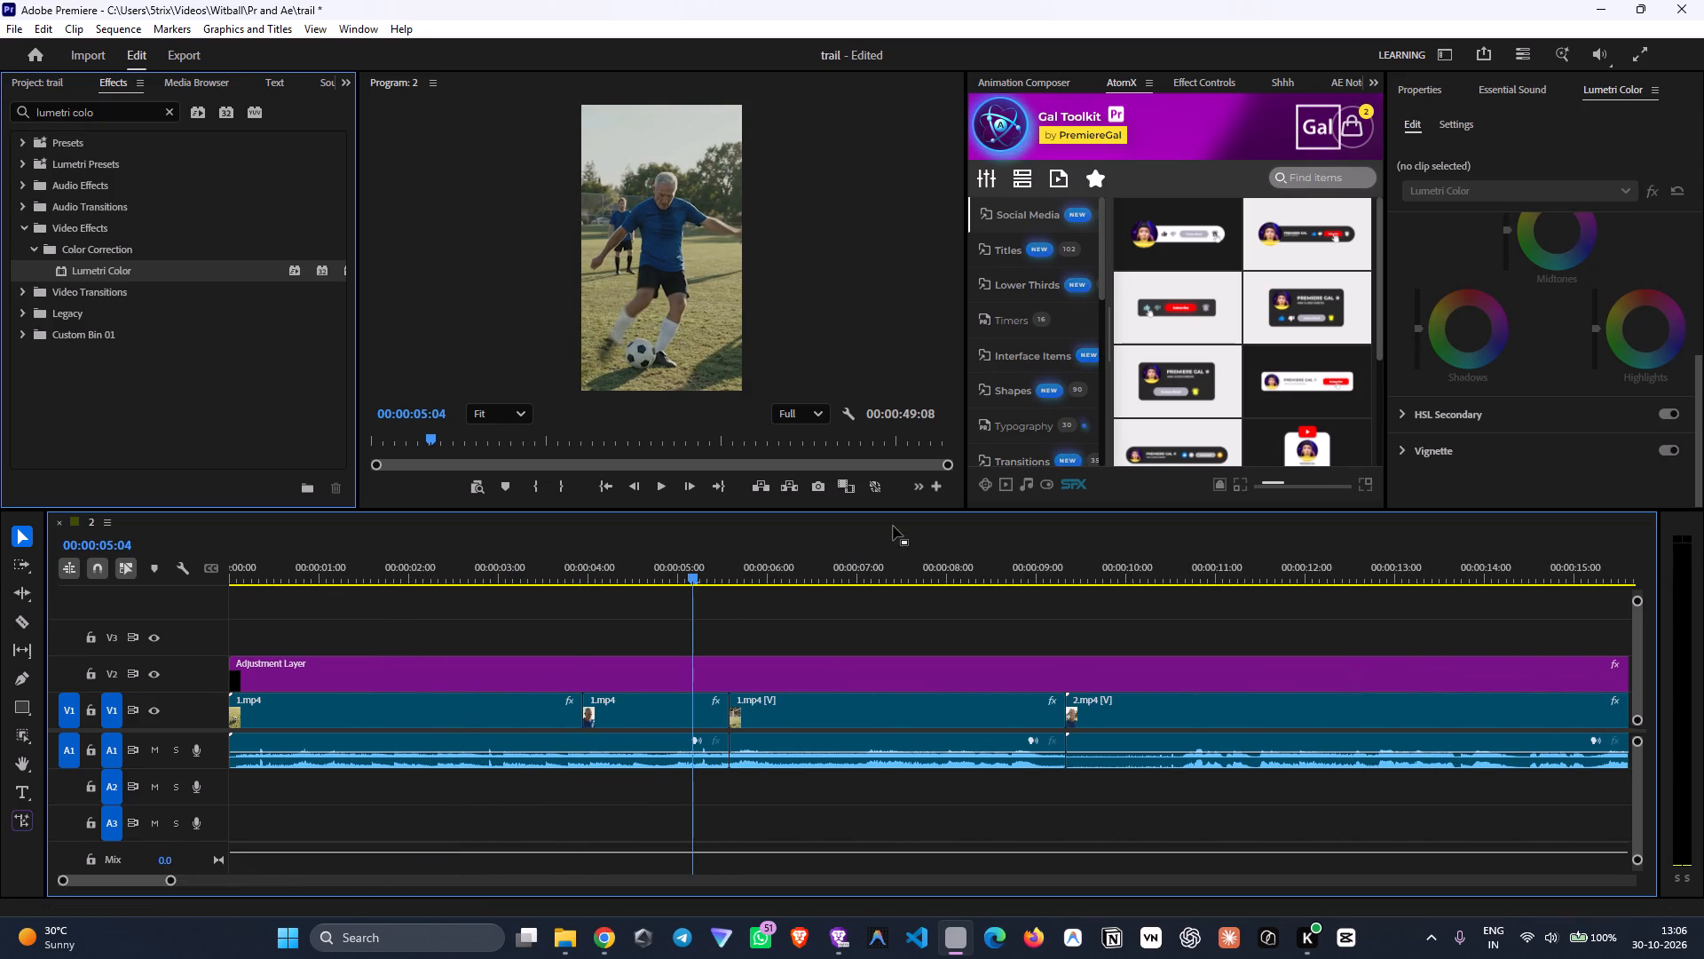
left_click_drag(689, 575, 690, 591)
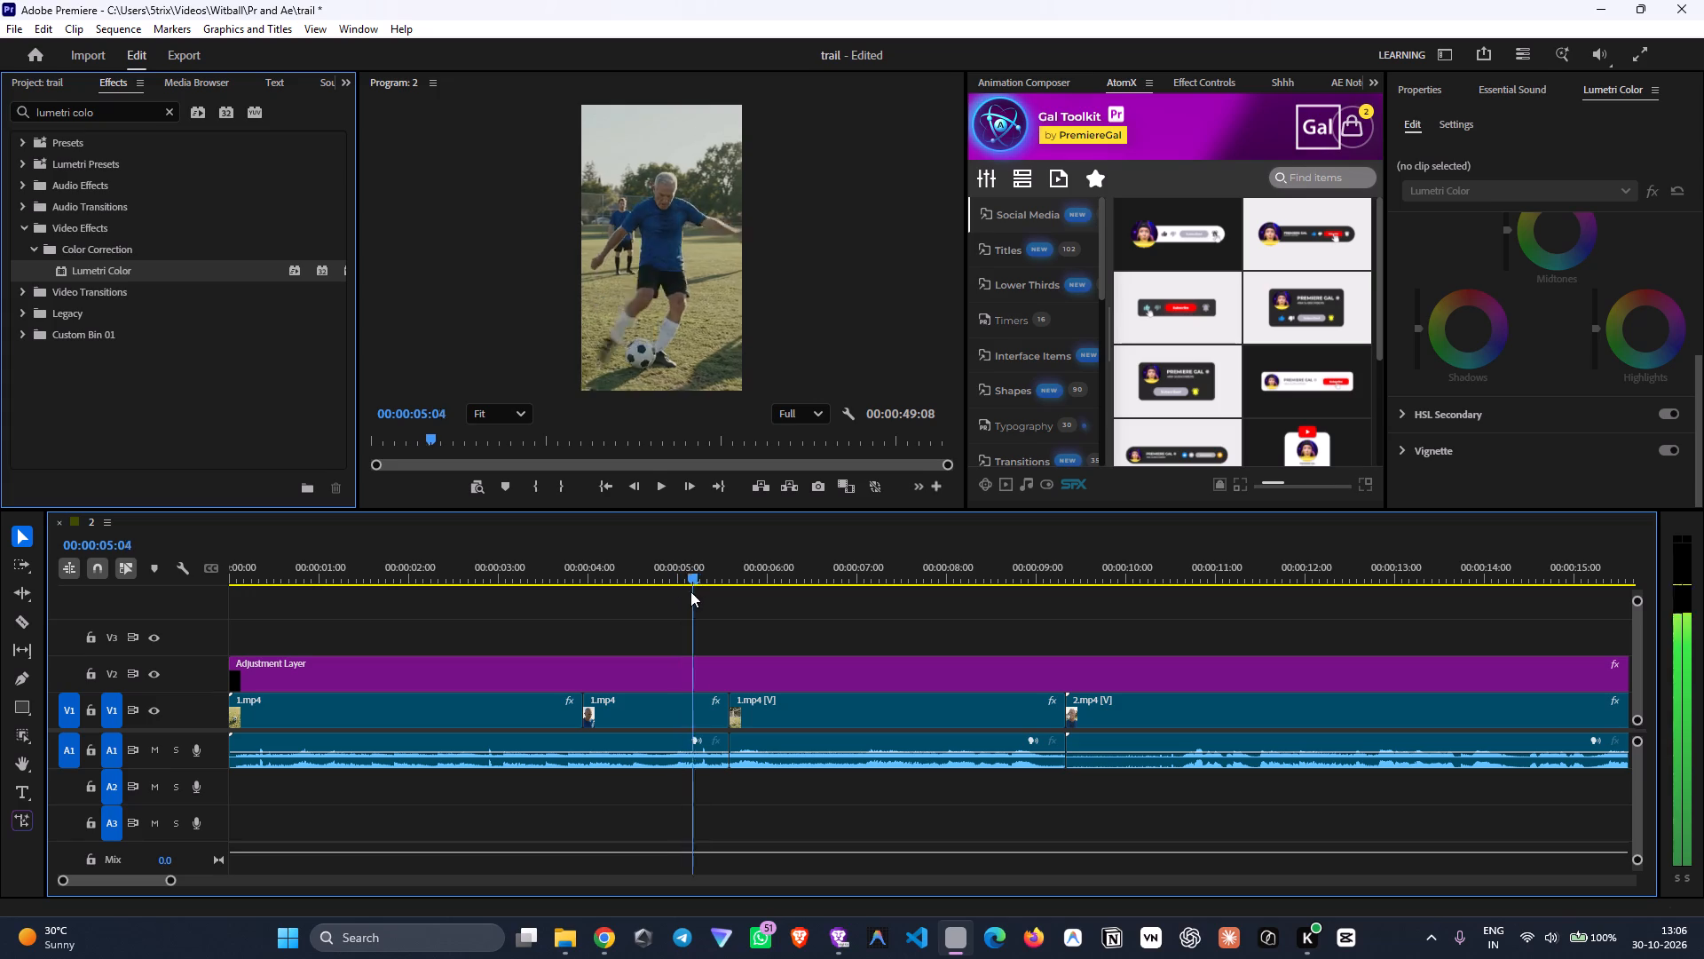
left_click_drag(690, 591, 678, 596)
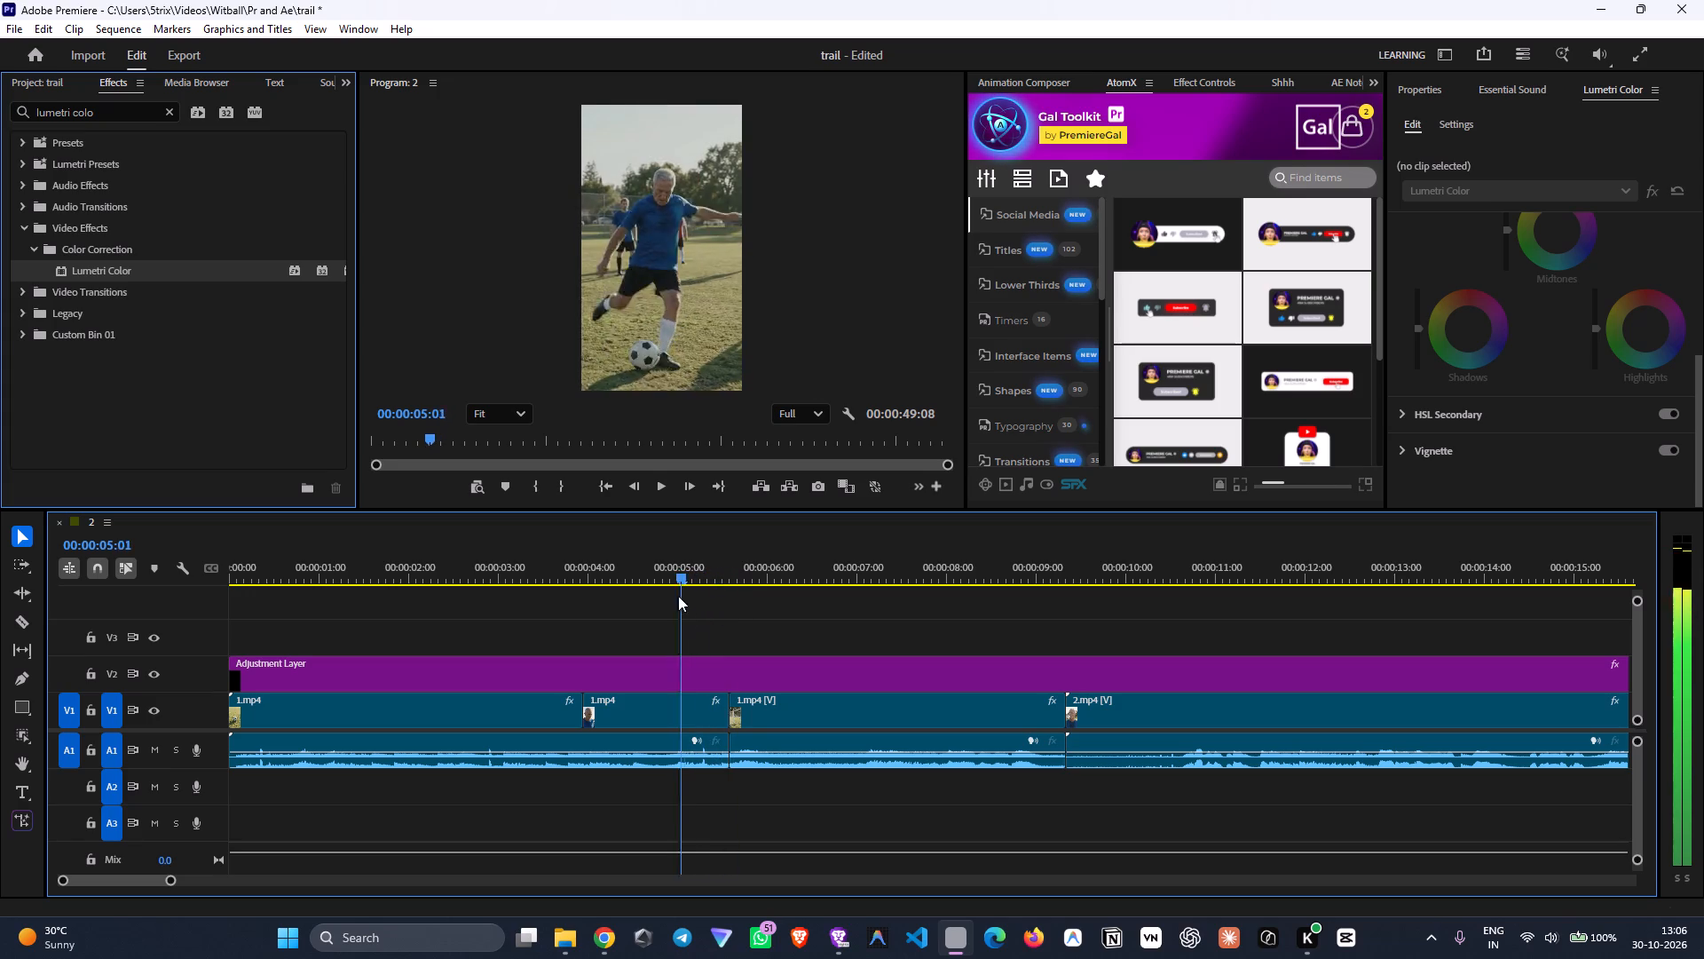
left_click_drag(678, 596, 655, 583)
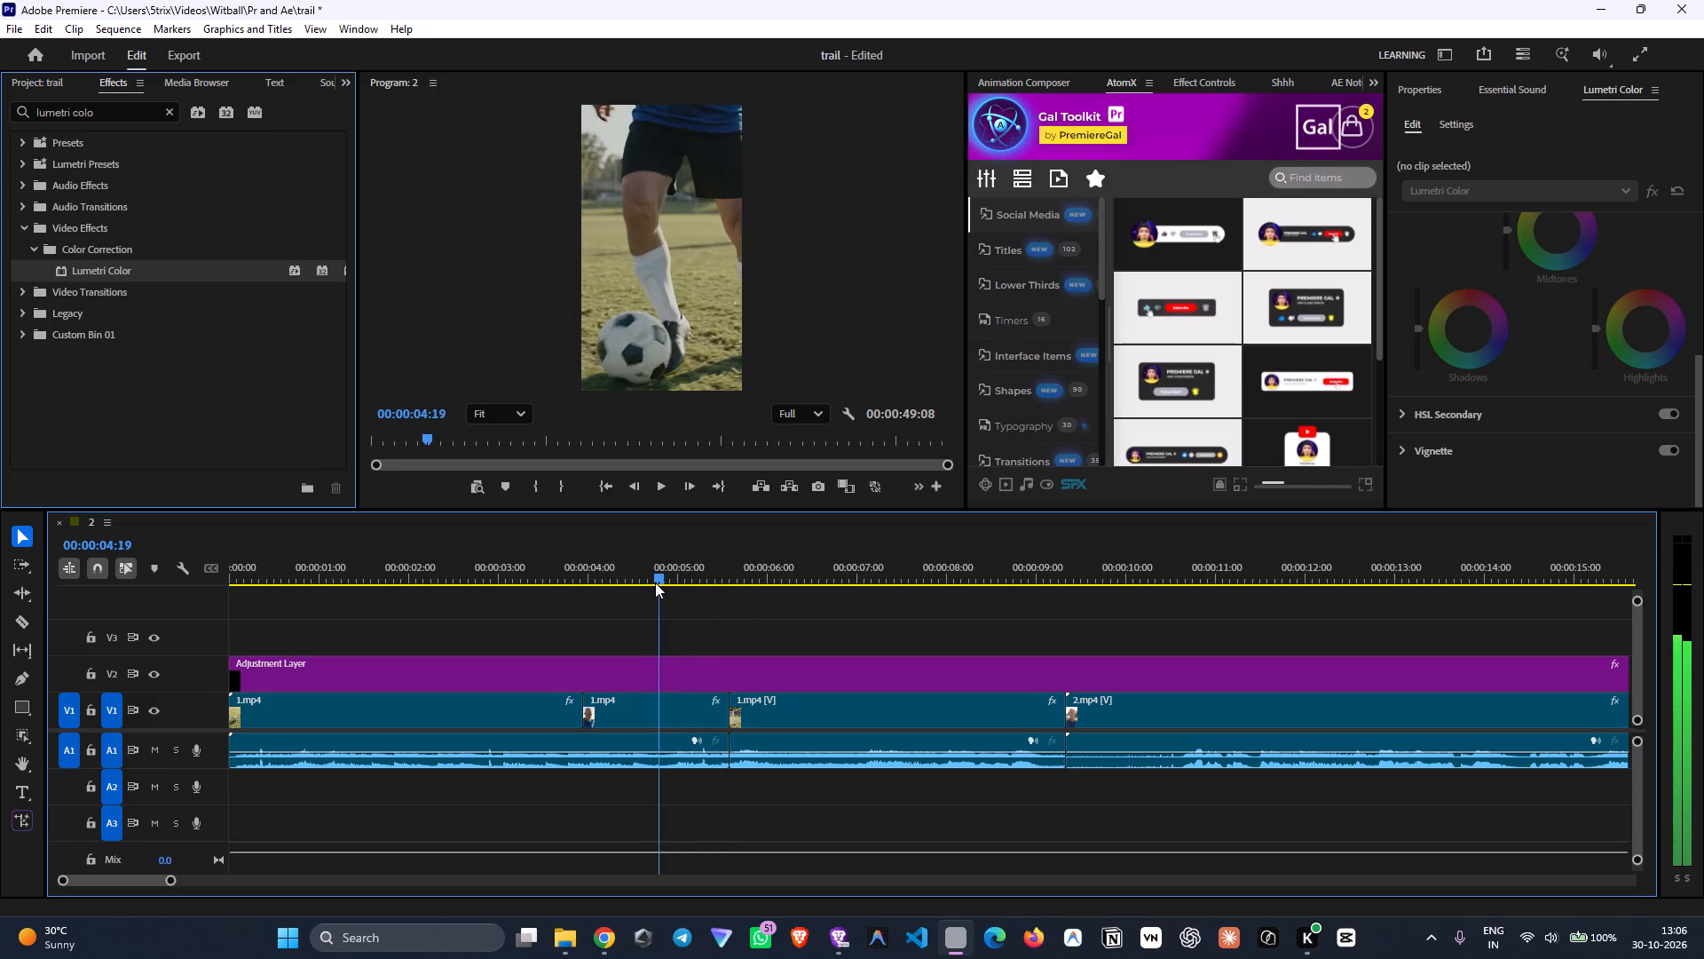
left_click_drag(655, 583, 663, 587)
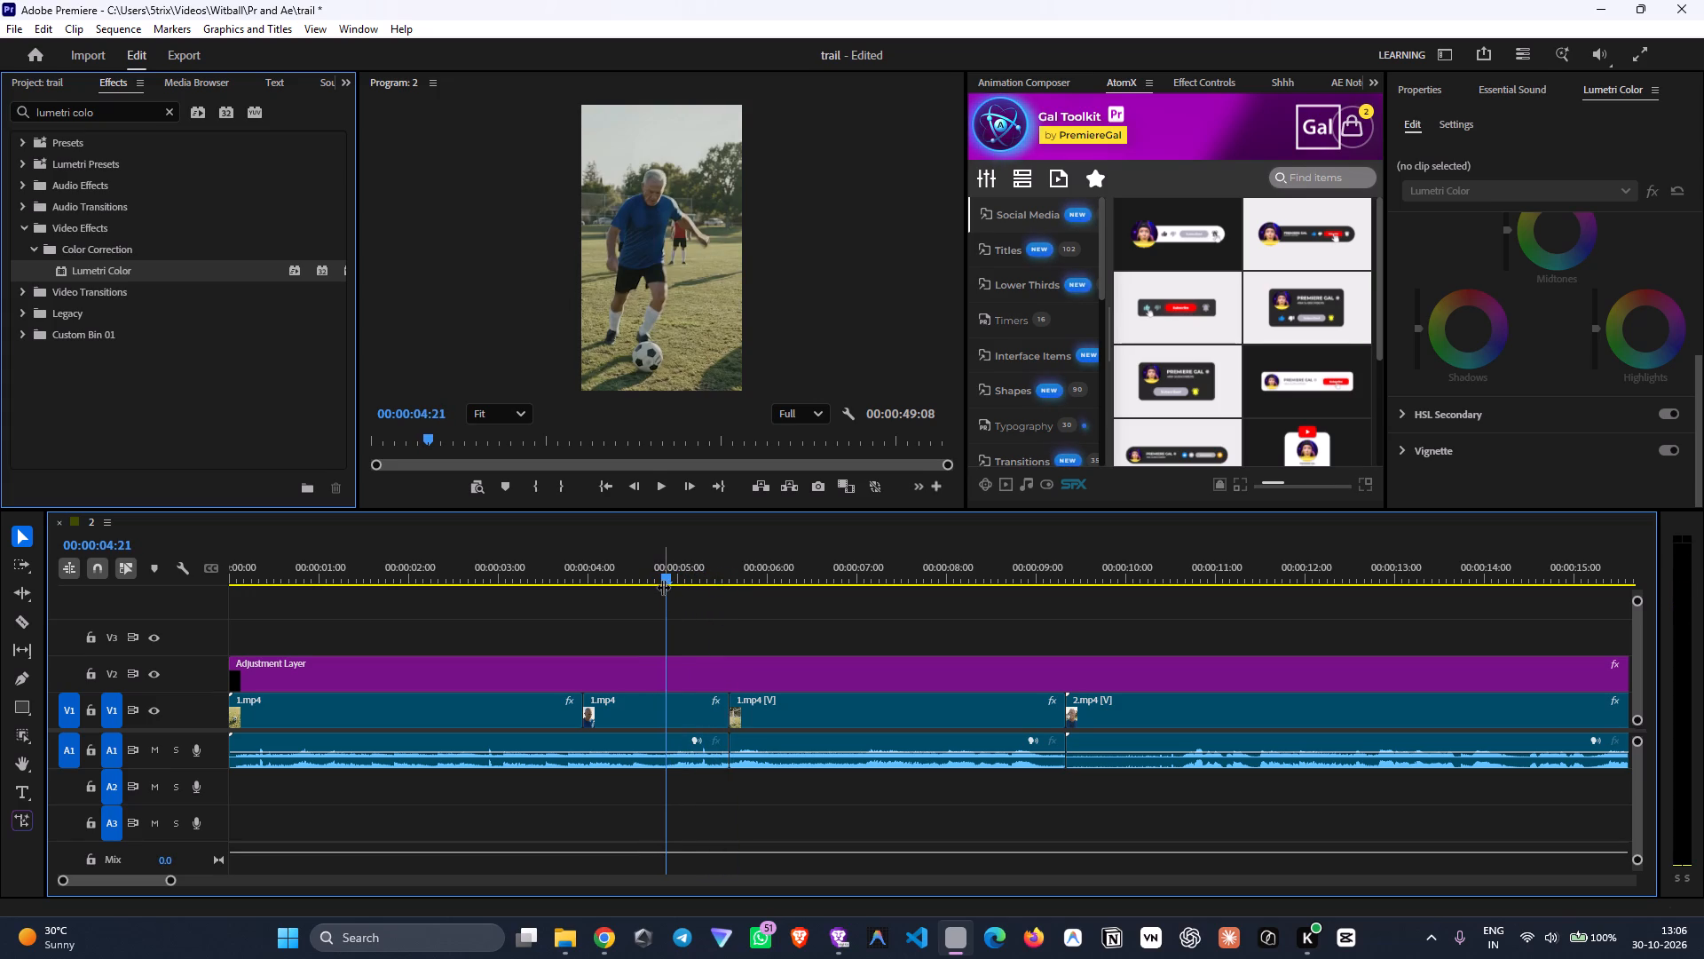
key("Left")
key("Right")
left_click(672, 696)
key("f")
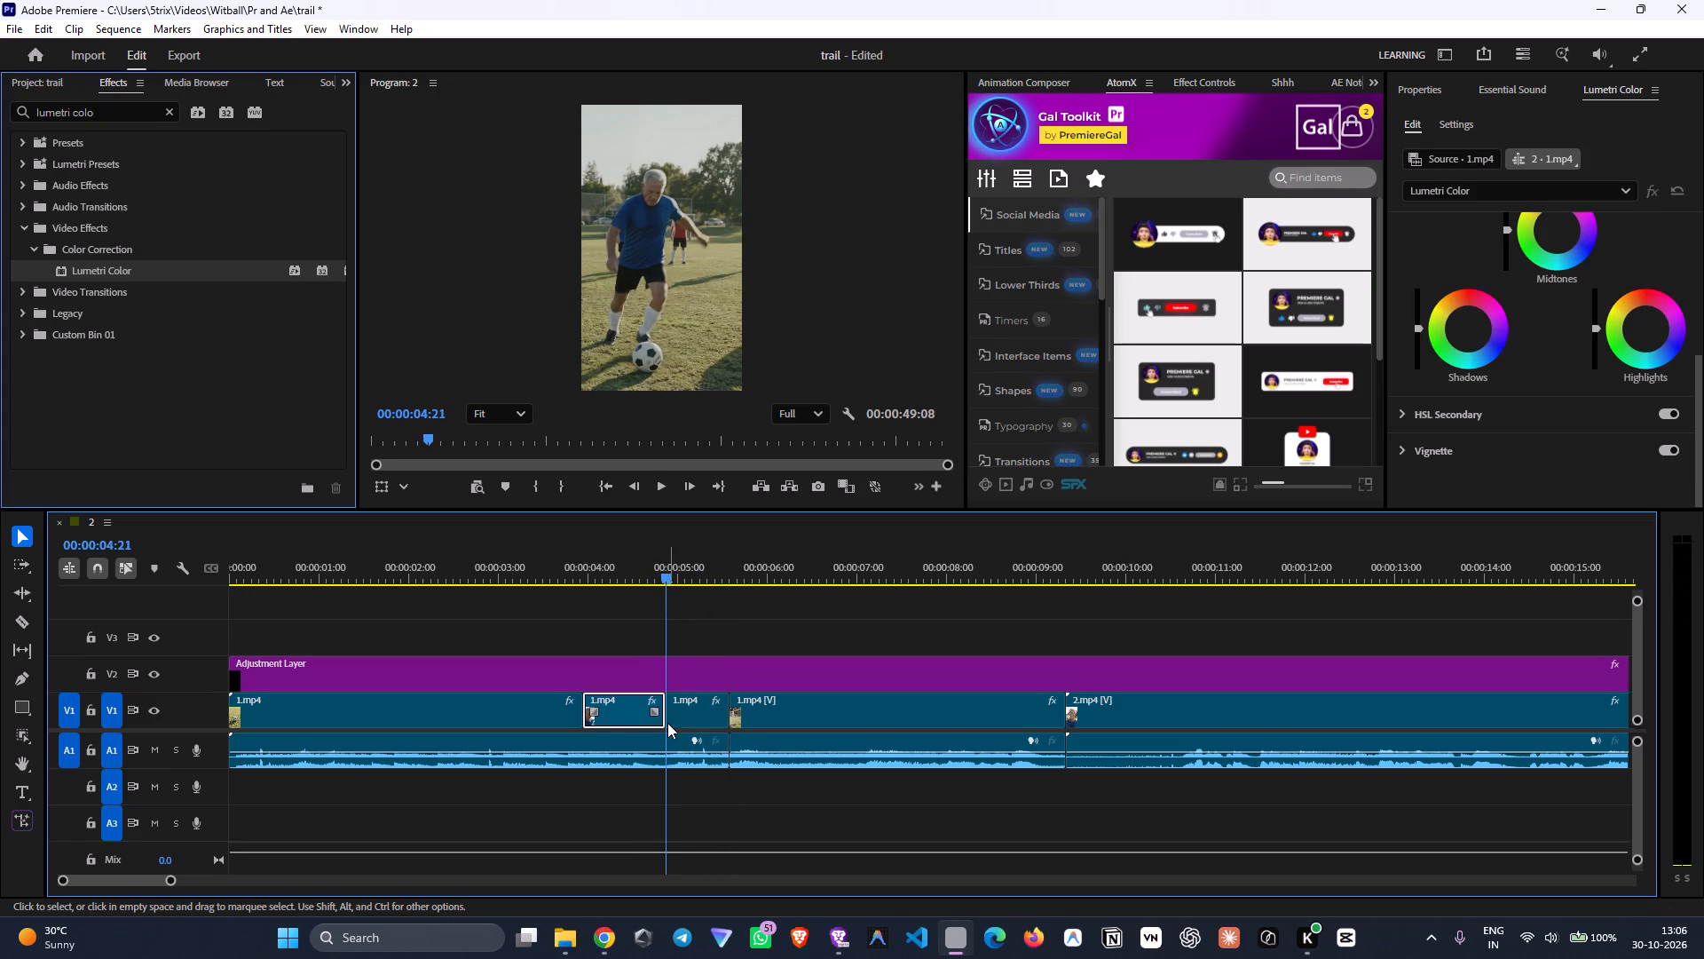
left_click(631, 713)
key("Delete")
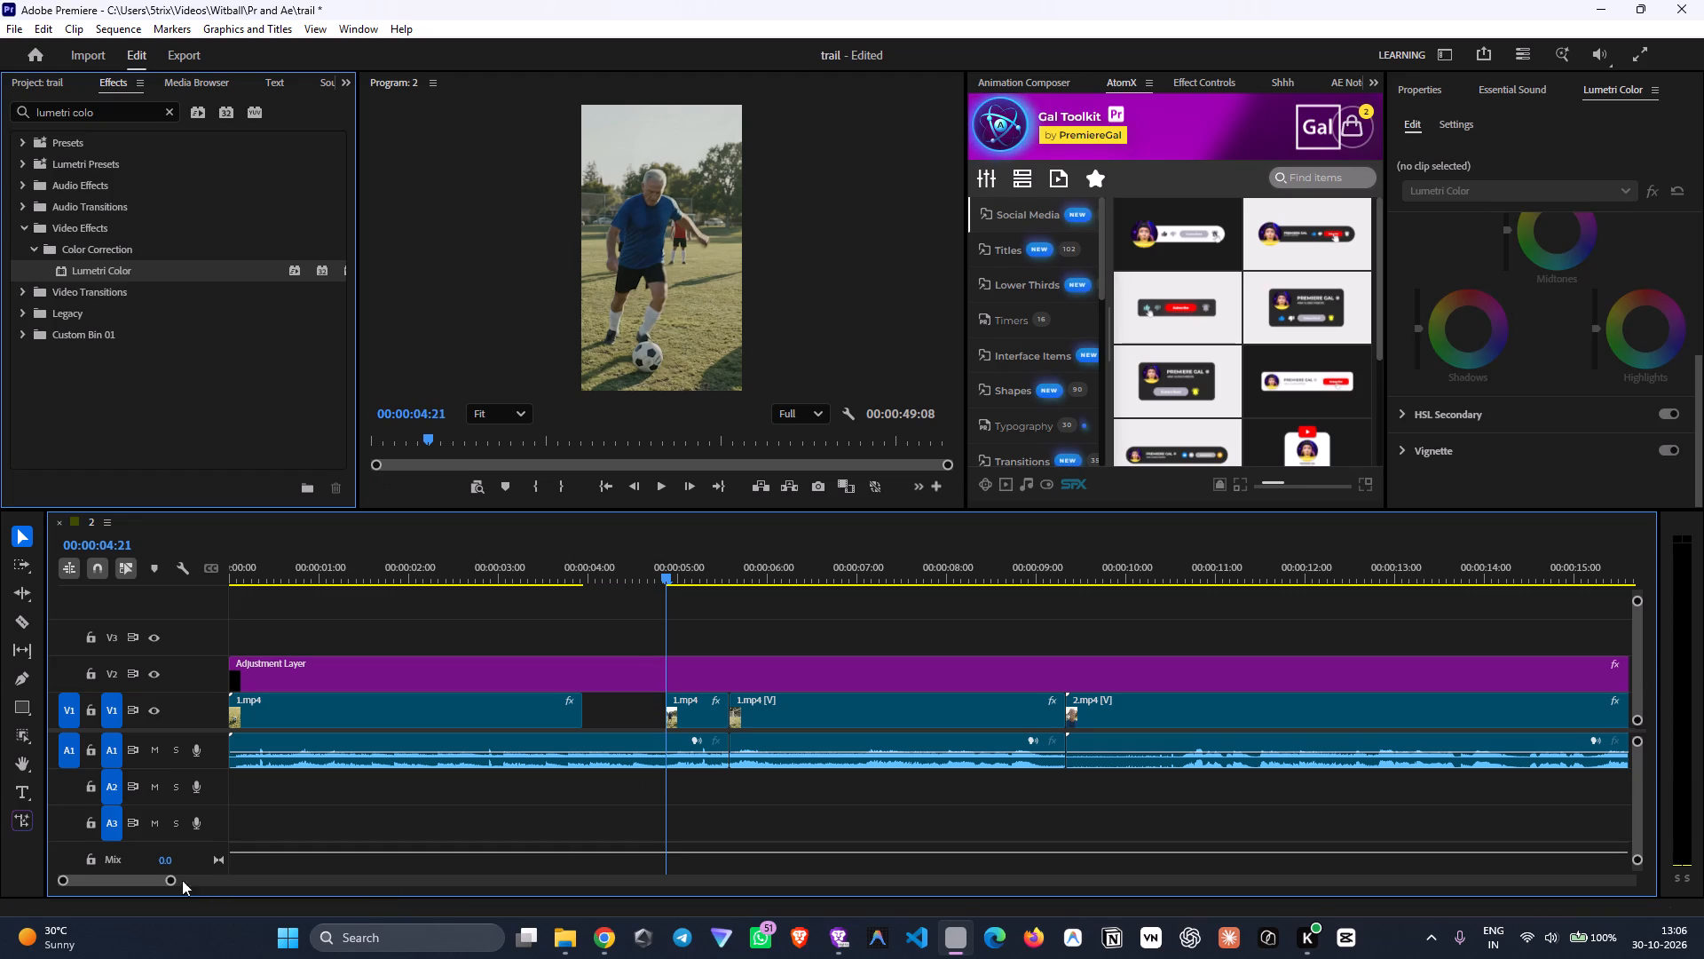
Split the first 4.mp4 video piece at 00:00:30:19 and 00:00:31:17 to isolate a short section.
left_click_drag(156, 876, 170, 883)
left_click_drag(185, 879, 205, 882)
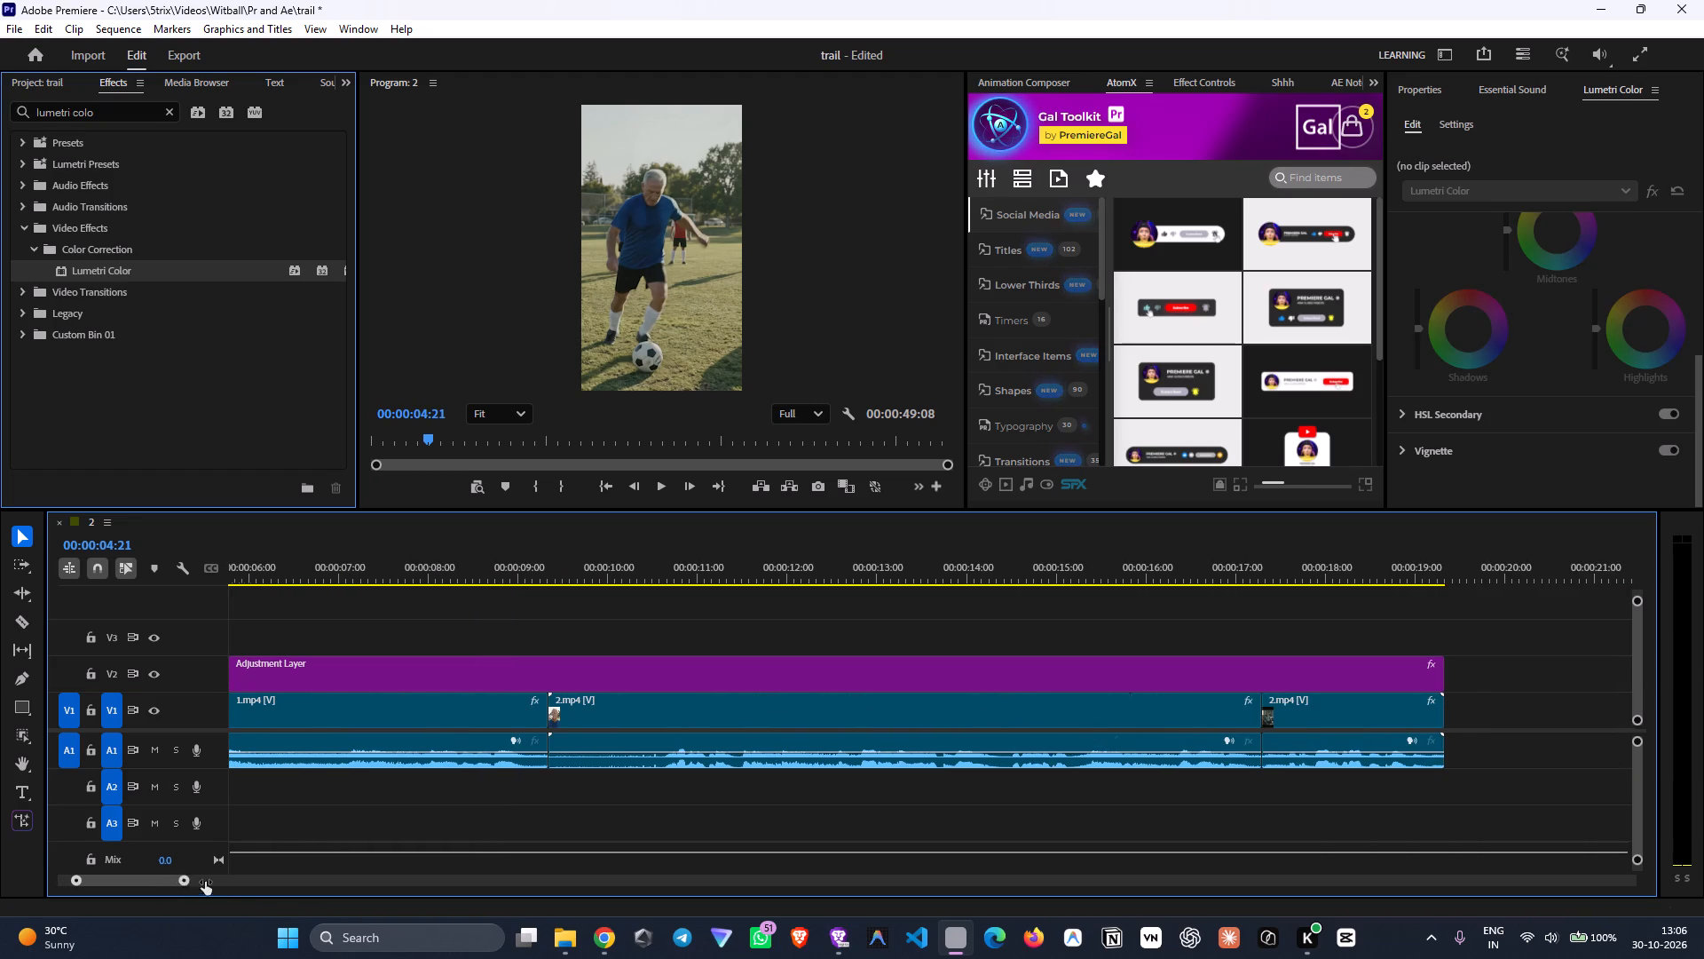
left_click_drag(205, 882, 383, 887)
left_click_drag(751, 548, 789, 599)
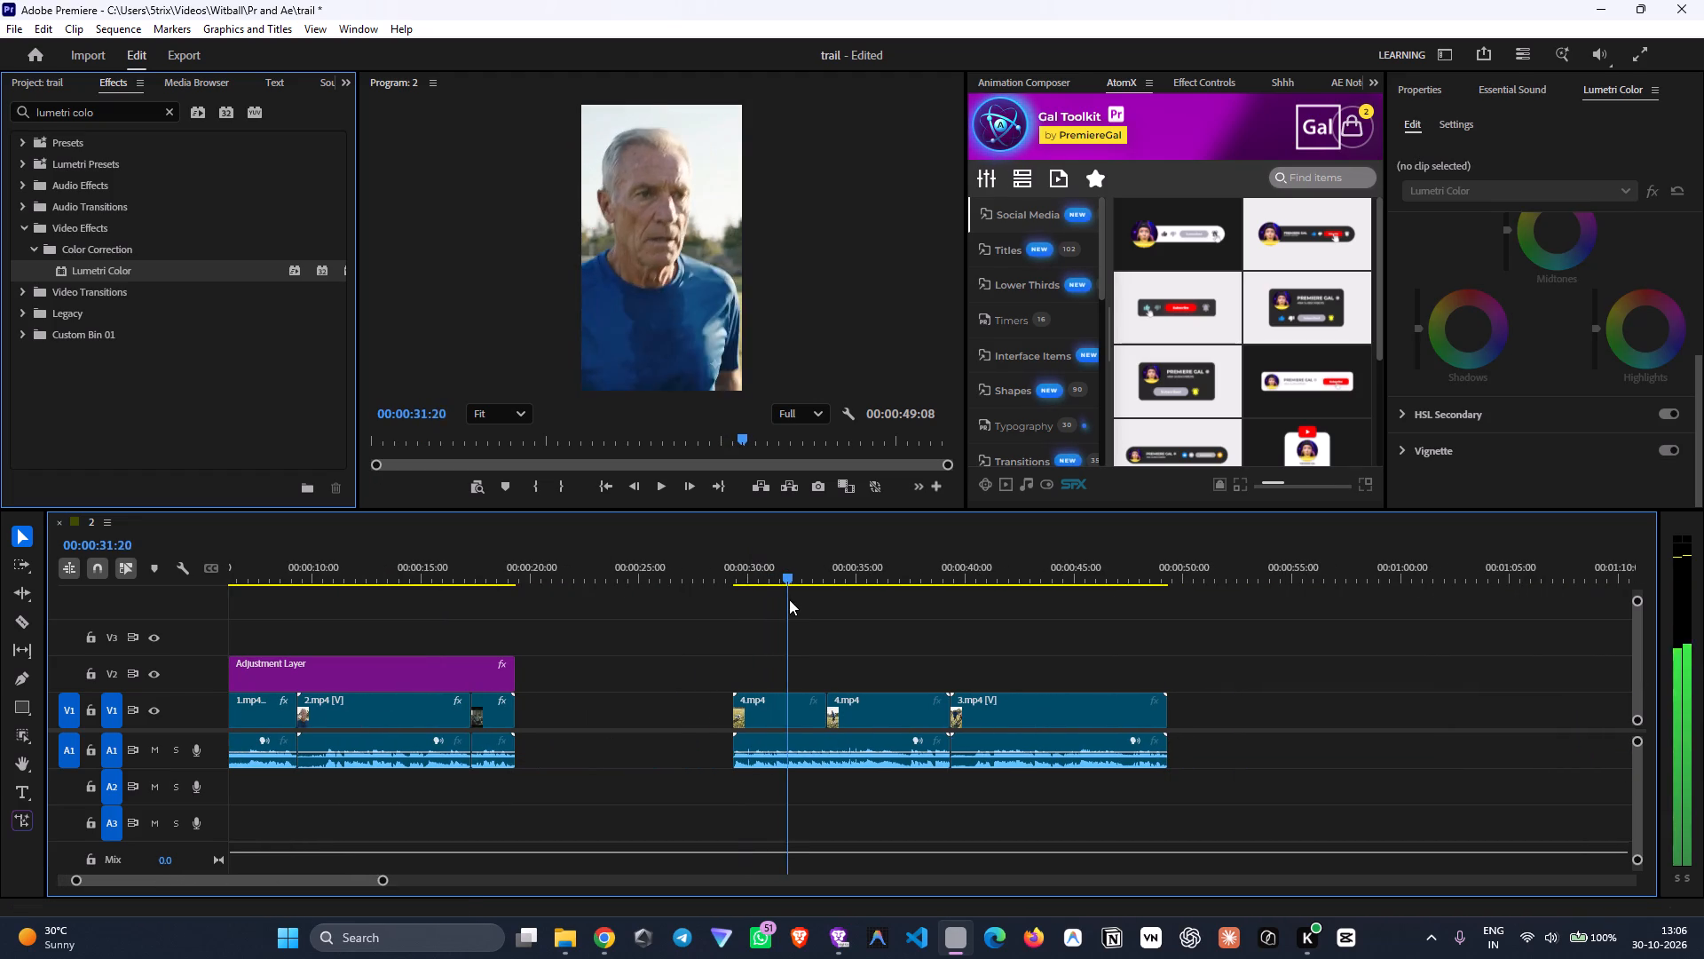
left_click_drag(789, 599, 764, 598)
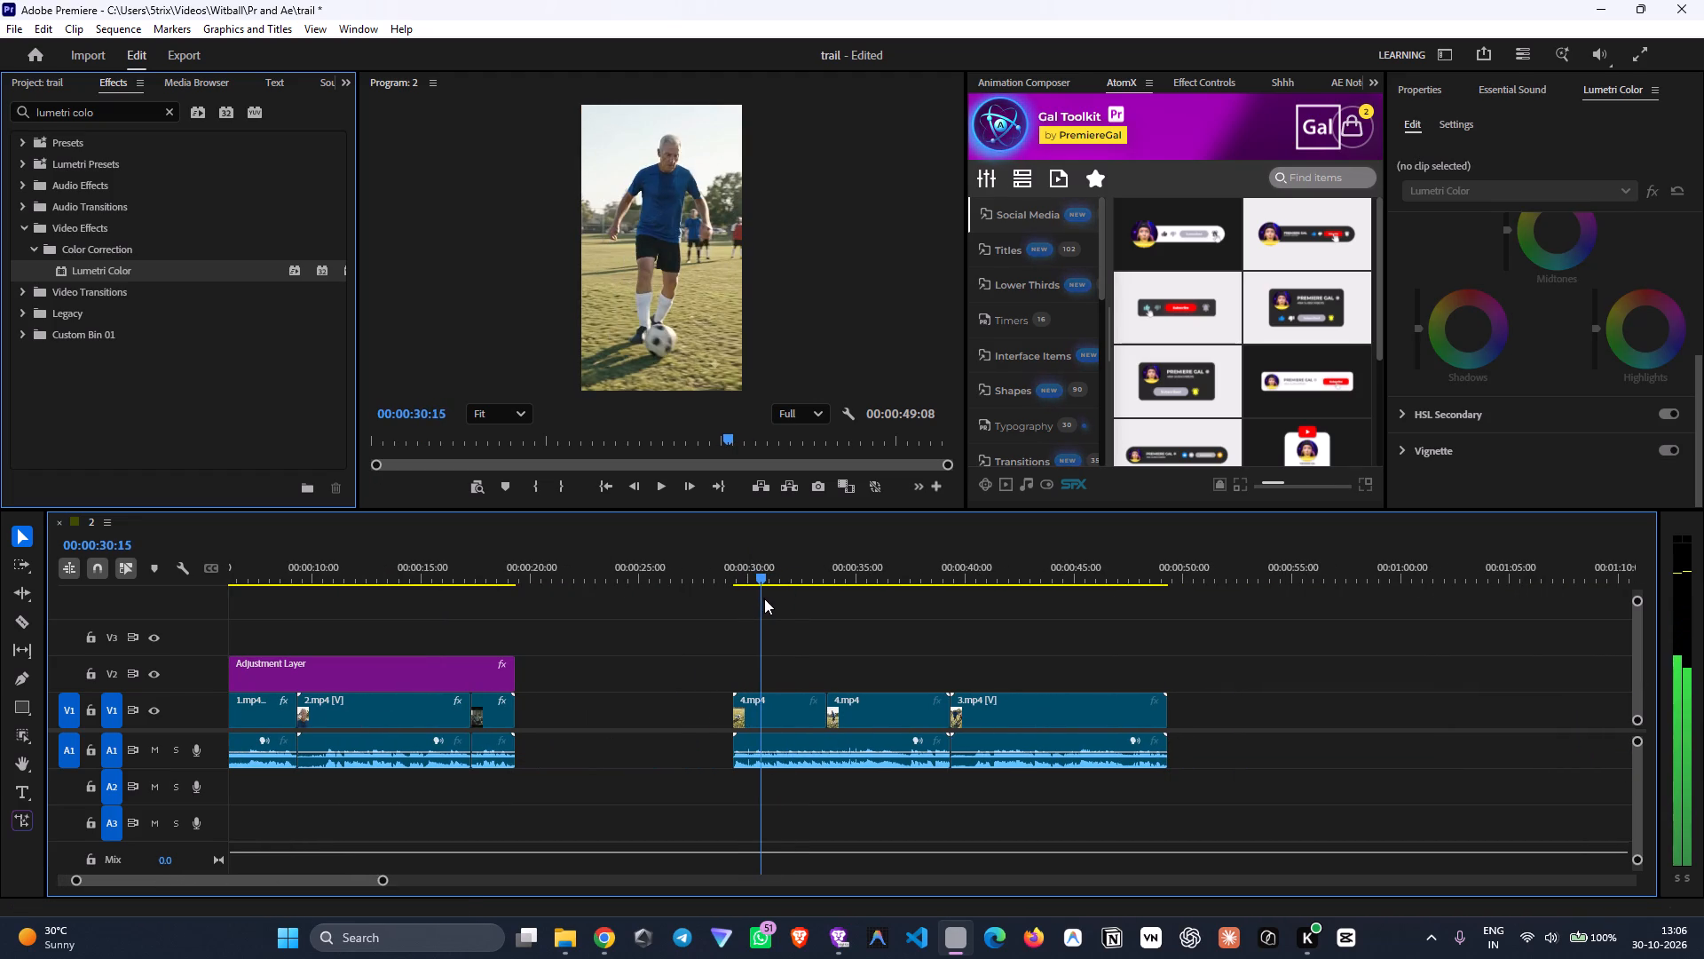
left_click_drag(764, 598, 765, 596)
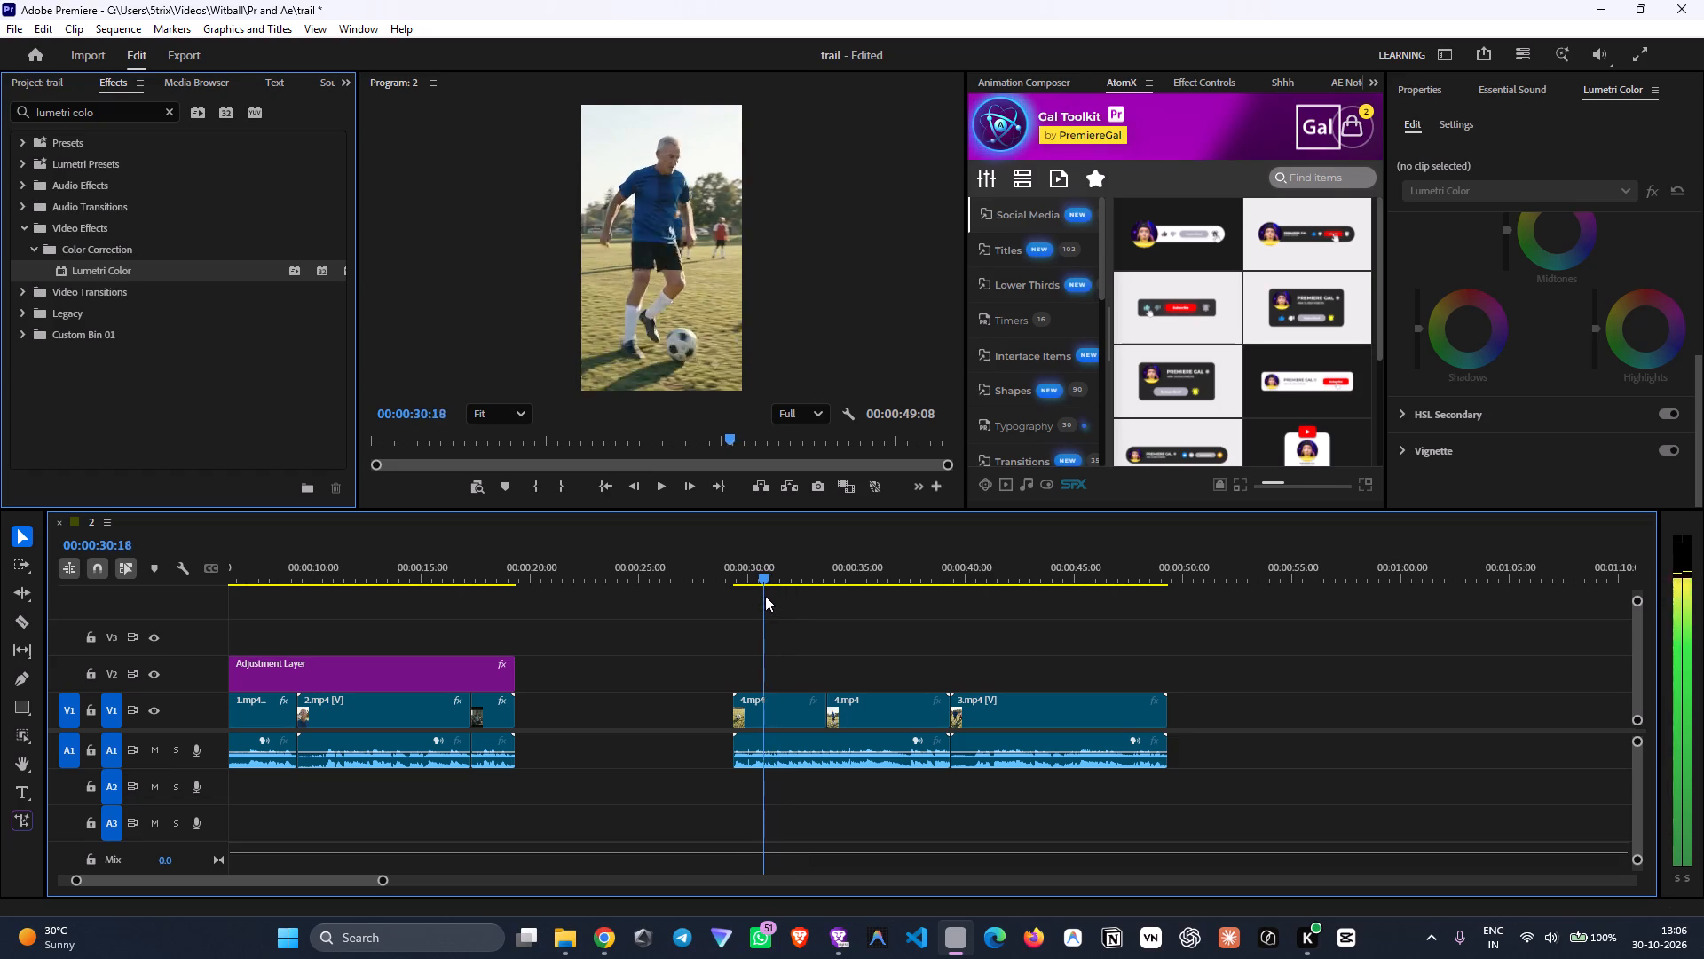
left_click_drag(765, 596, 767, 598)
left_click(779, 704)
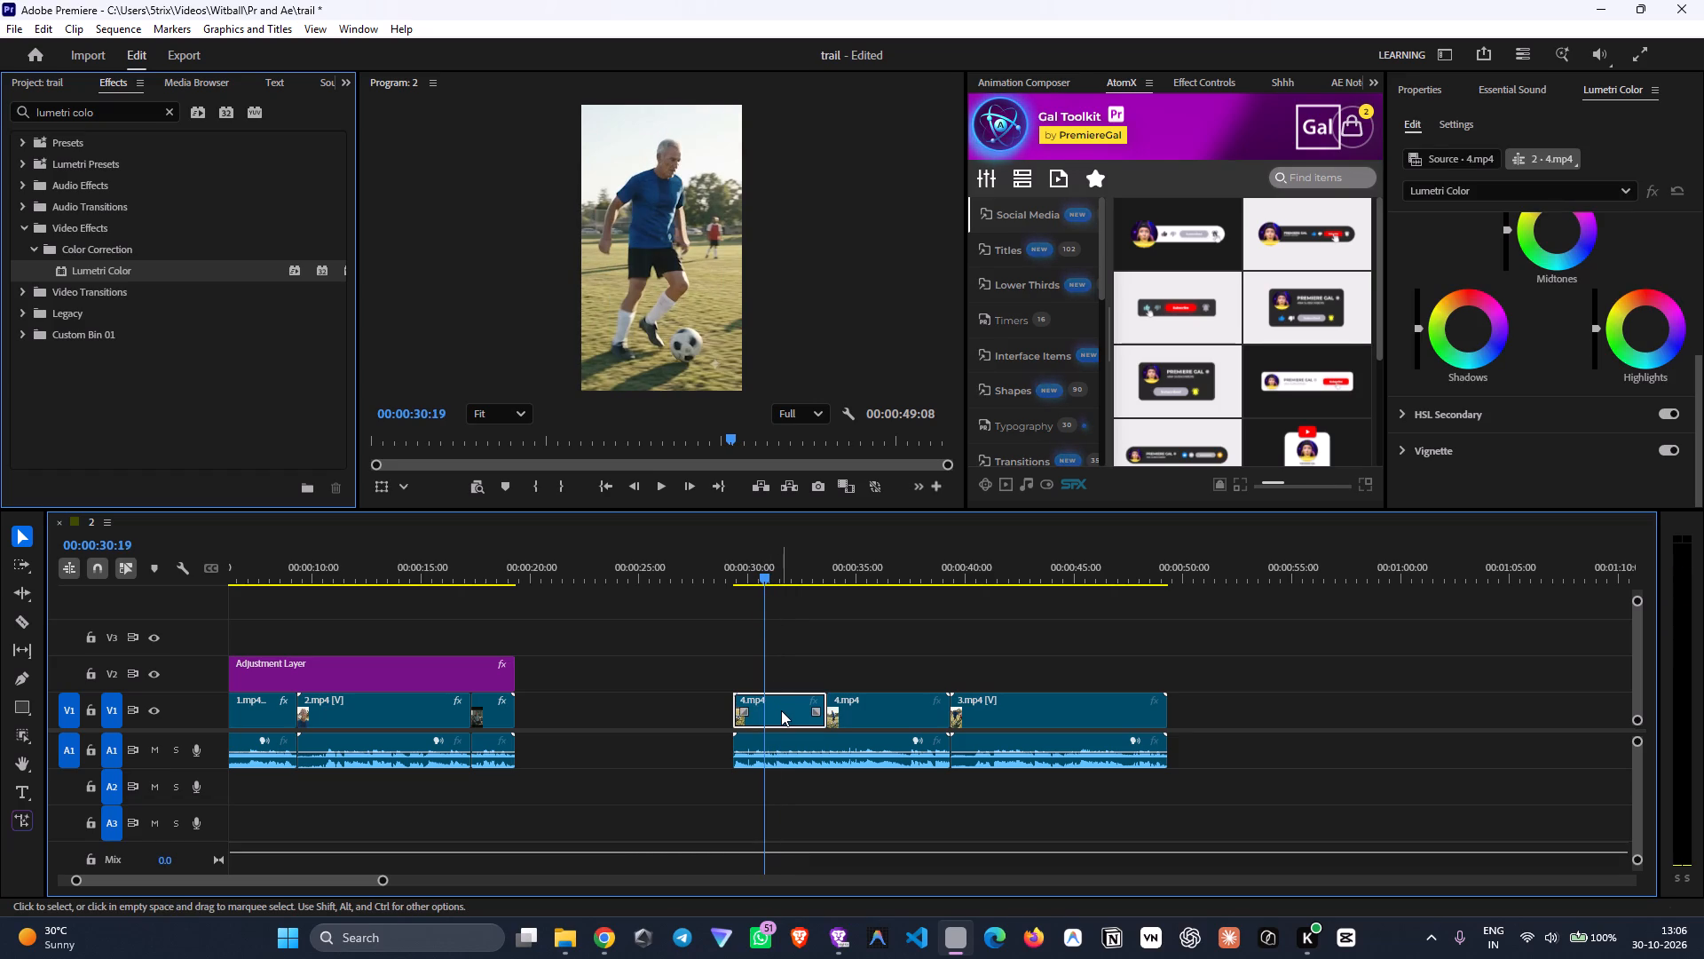
key("f")
left_click_drag(767, 578, 787, 602)
key("f")
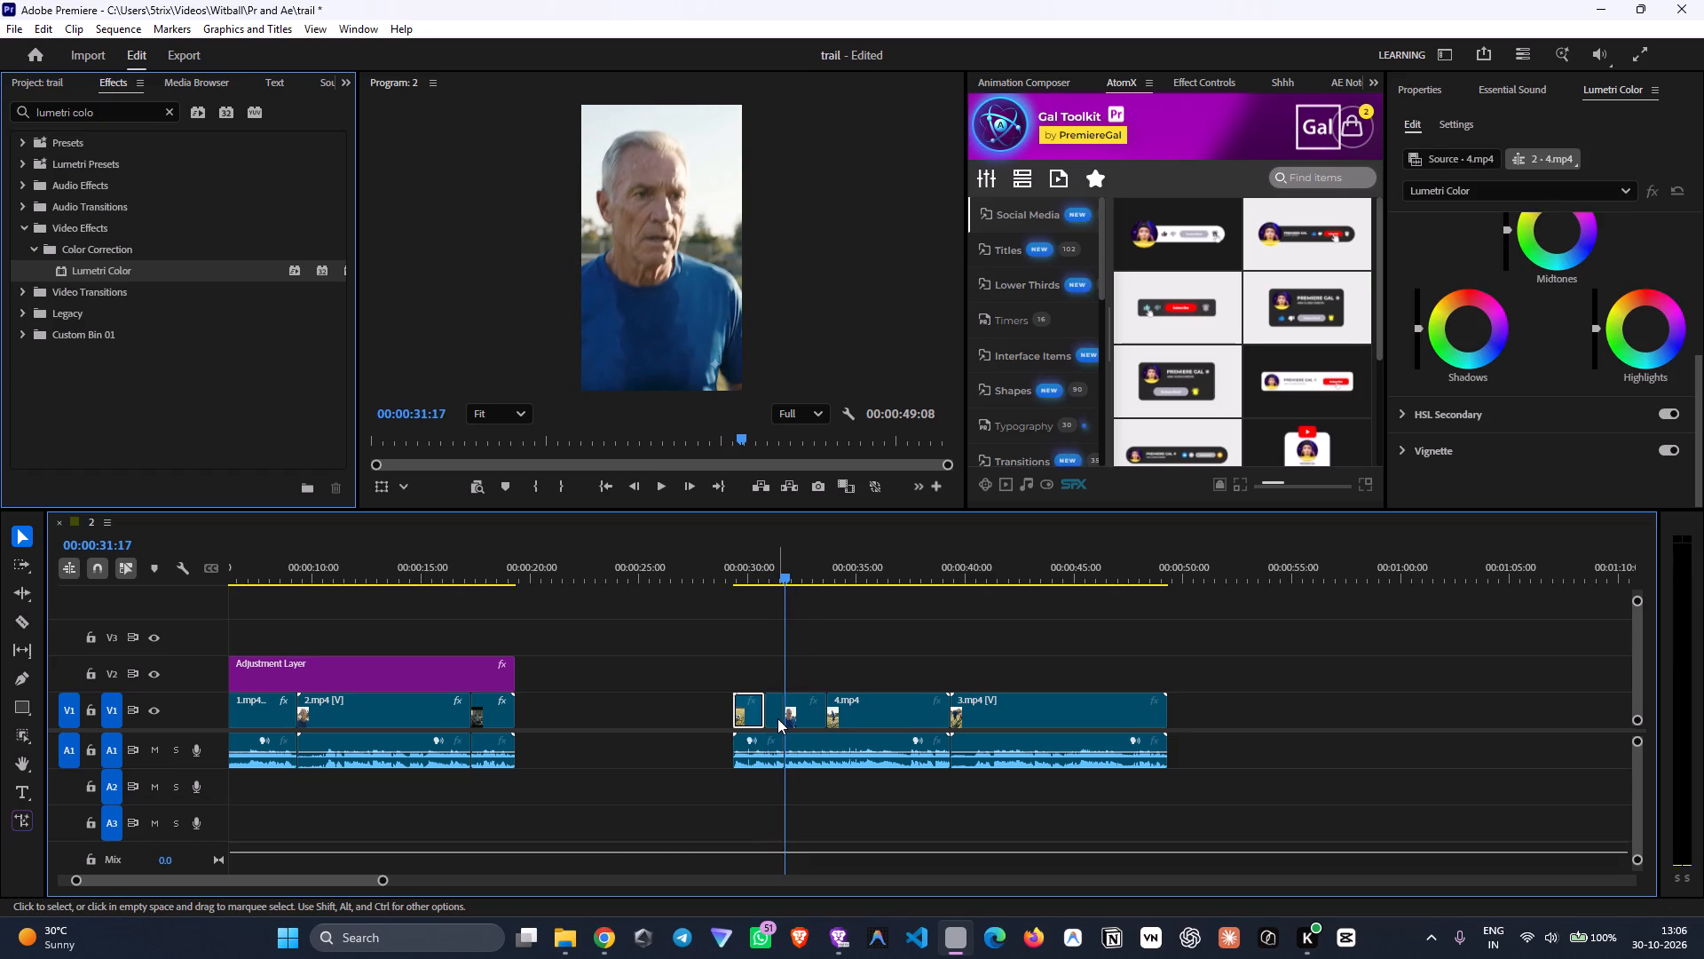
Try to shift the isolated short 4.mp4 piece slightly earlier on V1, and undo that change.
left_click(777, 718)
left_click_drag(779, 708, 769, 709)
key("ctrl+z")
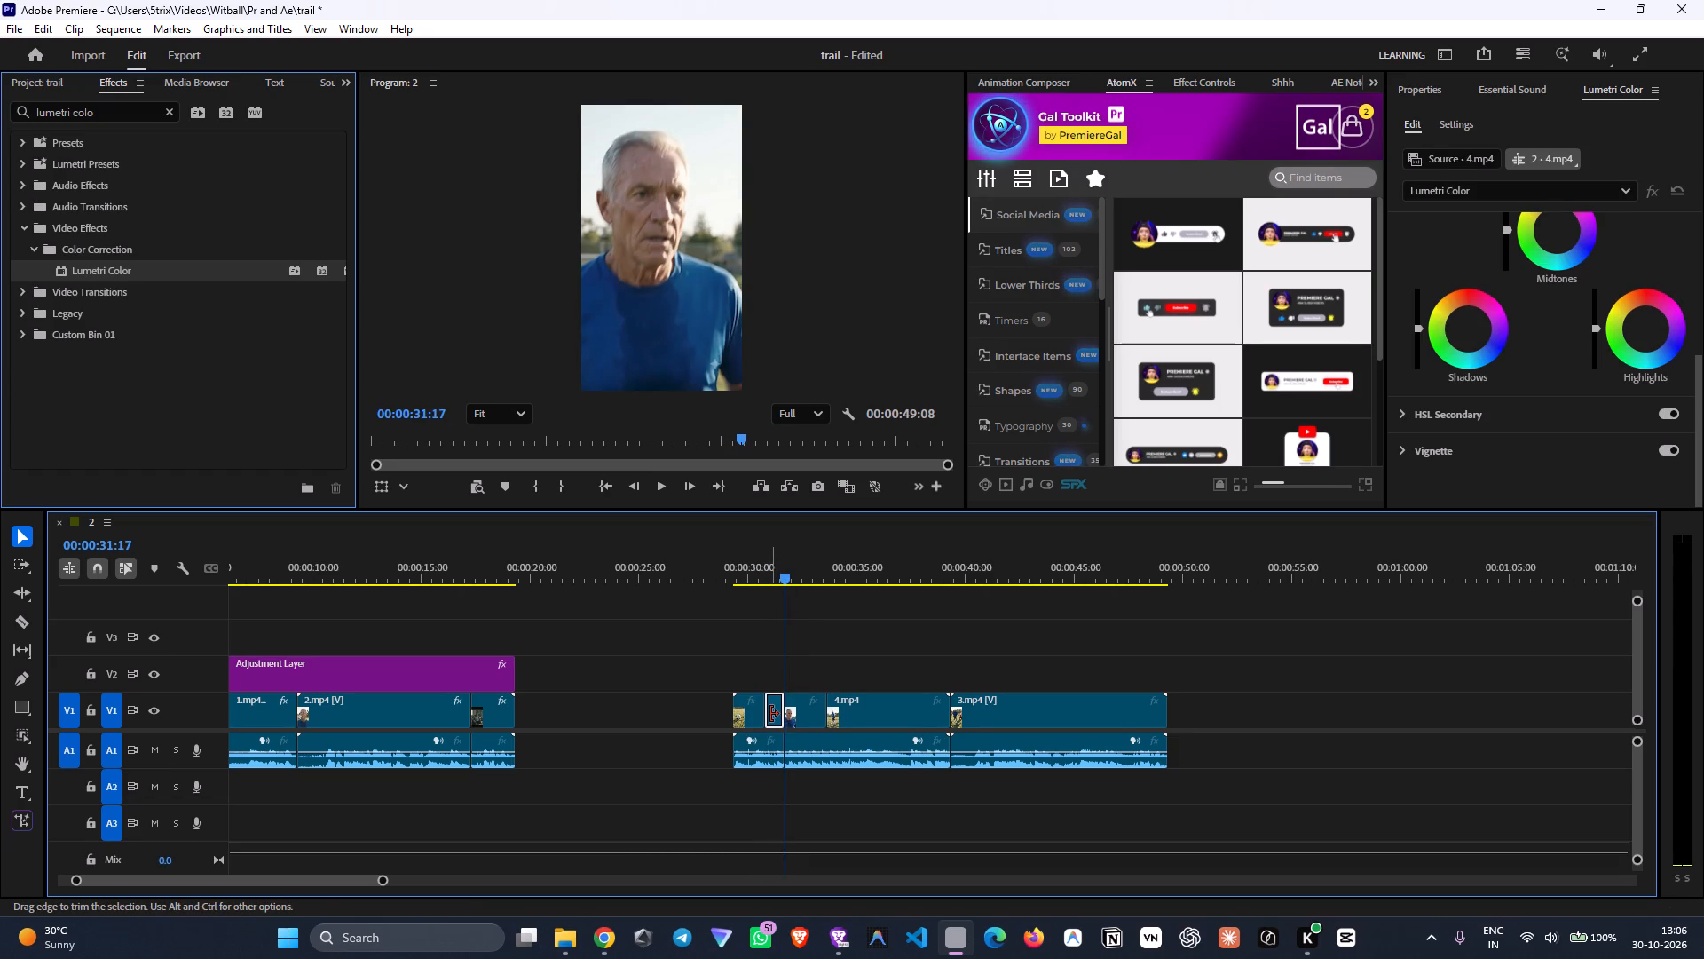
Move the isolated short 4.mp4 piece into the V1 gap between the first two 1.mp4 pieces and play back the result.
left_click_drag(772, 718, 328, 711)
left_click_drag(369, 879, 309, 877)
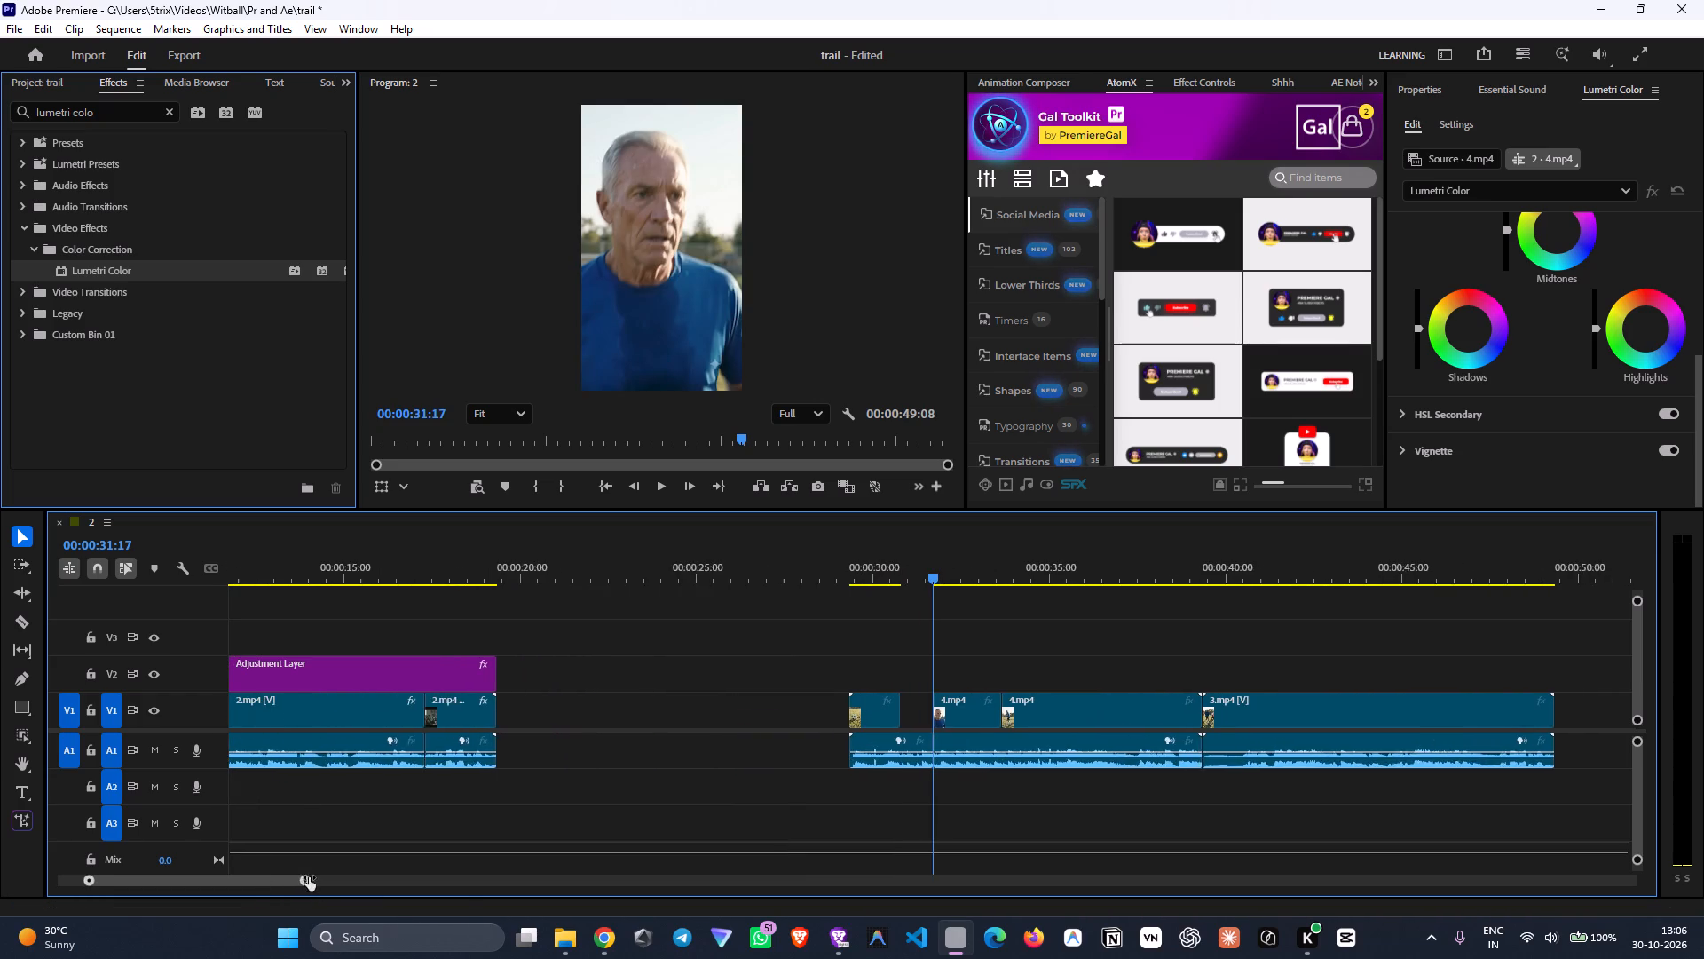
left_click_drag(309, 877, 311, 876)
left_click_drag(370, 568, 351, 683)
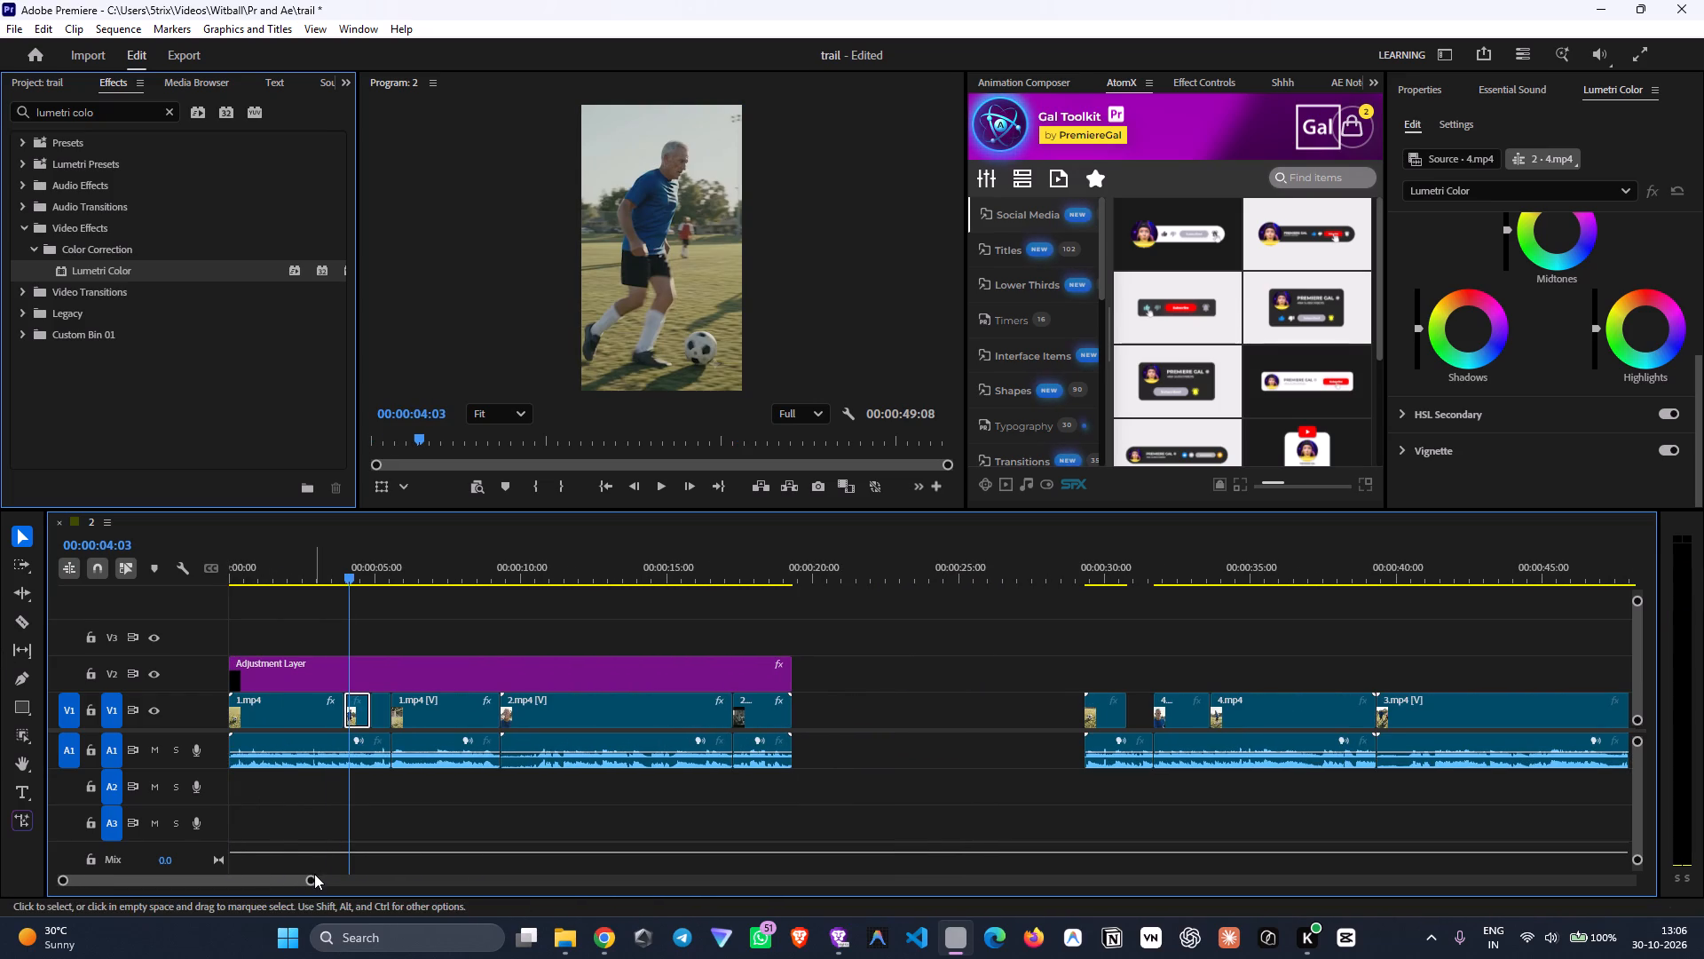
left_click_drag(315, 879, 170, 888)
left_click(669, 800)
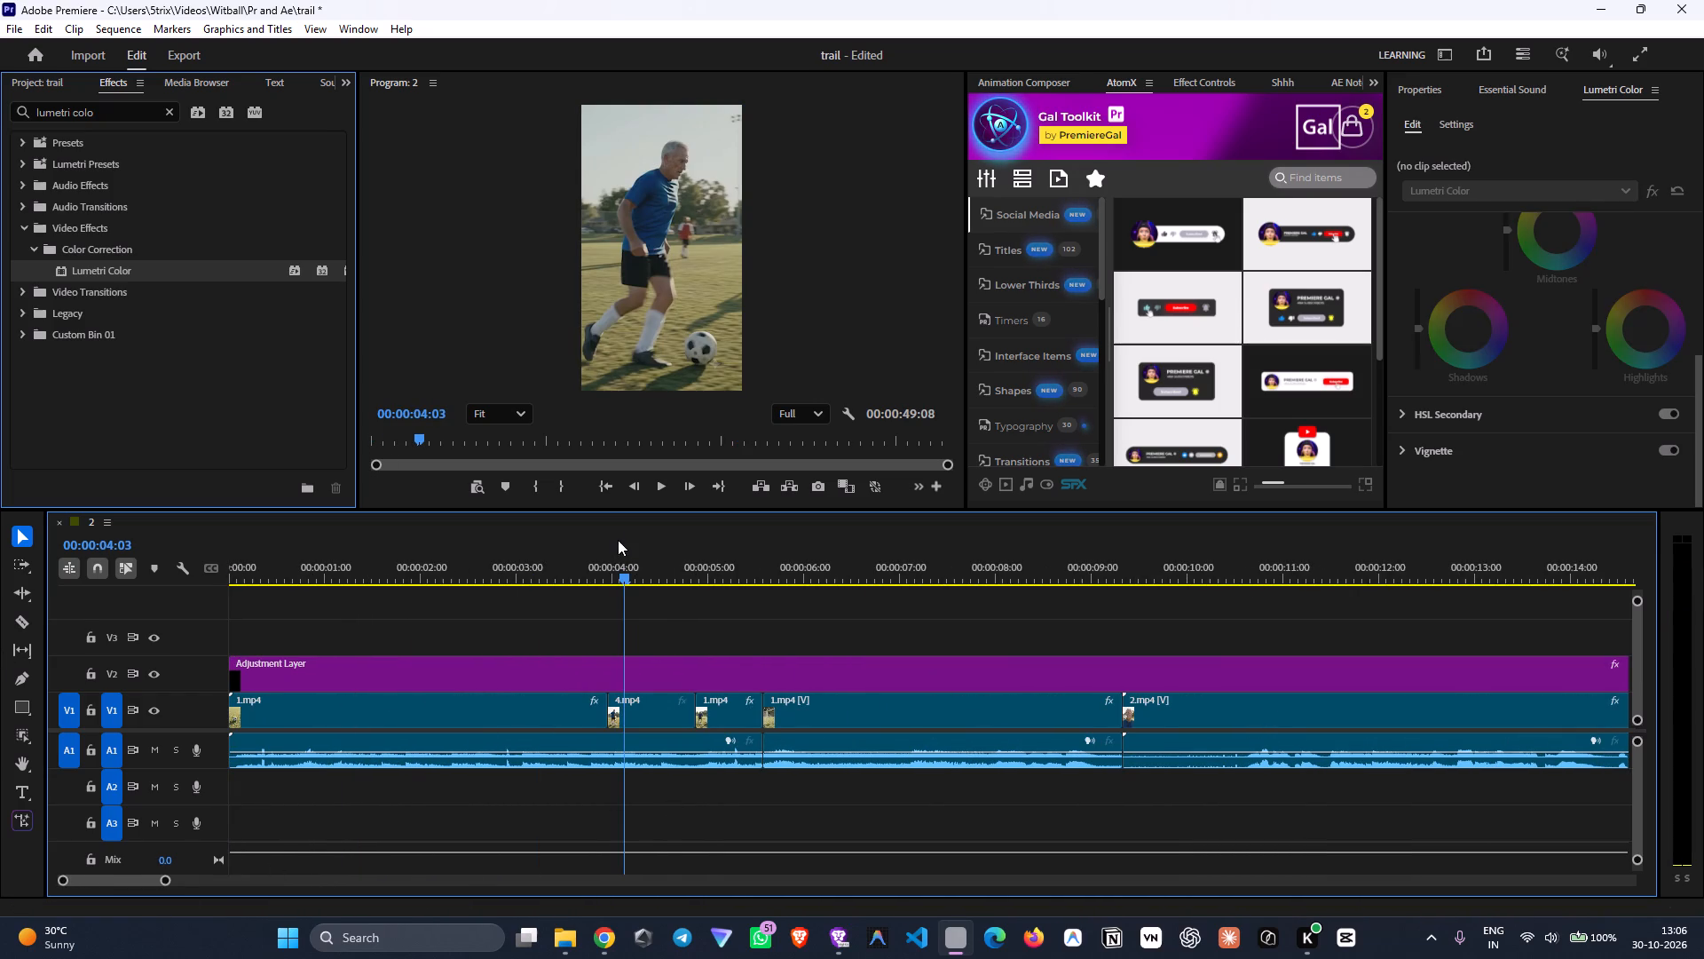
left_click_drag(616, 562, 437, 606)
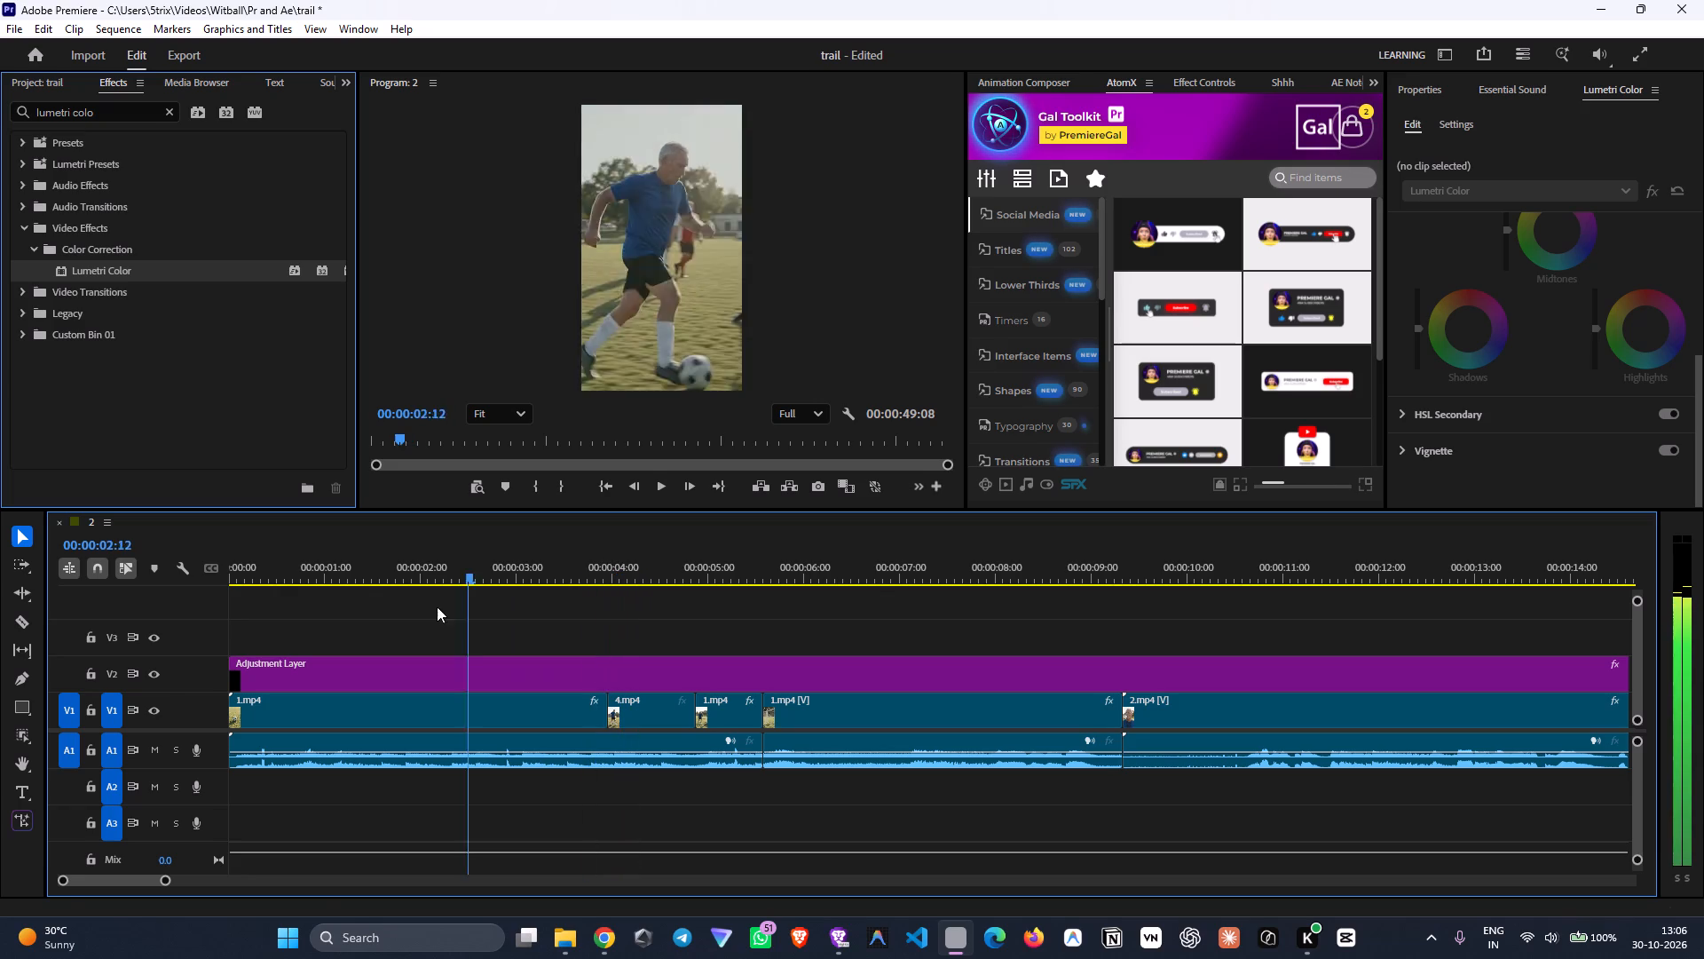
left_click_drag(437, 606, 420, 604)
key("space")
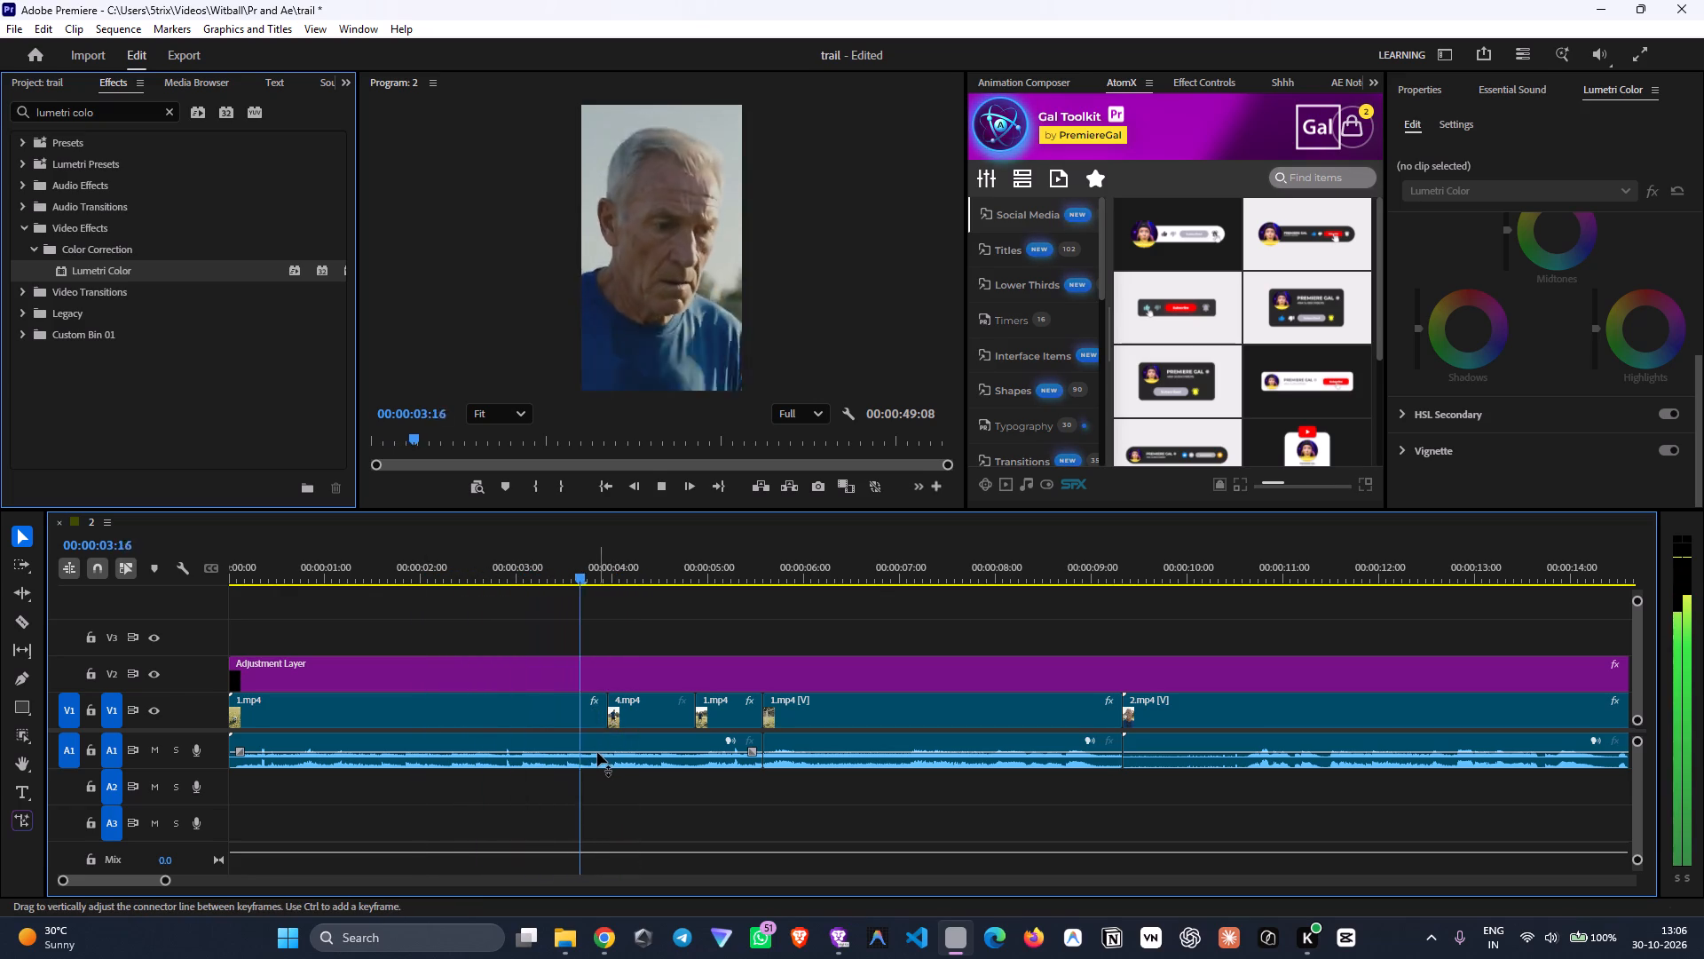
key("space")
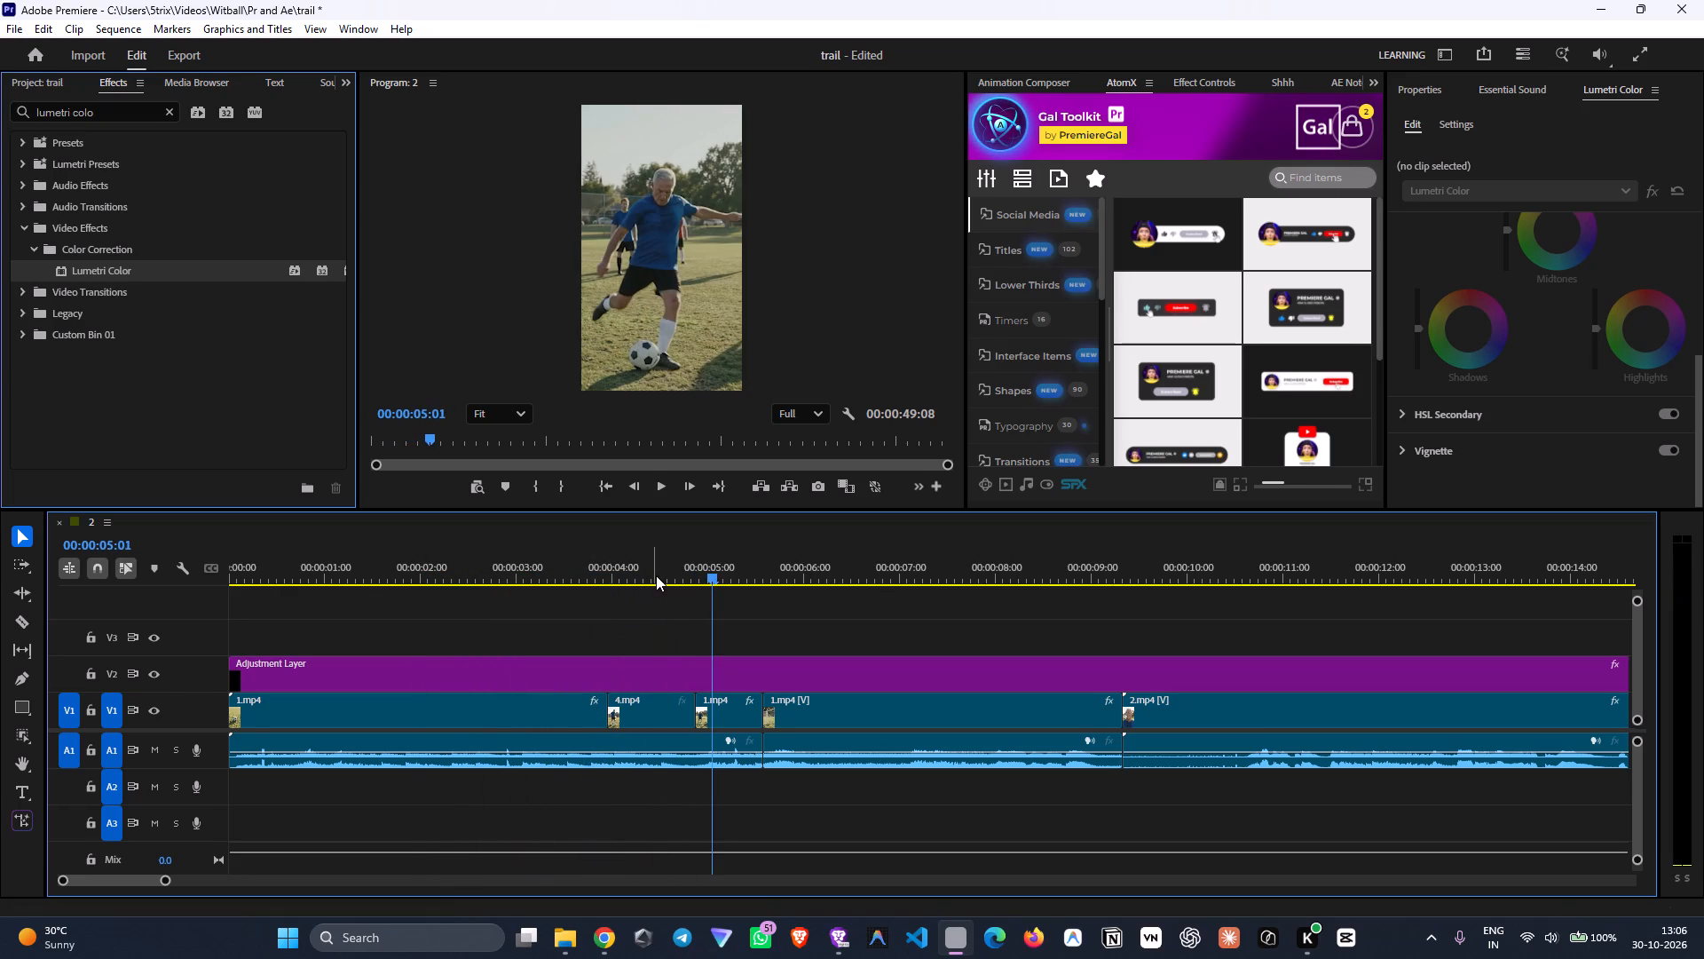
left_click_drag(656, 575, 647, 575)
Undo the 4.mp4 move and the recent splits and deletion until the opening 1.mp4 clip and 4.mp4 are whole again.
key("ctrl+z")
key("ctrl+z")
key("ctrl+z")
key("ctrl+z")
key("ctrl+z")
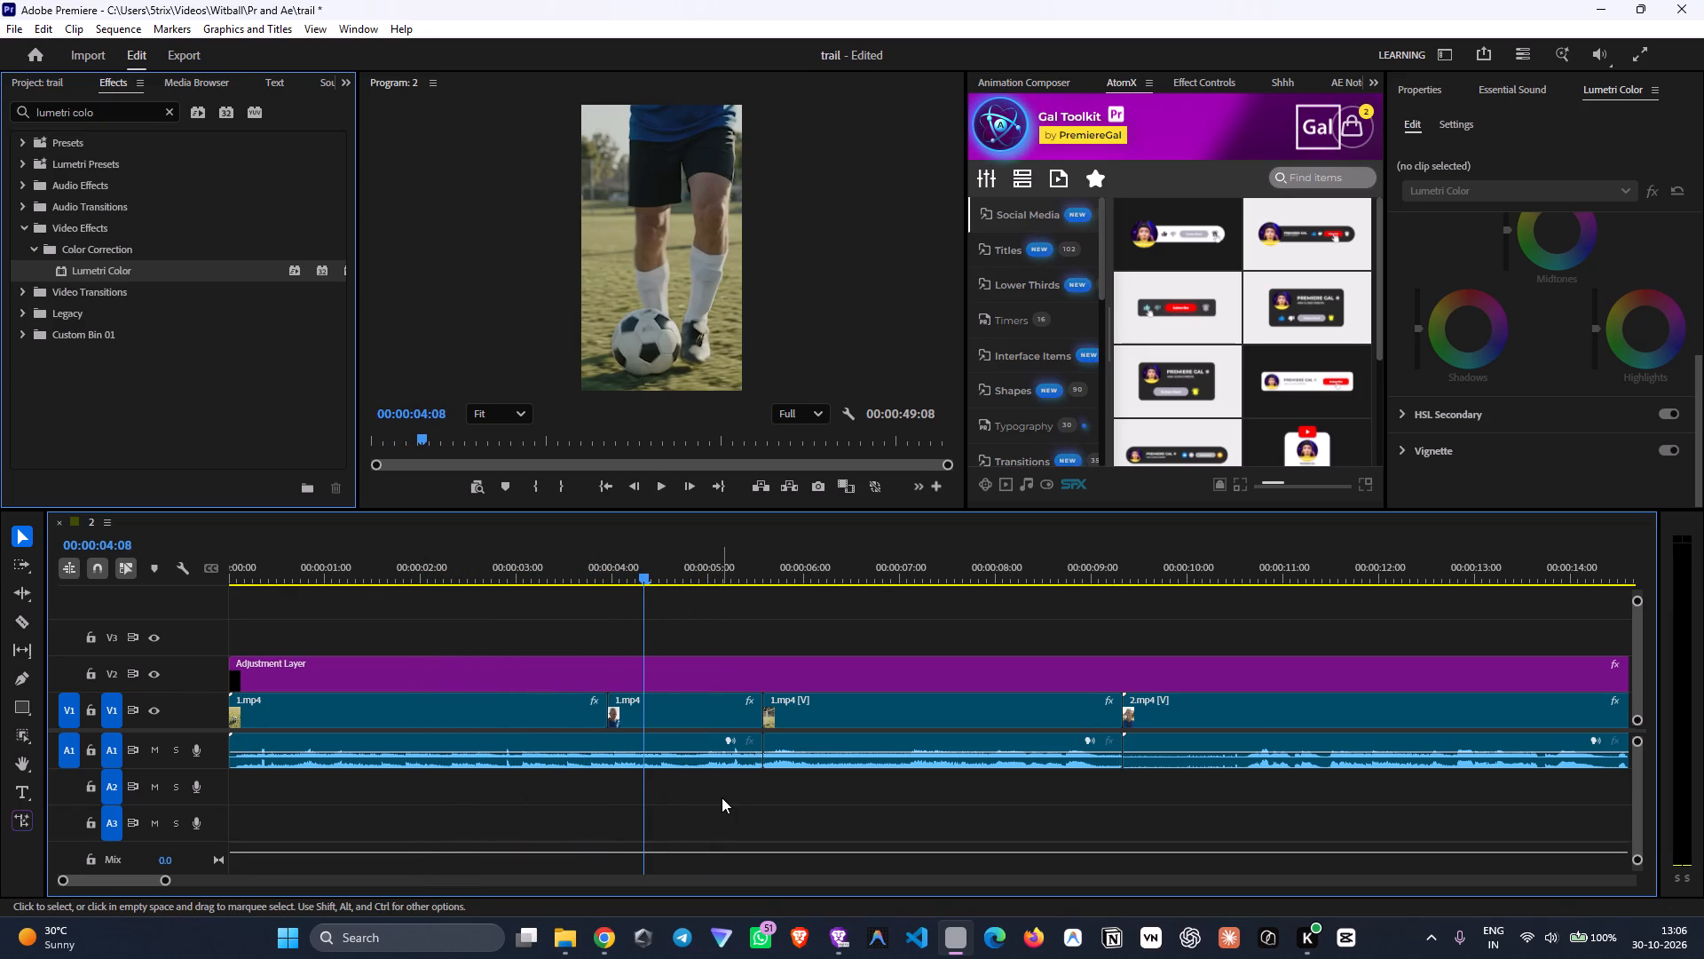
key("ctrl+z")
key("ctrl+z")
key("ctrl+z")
Review the two 1.mp4 clips in playback, and examine the 4.mp4 and 3.mp4 footage for usable shots.
key("space")
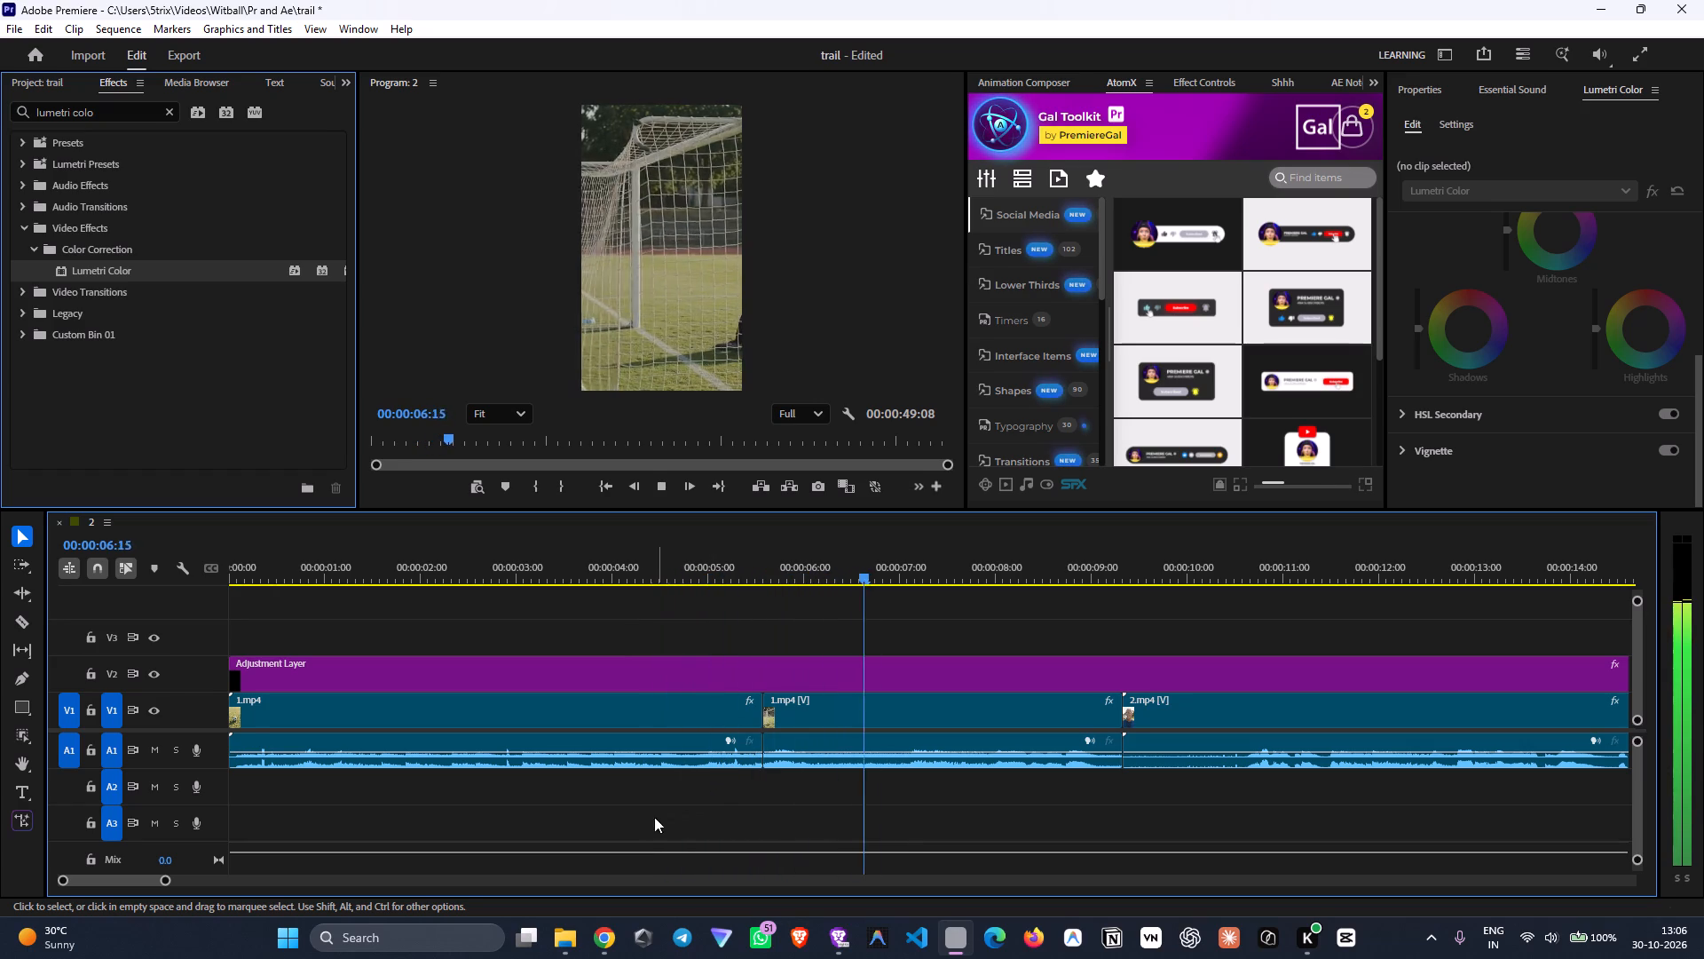
key("space")
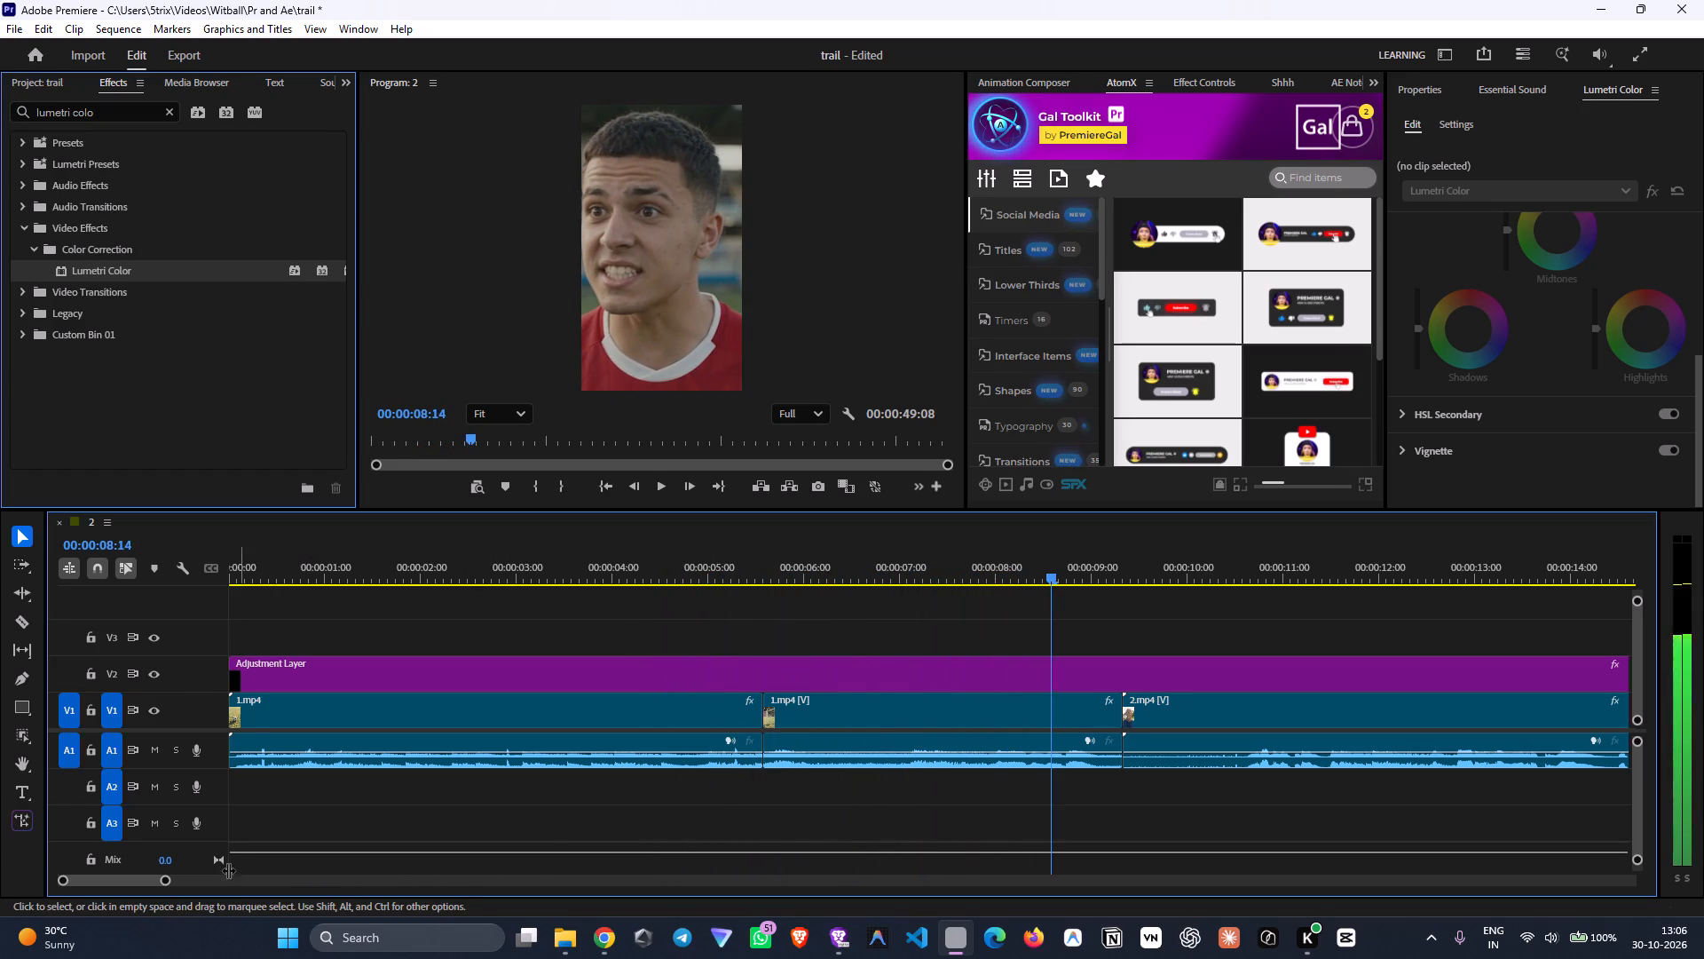
left_click_drag(168, 883, 375, 897)
left_click_drag(998, 585, 994, 591)
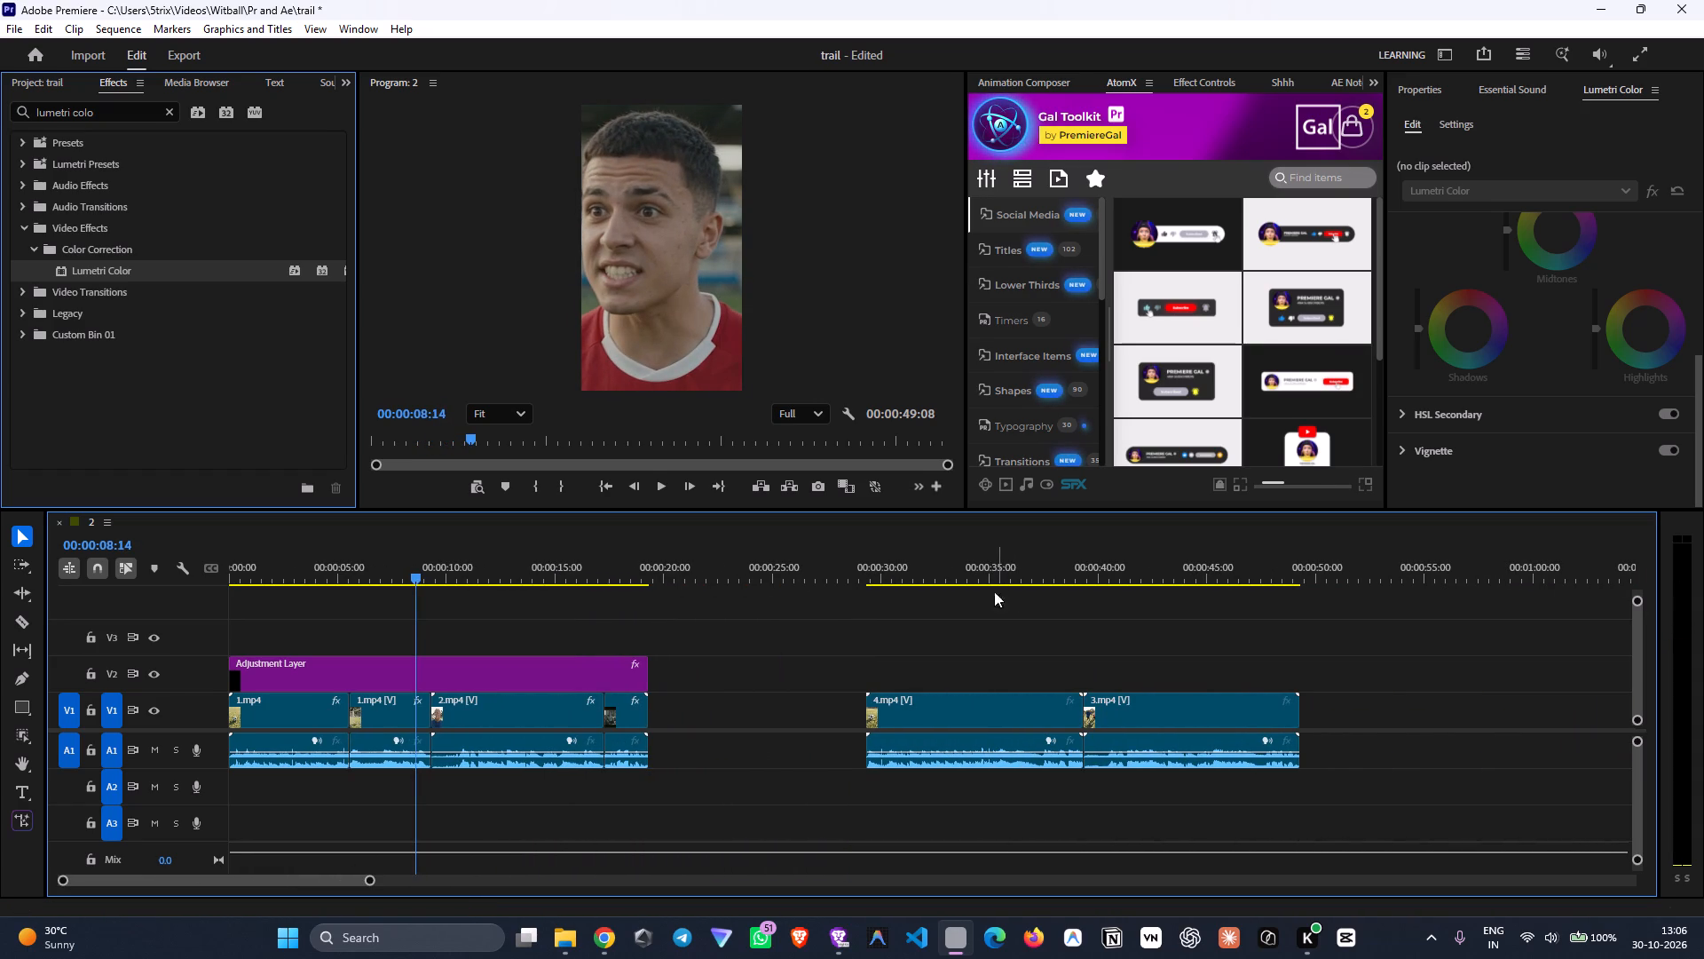
left_click_drag(994, 591, 958, 630)
left_click_drag(943, 567, 1150, 643)
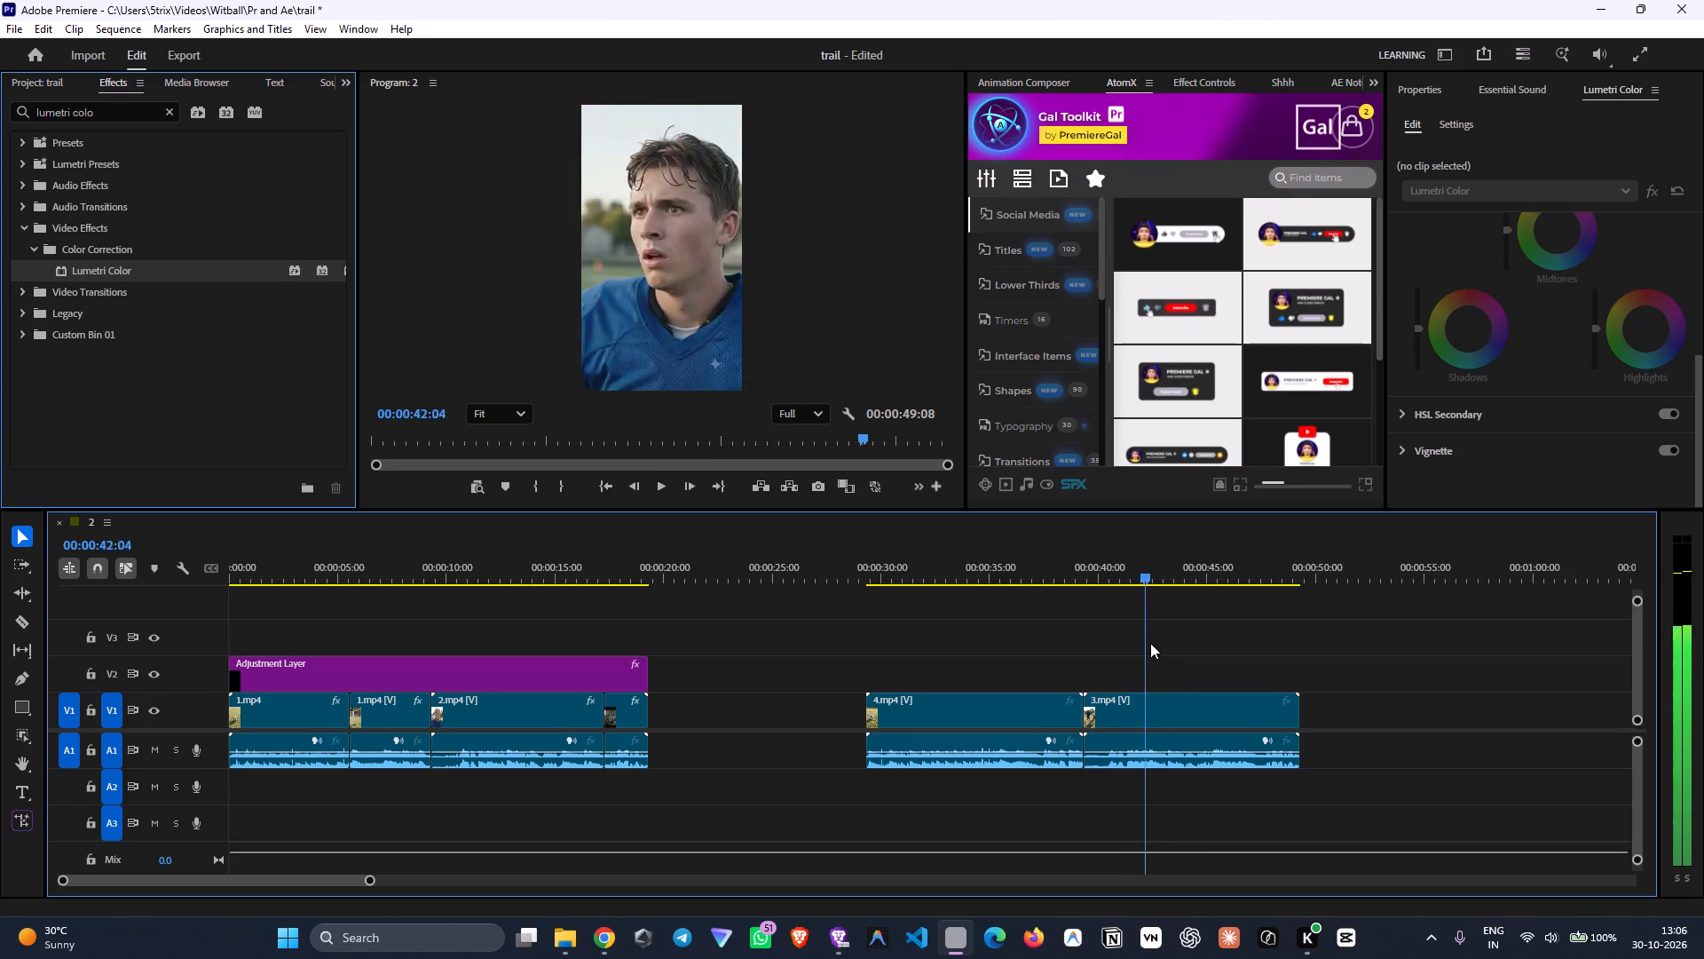
left_click_drag(1150, 643, 1116, 651)
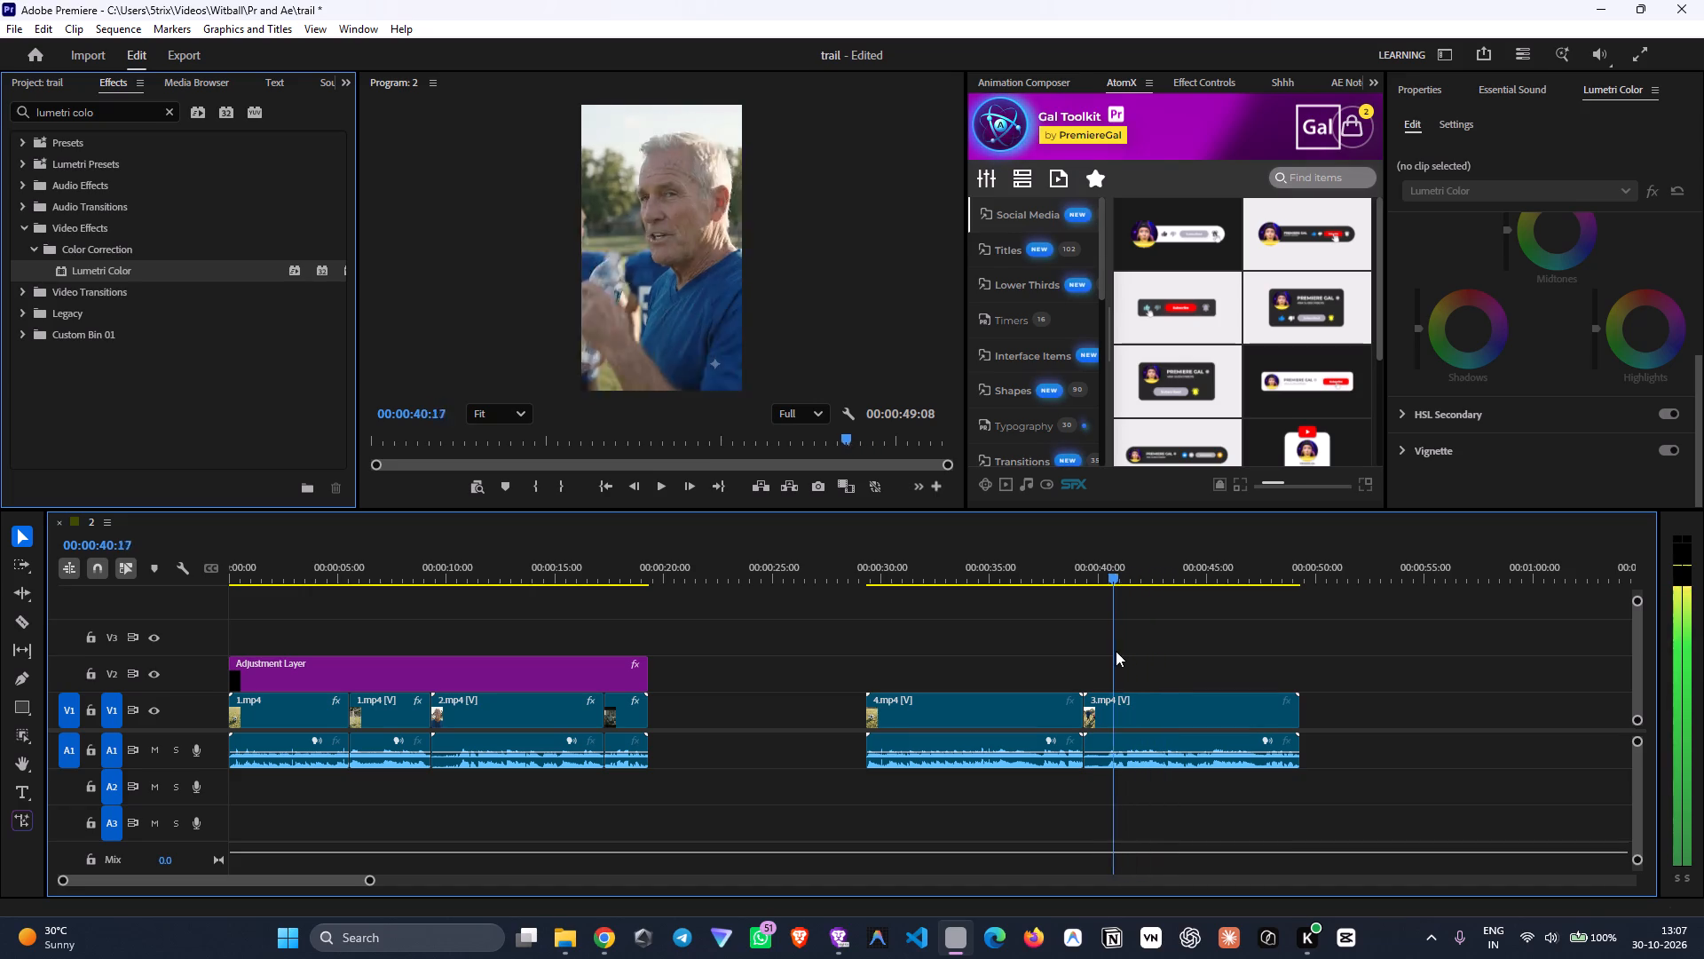
left_click_drag(1116, 651, 855, 746)
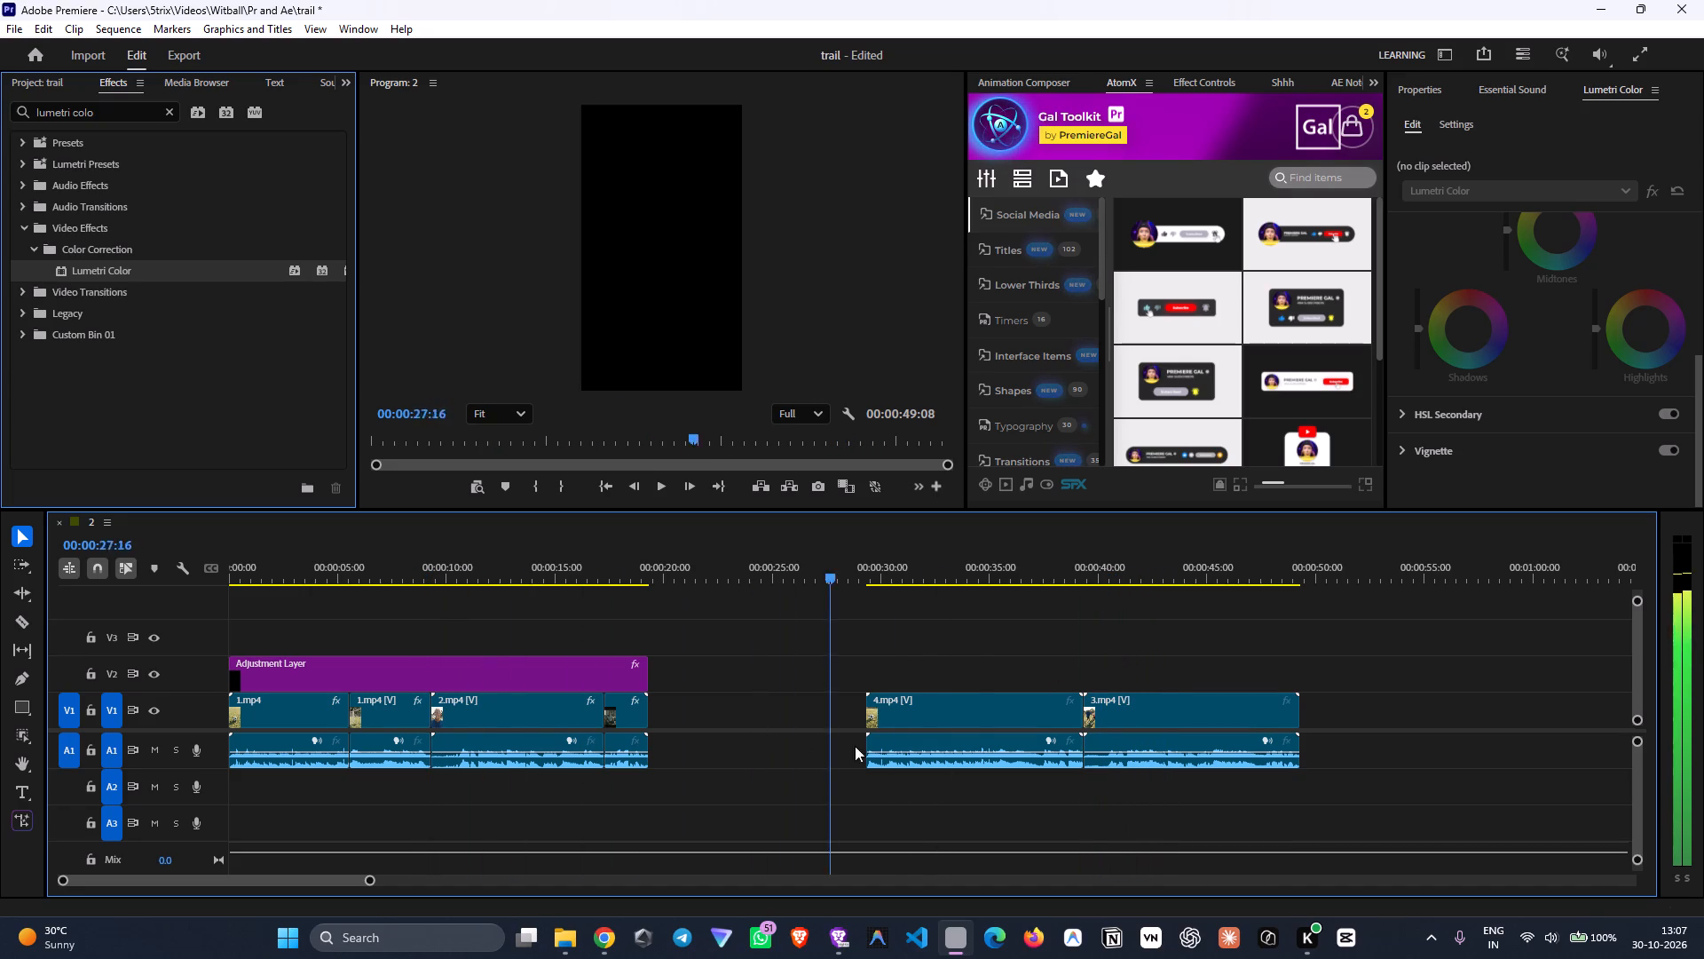
left_click_drag(855, 746, 1110, 744)
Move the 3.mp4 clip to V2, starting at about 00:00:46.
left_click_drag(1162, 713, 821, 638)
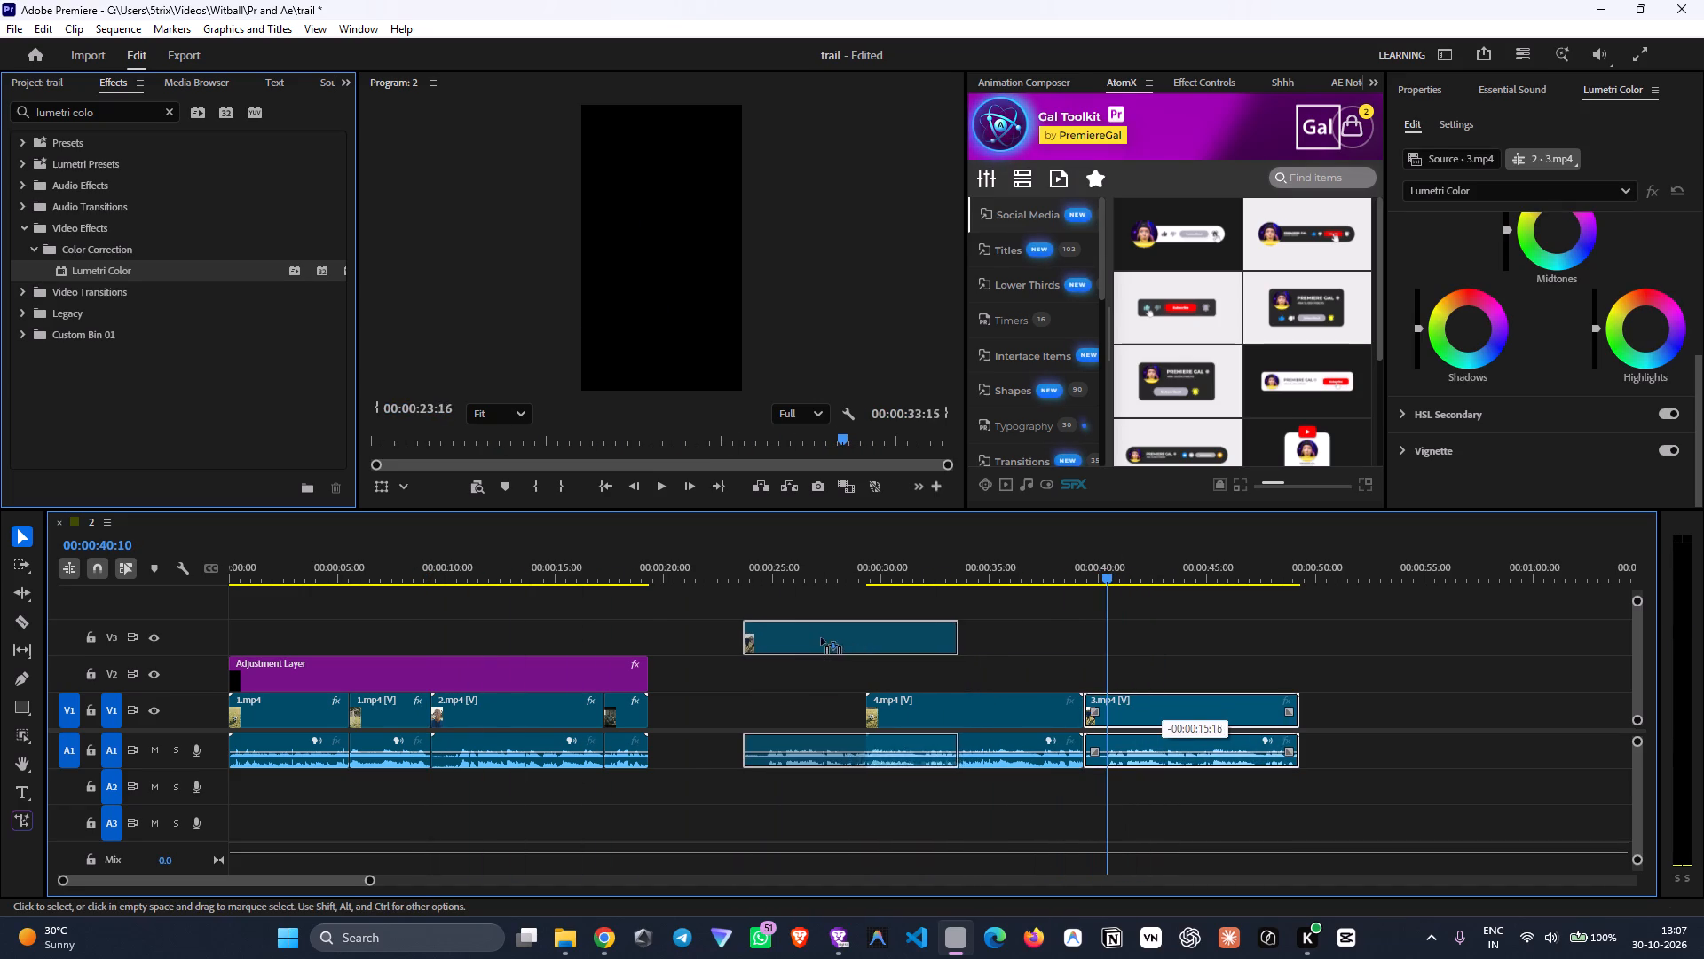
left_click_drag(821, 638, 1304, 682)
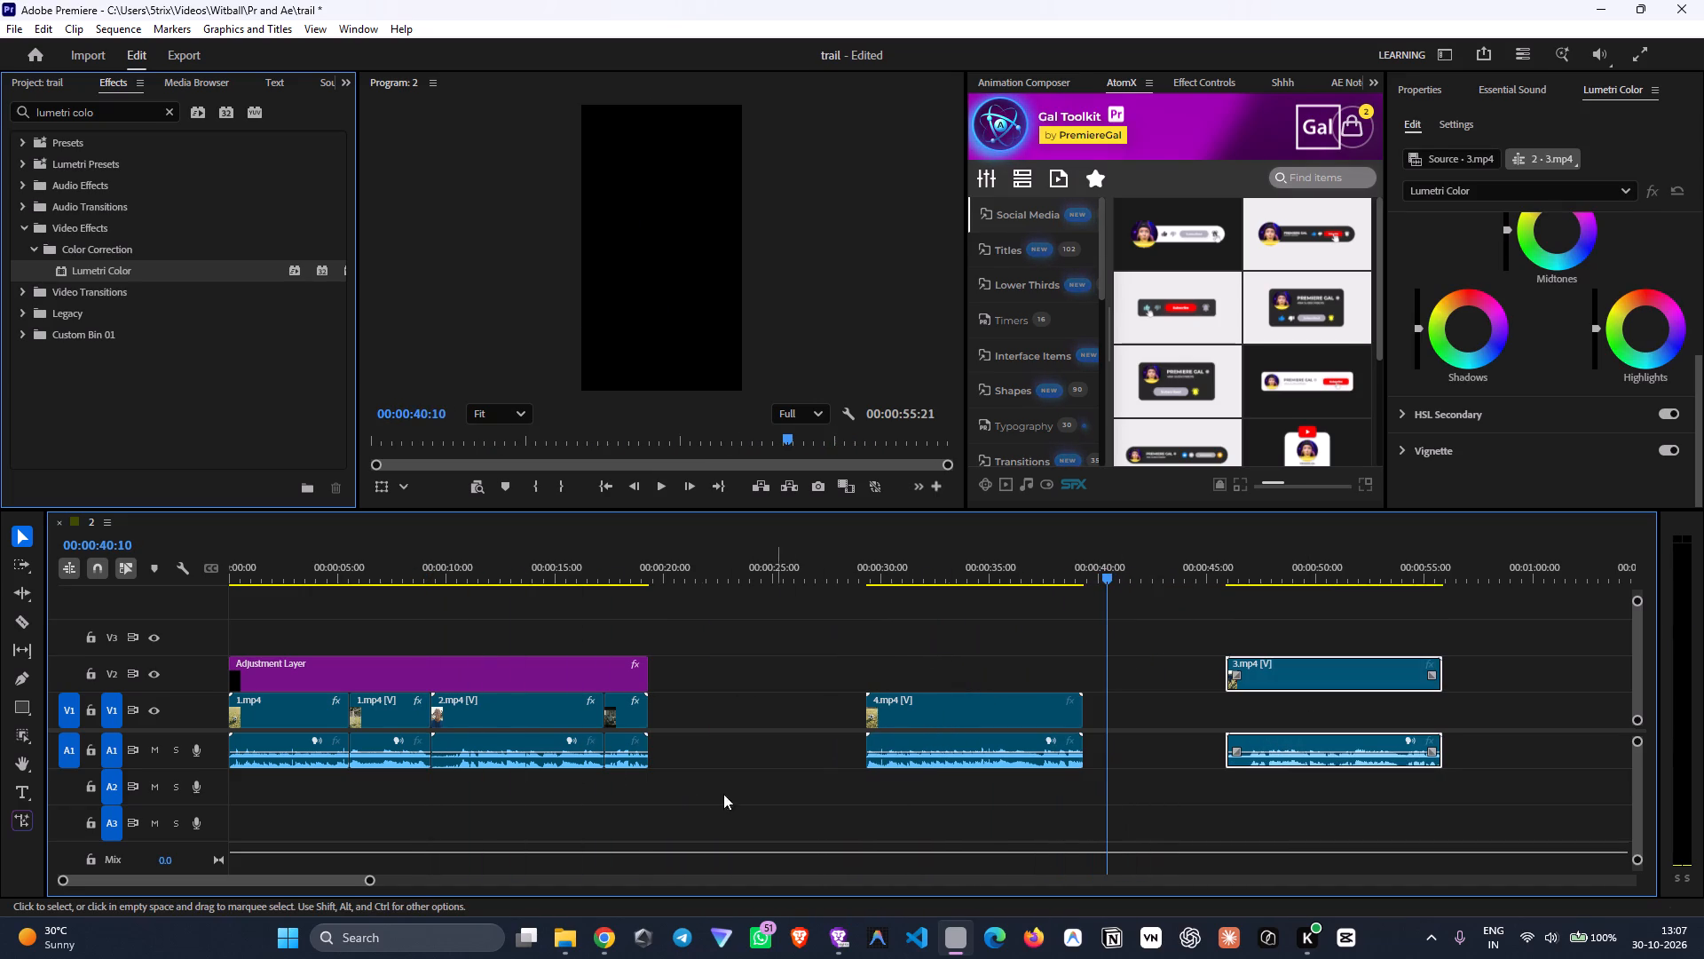
Move both 2.mp4 pieces with their audio out of the edit, later on V1, starting at about 00:00:57.
left_click_drag(599, 567, 612, 583)
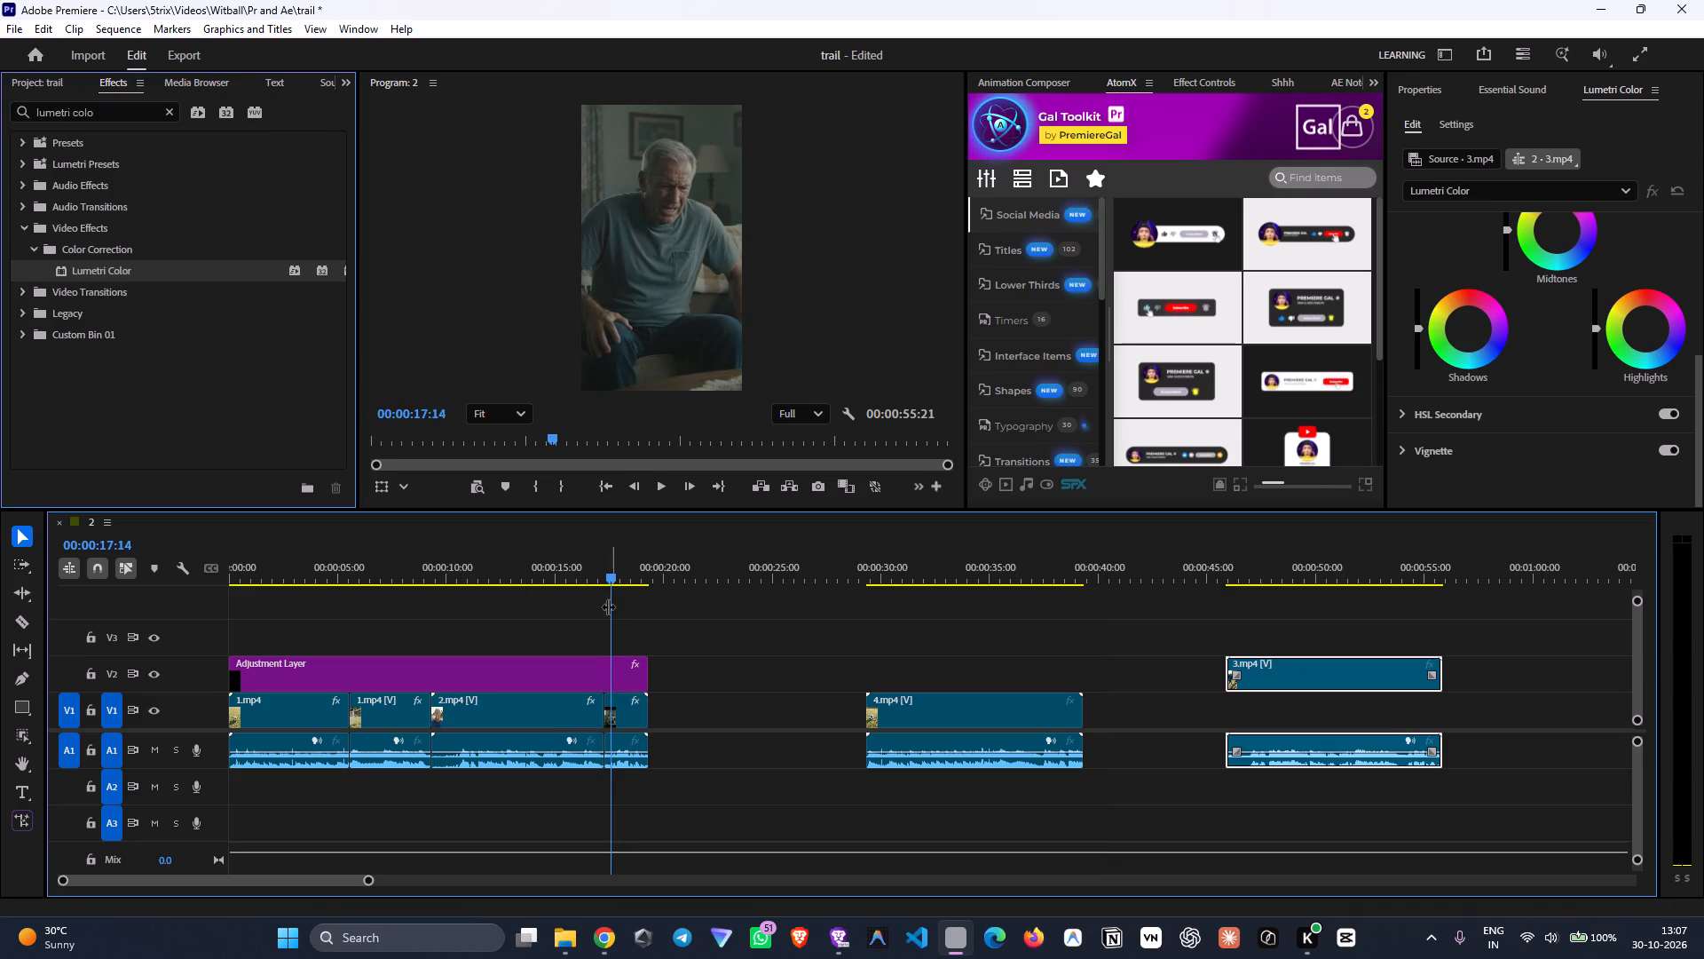
left_click_drag(696, 711, 531, 770)
left_click_drag(519, 715, 1535, 686)
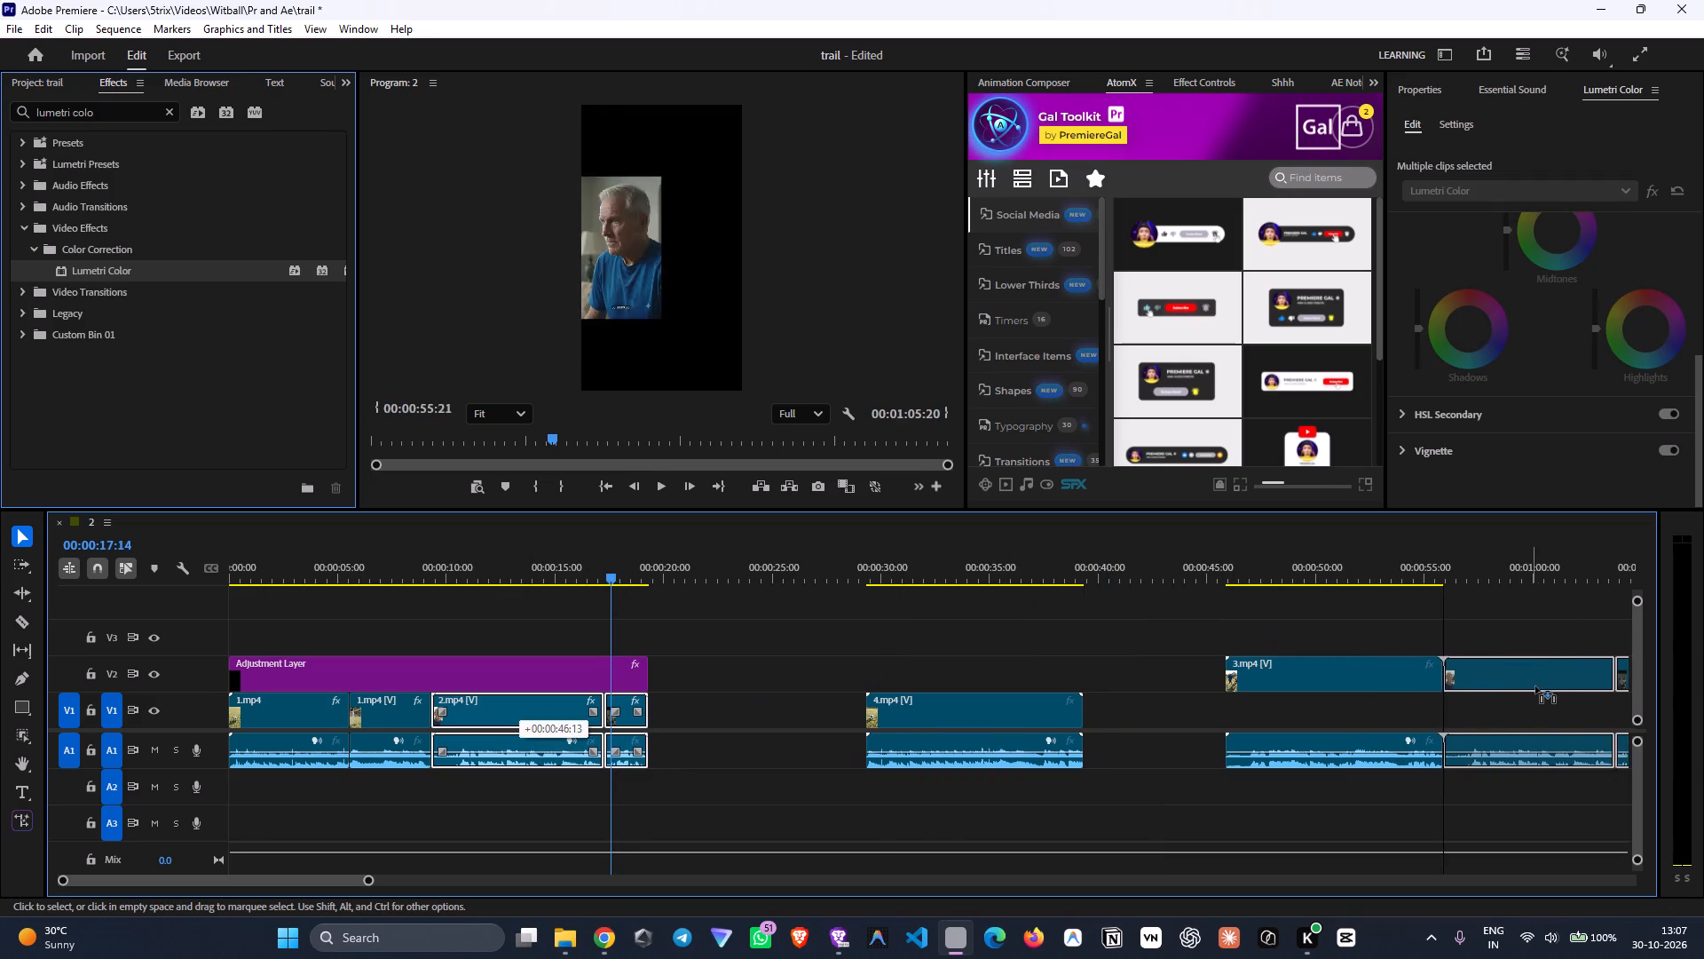
left_click_drag(1535, 686, 1549, 693)
Place 3.mp4 on V1 directly after the second 1.mp4 clip, under the adjustment layer, and play across the join.
left_click_drag(1306, 639, 1306, 720)
left_click_drag(1319, 670, 1273, 701)
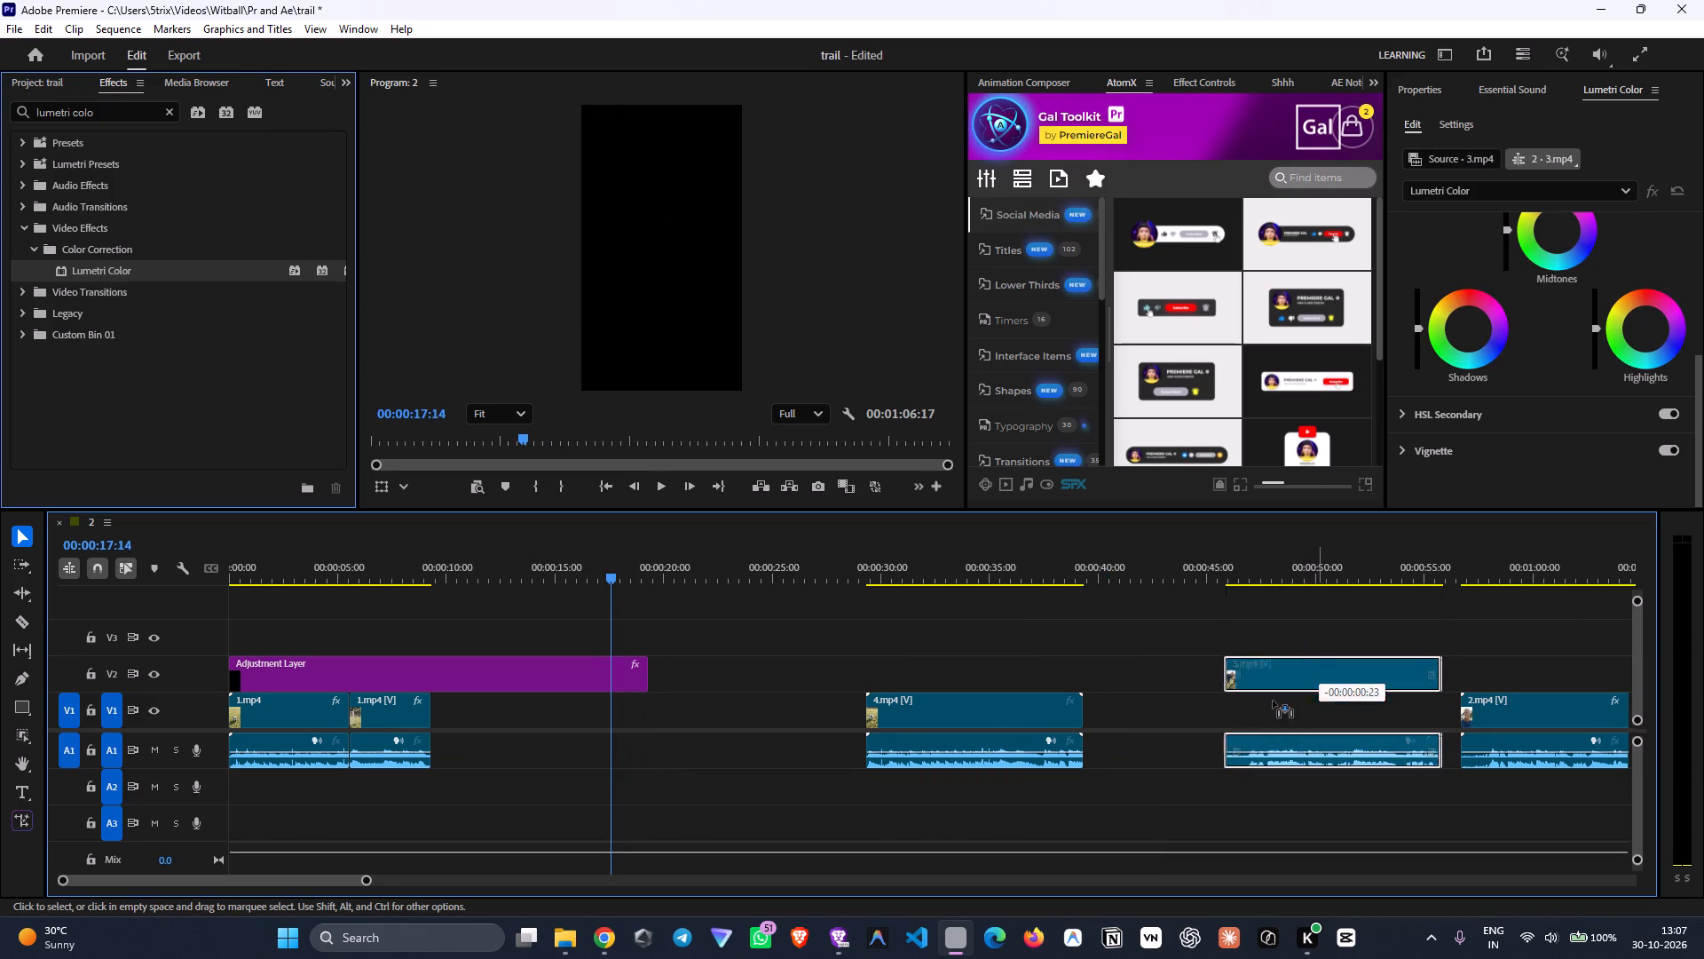
left_click_drag(1273, 701, 523, 734)
left_click_drag(526, 570, 390, 606)
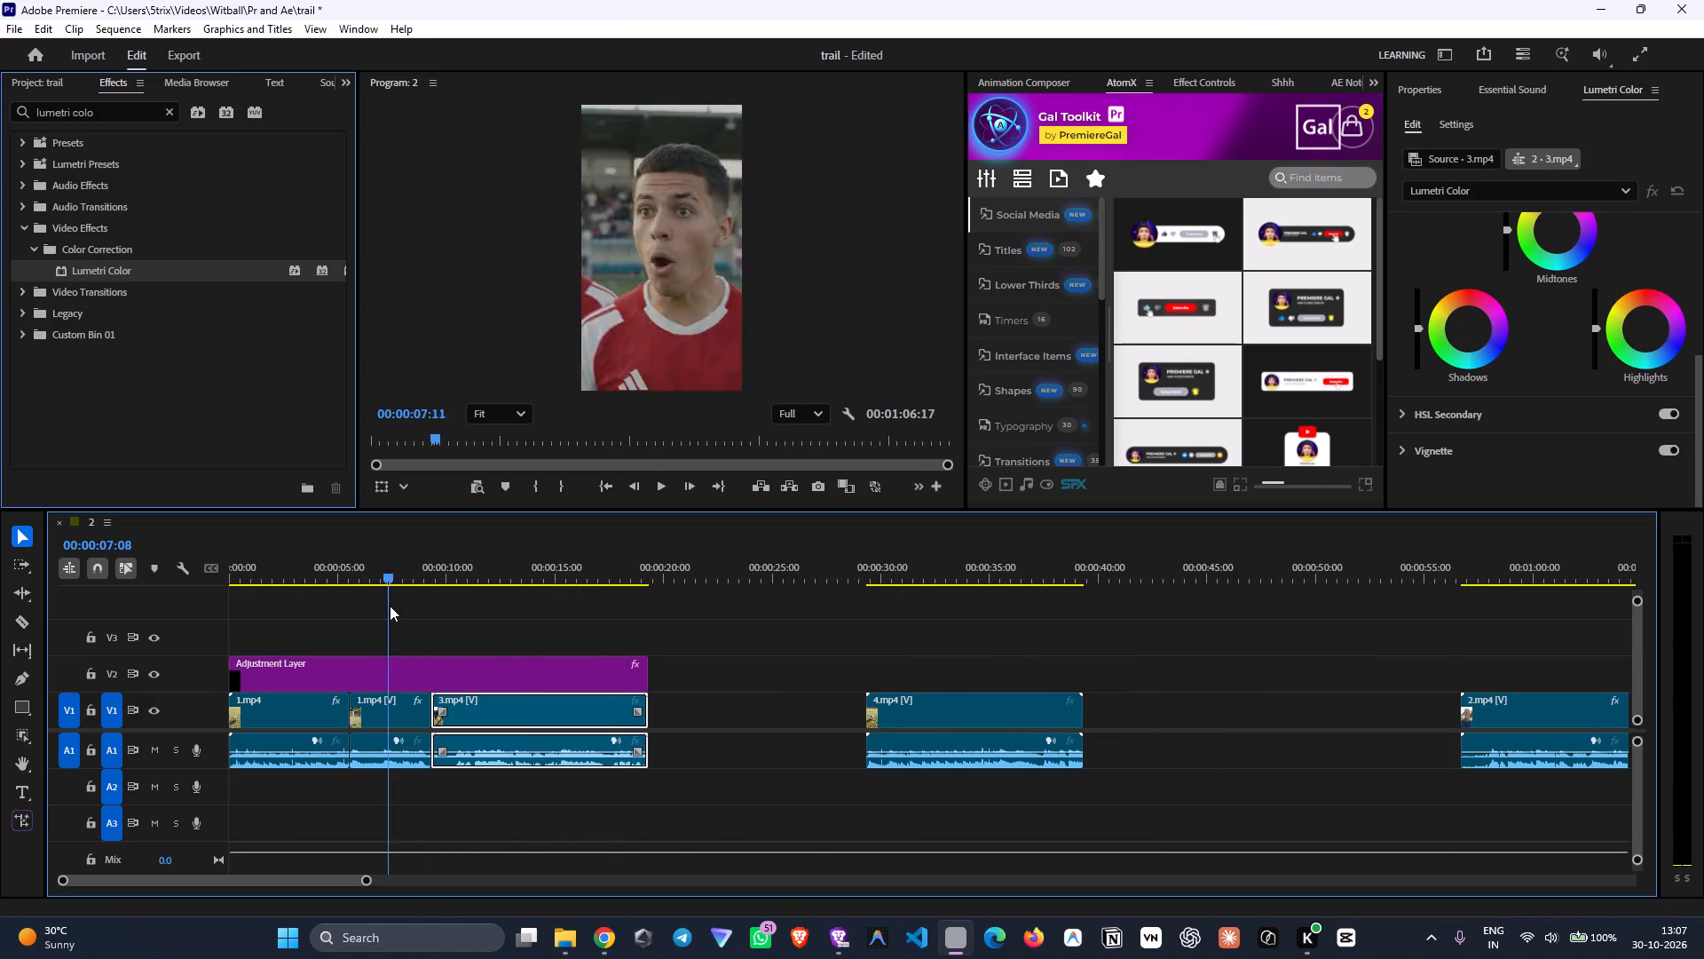
left_click_drag(390, 606, 399, 612)
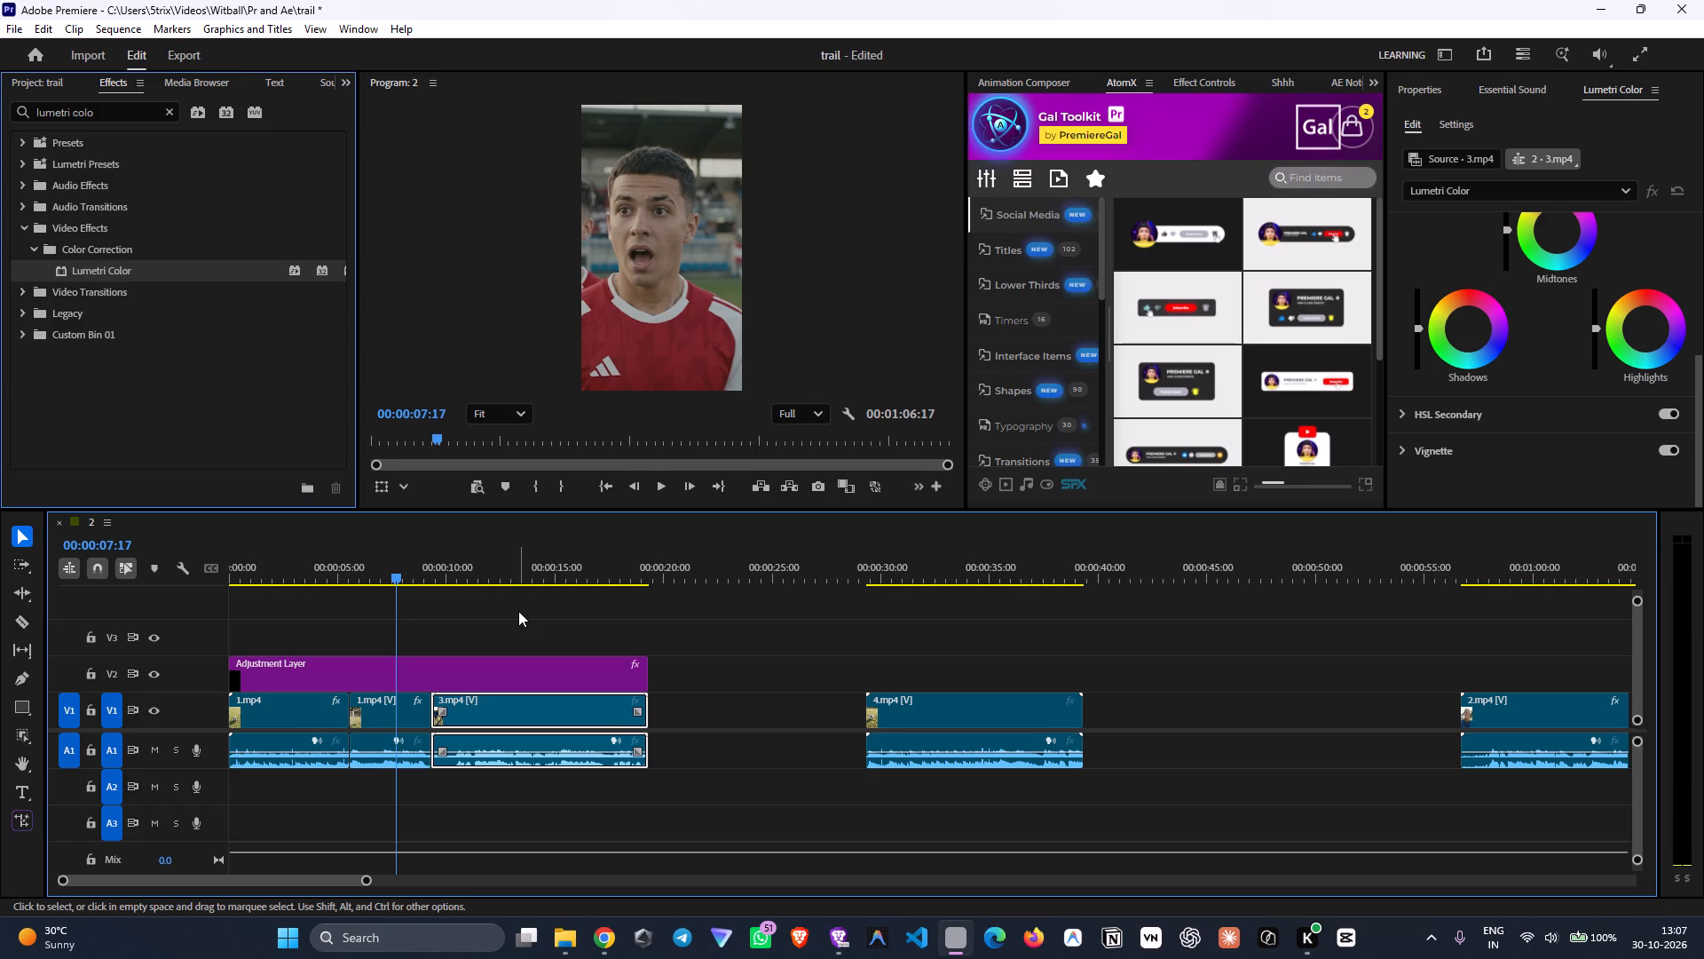
key("space")
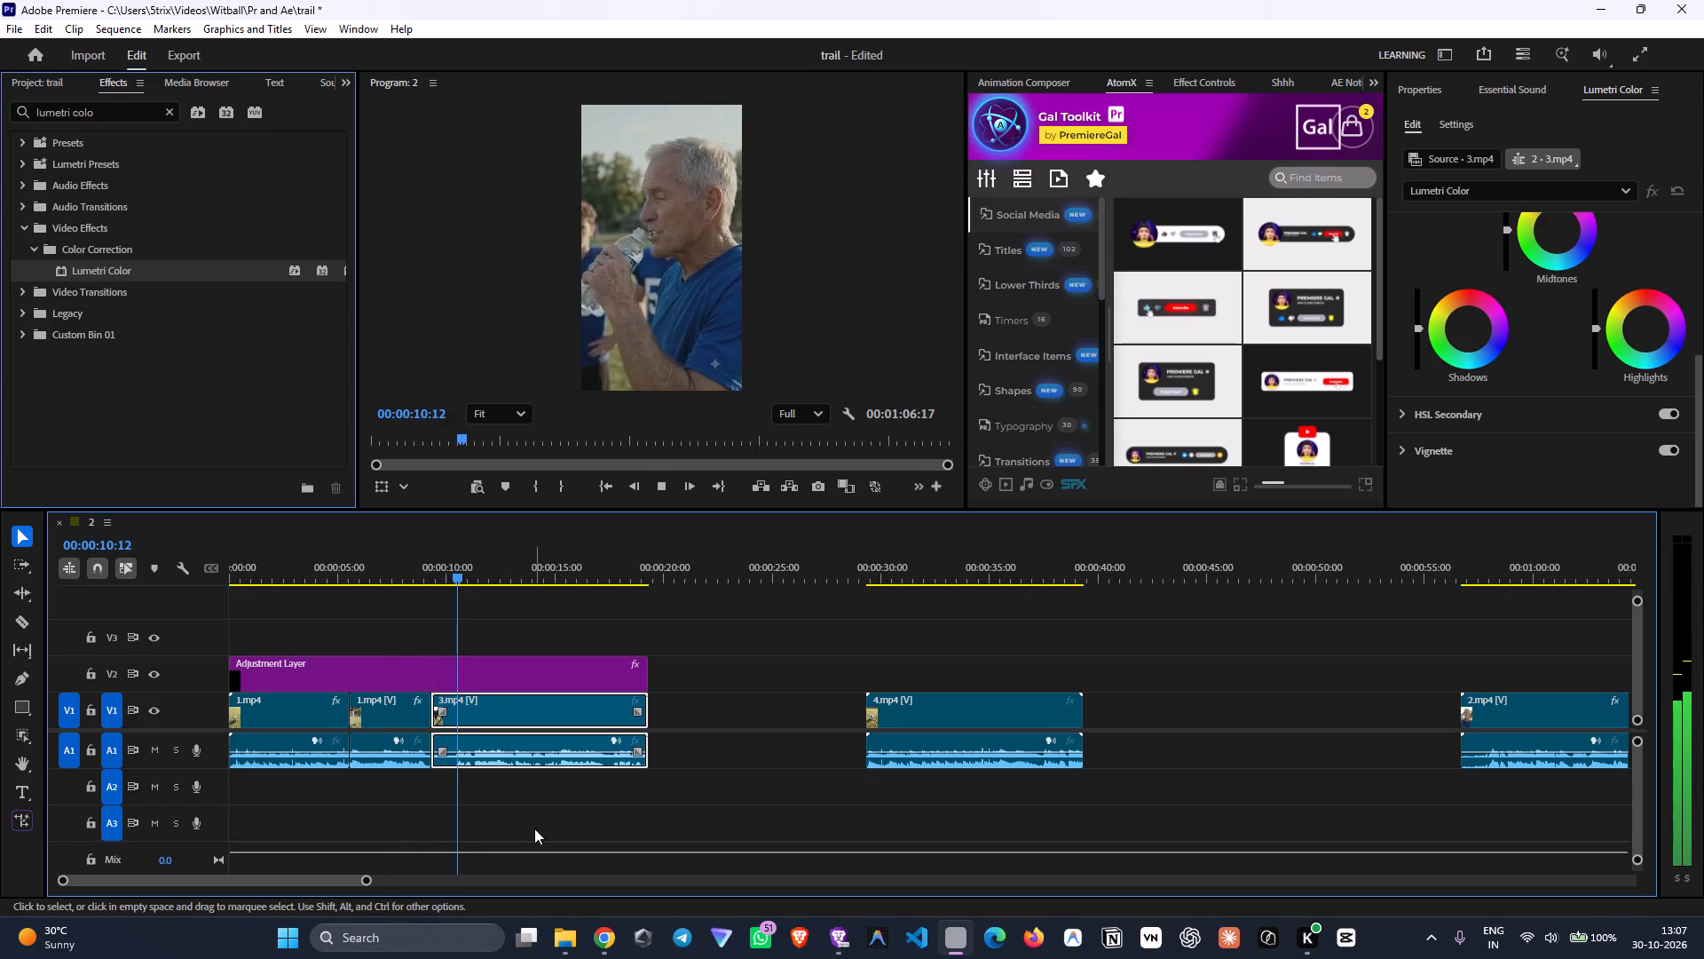
key("space")
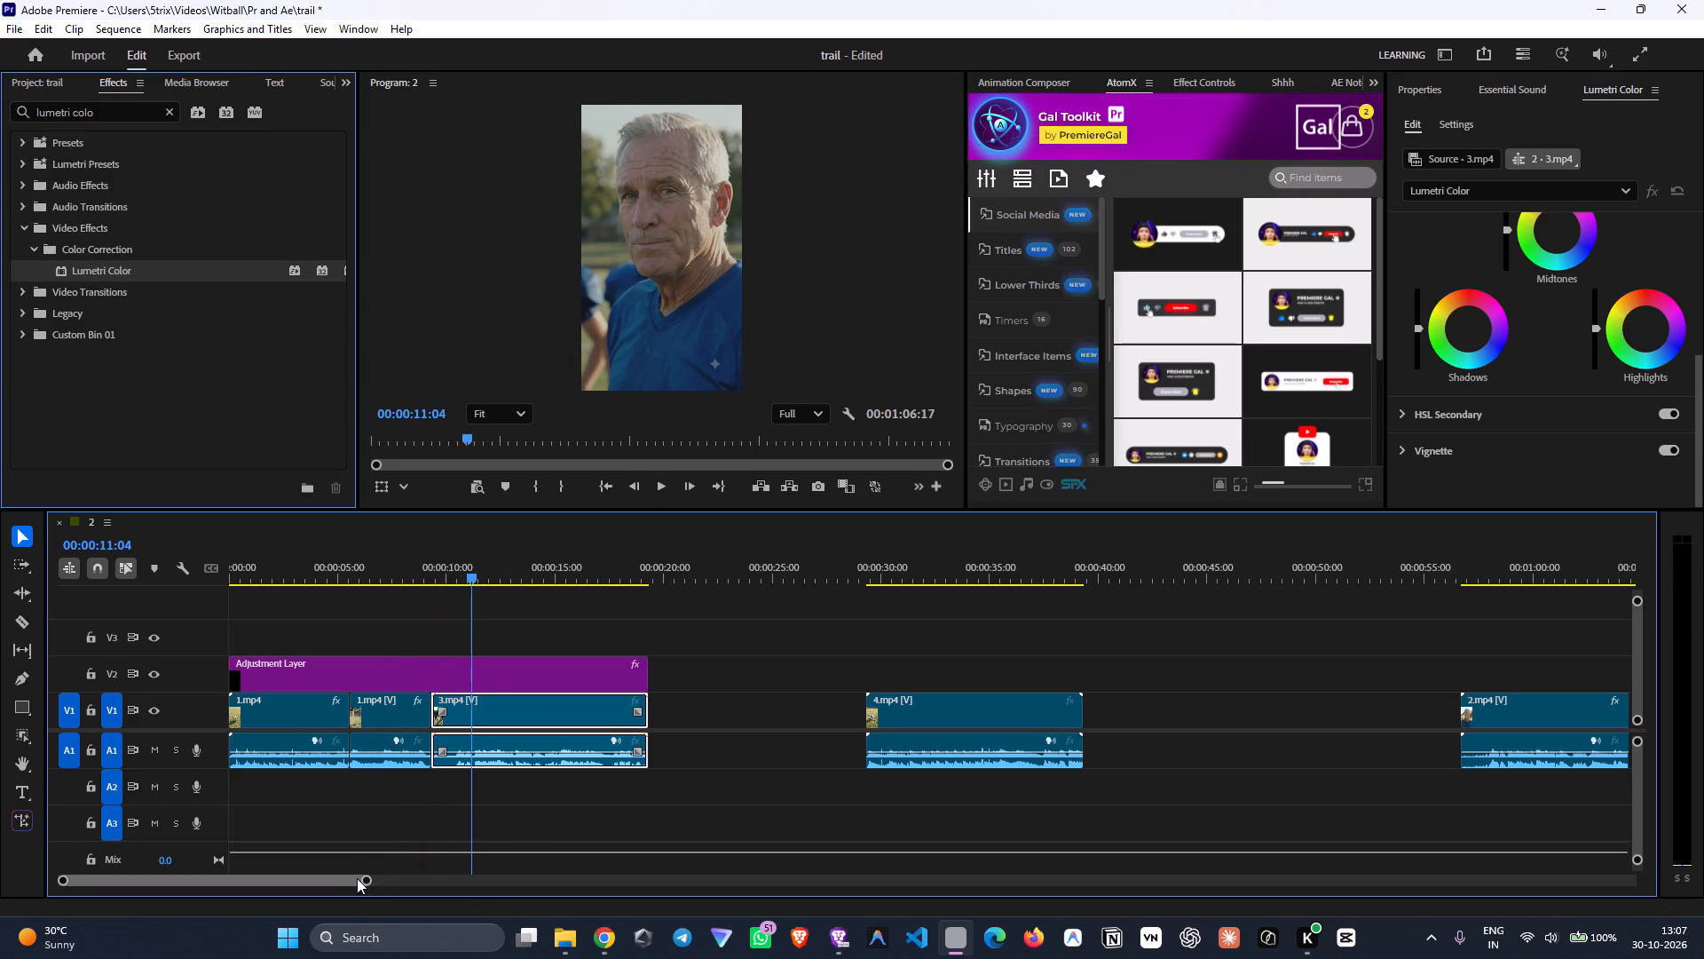
Trim about 1 second off the start of 3.mp4 and slide it back against the second 1.mp4 clip.
left_click_drag(365, 882, 245, 866)
left_click_drag(681, 569, 649, 559)
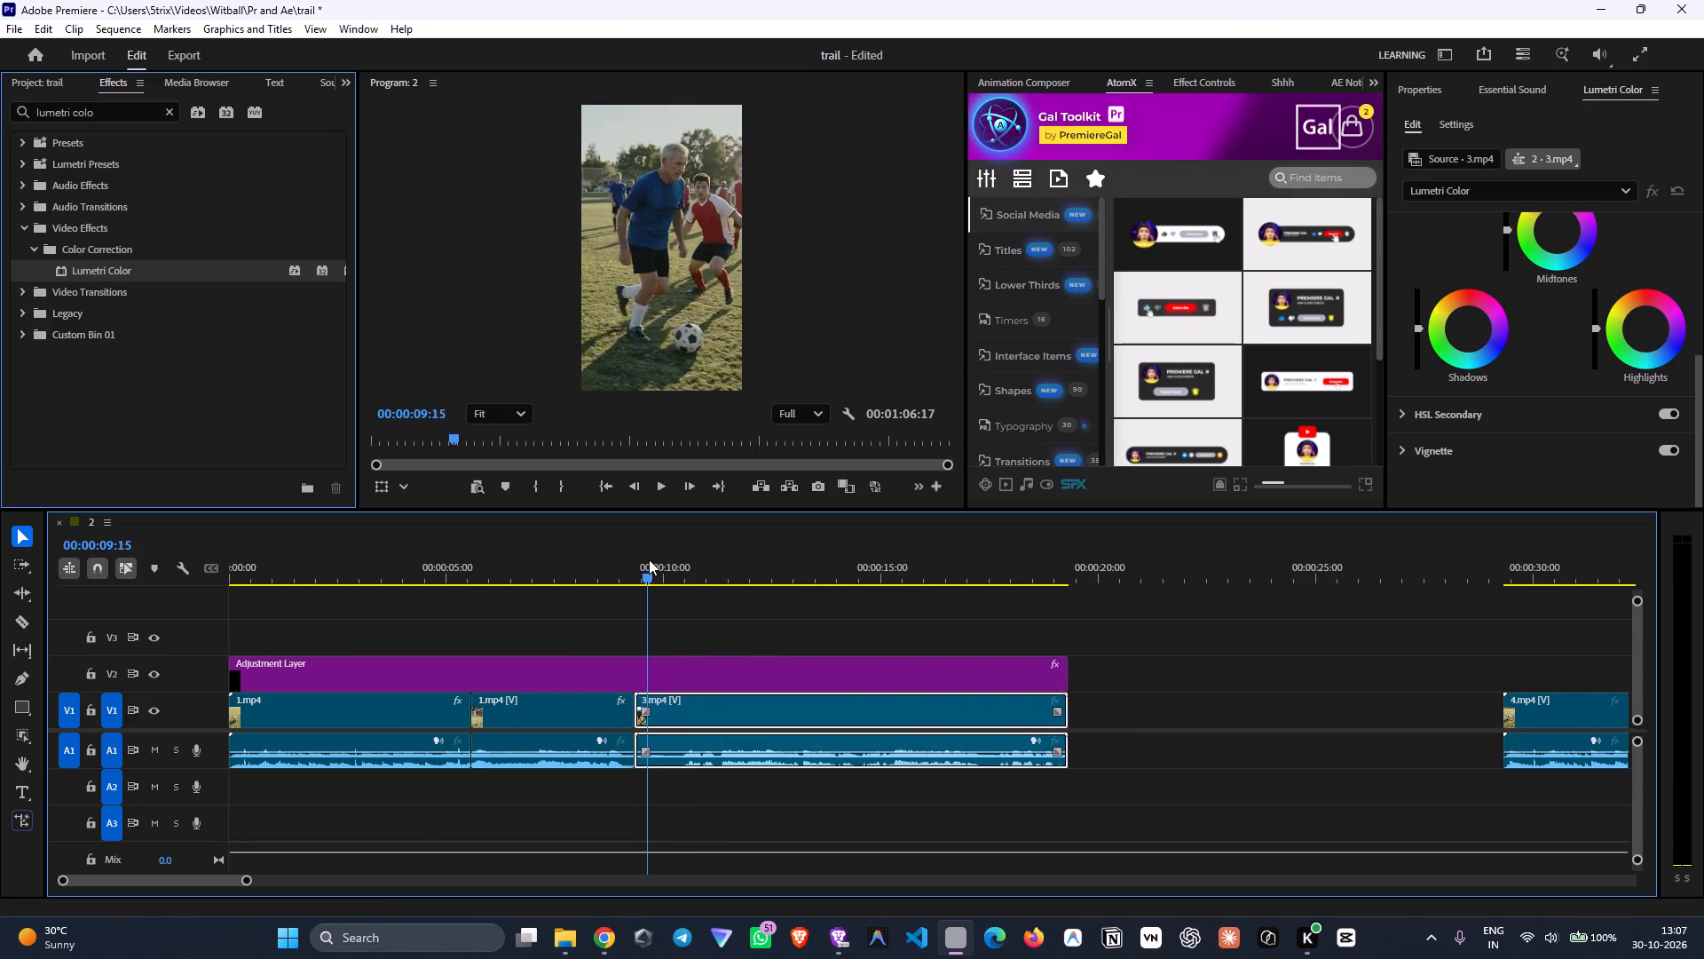
left_click_drag(649, 559, 690, 581)
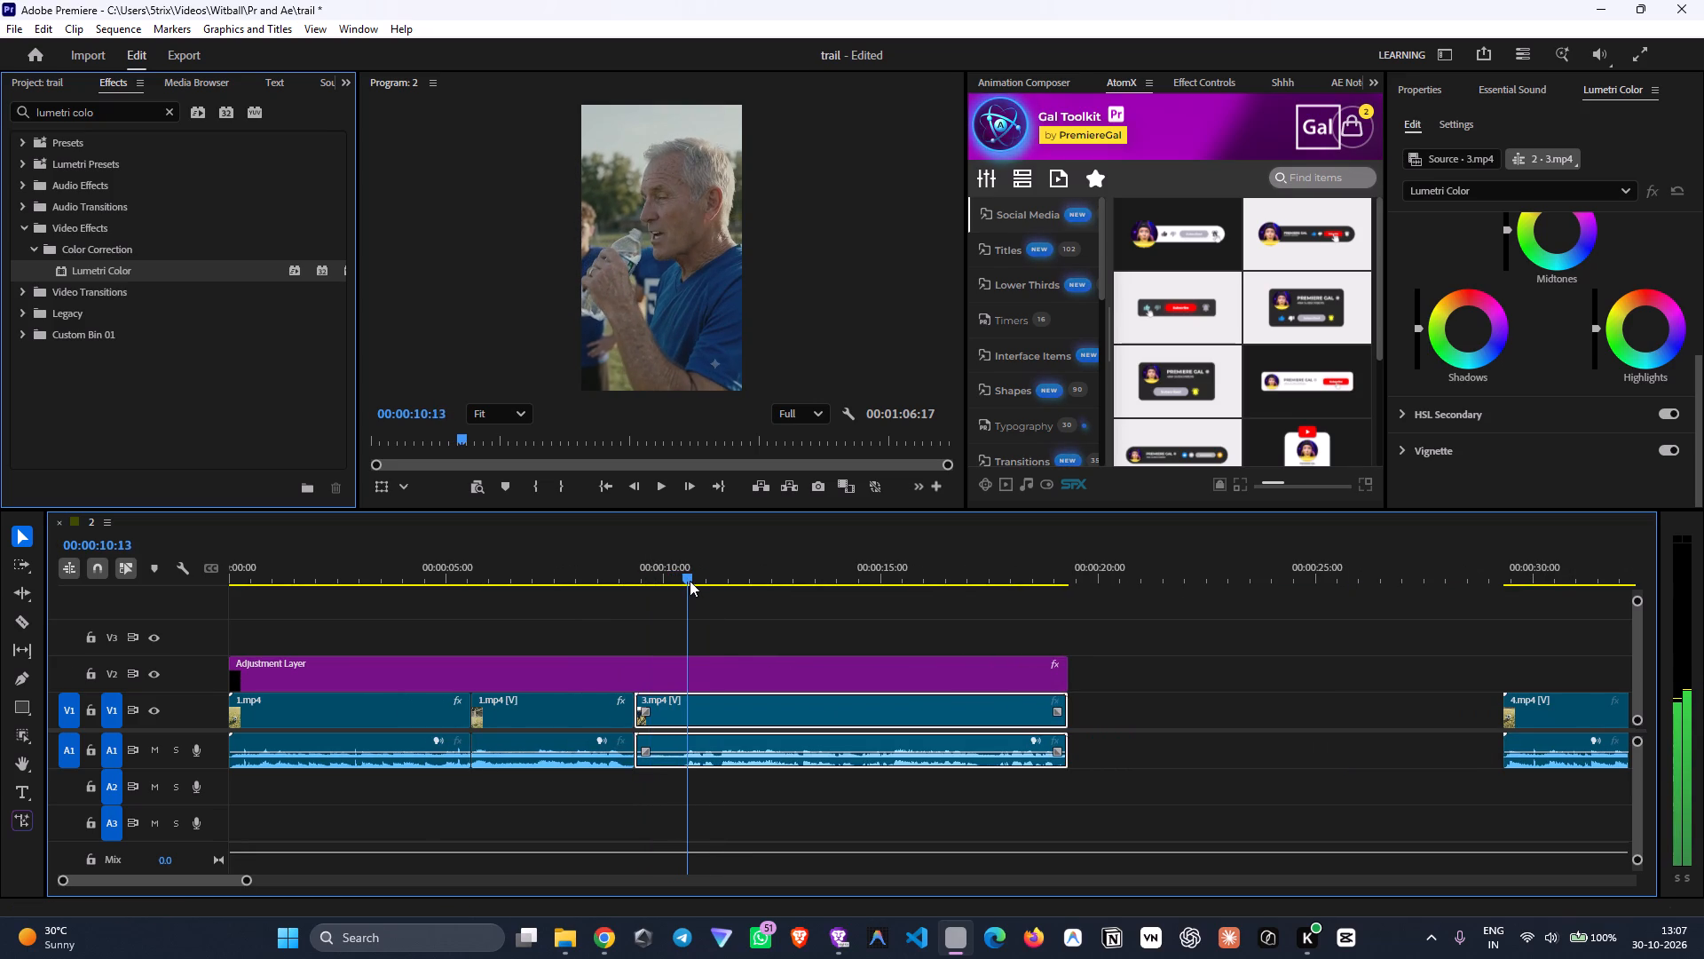
left_click_drag(690, 581, 685, 577)
left_click_drag(637, 709, 674, 717)
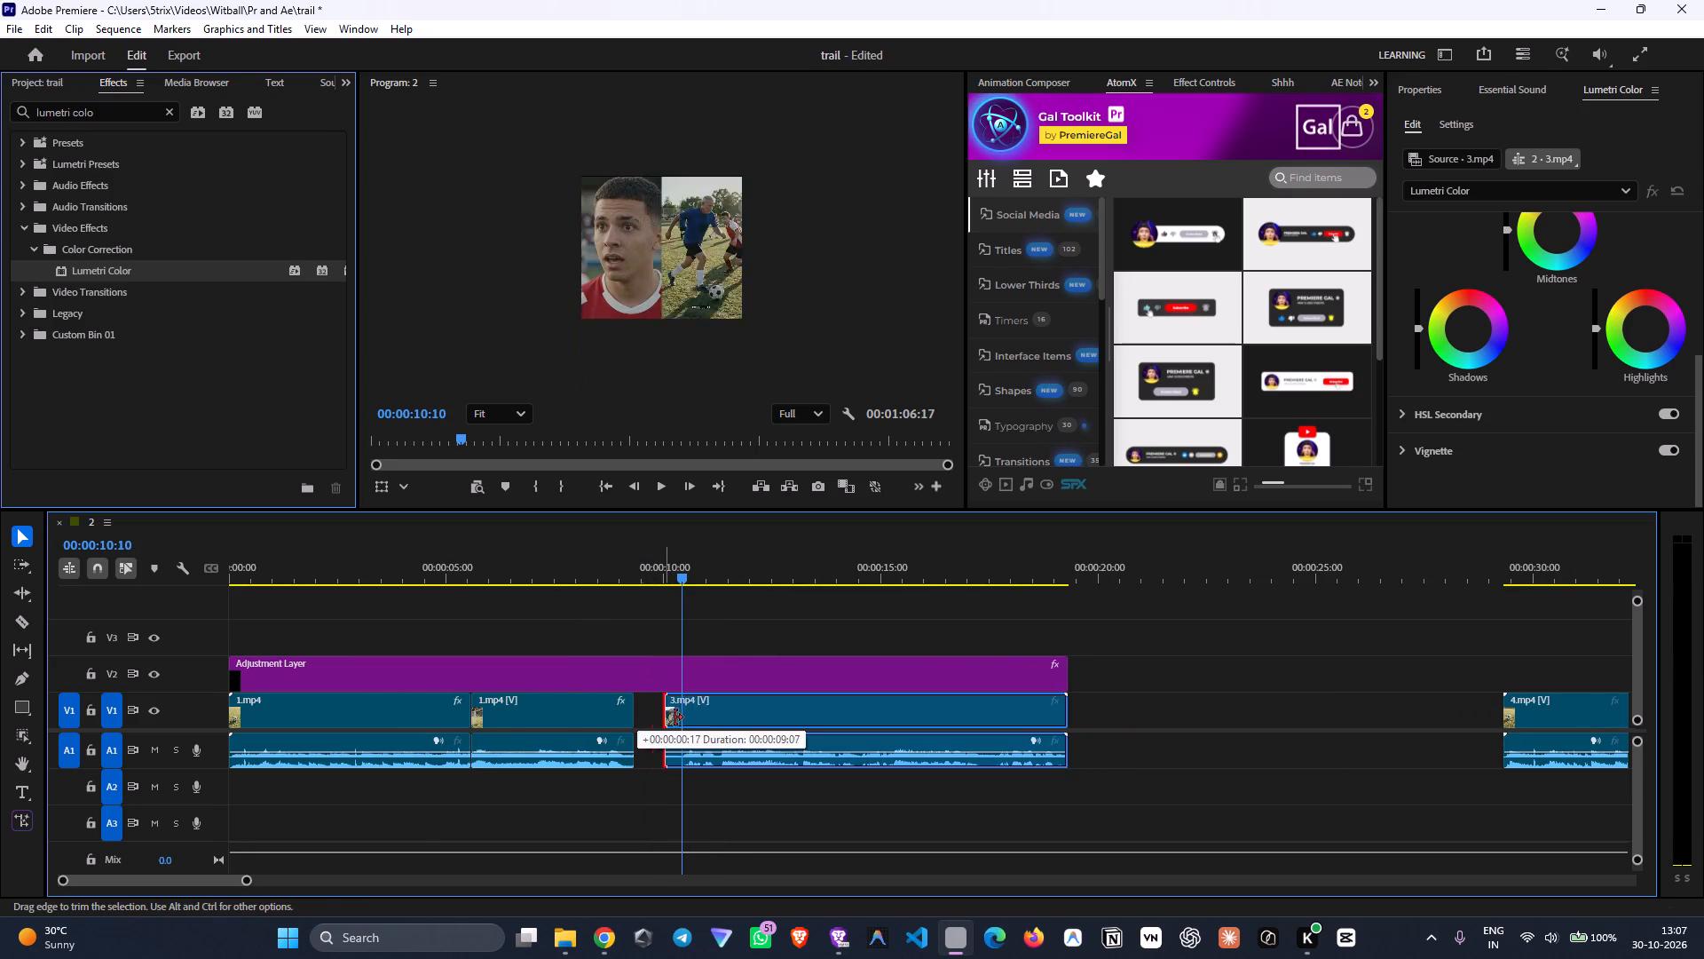
left_click_drag(674, 717, 688, 720)
left_click_drag(721, 706, 667, 709)
Play through the trimmed 3.mp4 to its end, and recheck the lead-in from the second 1.mp4 clip.
left_click_drag(640, 551, 631, 551)
key("space")
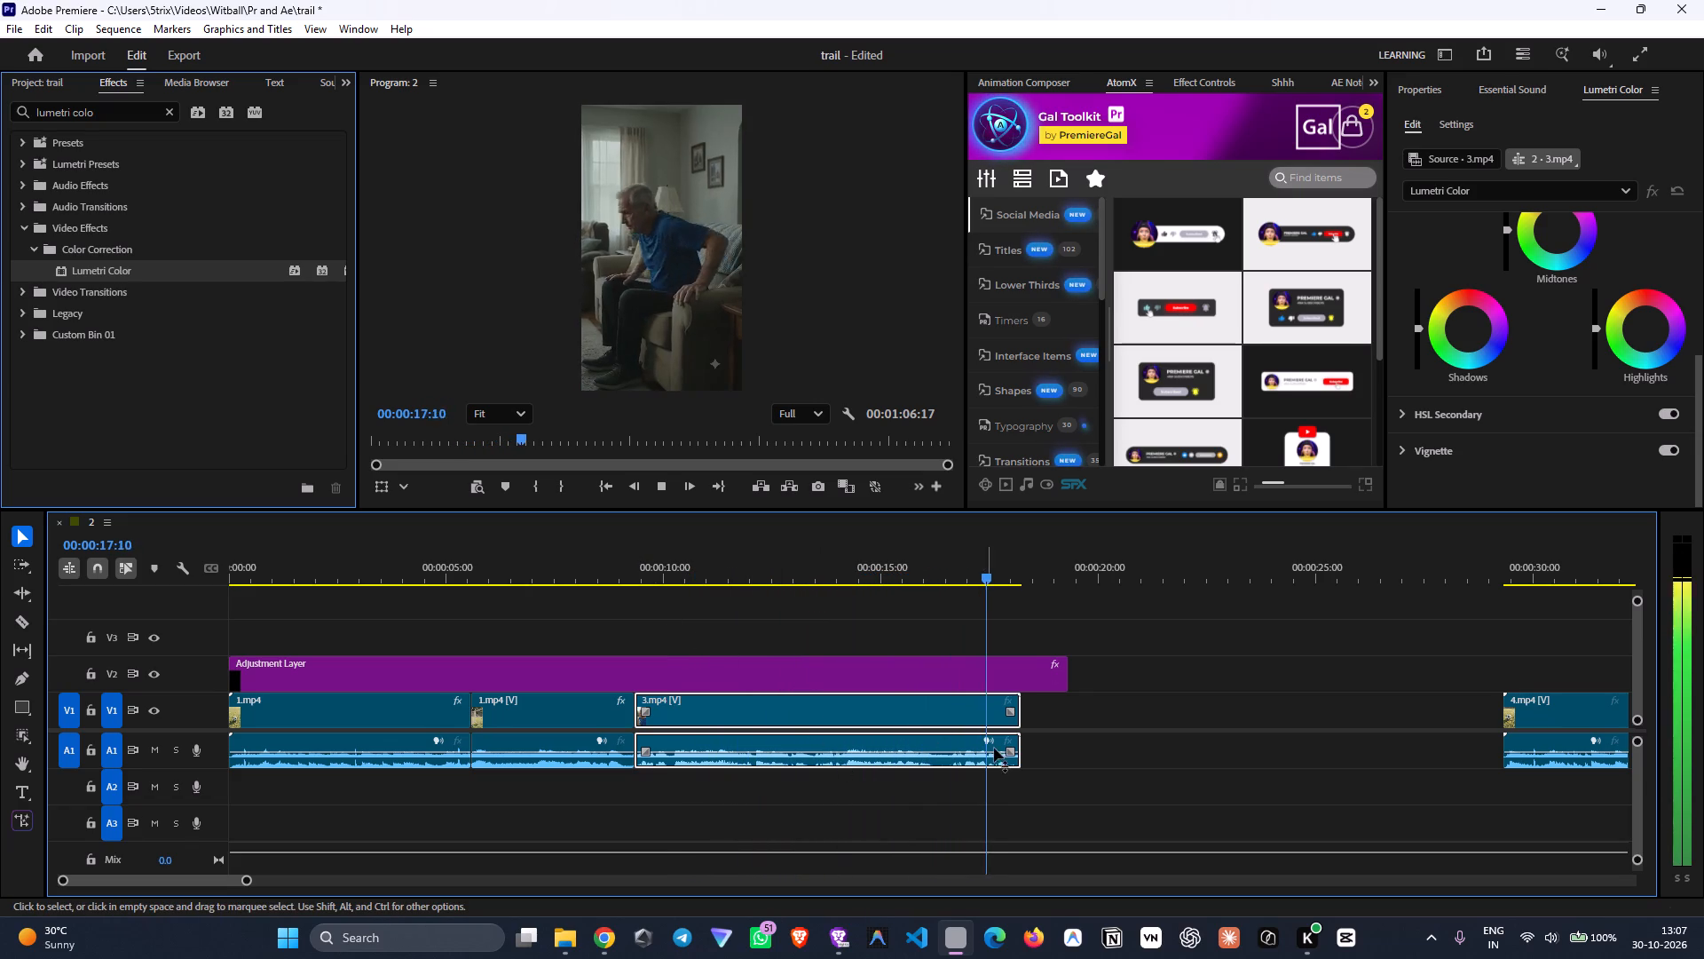
key("space")
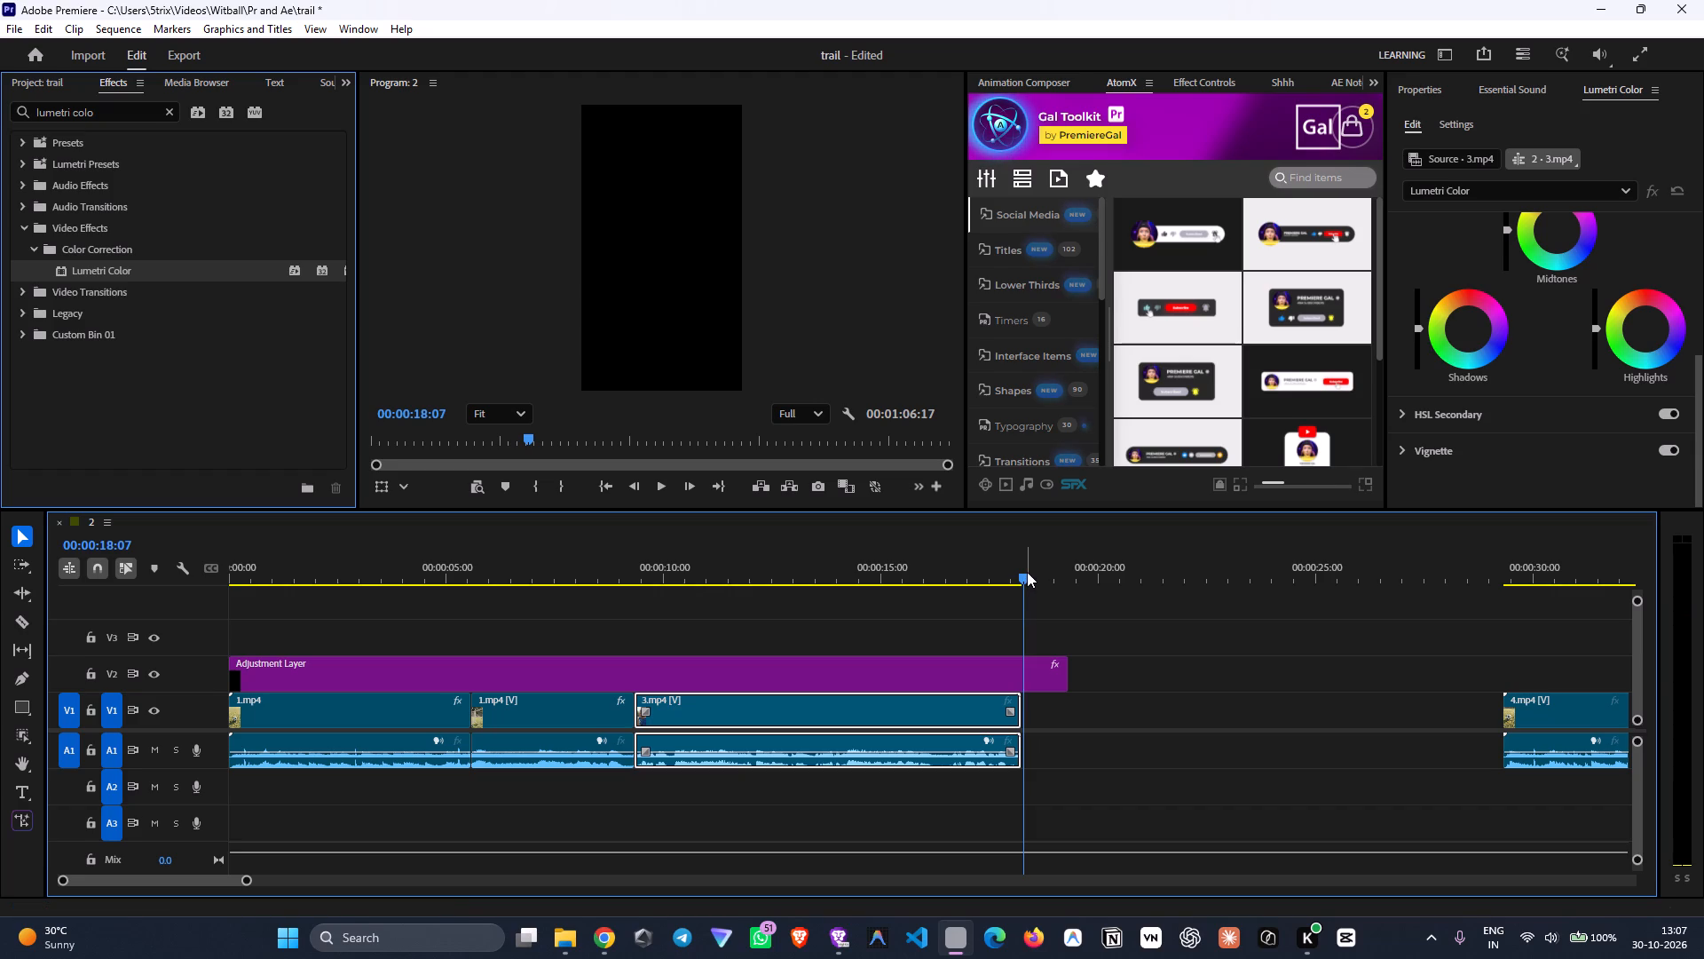
left_click_drag(1027, 572, 996, 587)
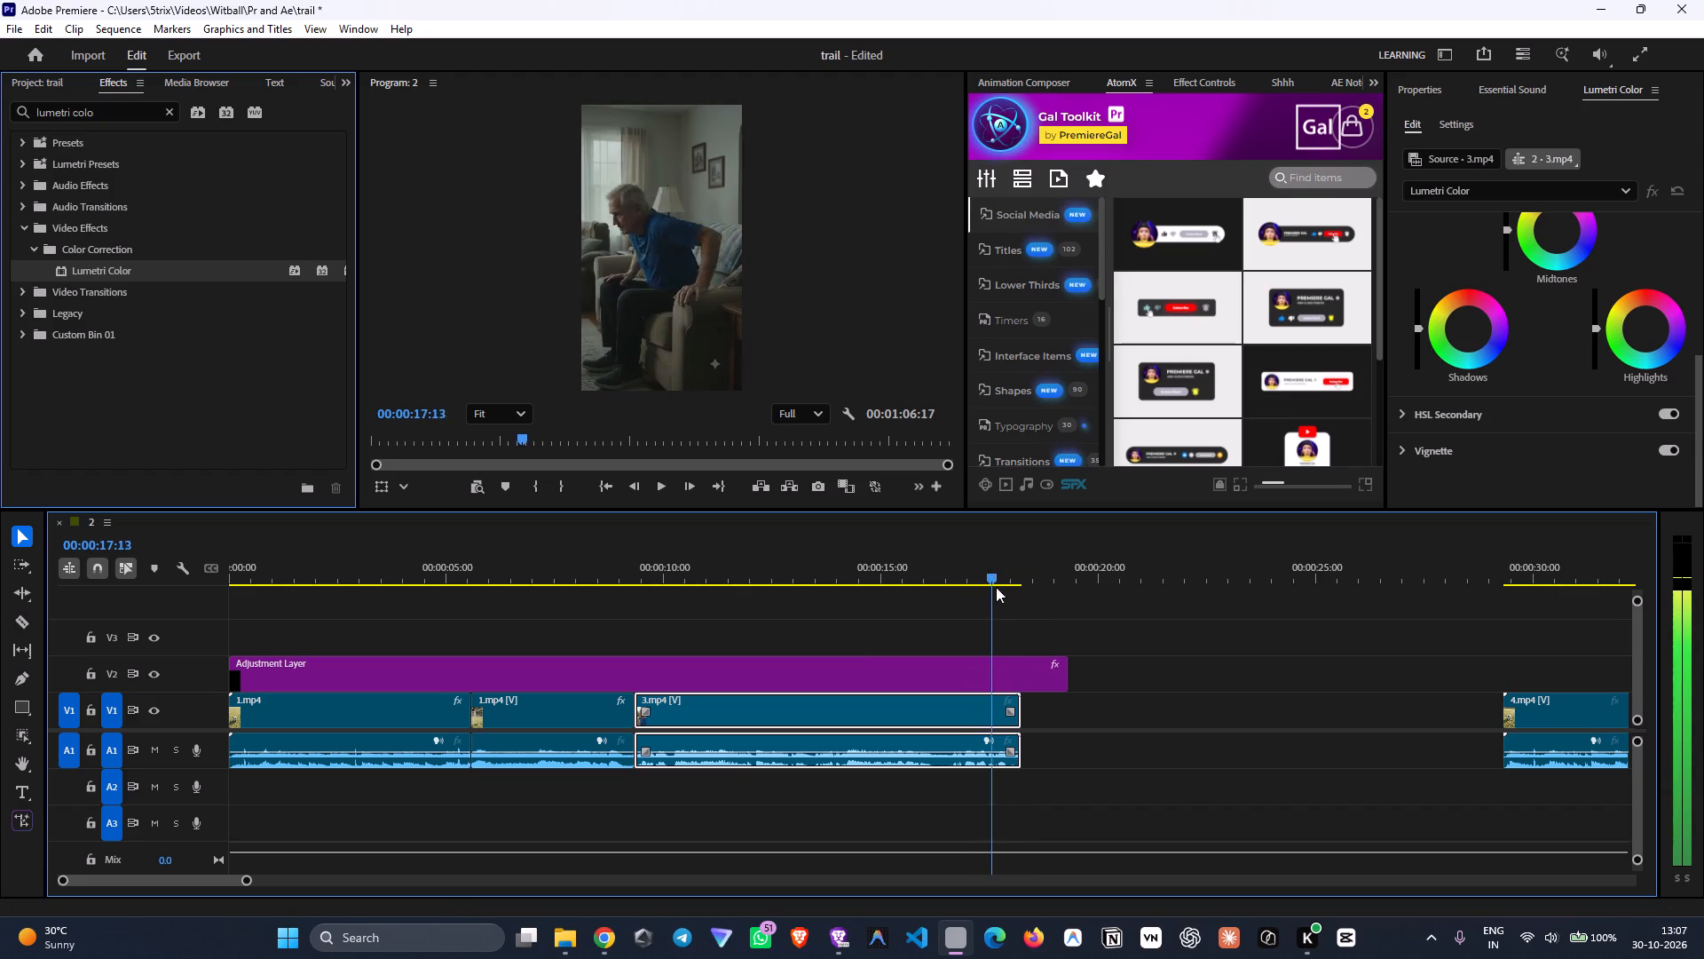
left_click_drag(996, 587, 1050, 649)
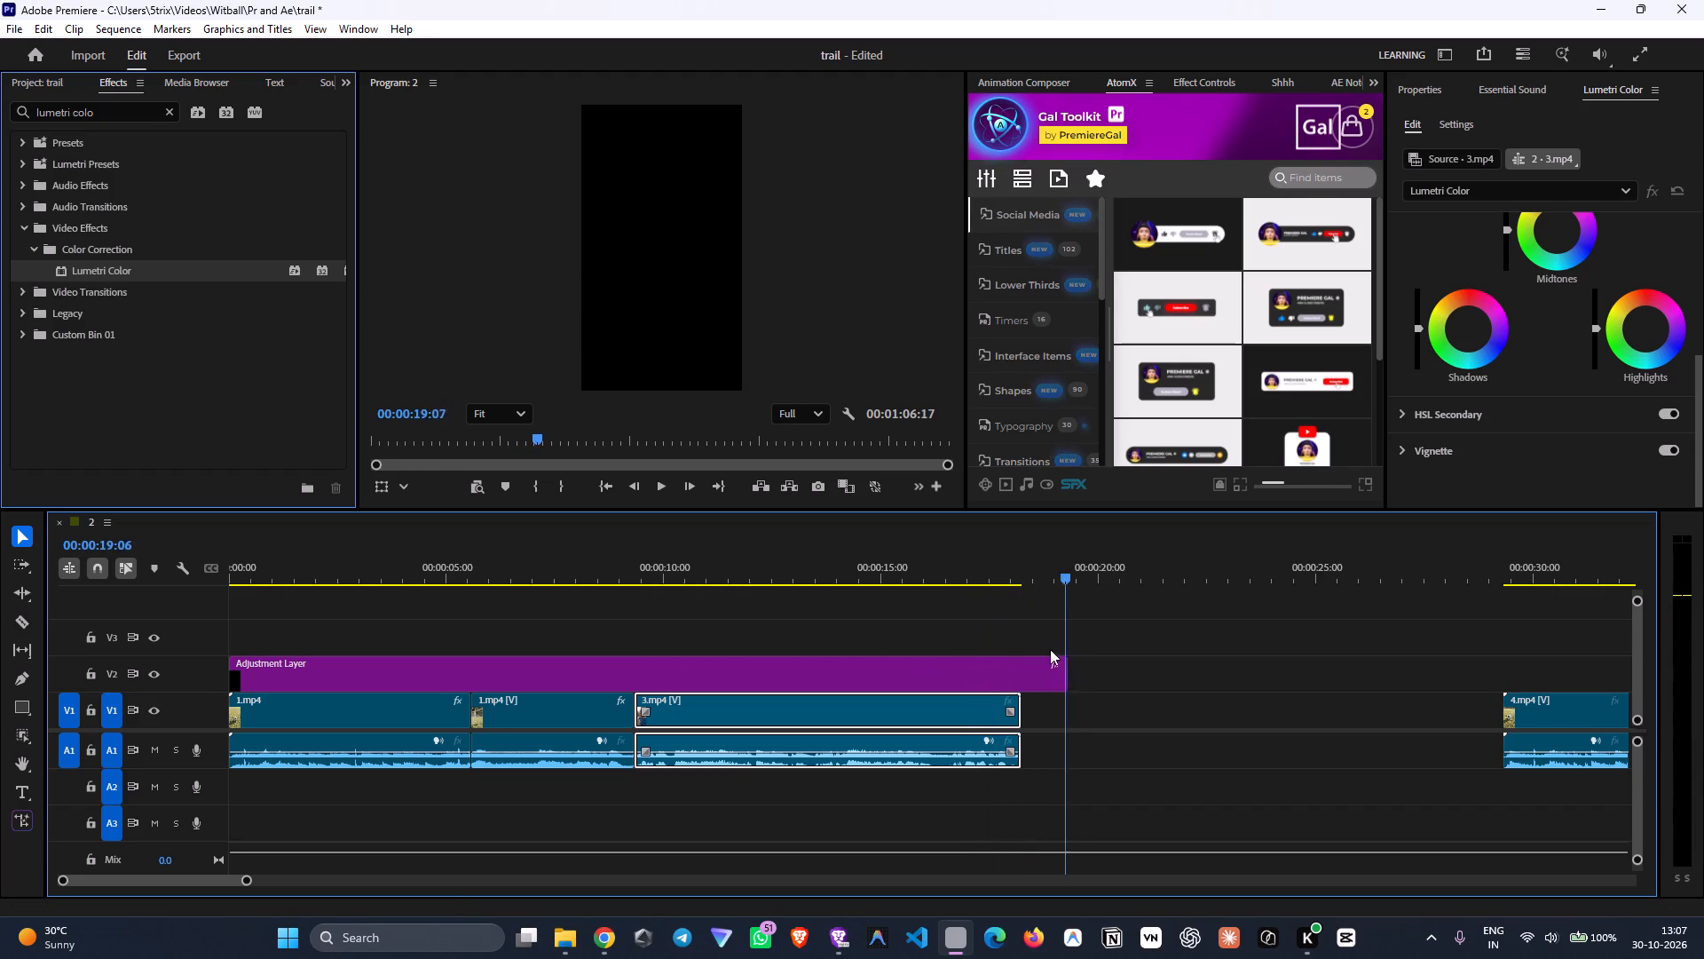
left_click_drag(1050, 649, 615, 681)
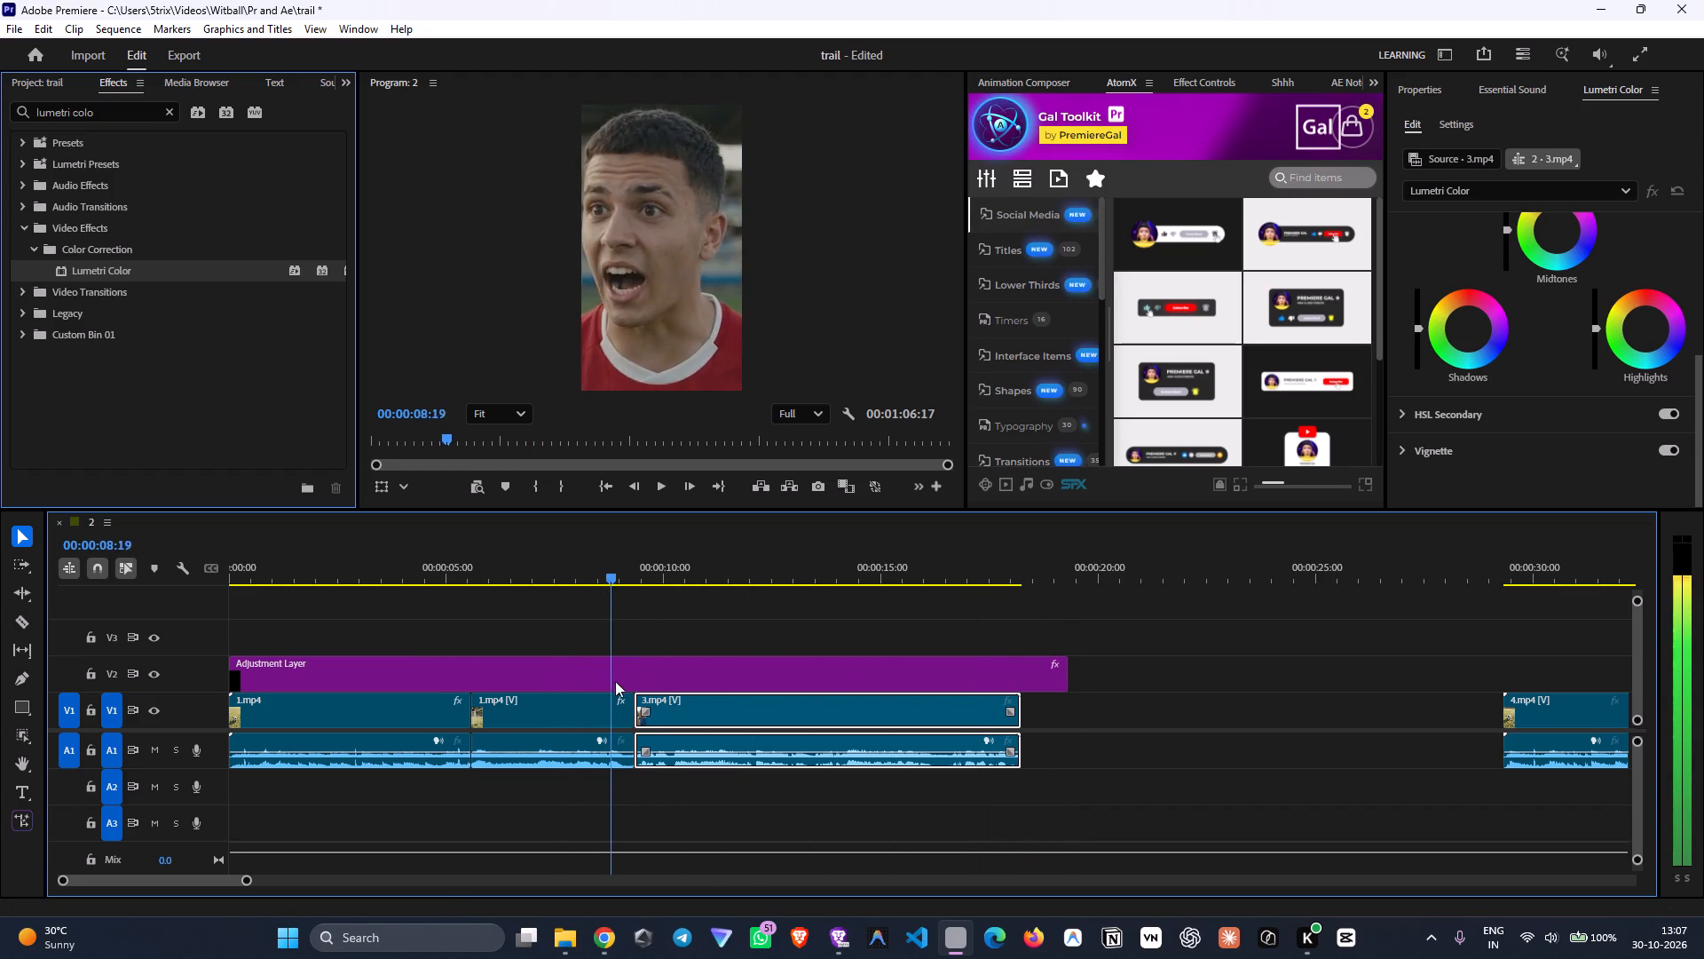
left_click_drag(615, 681, 553, 674)
key("space")
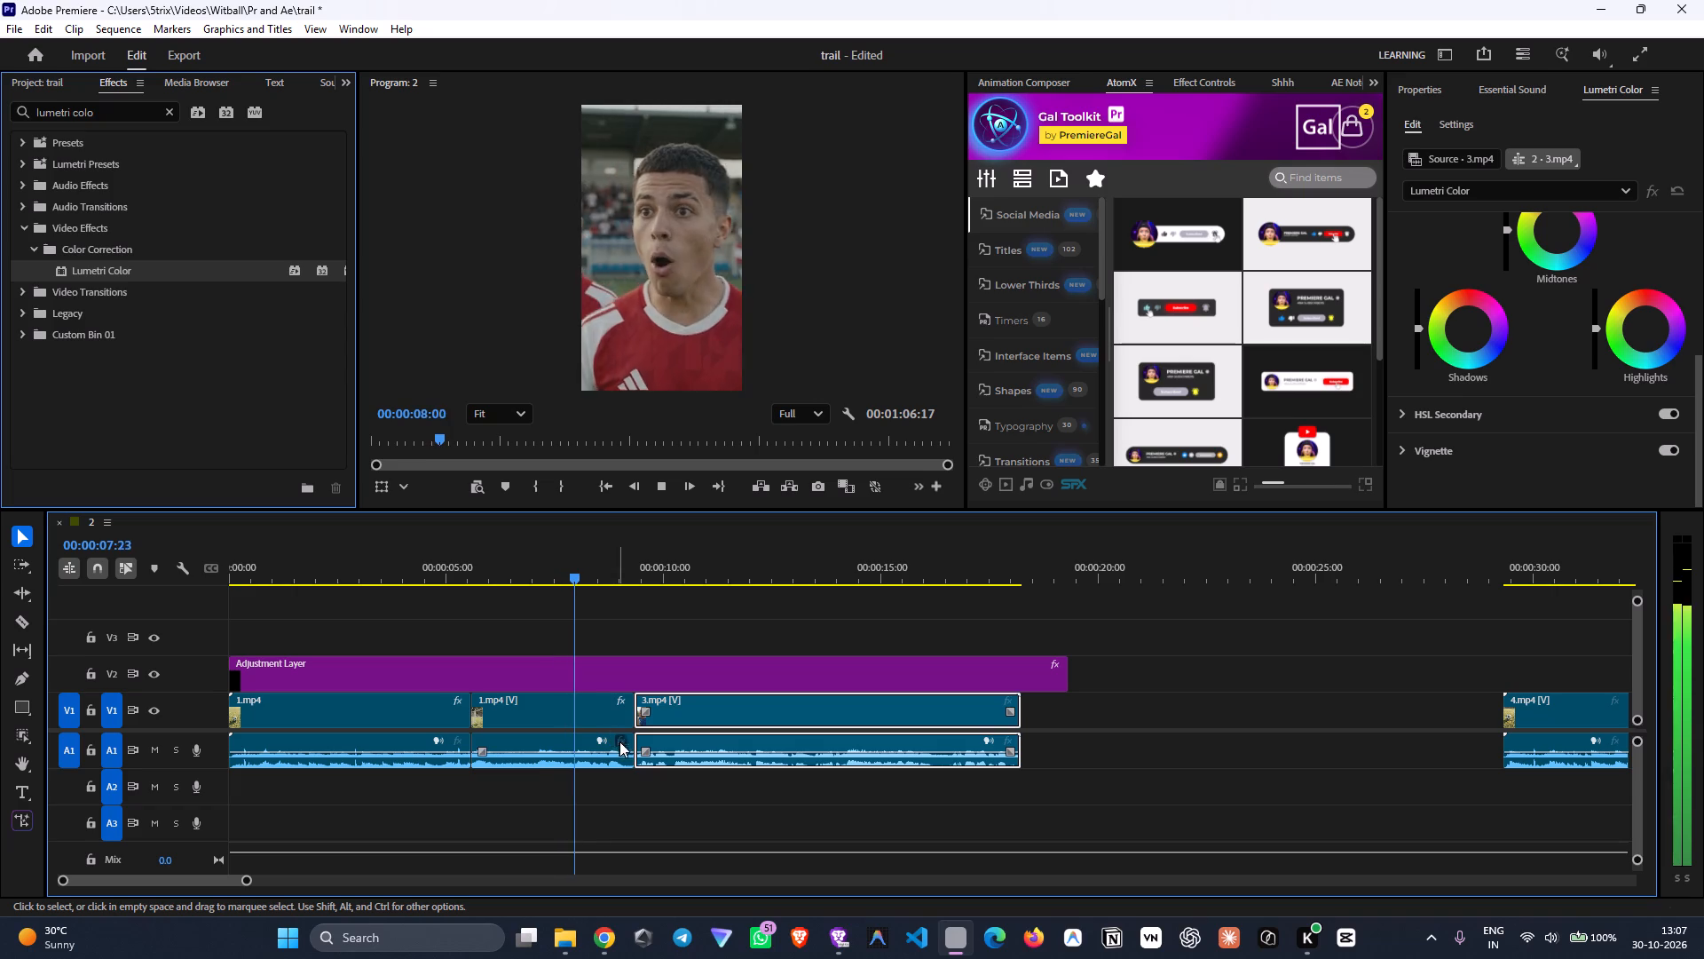
key("space")
Split 4.mp4 at 00:00:37:05 and move the short end piece with its audio to about 00:00:22 on V1, after the adjustment layer.
left_click_drag(780, 567, 1560, 618)
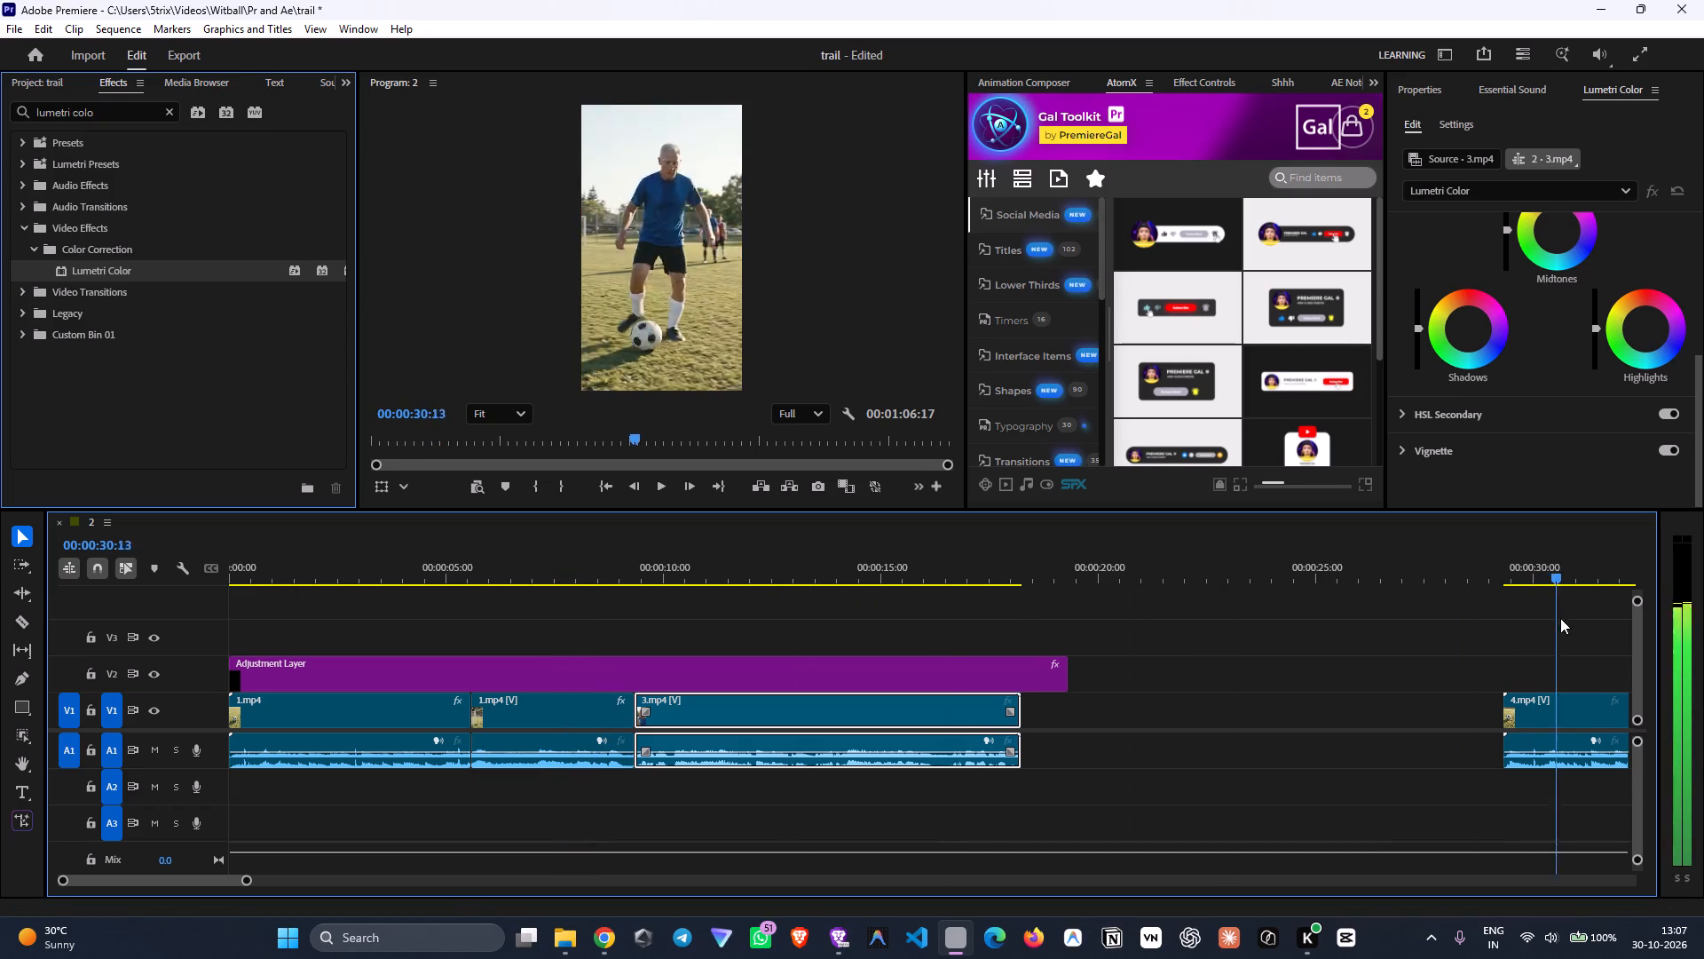
left_click_drag(1560, 618, 965, 638)
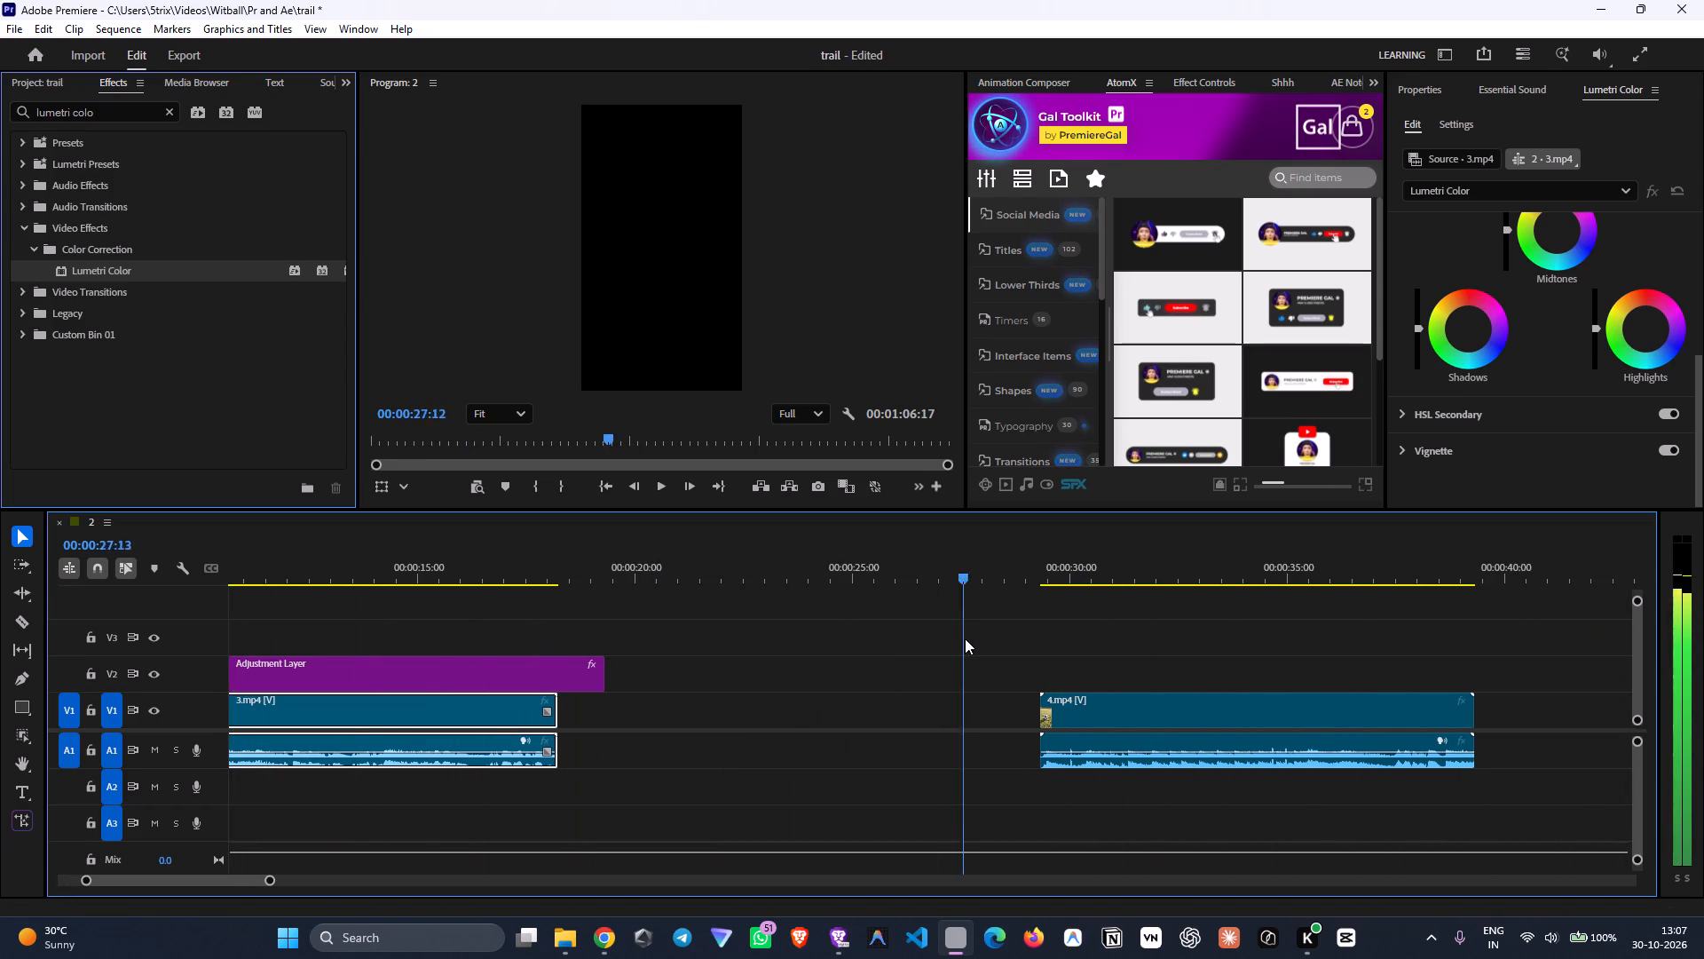
left_click_drag(965, 638, 1288, 694)
key("space")
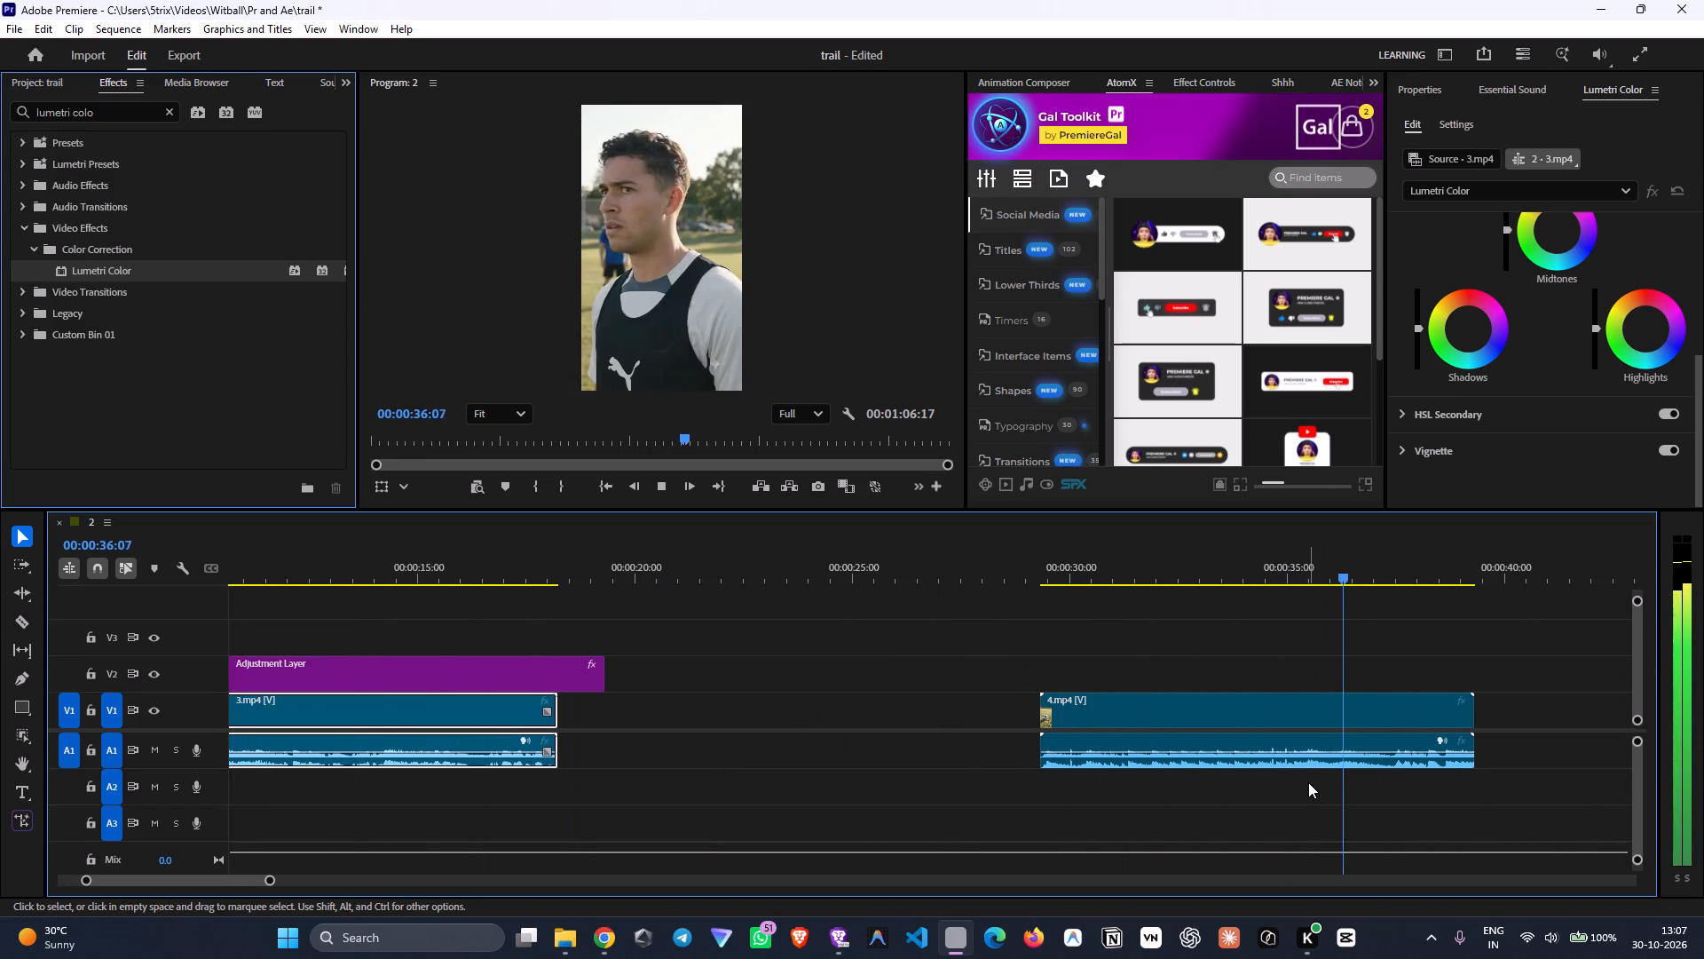
key("space")
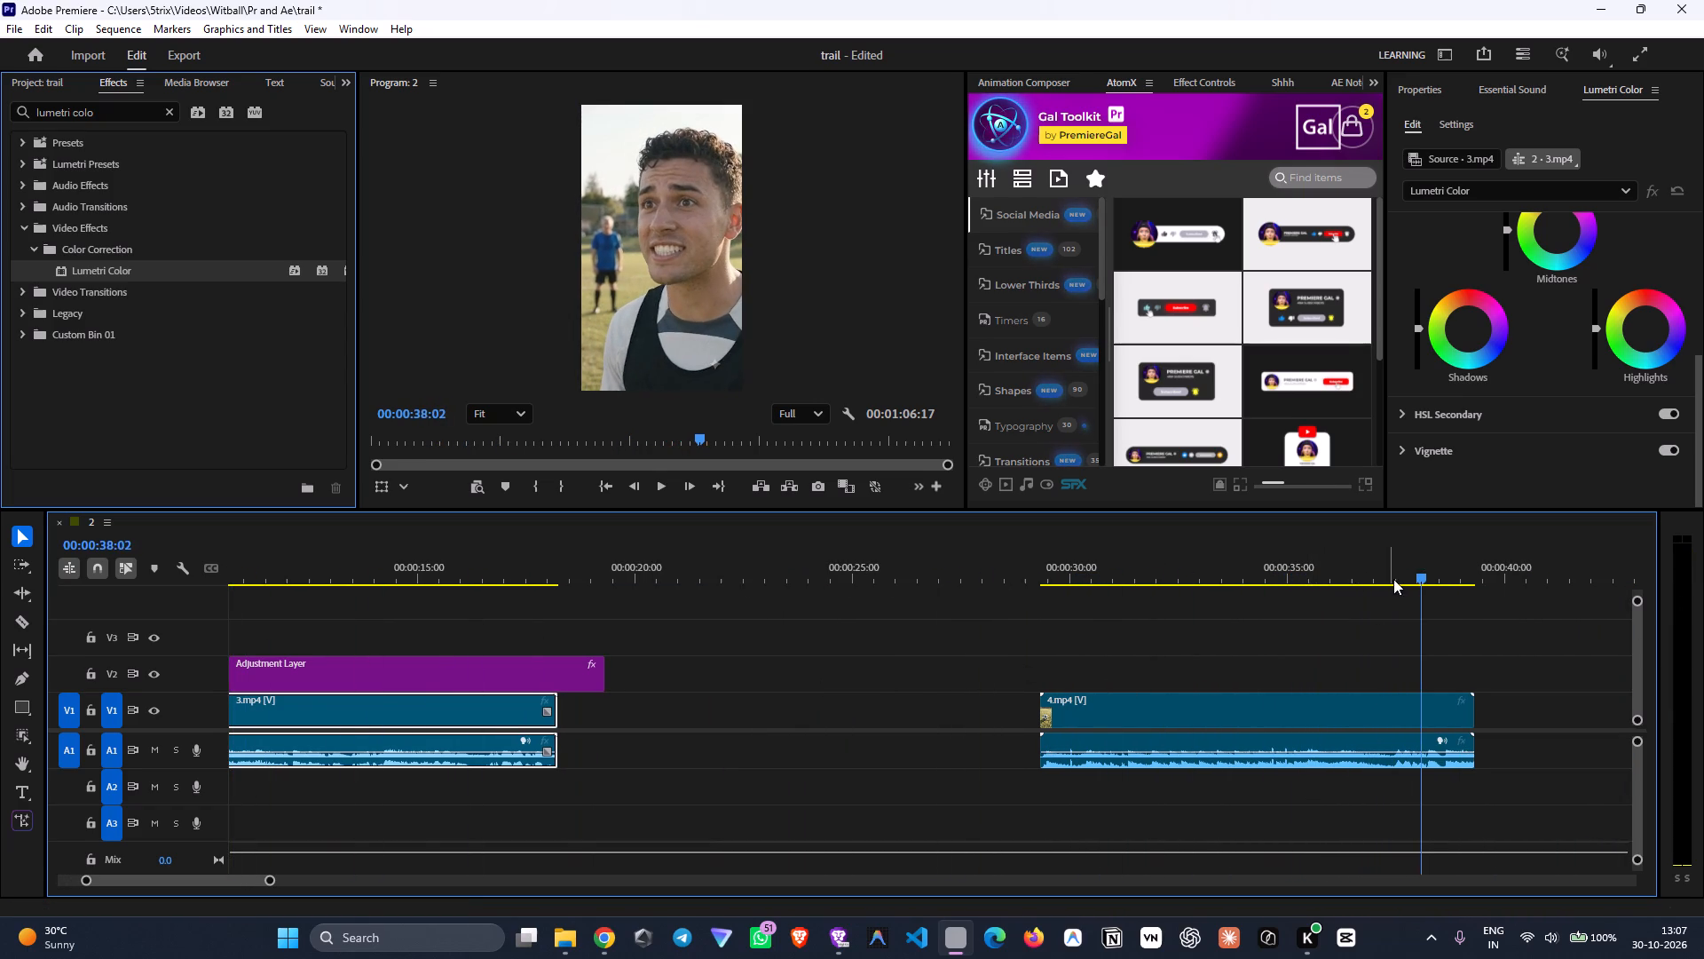
left_click_drag(1400, 578, 1329, 568)
key("space")
key("space")
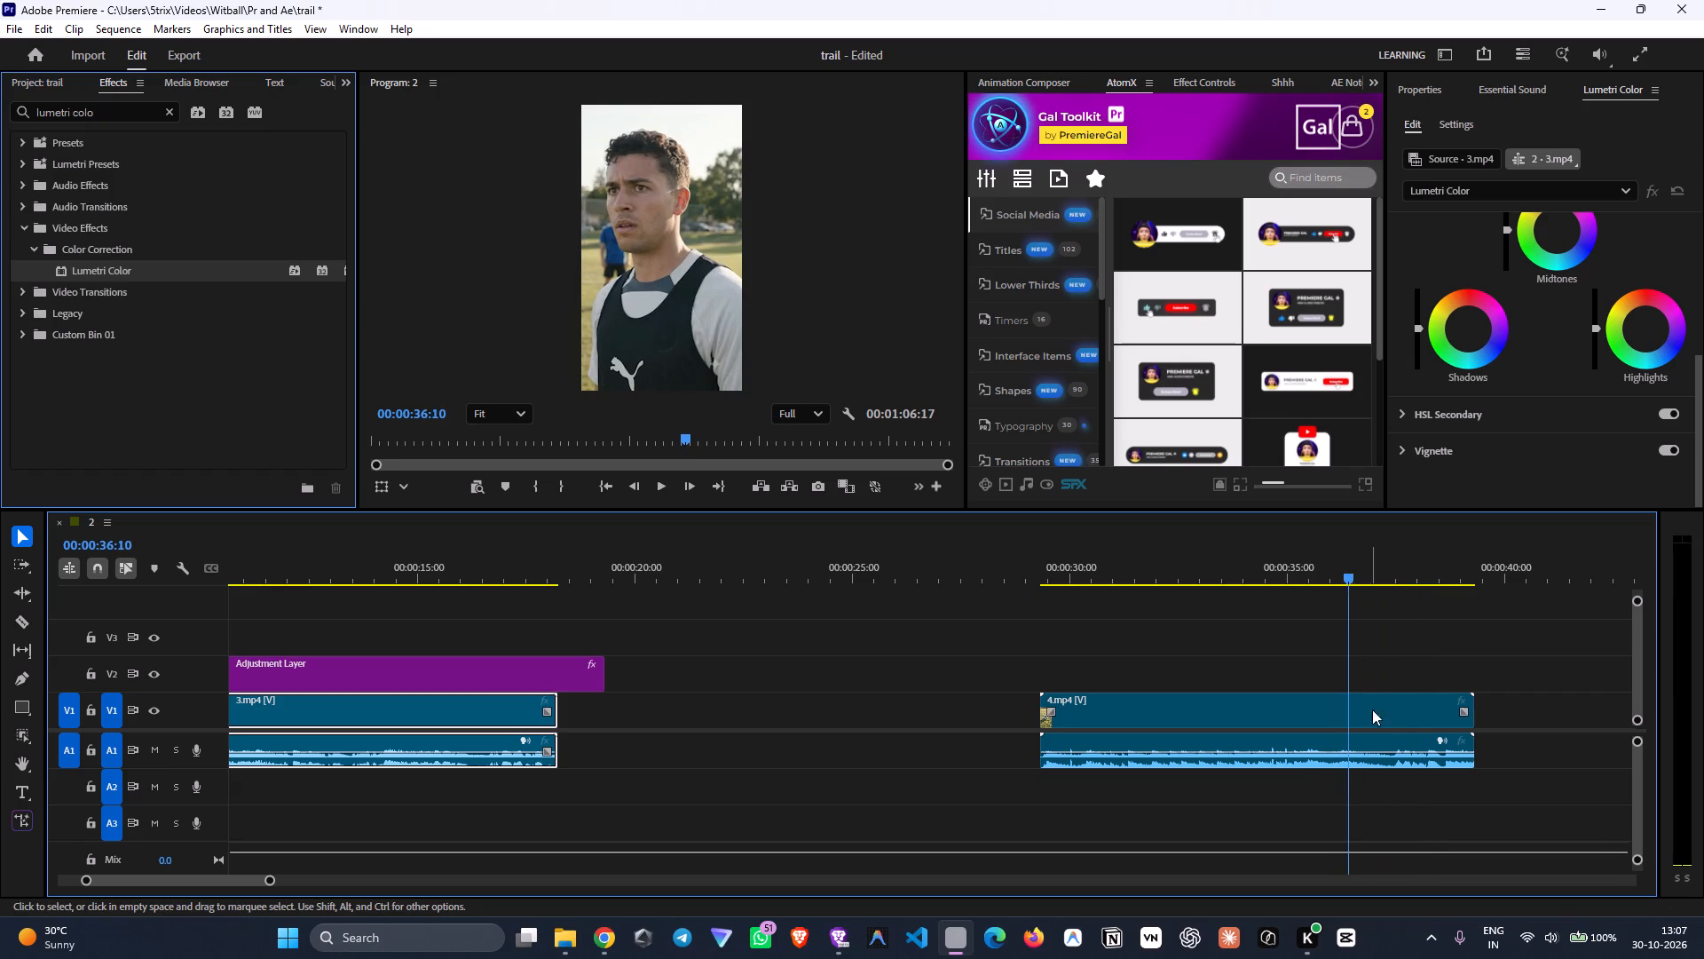
key("space")
key("space")
key("space")
key("space")
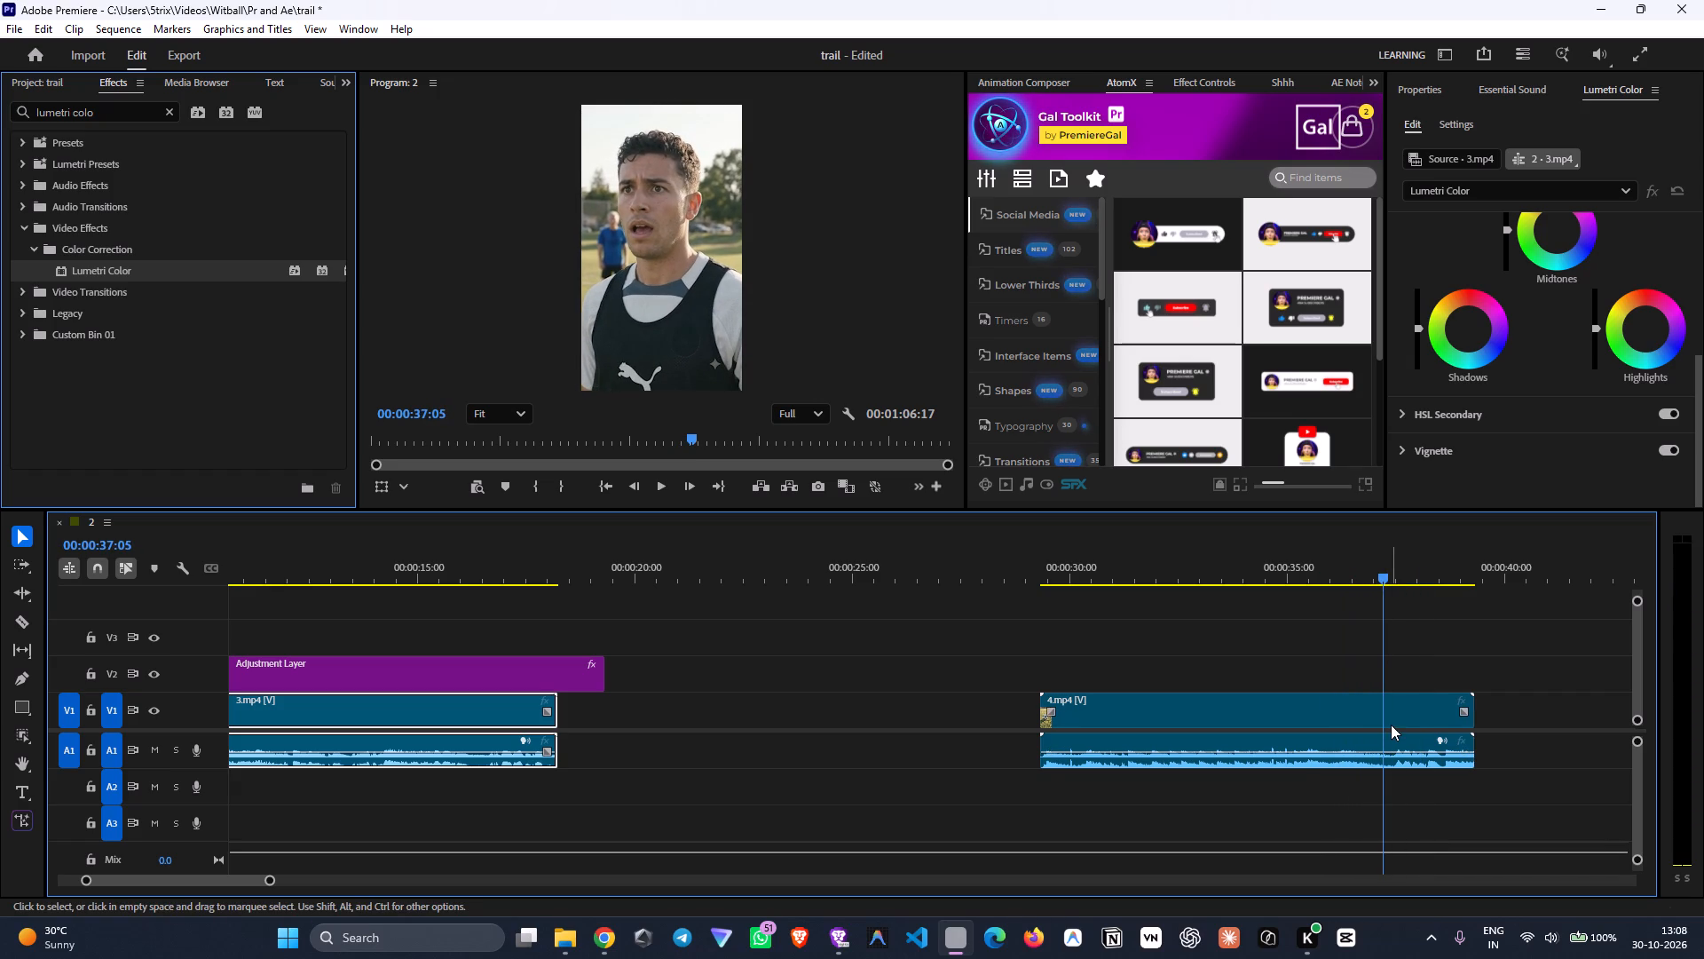
left_click(1391, 725)
key("f")
left_click_drag(1416, 707, 820, 687)
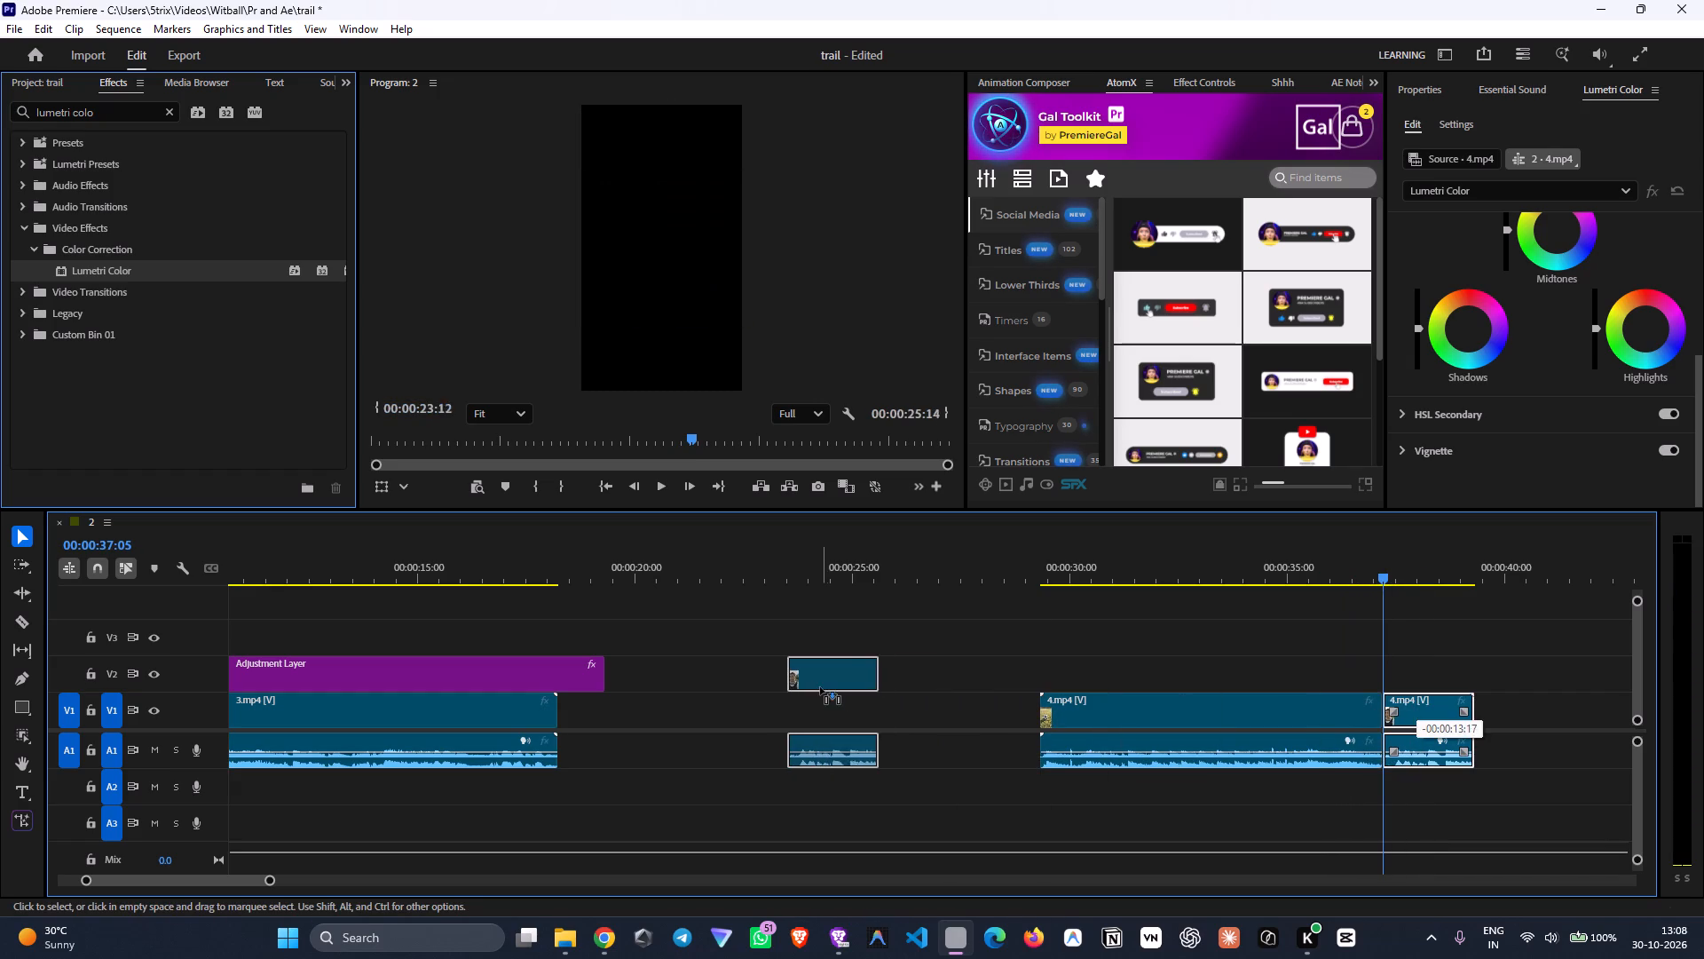
left_click_drag(820, 687, 747, 717)
Split the second 1.mp4 clip at 00:00:07:17 and move its tail with audio out of the edit to about 00:00:26.
left_click_drag(217, 876, 195, 872)
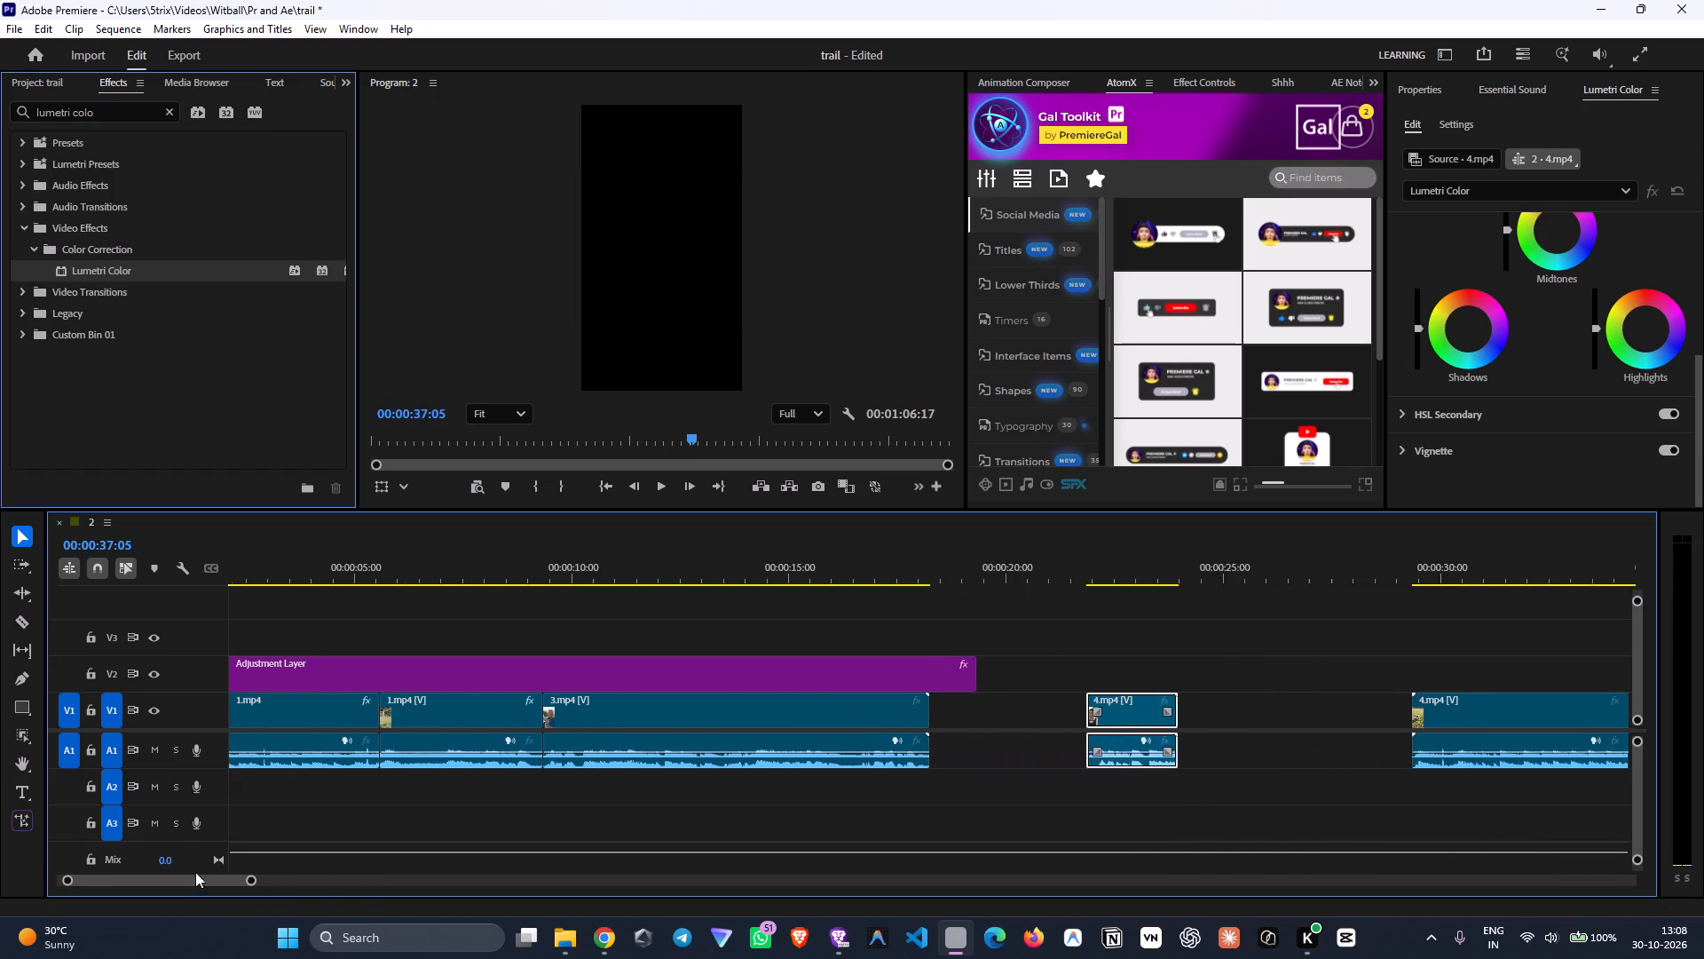
left_click_drag(195, 872, 186, 870)
left_click_drag(490, 567, 461, 559)
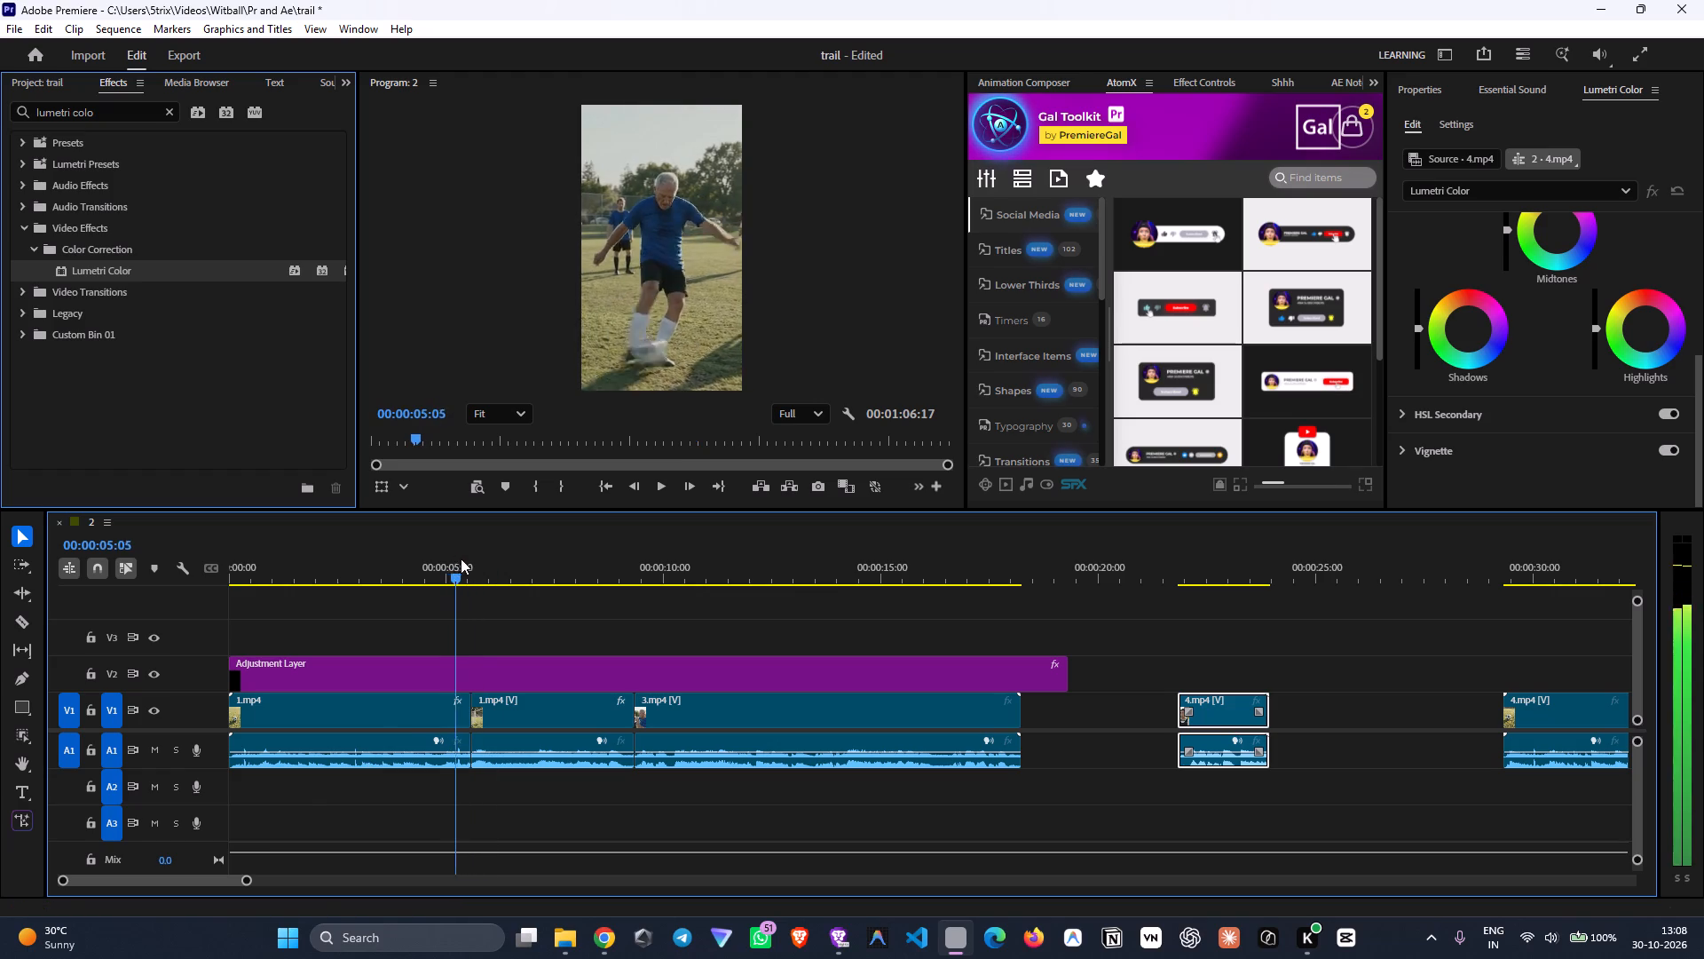
left_click_drag(461, 559, 461, 559)
key("space")
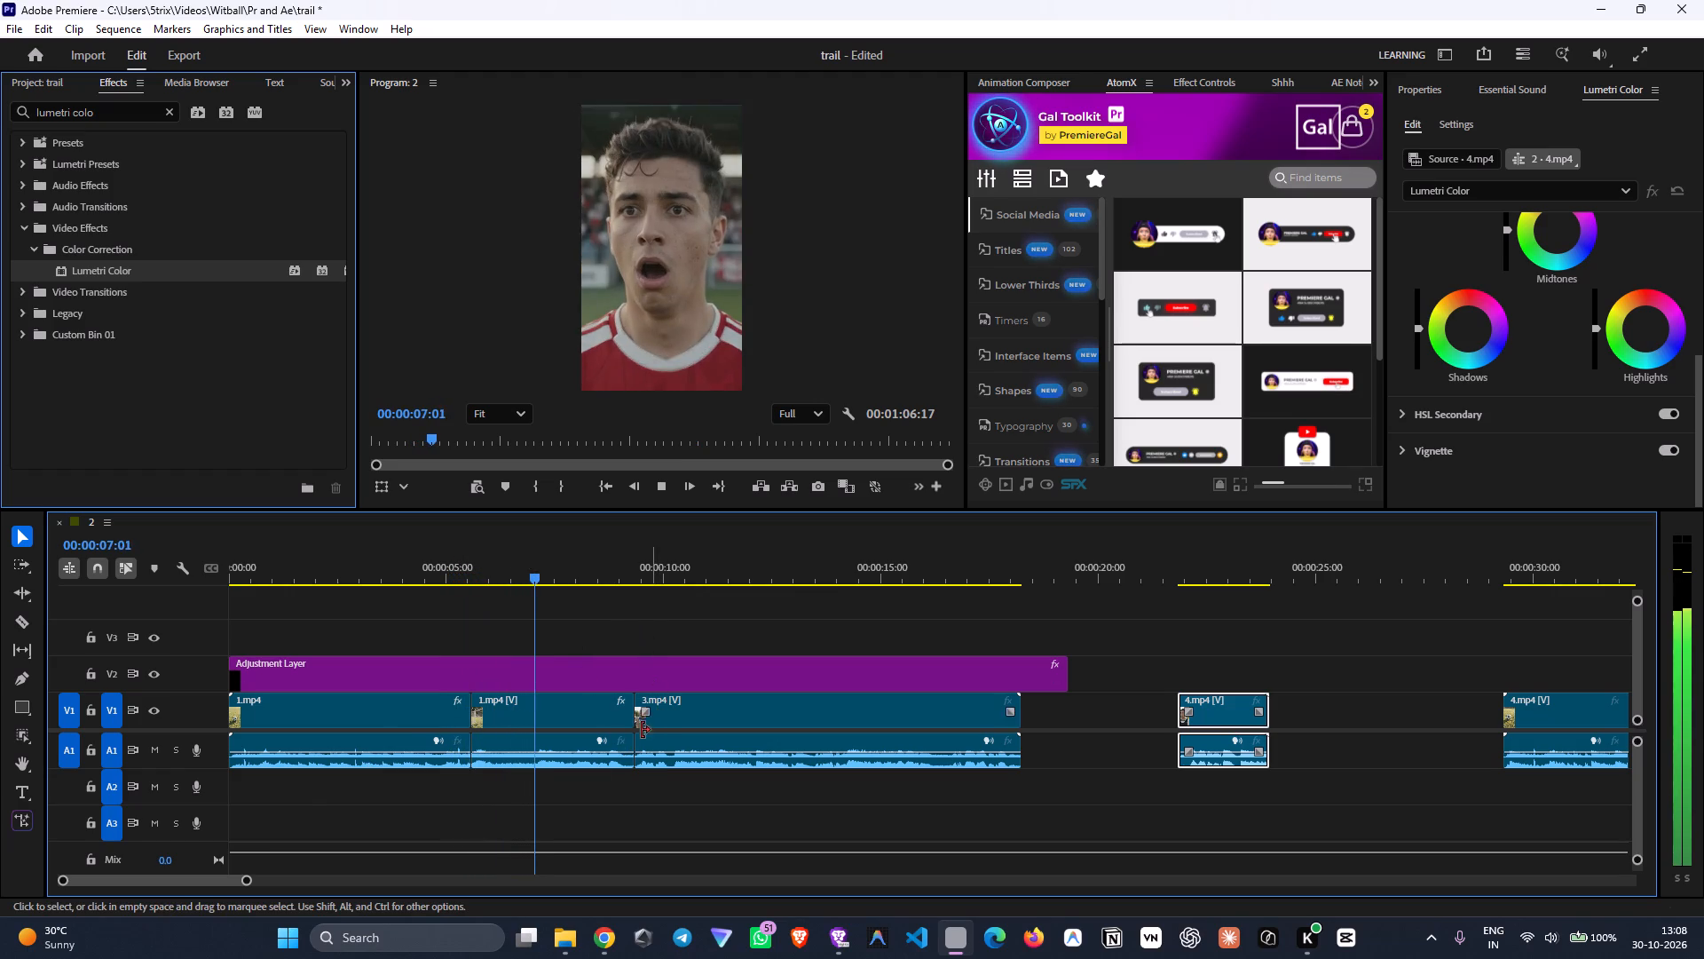
key("space")
key("space")
key("space")
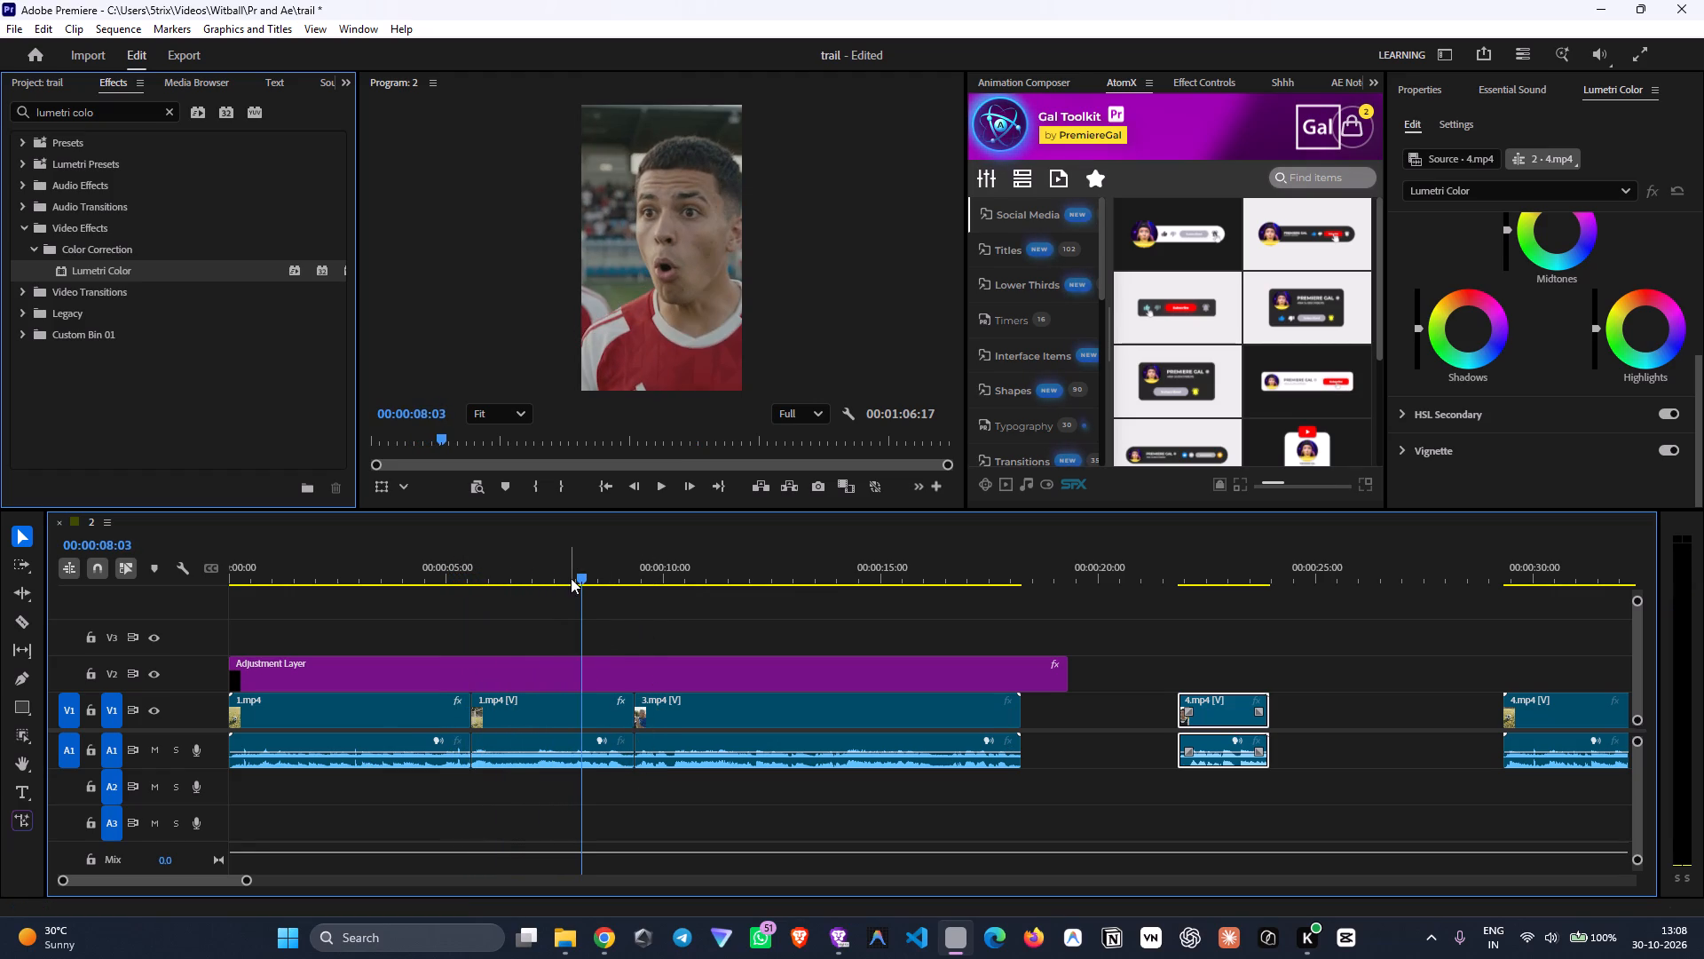
left_click_drag(576, 565, 561, 553)
key("Right")
key("Right")
key("Right")
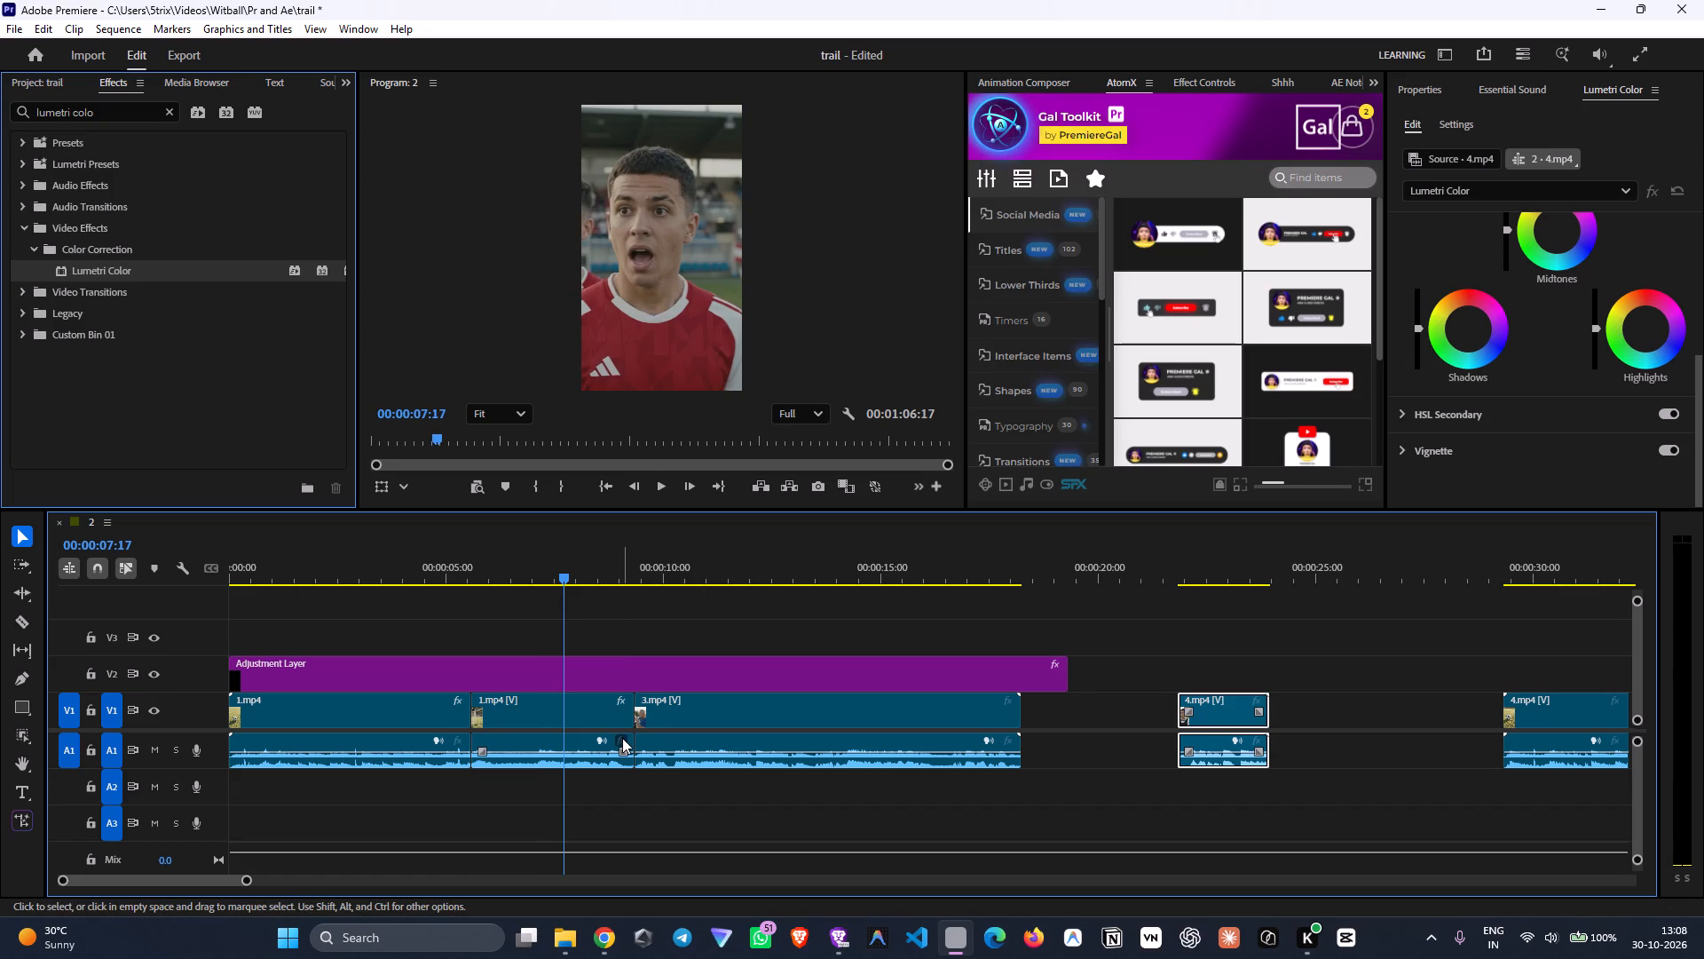
left_click(582, 721)
key("f")
left_click_drag(590, 707, 616, 681)
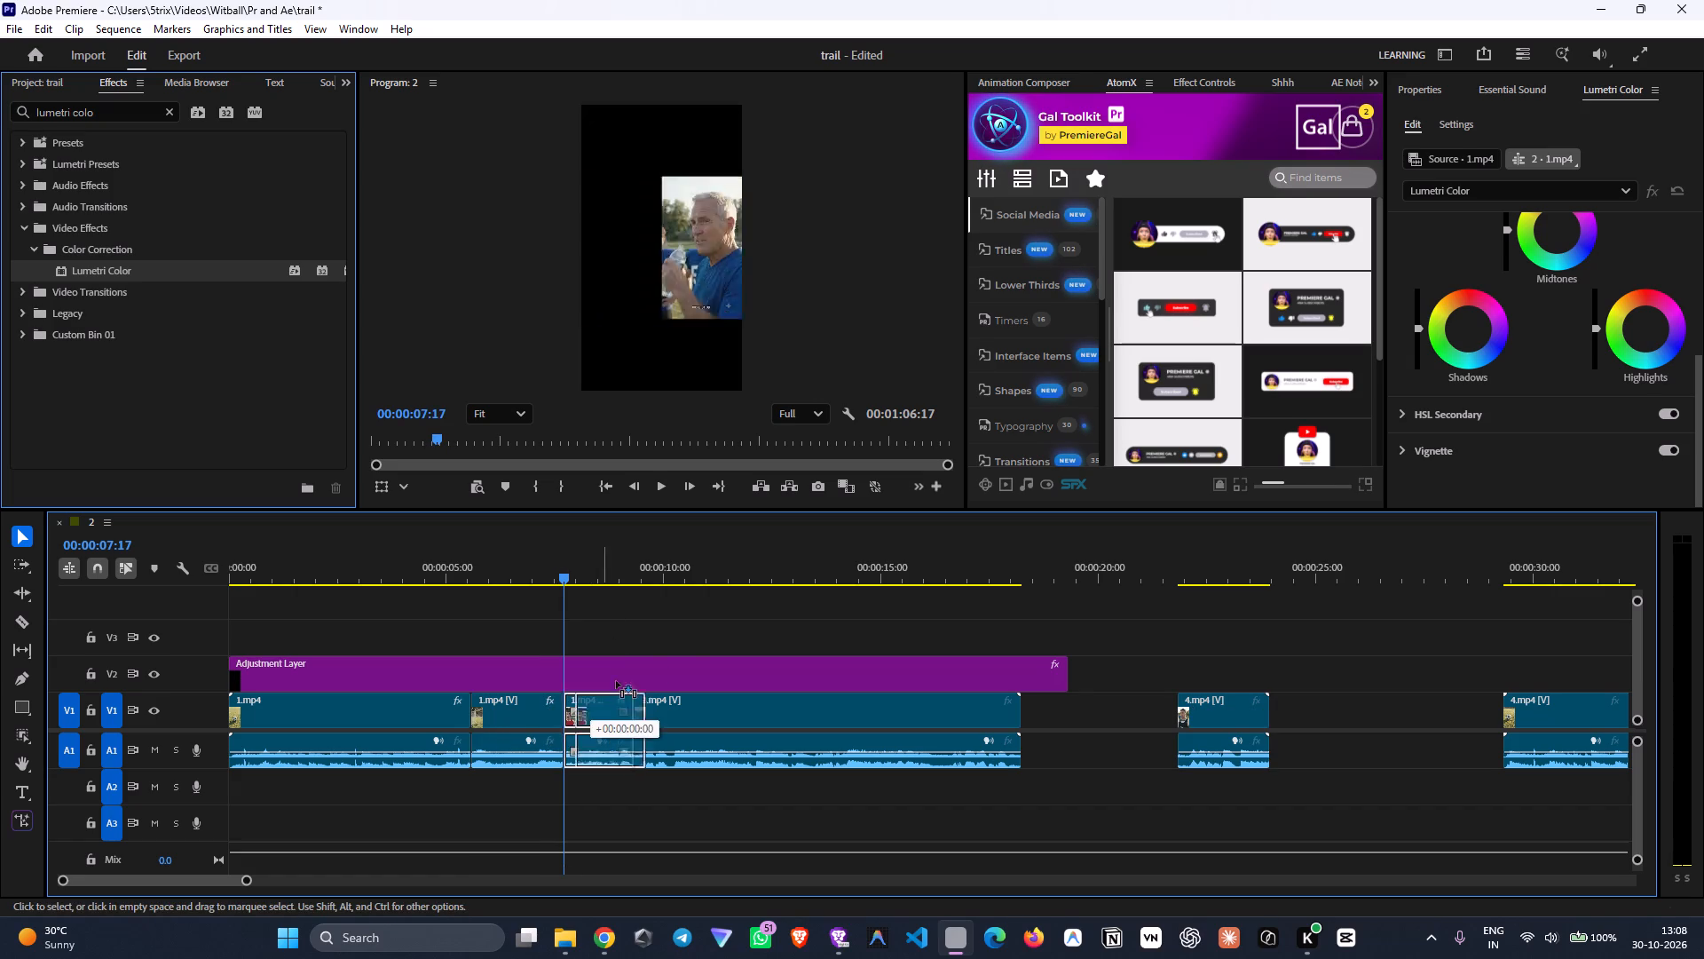
left_click_drag(616, 681, 1400, 693)
Shift 3.mp4 about 1 second later, place the short 4.mp4 piece after the second 1.mp4 clip, close the gap, and play the joins.
left_click(1226, 703)
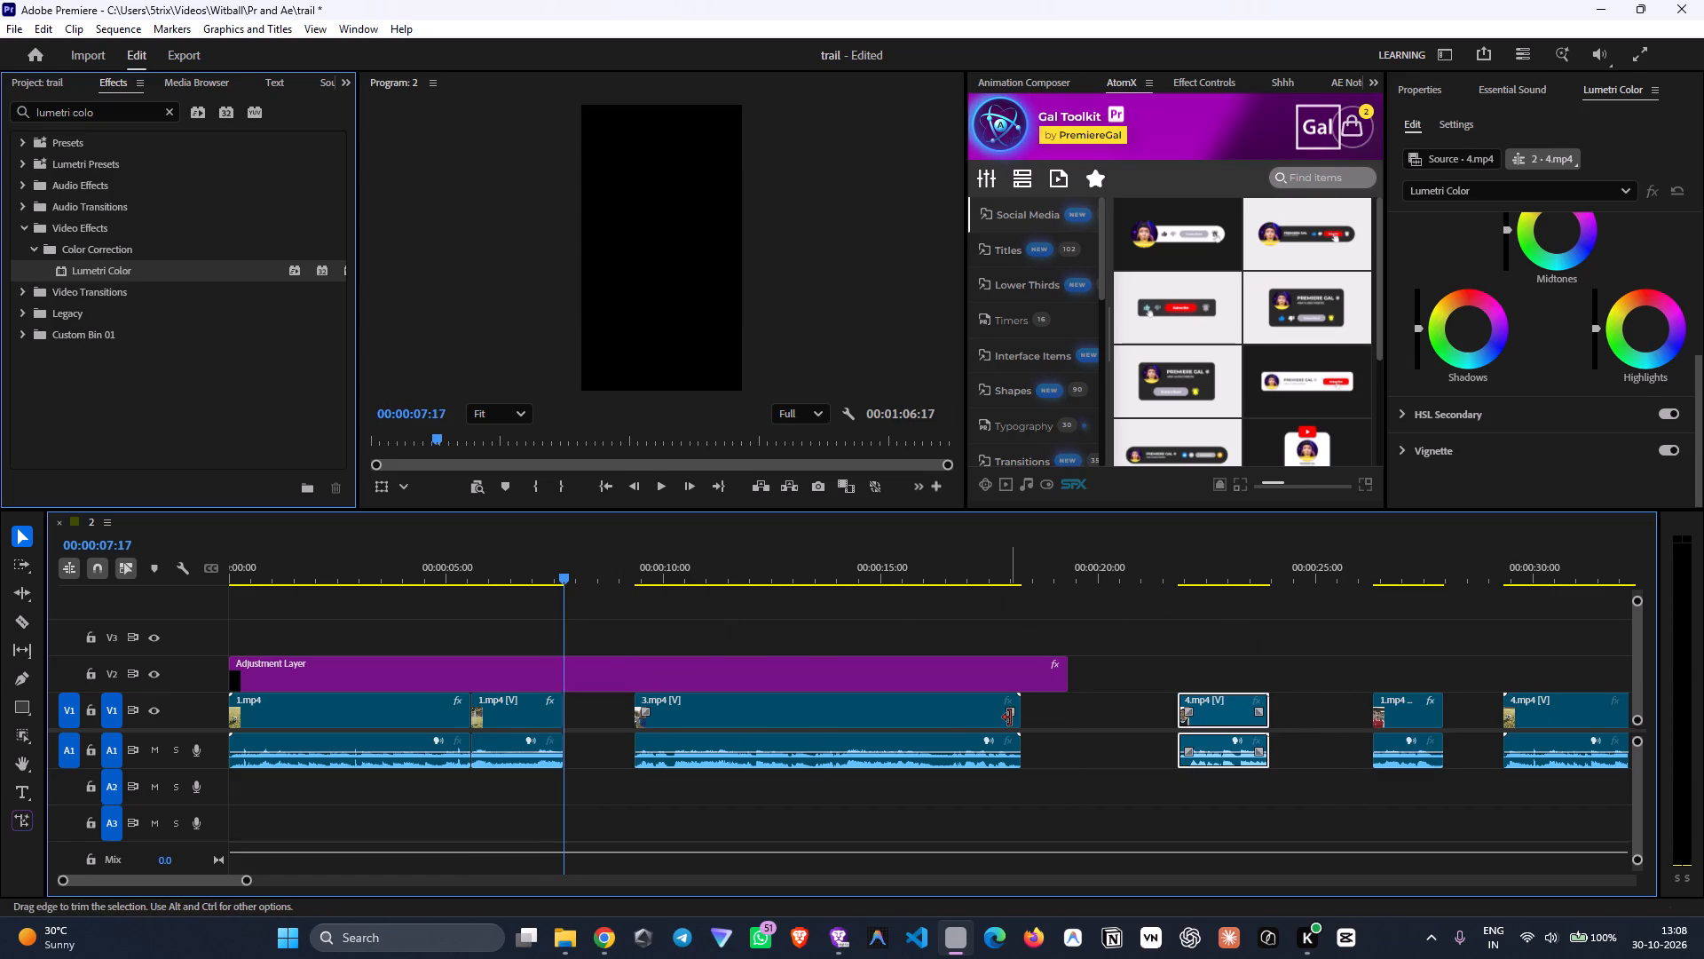
left_click_drag(957, 716, 1001, 717)
left_click_drag(1211, 716, 609, 708)
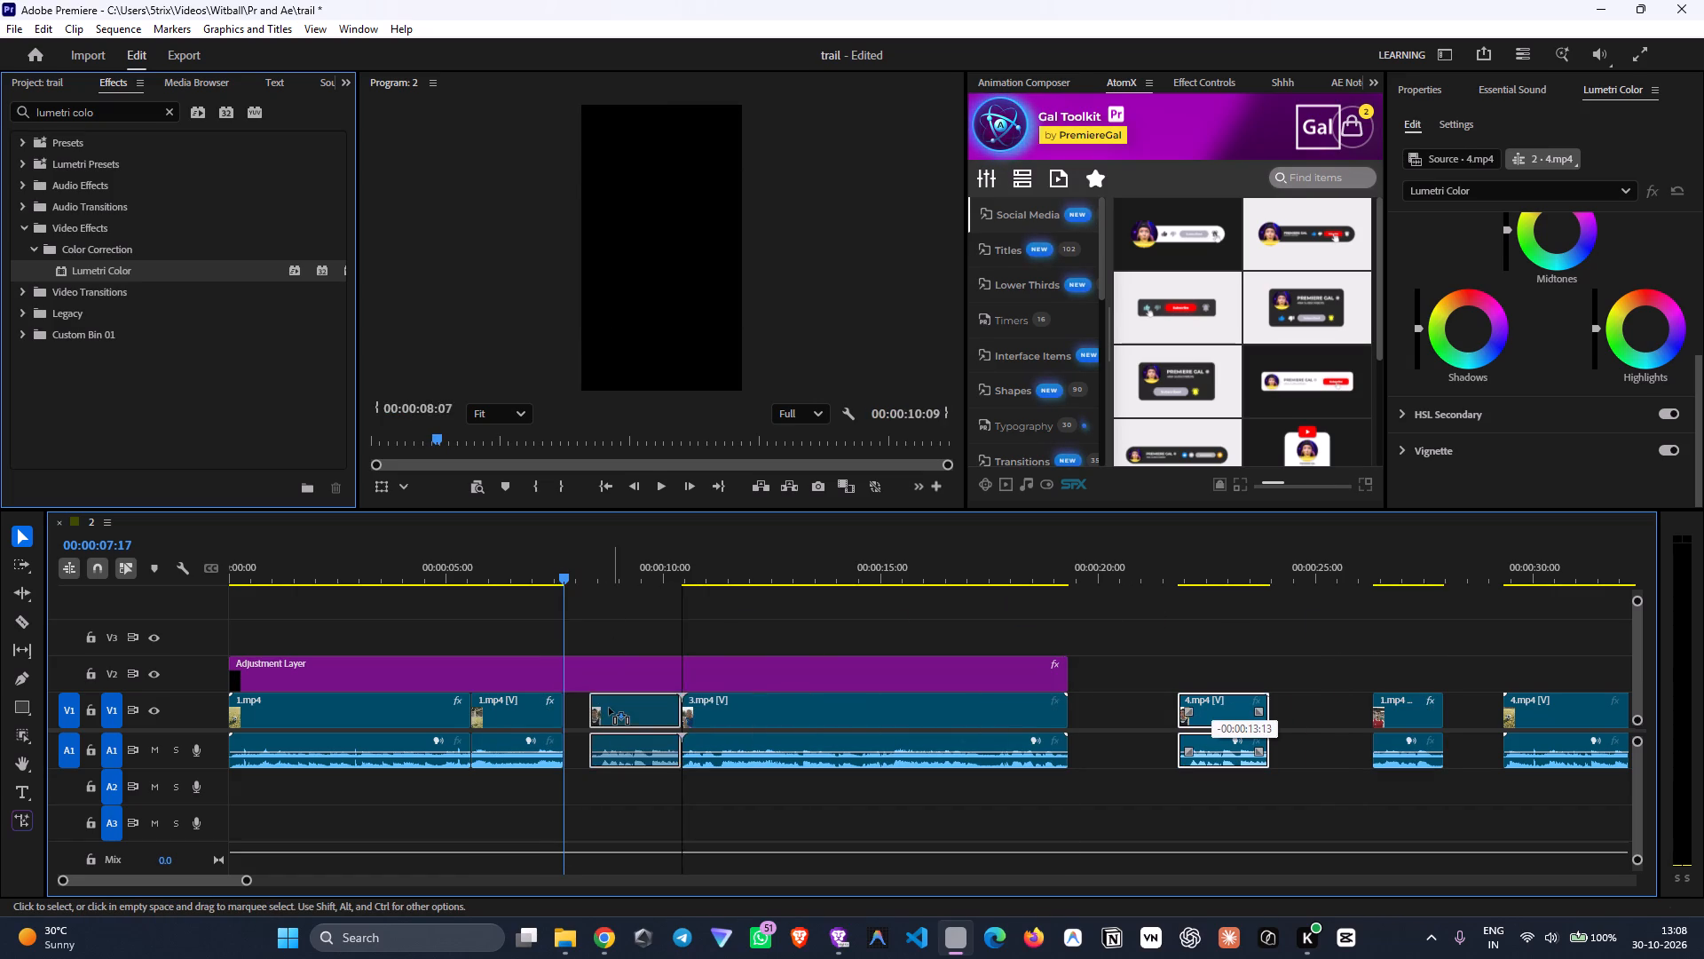
left_click_drag(609, 708, 603, 708)
left_click(665, 708)
key("Delete")
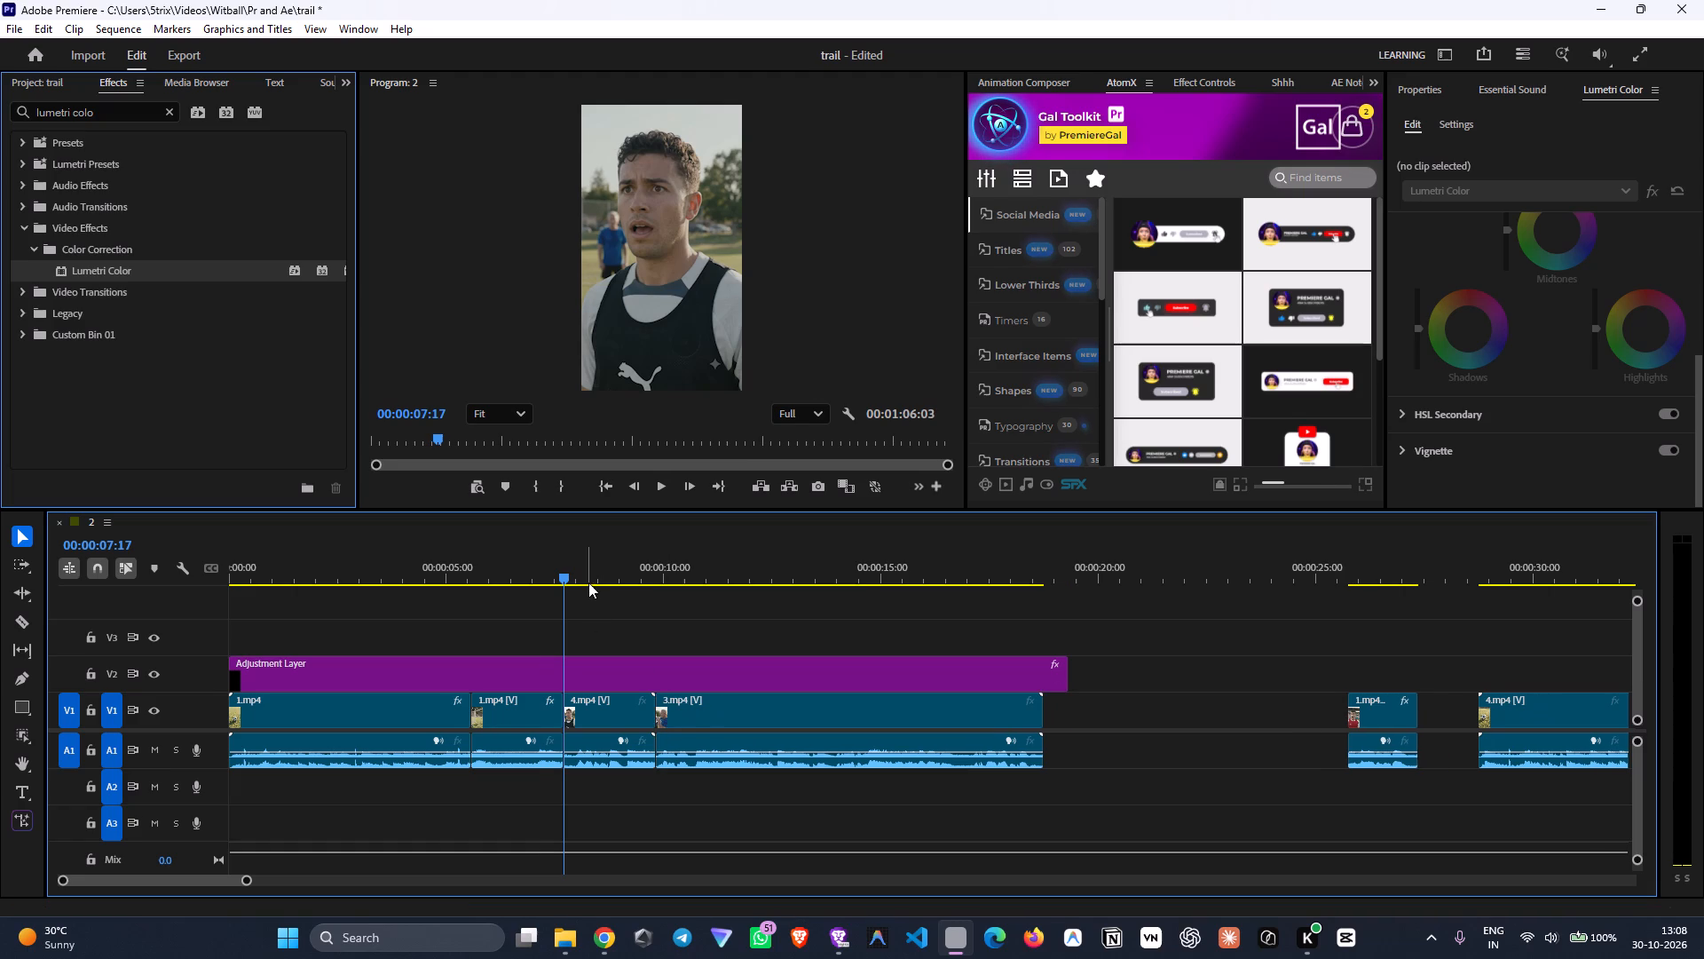
left_click_drag(569, 576, 530, 571)
key("space")
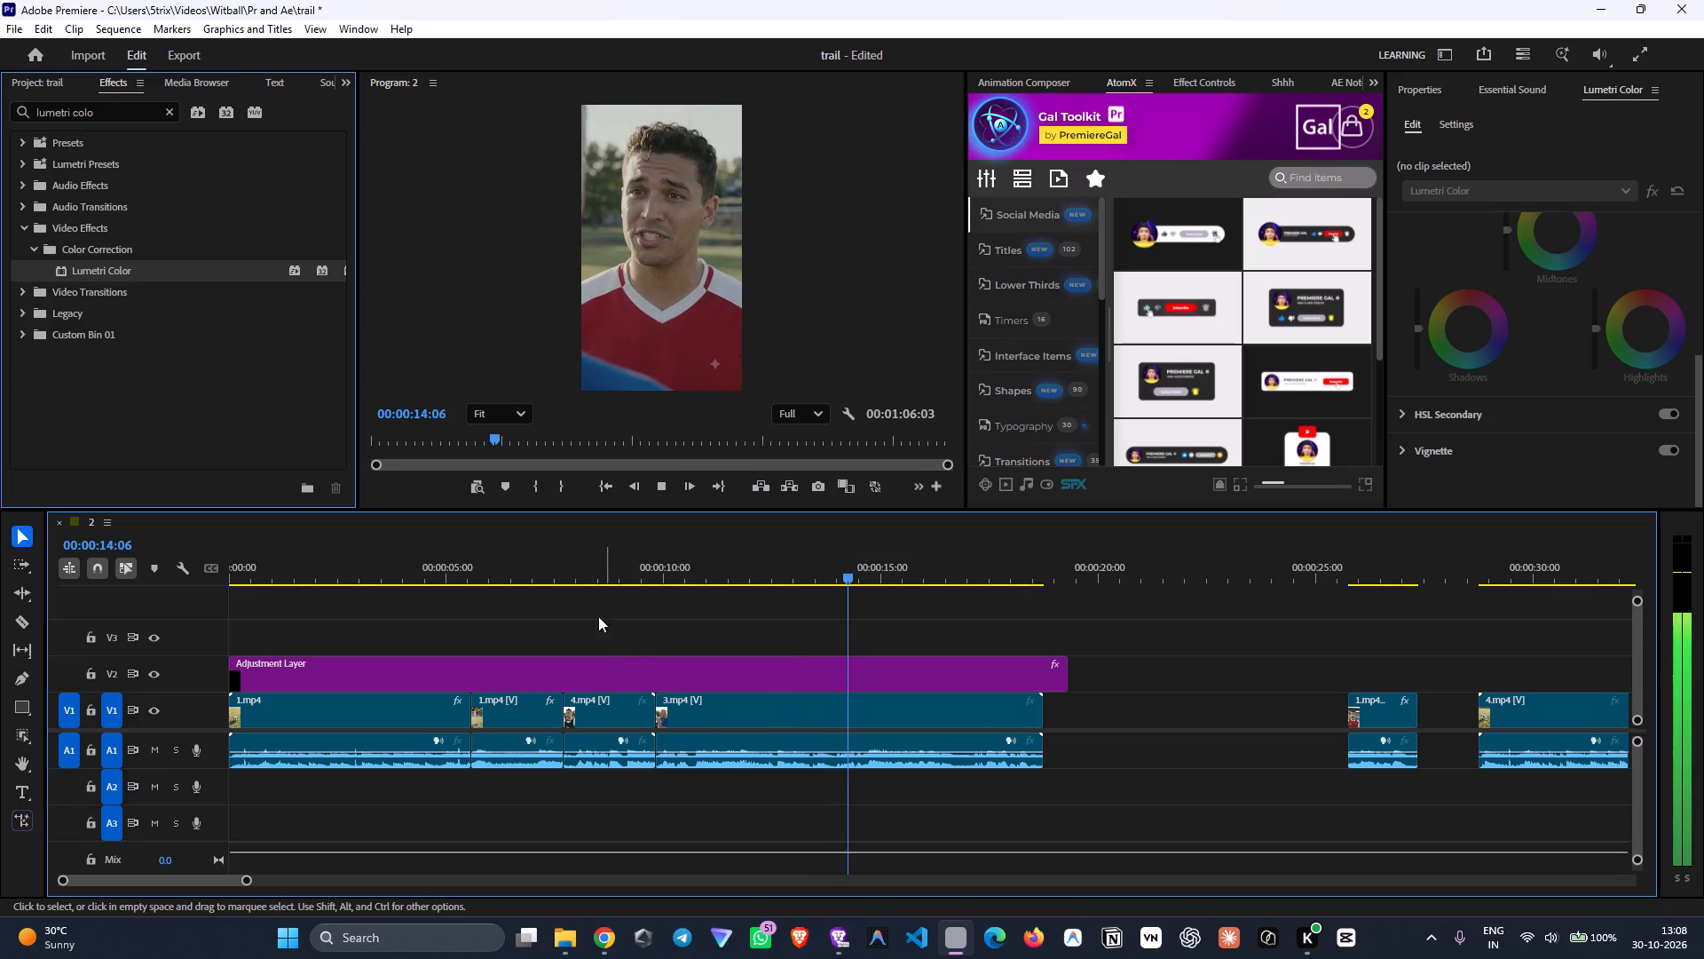
key("space")
left_click_drag(575, 578, 486, 557)
key("space")
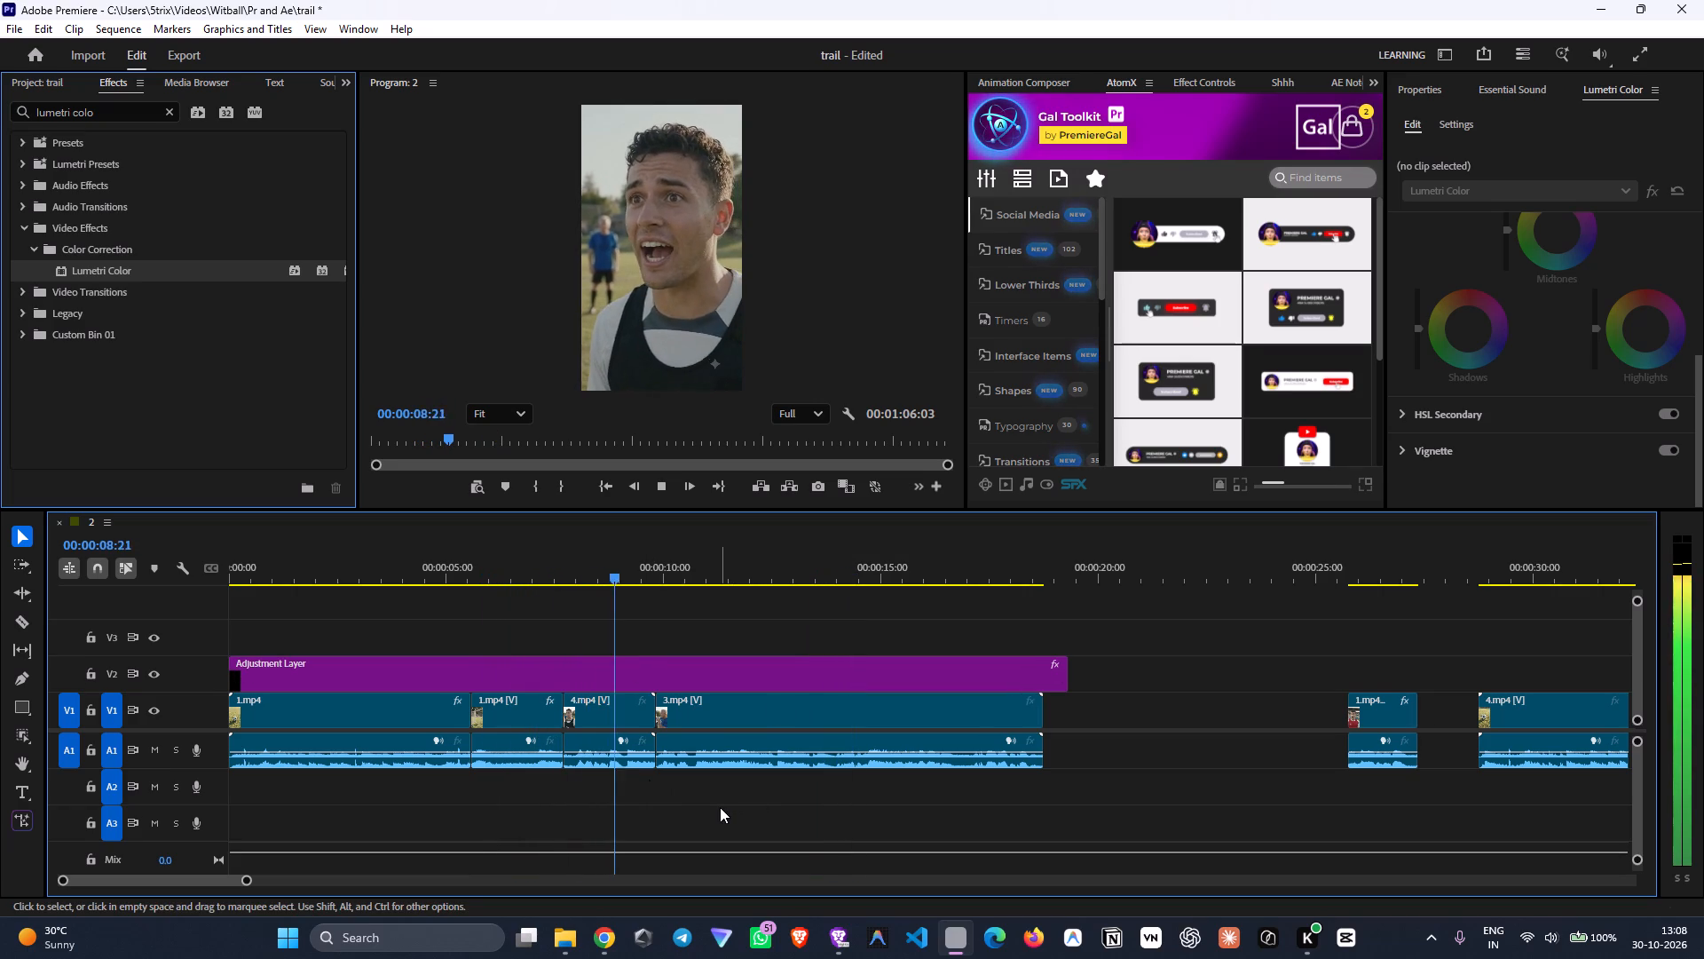
key("space")
Unlink the removed 1.mp4 tail, place its audio on A2 under the short 4.mp4 piece, and extend it to about that clip's end.
left_click(1367, 753)
right_click(1365, 753)
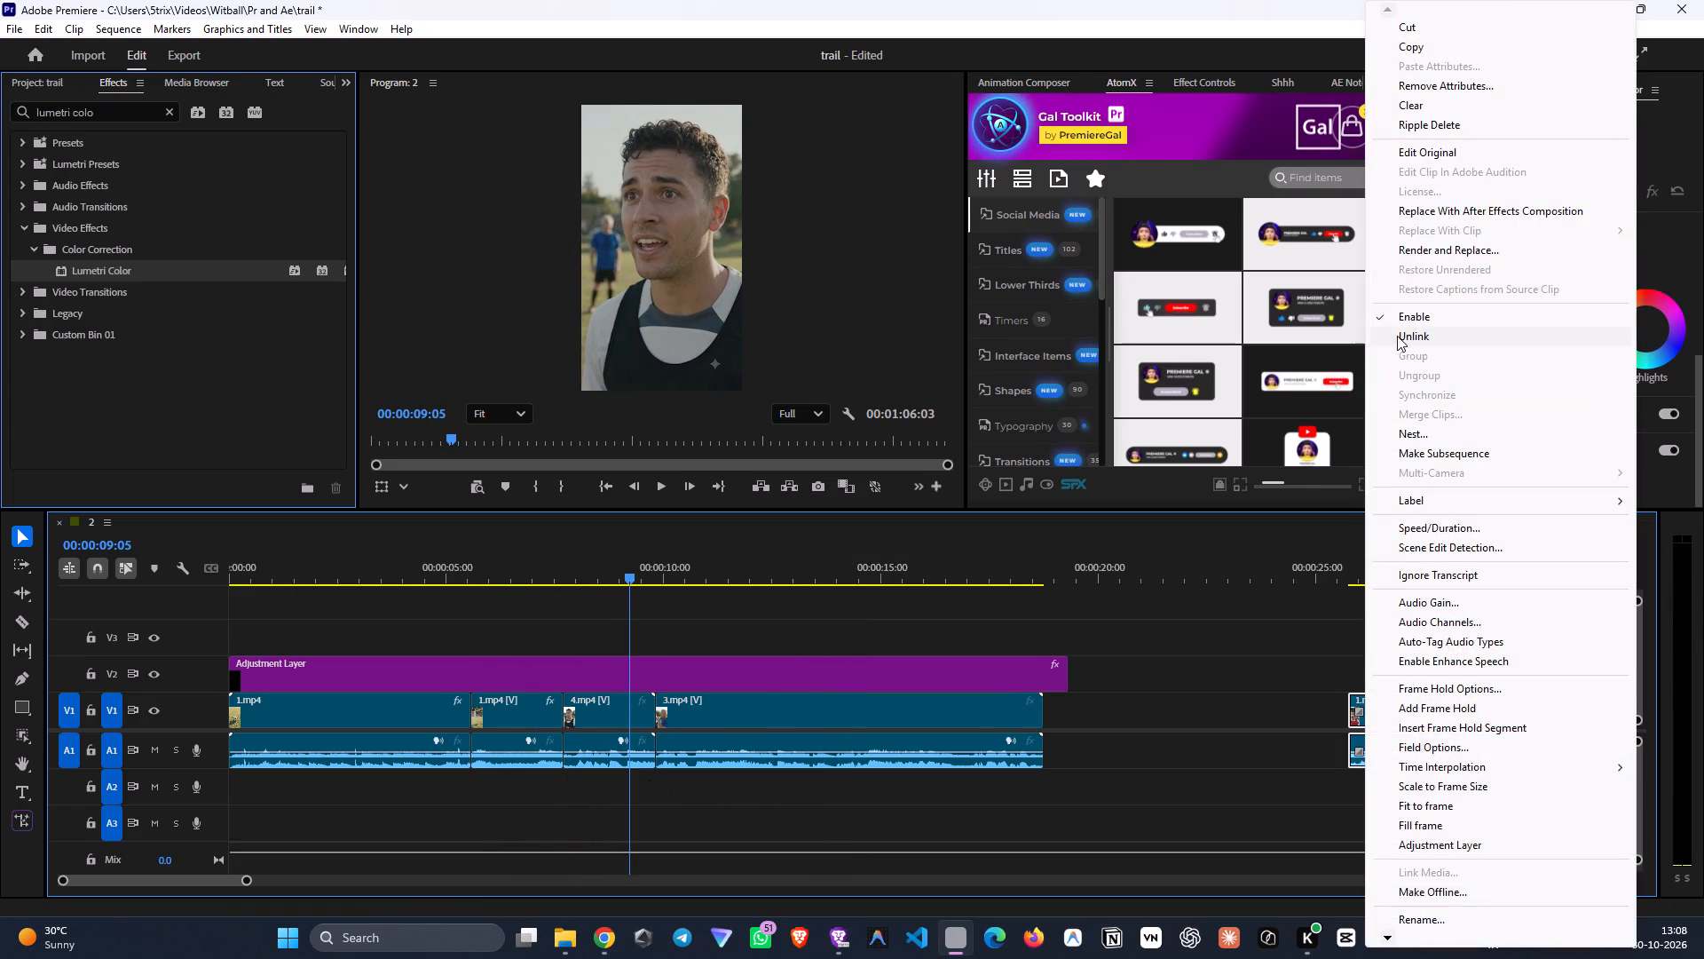
left_click(1400, 334)
left_click_drag(1380, 760, 596, 781)
left_click_drag(594, 558, 566, 543)
key("space")
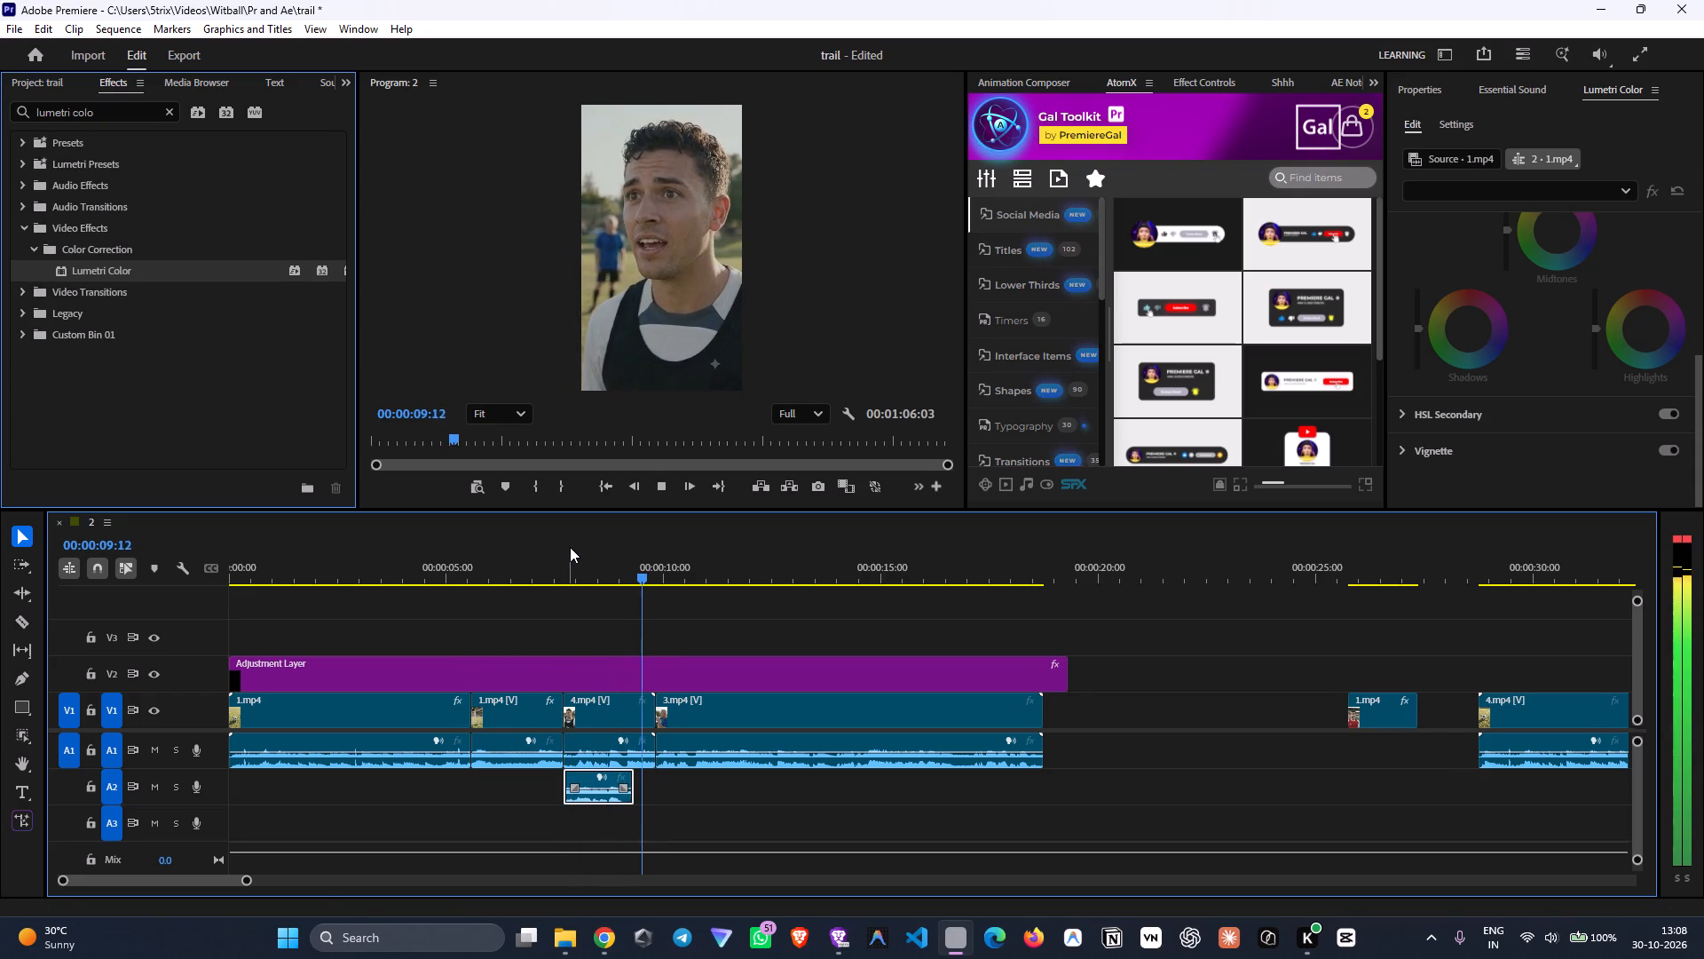
key("space")
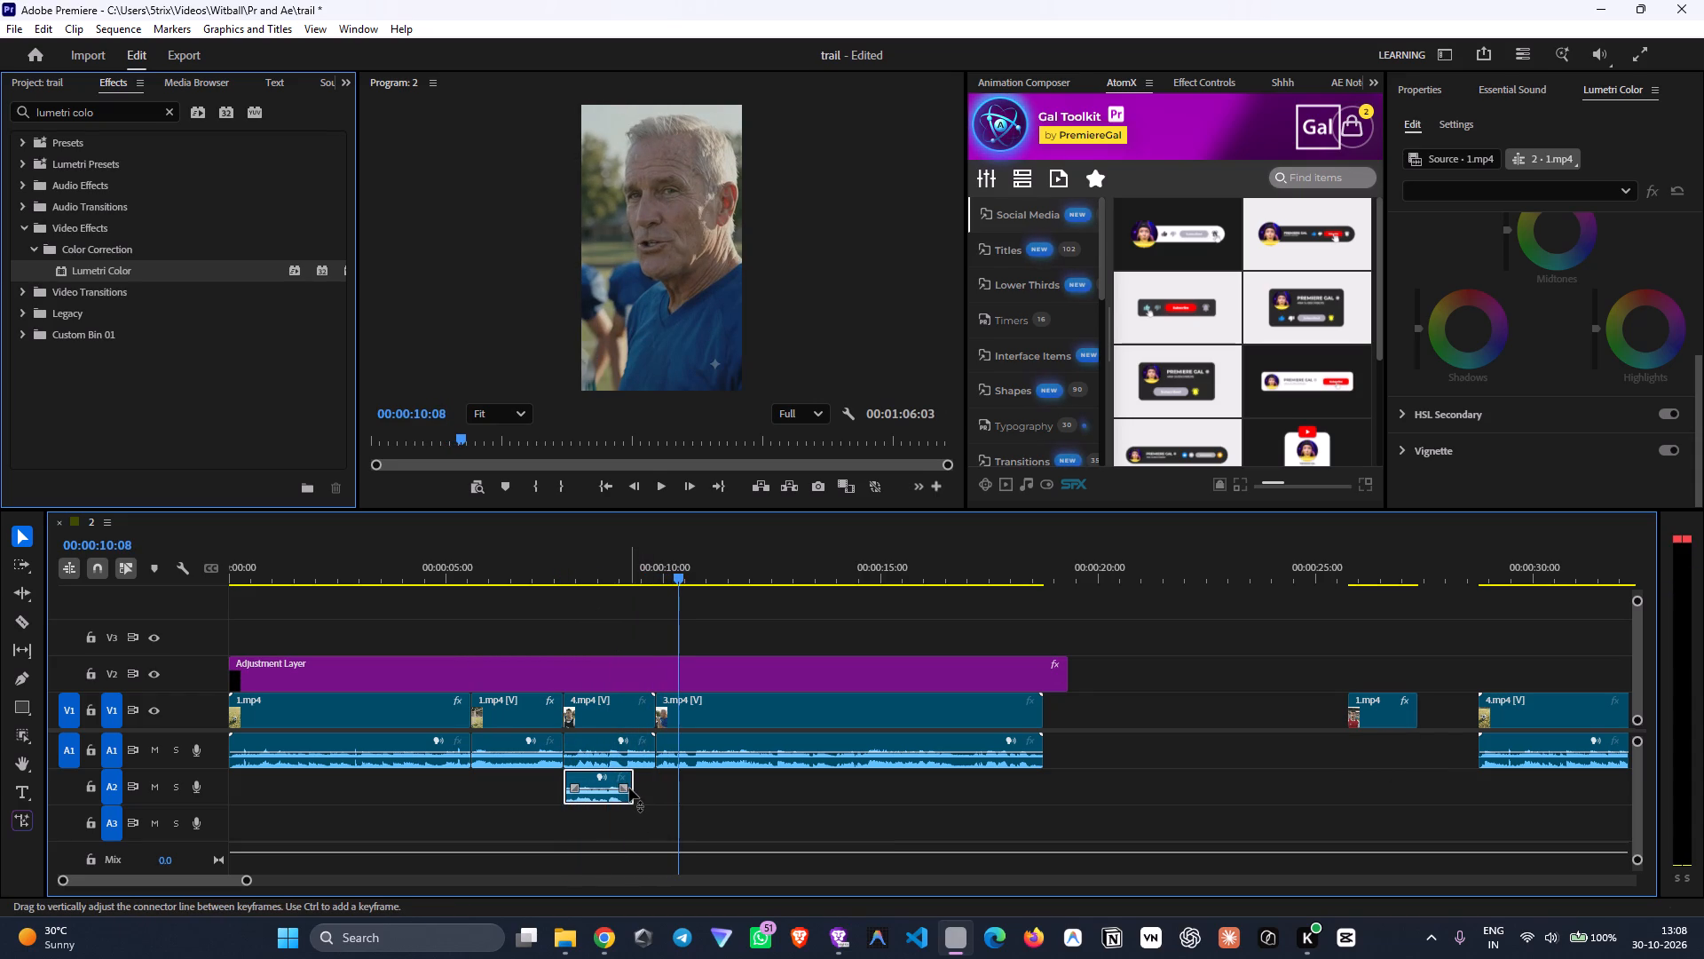
left_click_drag(638, 792, 674, 797)
Replace the short 4.mp4 piece's audio on A1 with the 1.mp4 audio from A2, unlinking 4.mp4 and deleting its original sound.
left_click(606, 747)
right_click(615, 712)
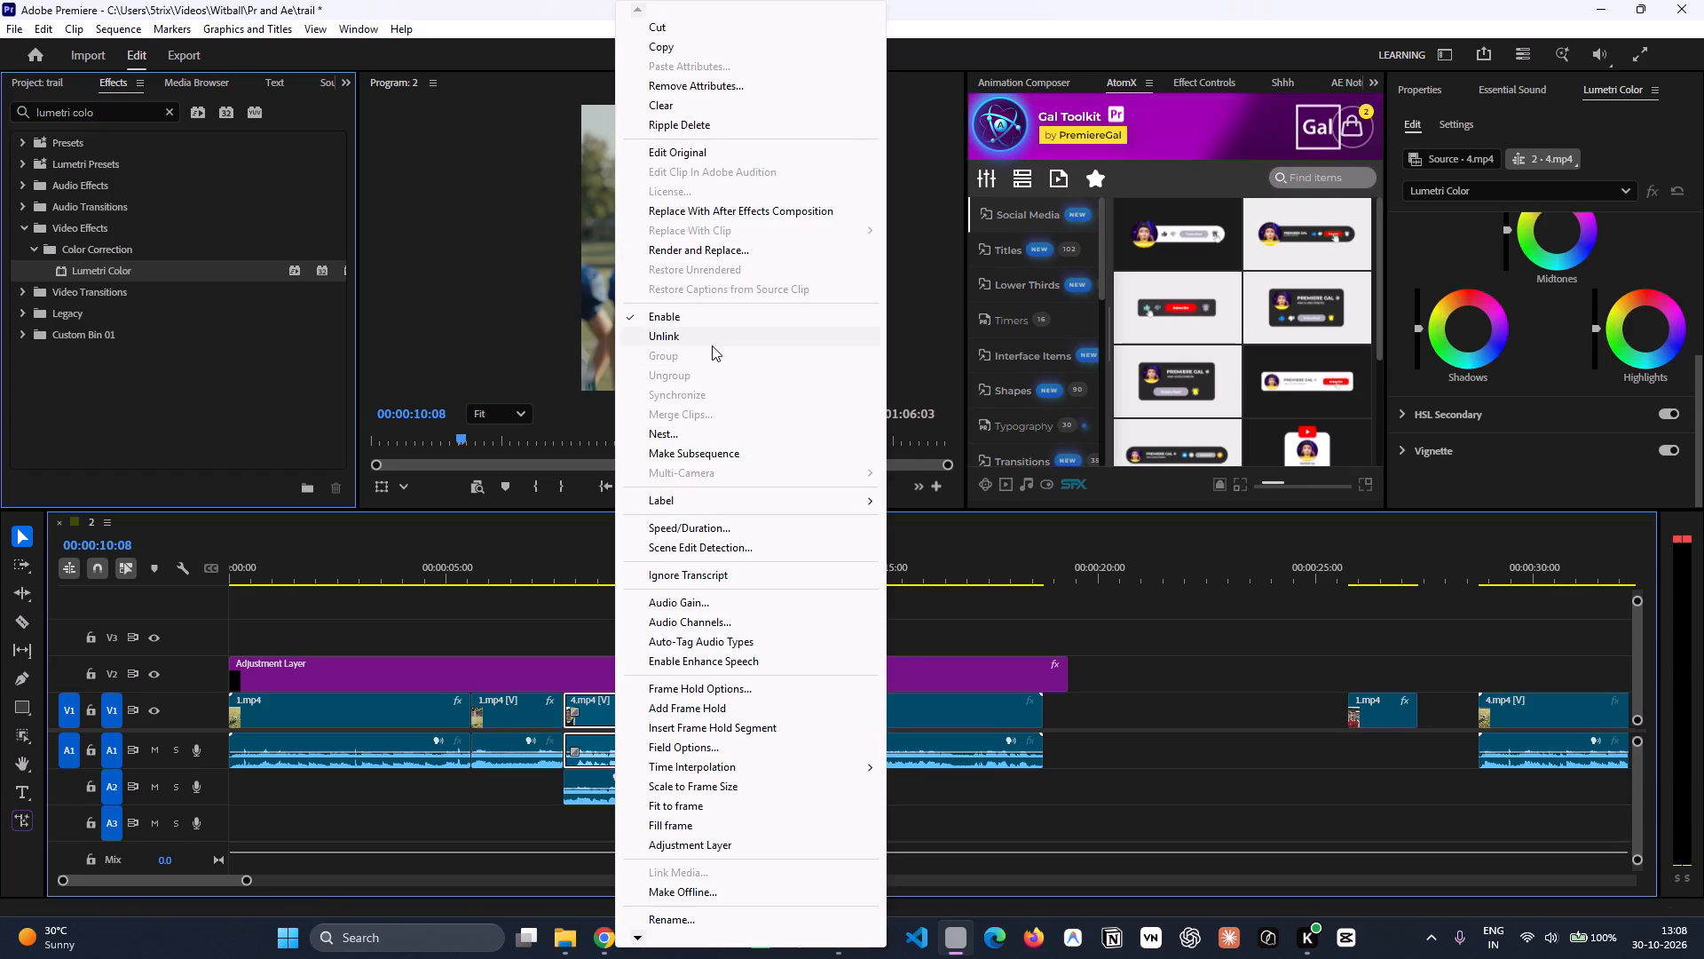
left_click(712, 345)
left_click(621, 763)
key("Delete")
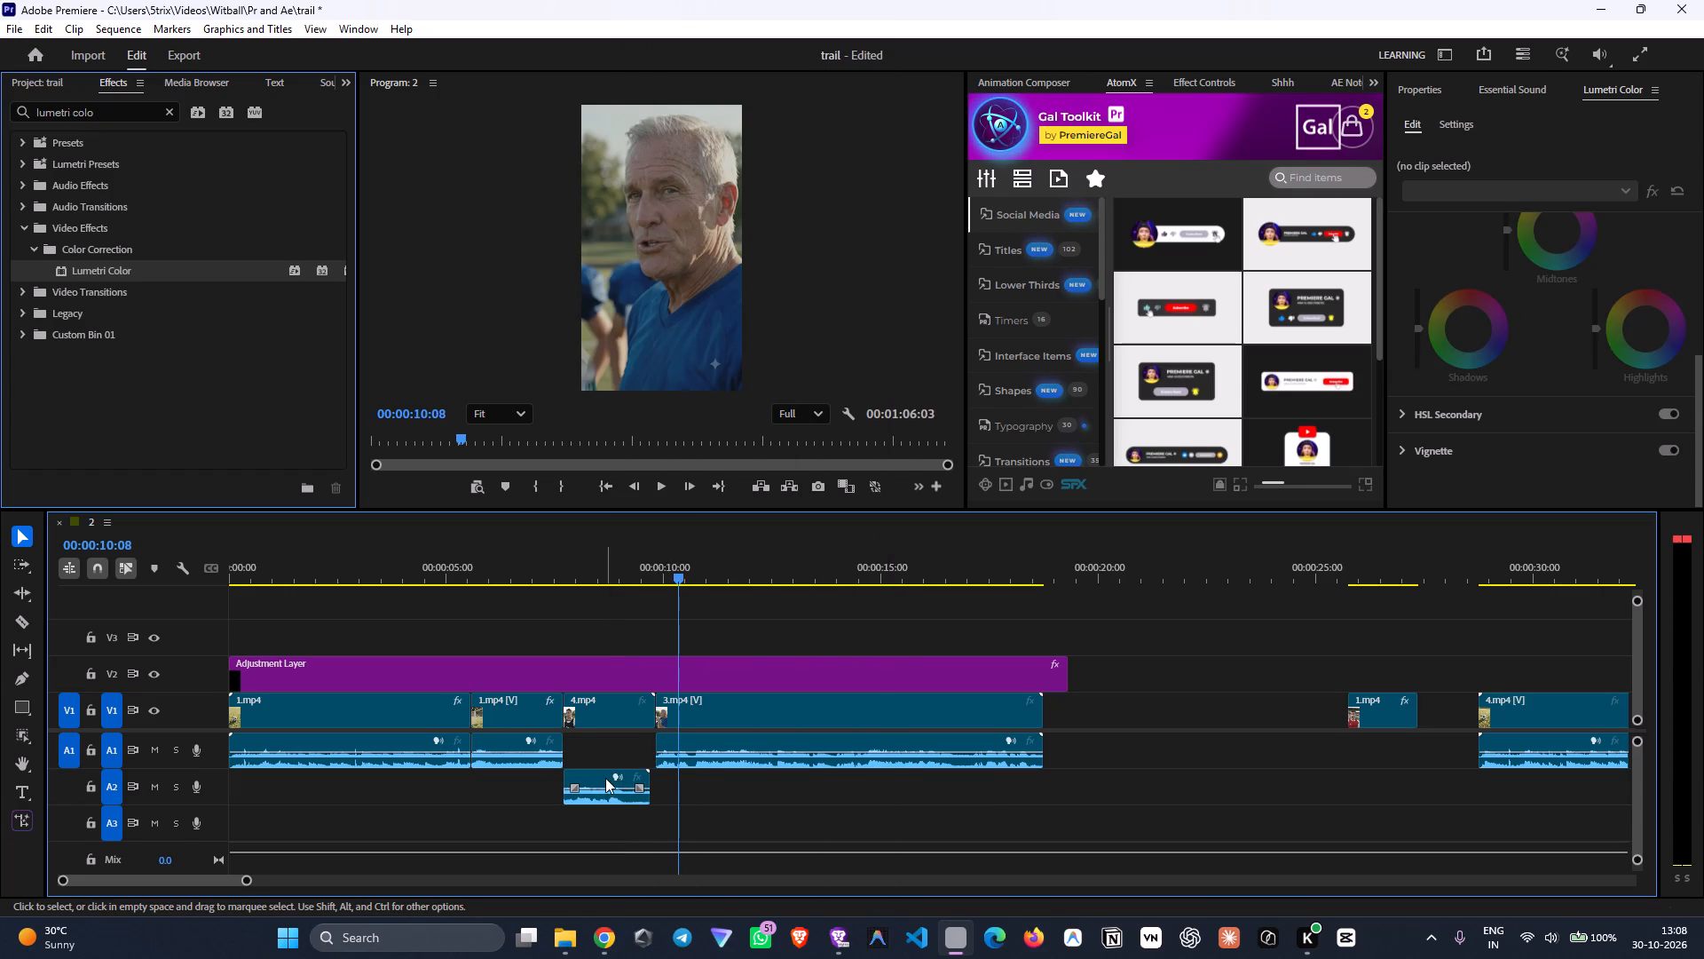
left_click_drag(605, 778, 610, 747)
Trim the end of the short 4.mp4 piece to match the audio beneath it, butt 3.mp4 against it, and play to the end.
left_click_drag(544, 557, 514, 548)
key("space")
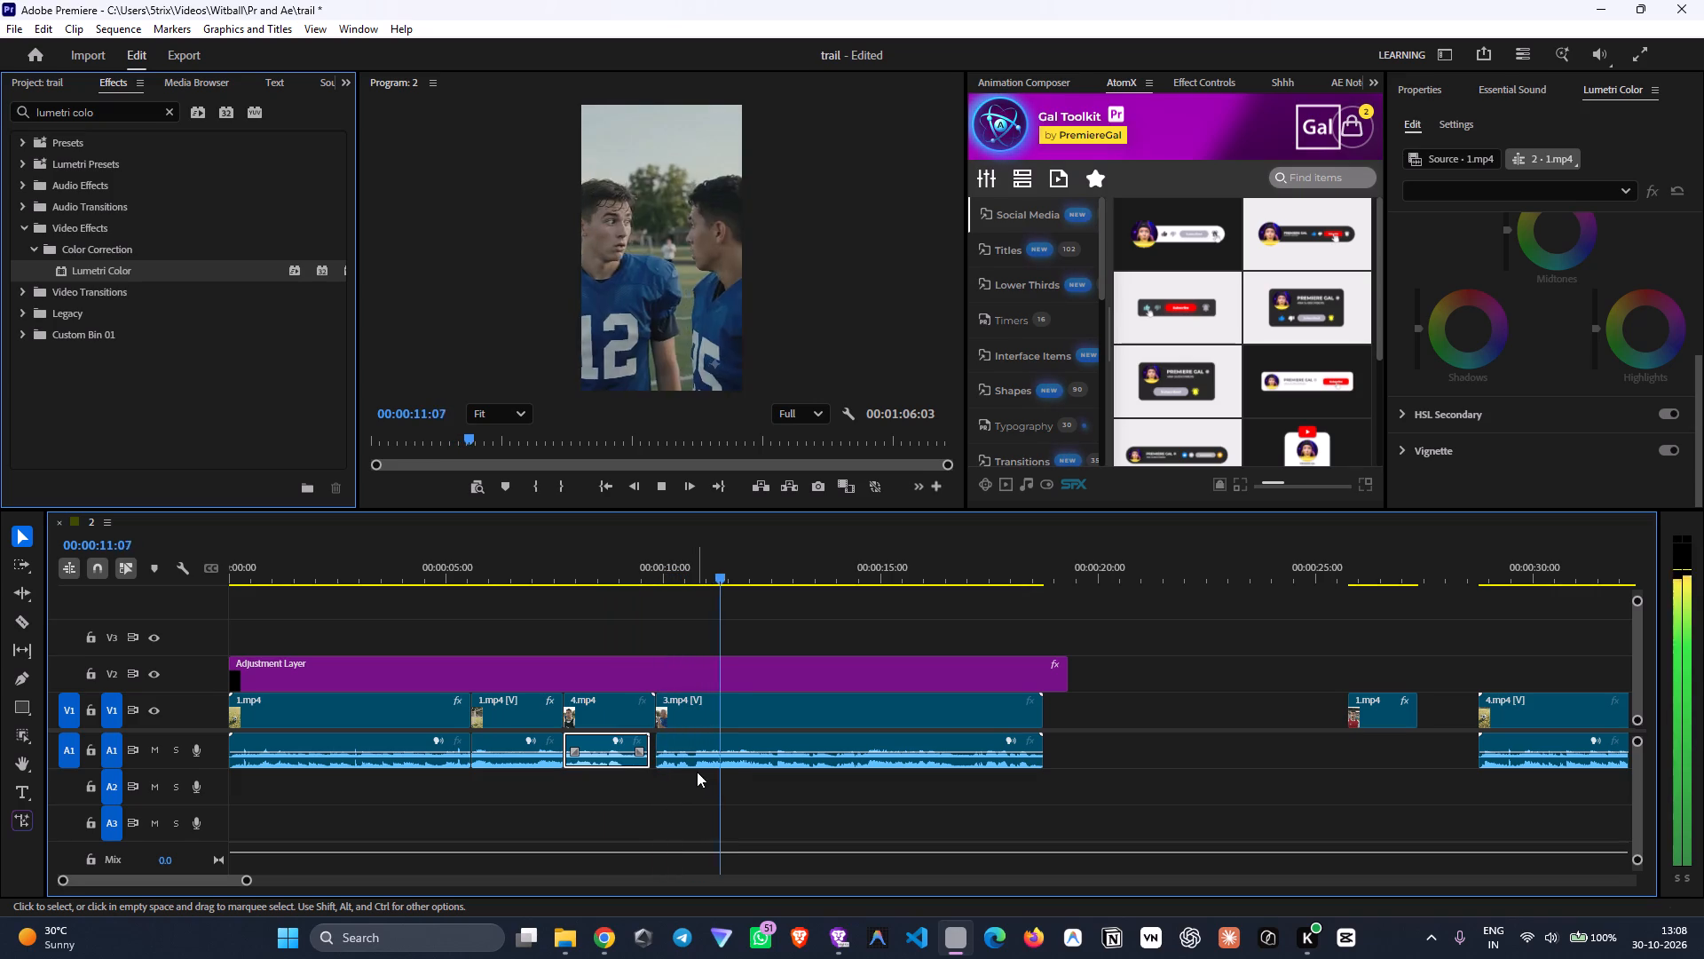
key("space")
left_click(642, 557)
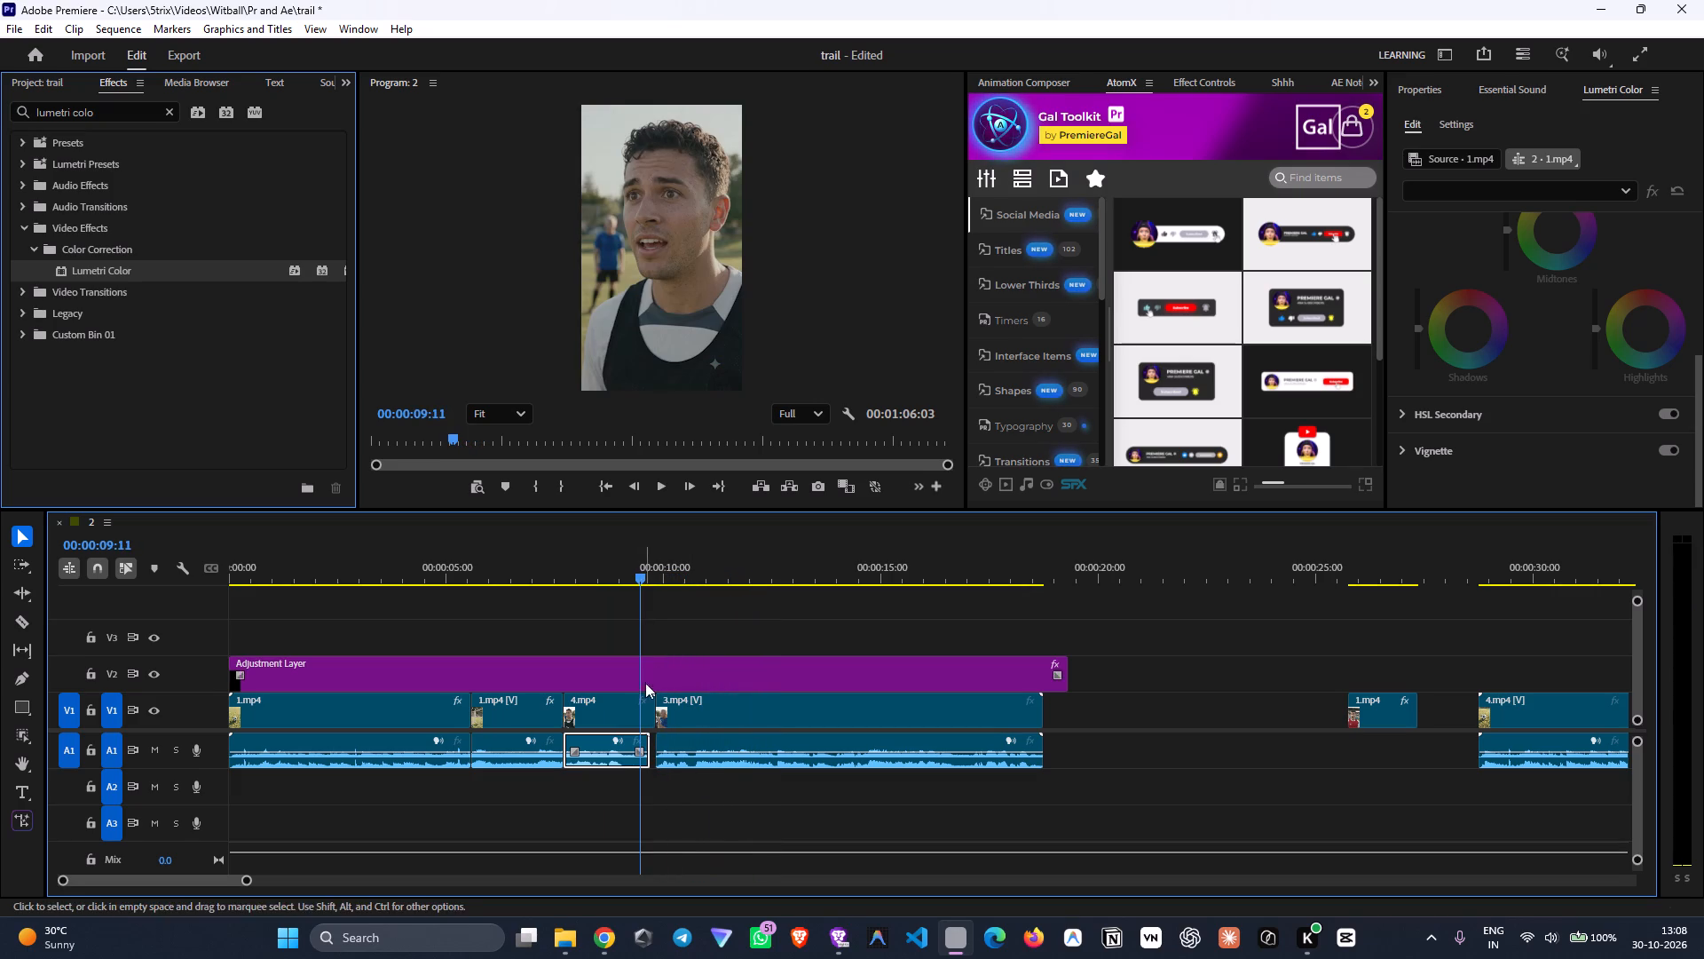
left_click_drag(656, 711, 648, 711)
left_click(697, 719)
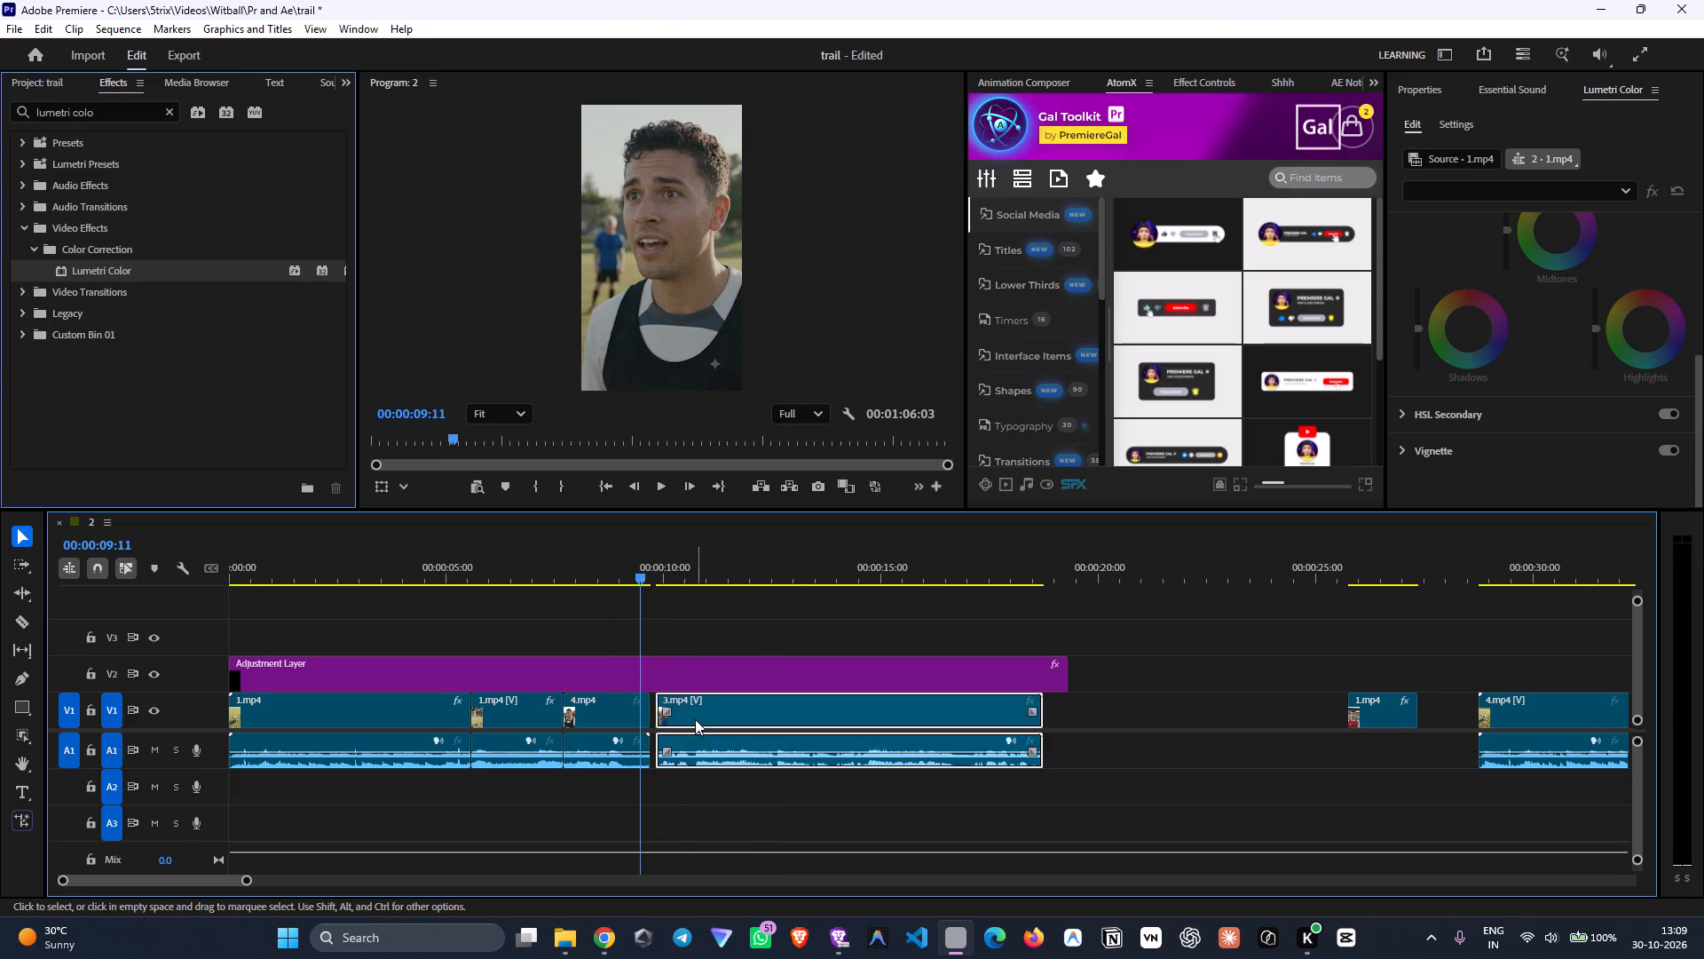
key("space")
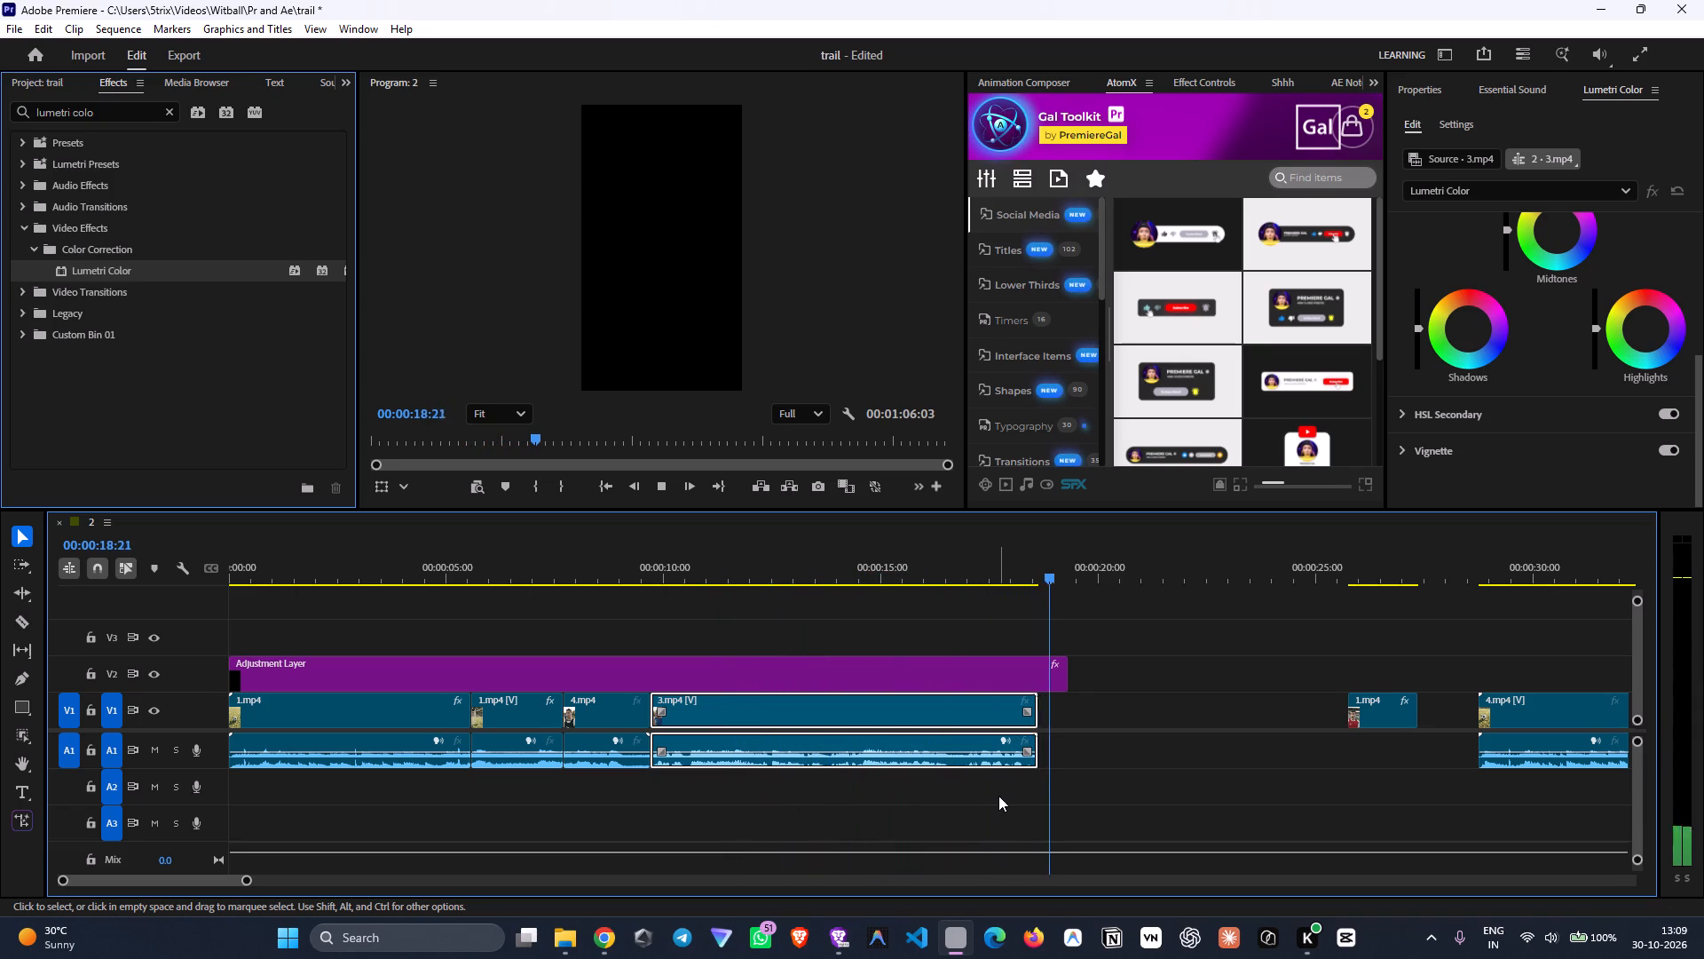
key("space")
Trim the adjustment layer to the end of 3.mp4 and set the sequence's out point there, giving an 18:15 range.
left_click_drag(1064, 684, 1036, 684)
left_click(1308, 738)
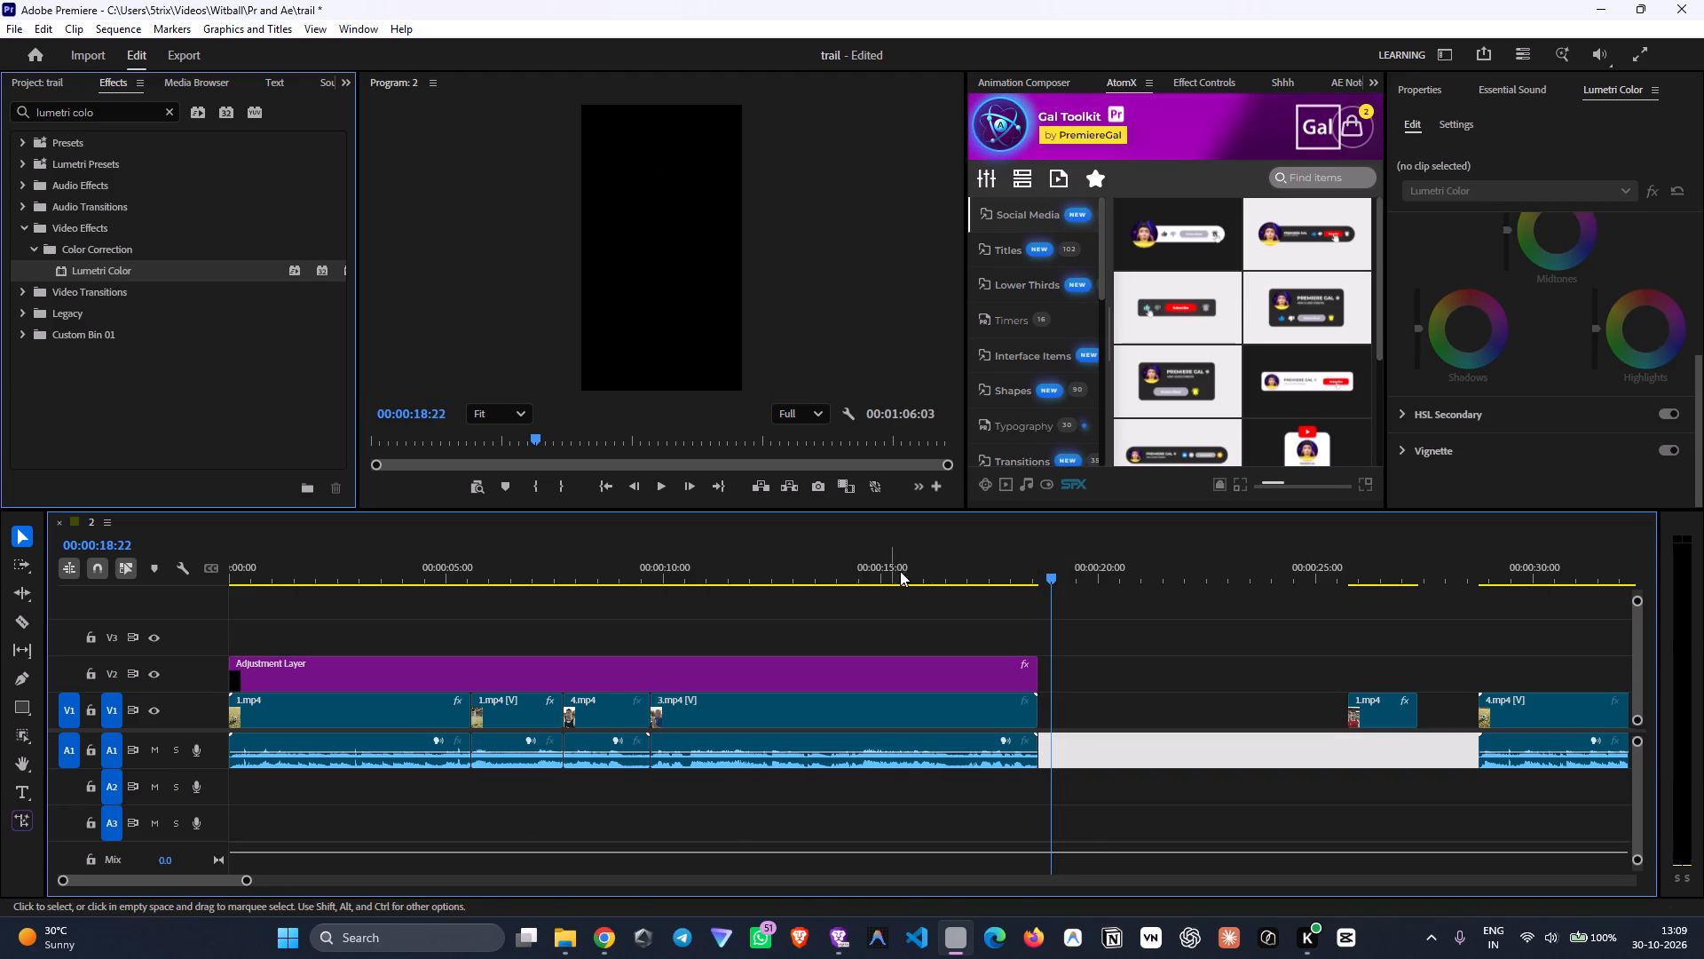
left_click_drag(960, 553, 1011, 645)
key("o")
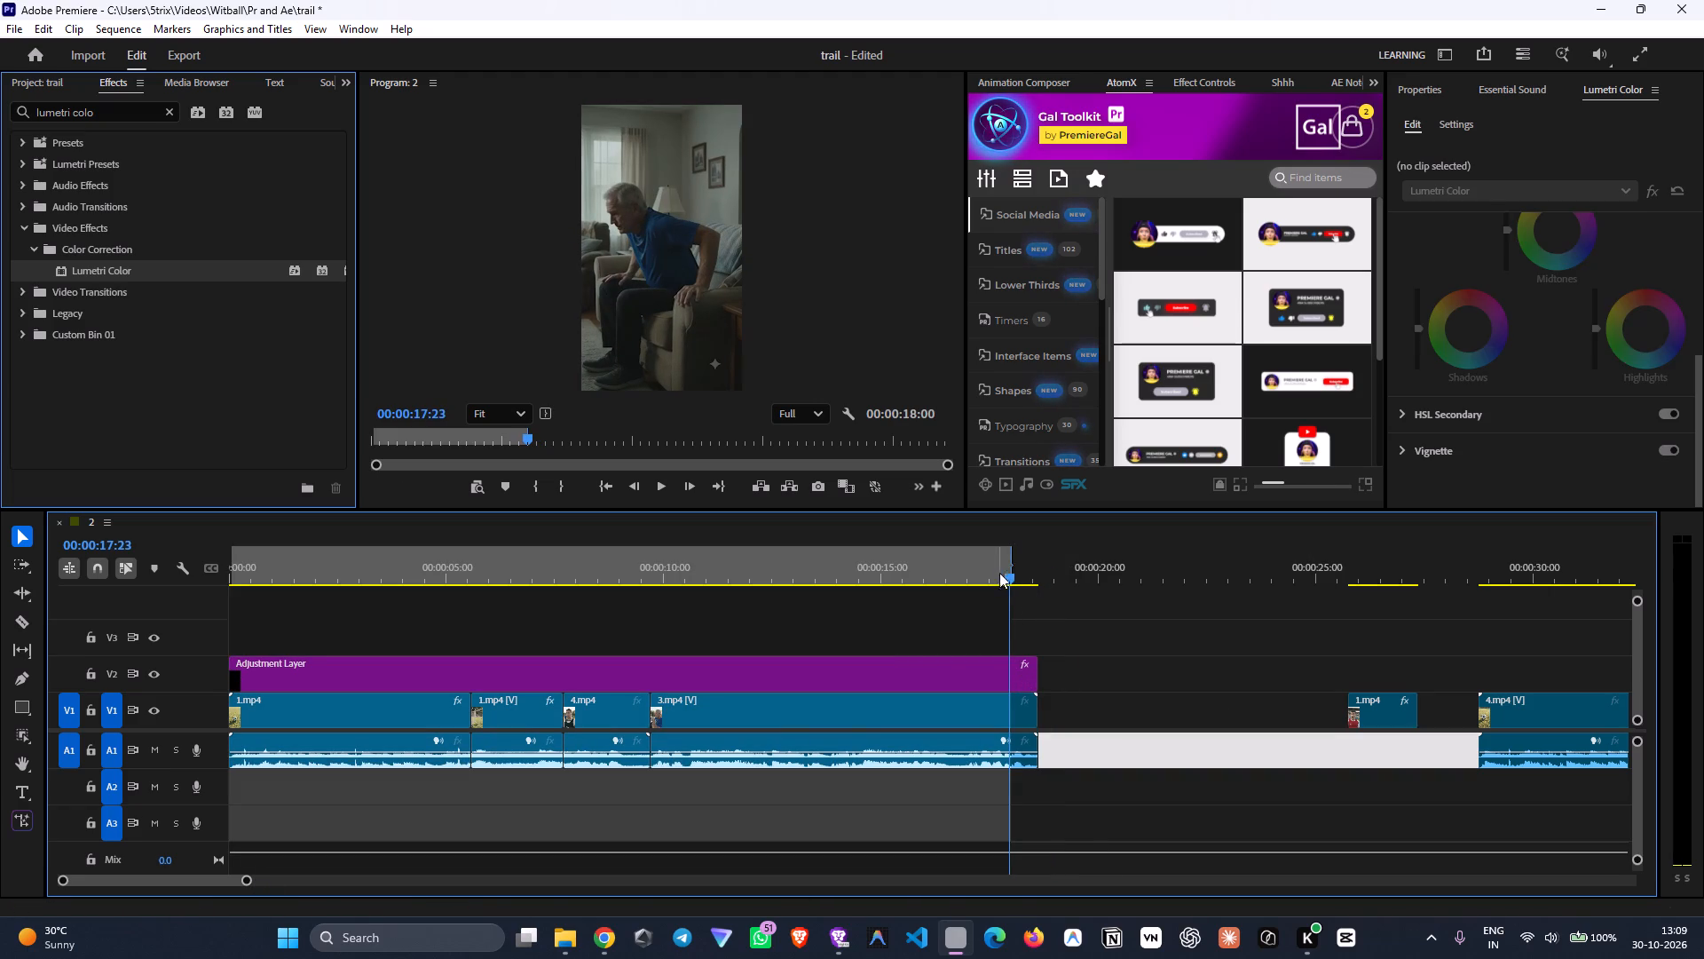
left_click_drag(1014, 567, 1040, 590)
Play the edit from the start into 3.mp4 and return to its join with the short 4.mp4 piece at 00:00:09:17.
left_click_drag(999, 573, 850, 617)
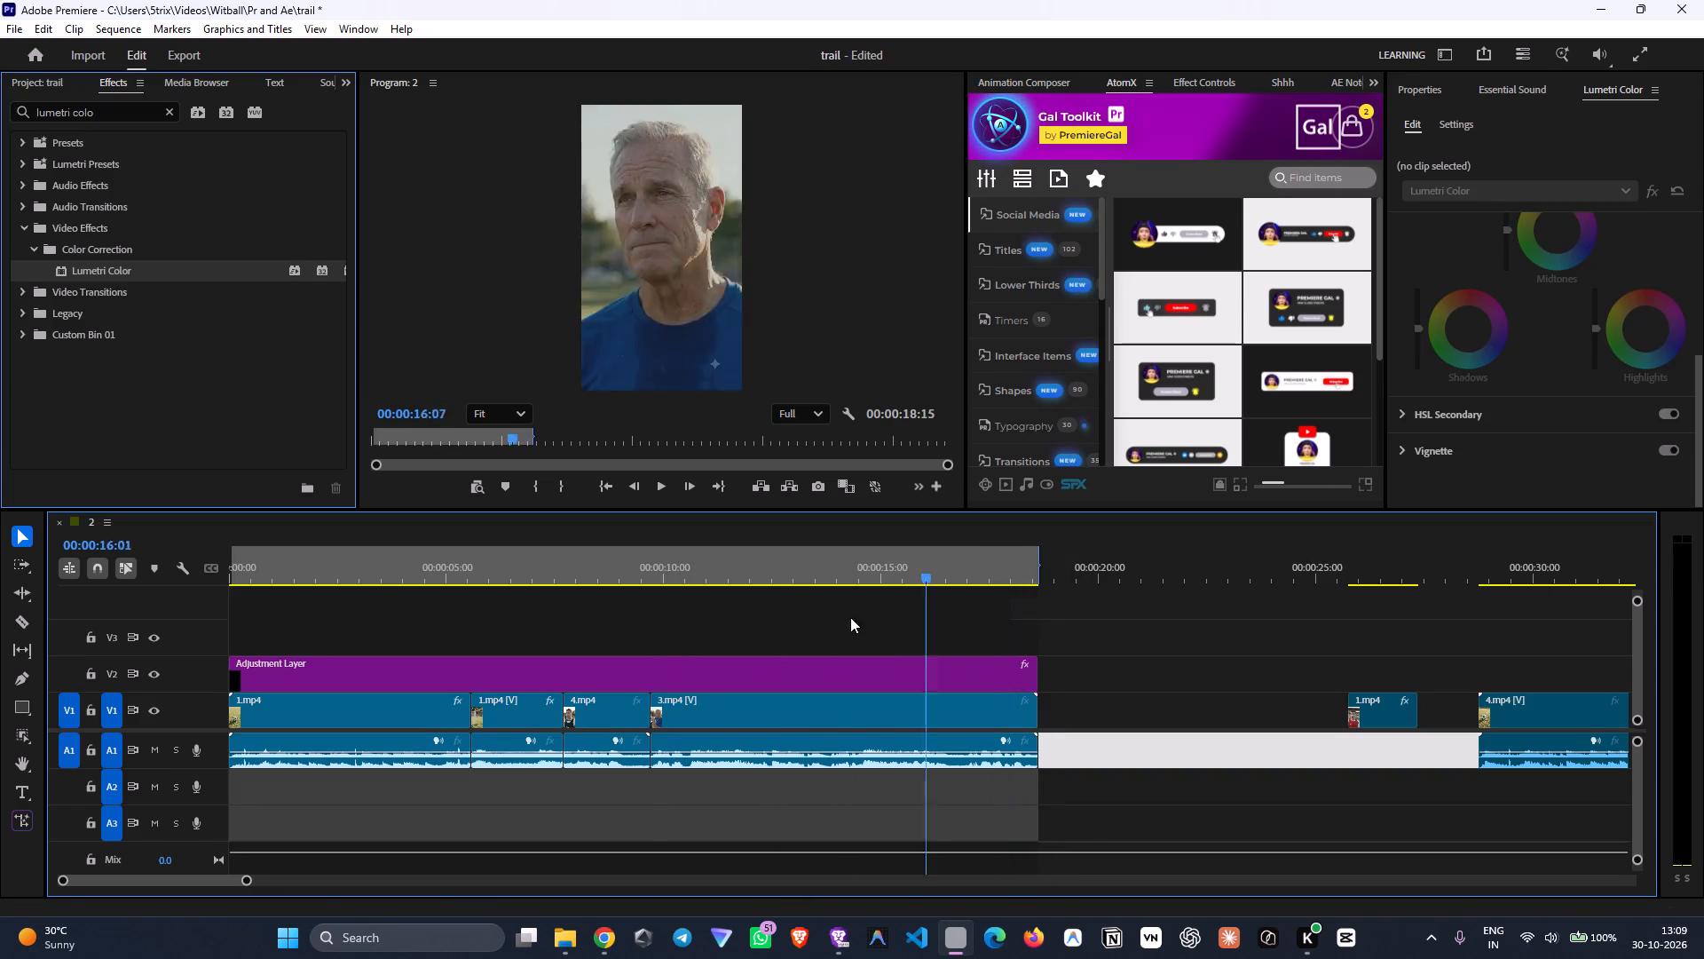
left_click_drag(850, 617, 0, 665)
key("space")
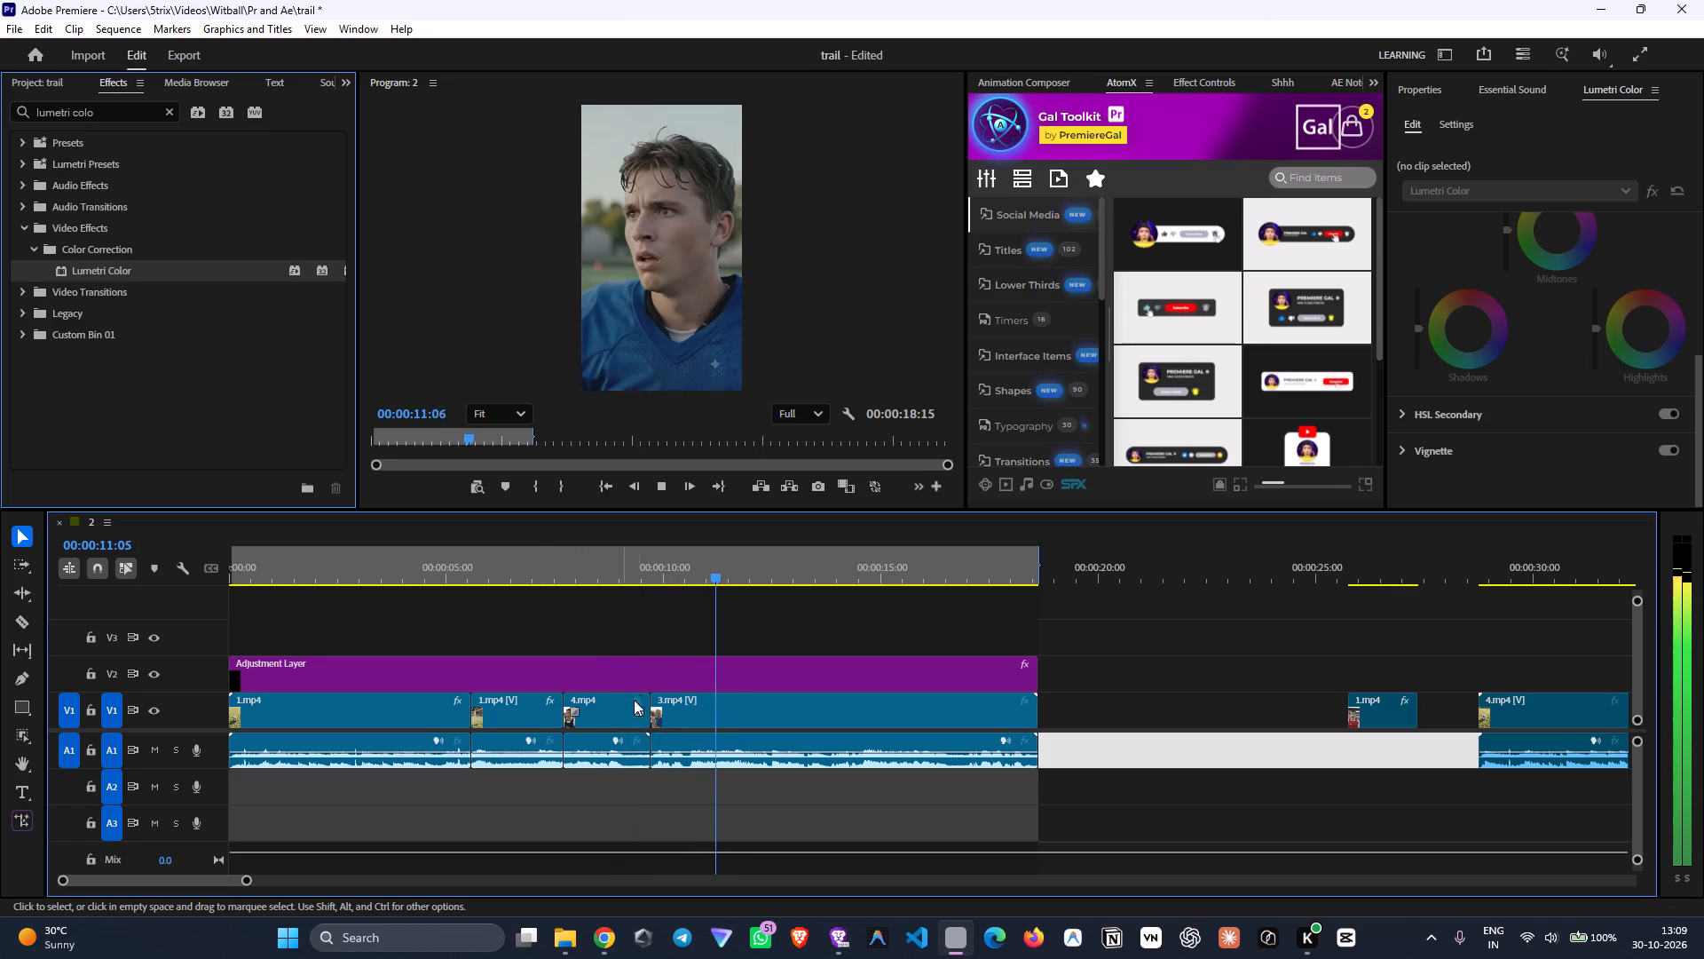
left_click_drag(719, 575, 651, 558)
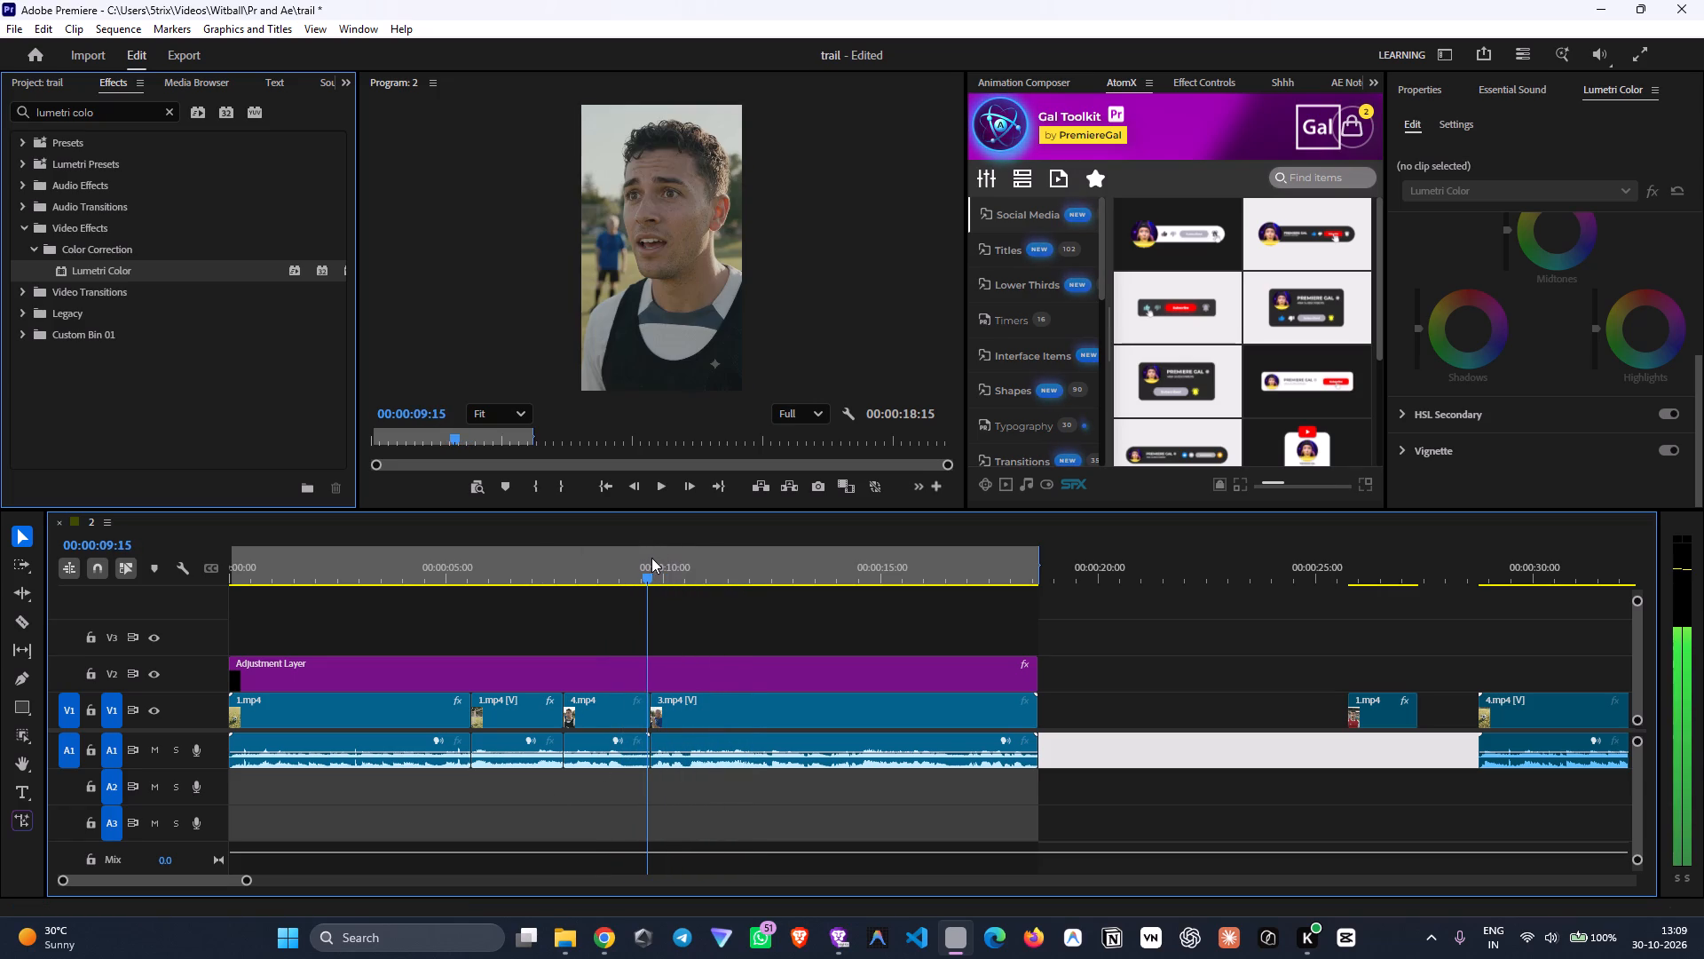
left_click_drag(651, 558, 654, 582)
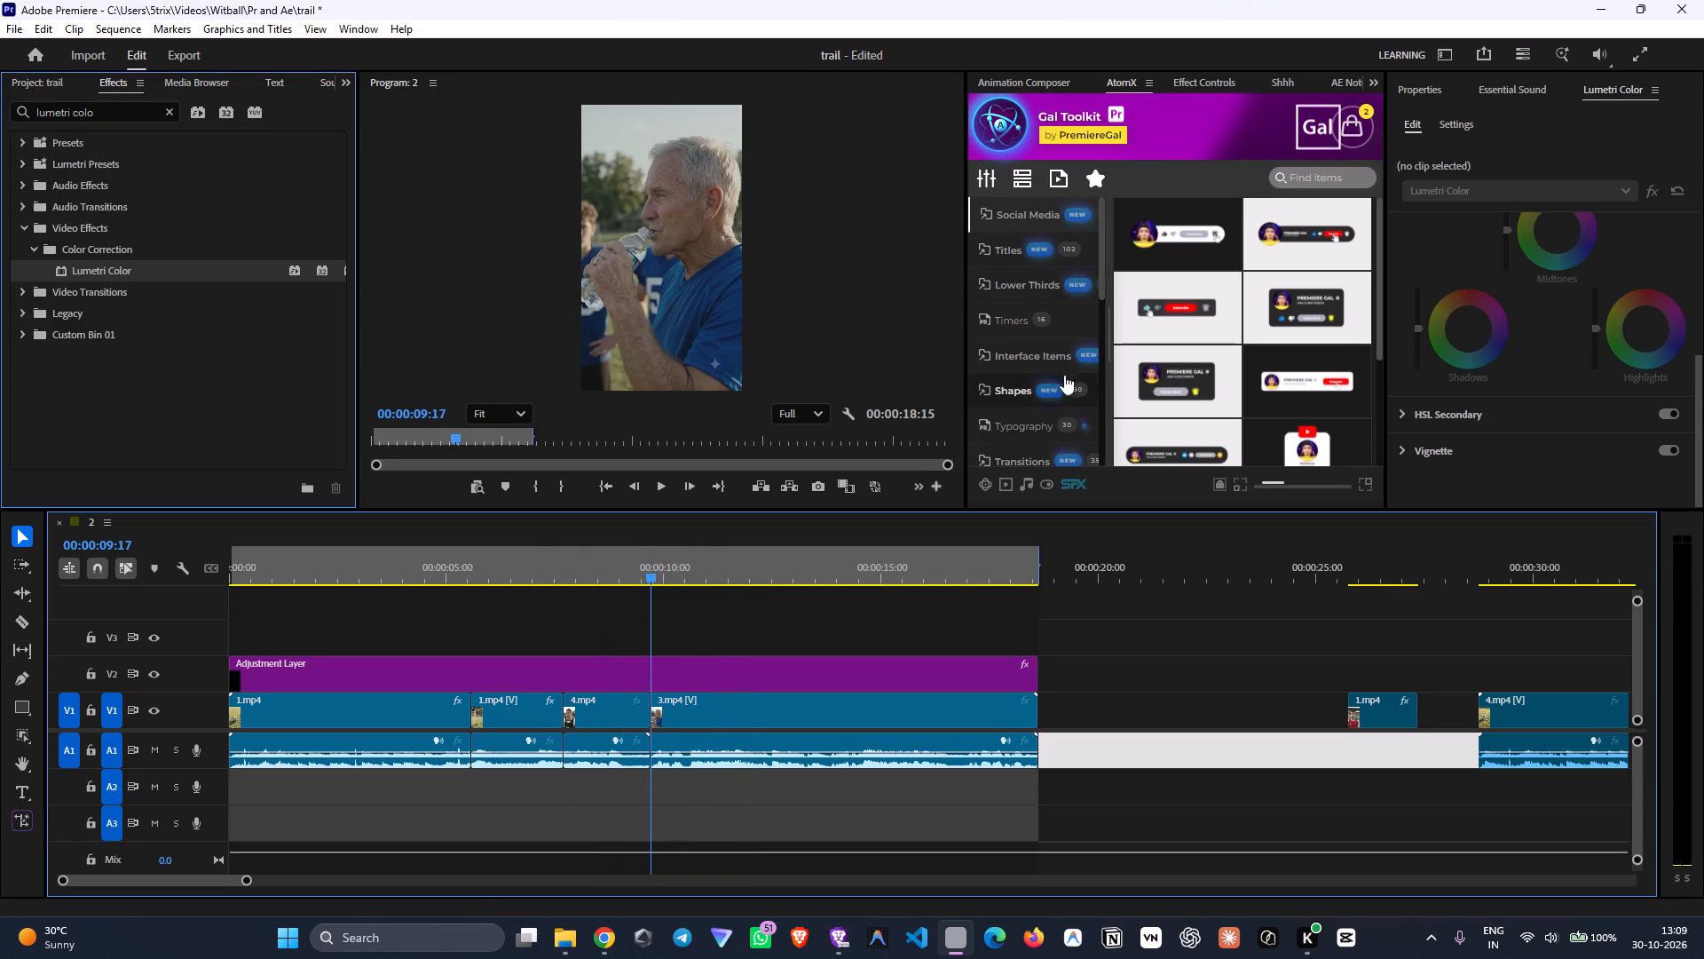
Browse the Sound FX library and place Cinematic Hit t1_05 from Hits 1 on A2 at the 00:00:09:17 cut.
scroll(1061, 351, "down", 10)
left_click(1024, 431)
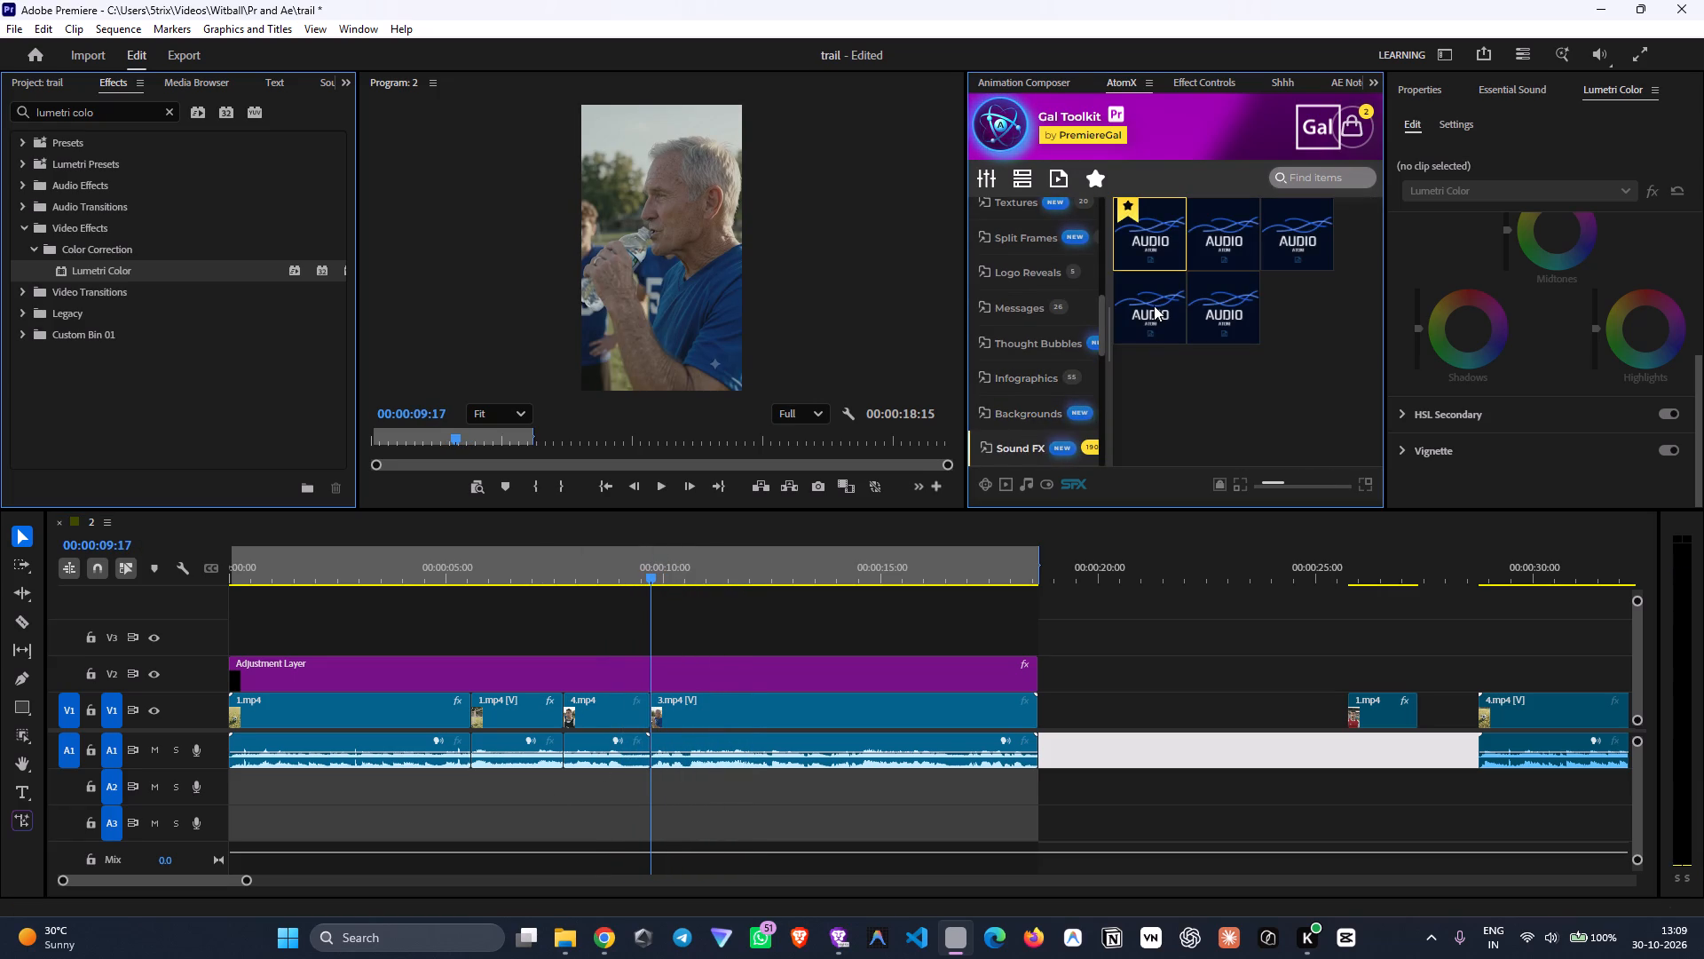
scroll(1039, 424, "down", 4)
left_click(1029, 266)
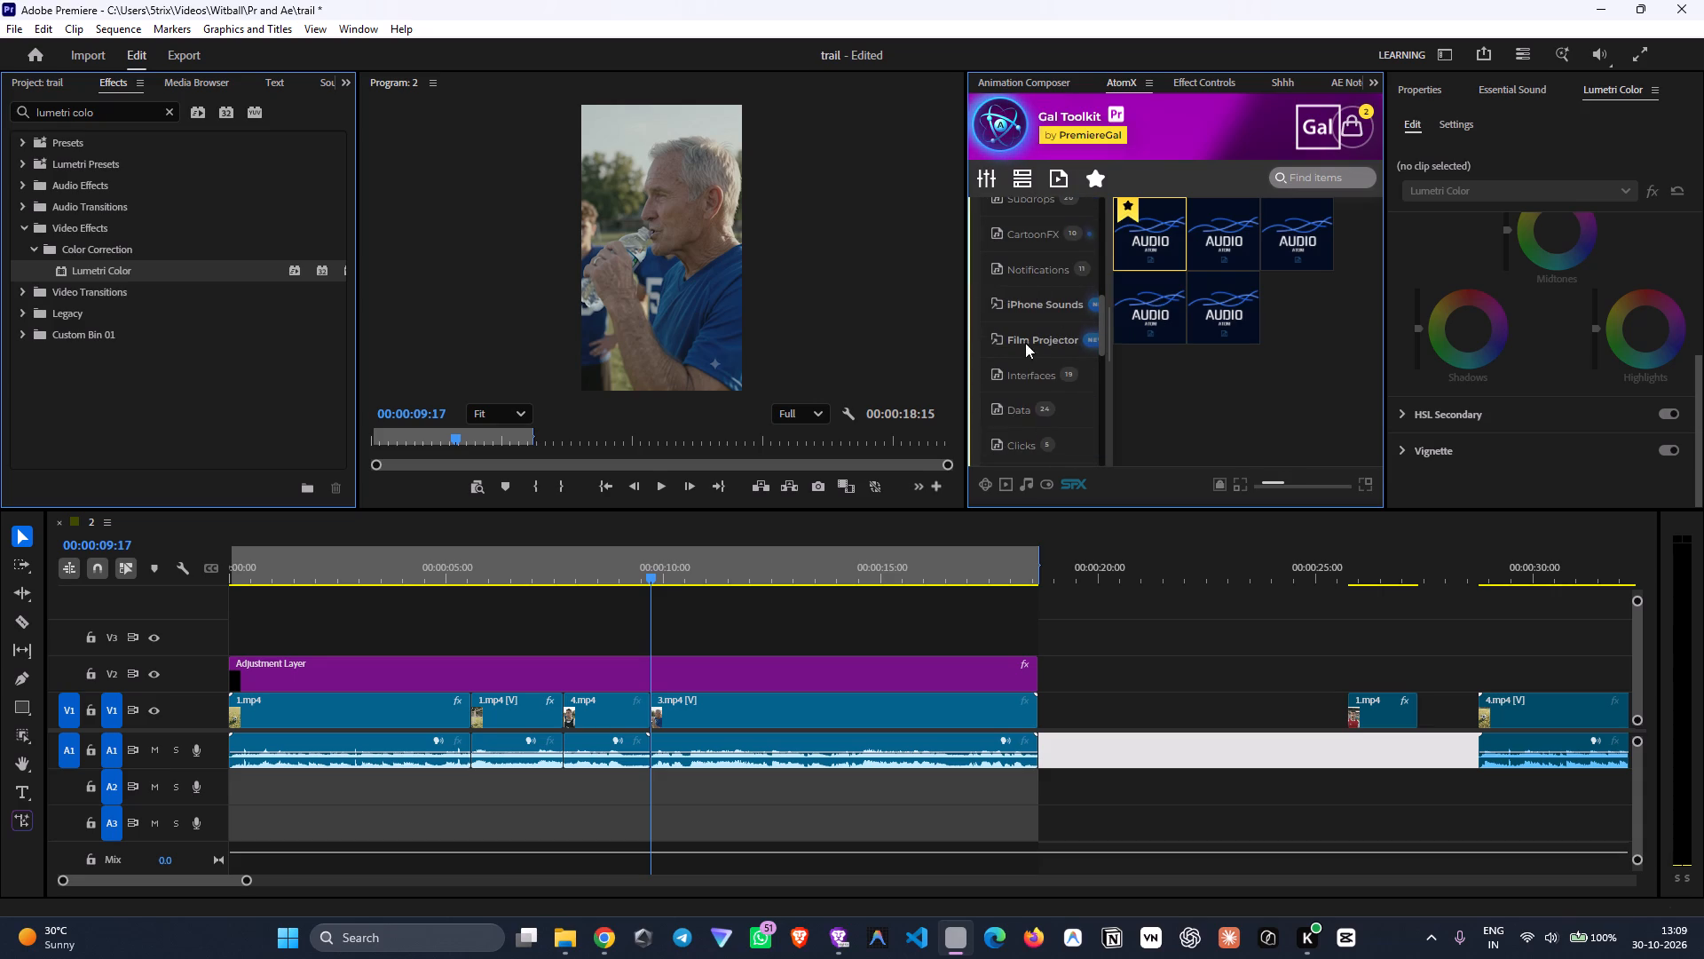
left_click(1033, 371)
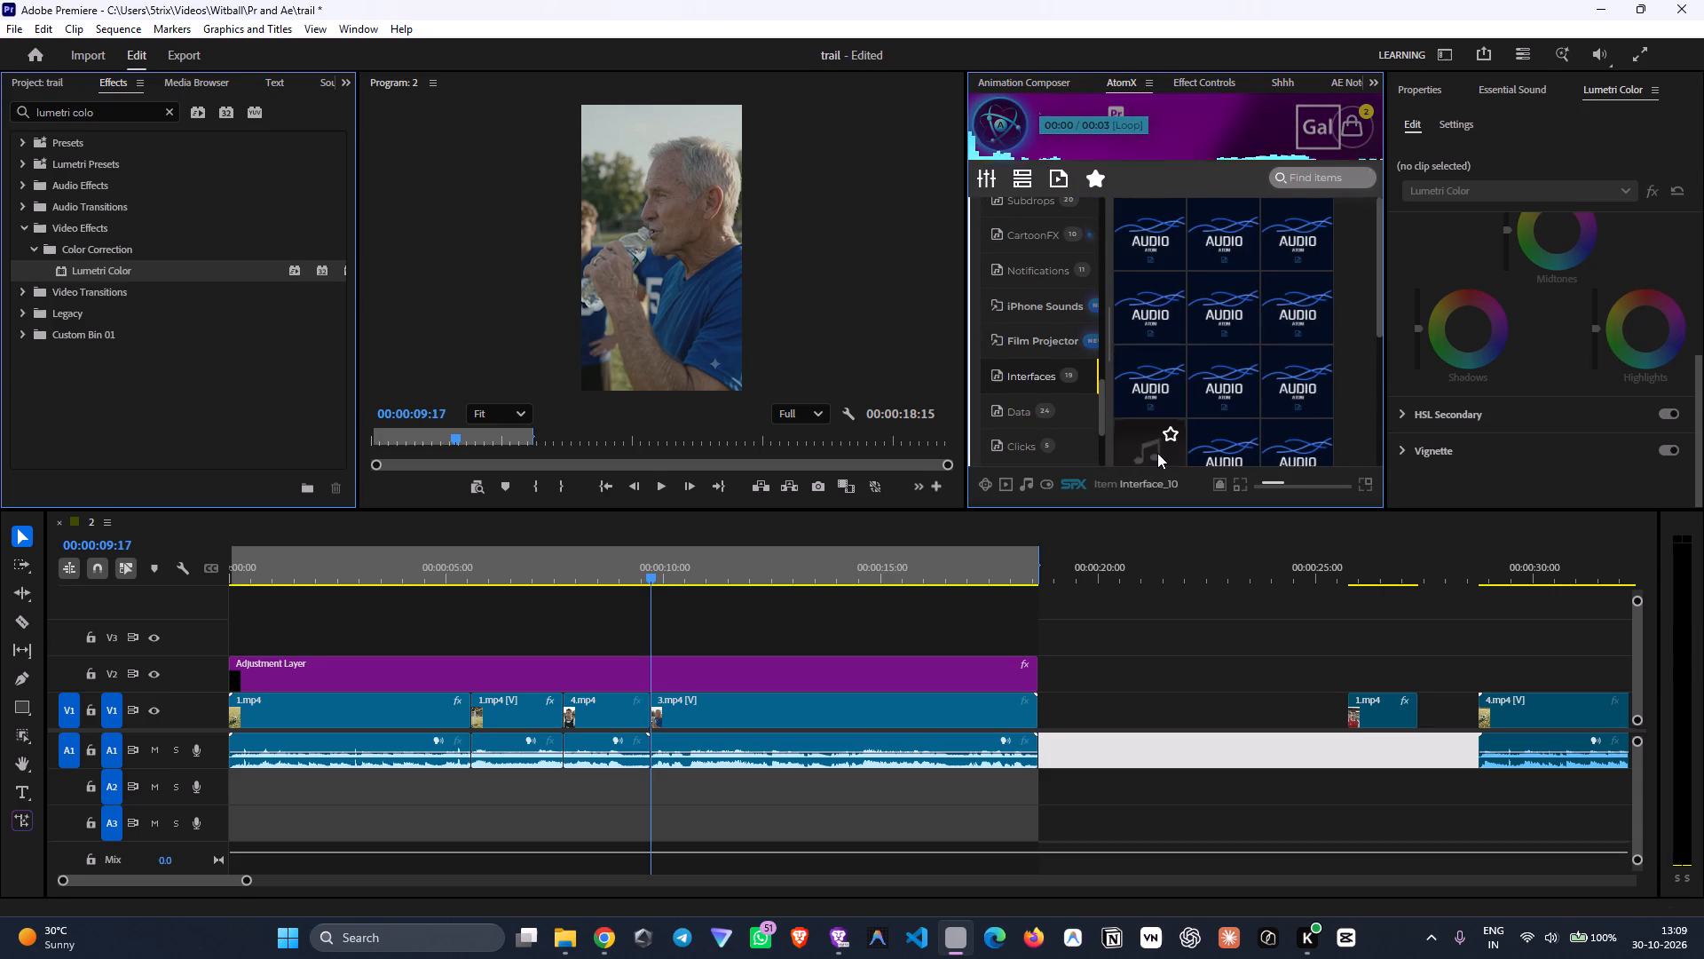
scroll(1065, 368, "up", 1)
left_click(1047, 287)
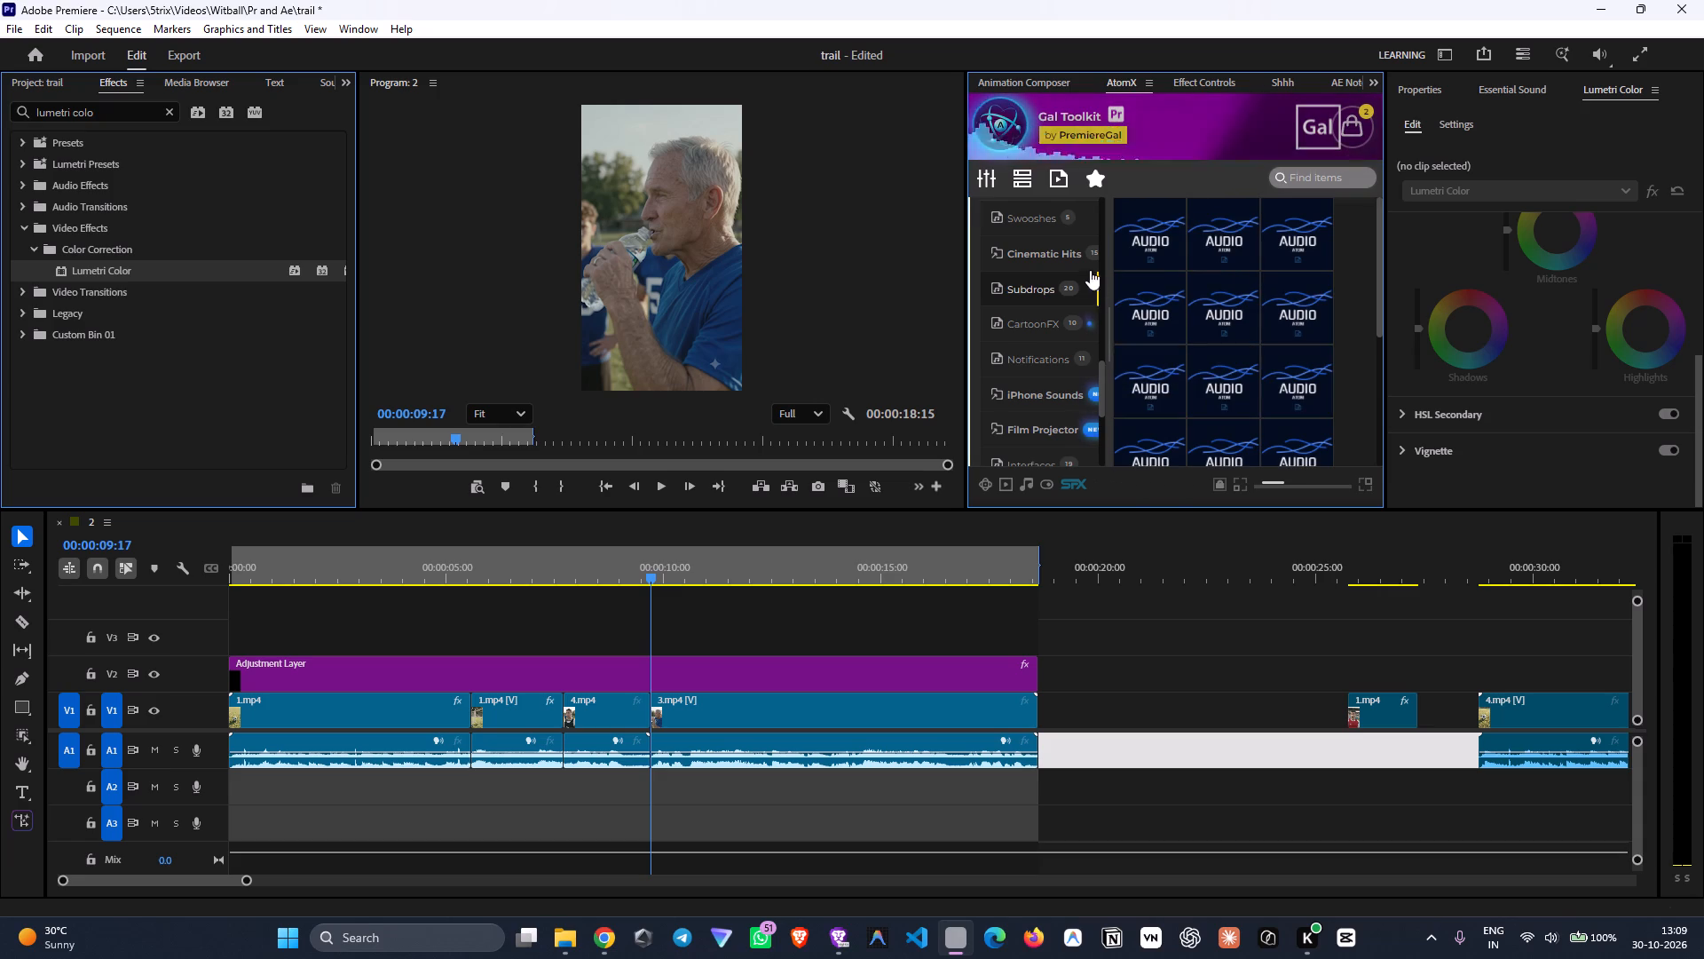
left_click(1068, 261)
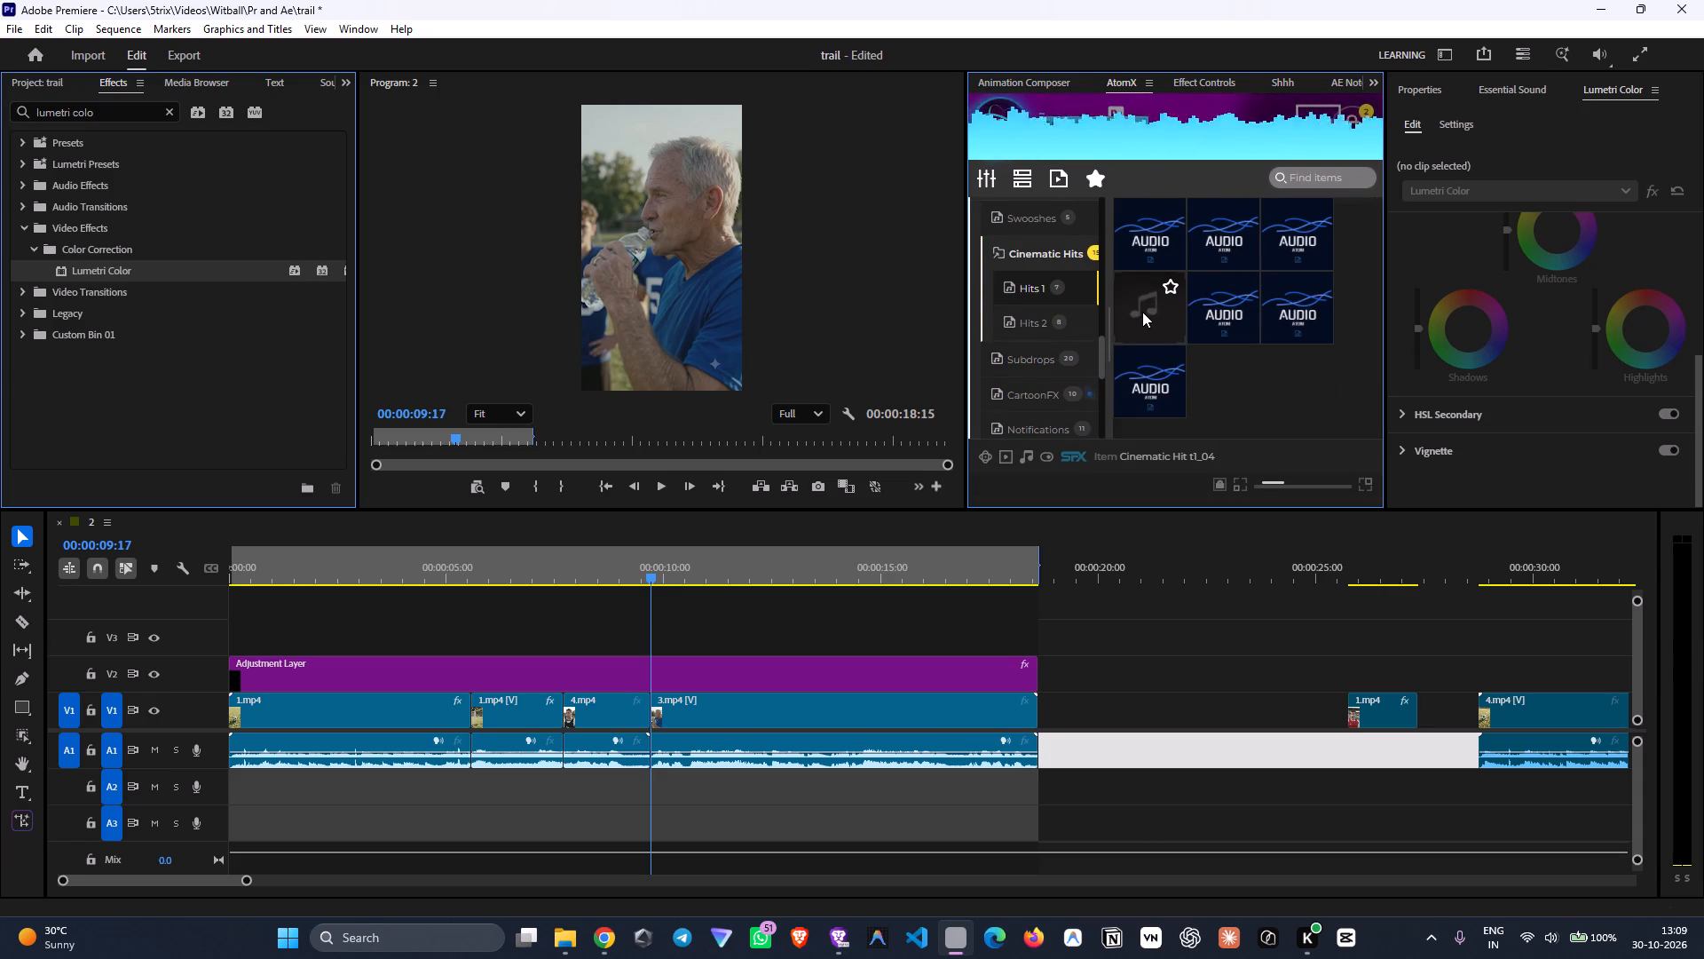
left_click_drag(1238, 321, 1238, 336)
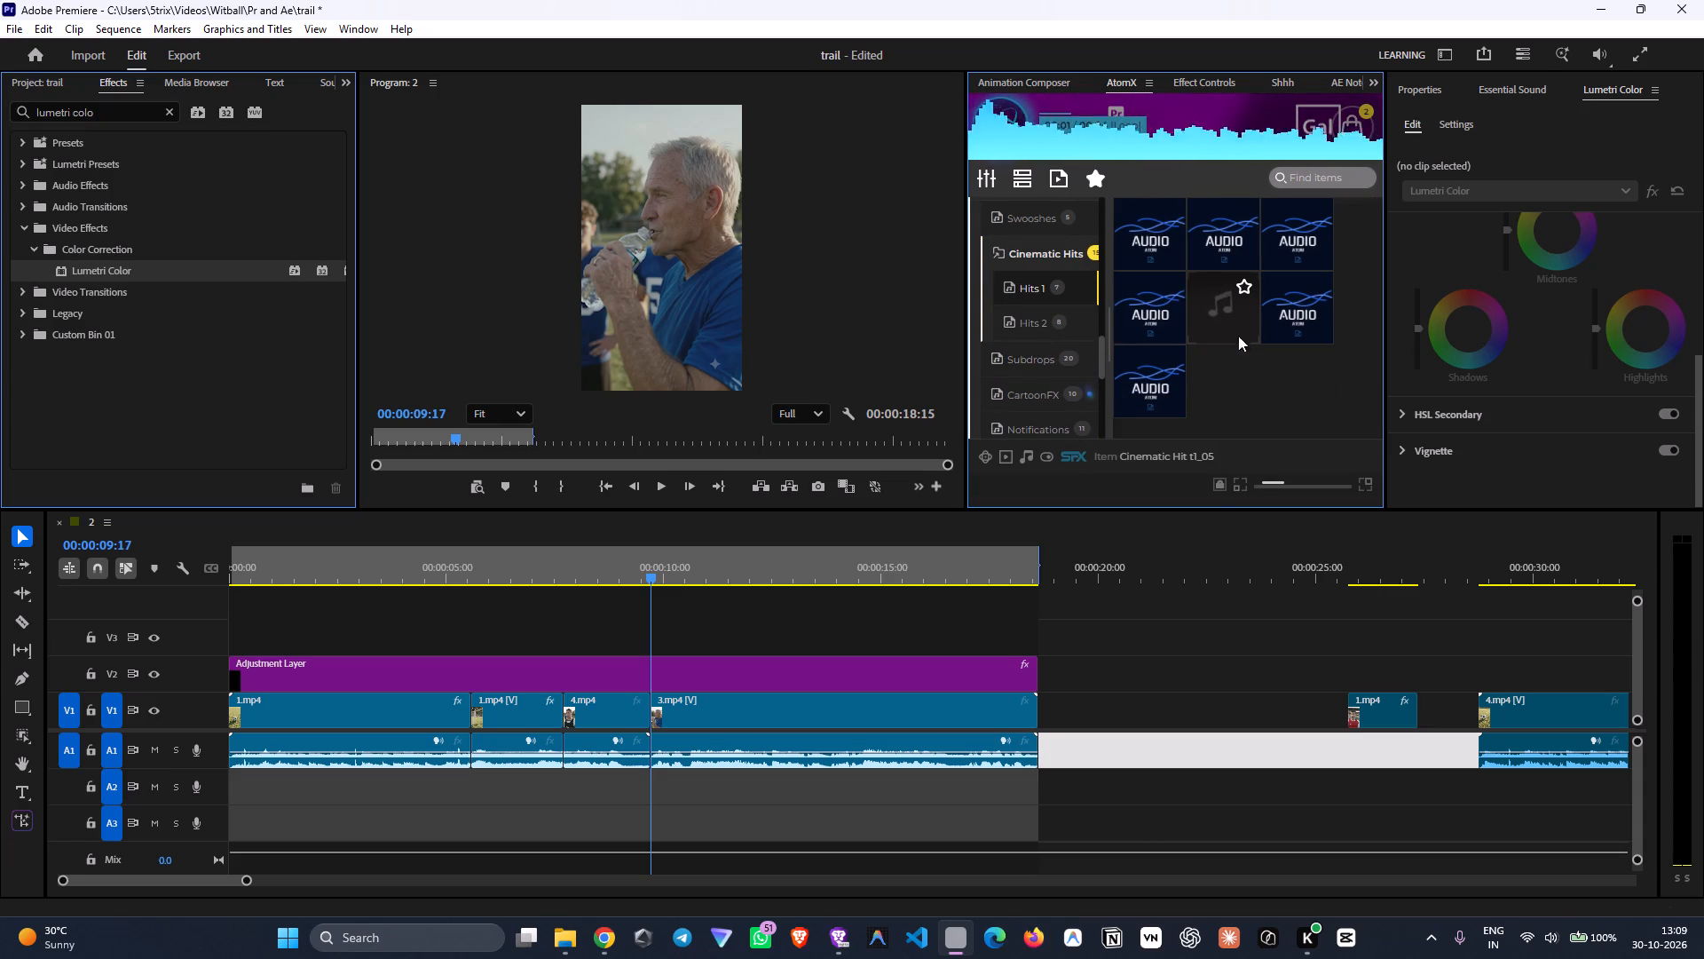
left_click_drag(1238, 336, 643, 770)
Shift the cinematic hit on A2 earlier so it starts at about 00:00:09:00, playing across the cut into 3.mp4 to check the timing.
left_click_drag(730, 773, 720, 773)
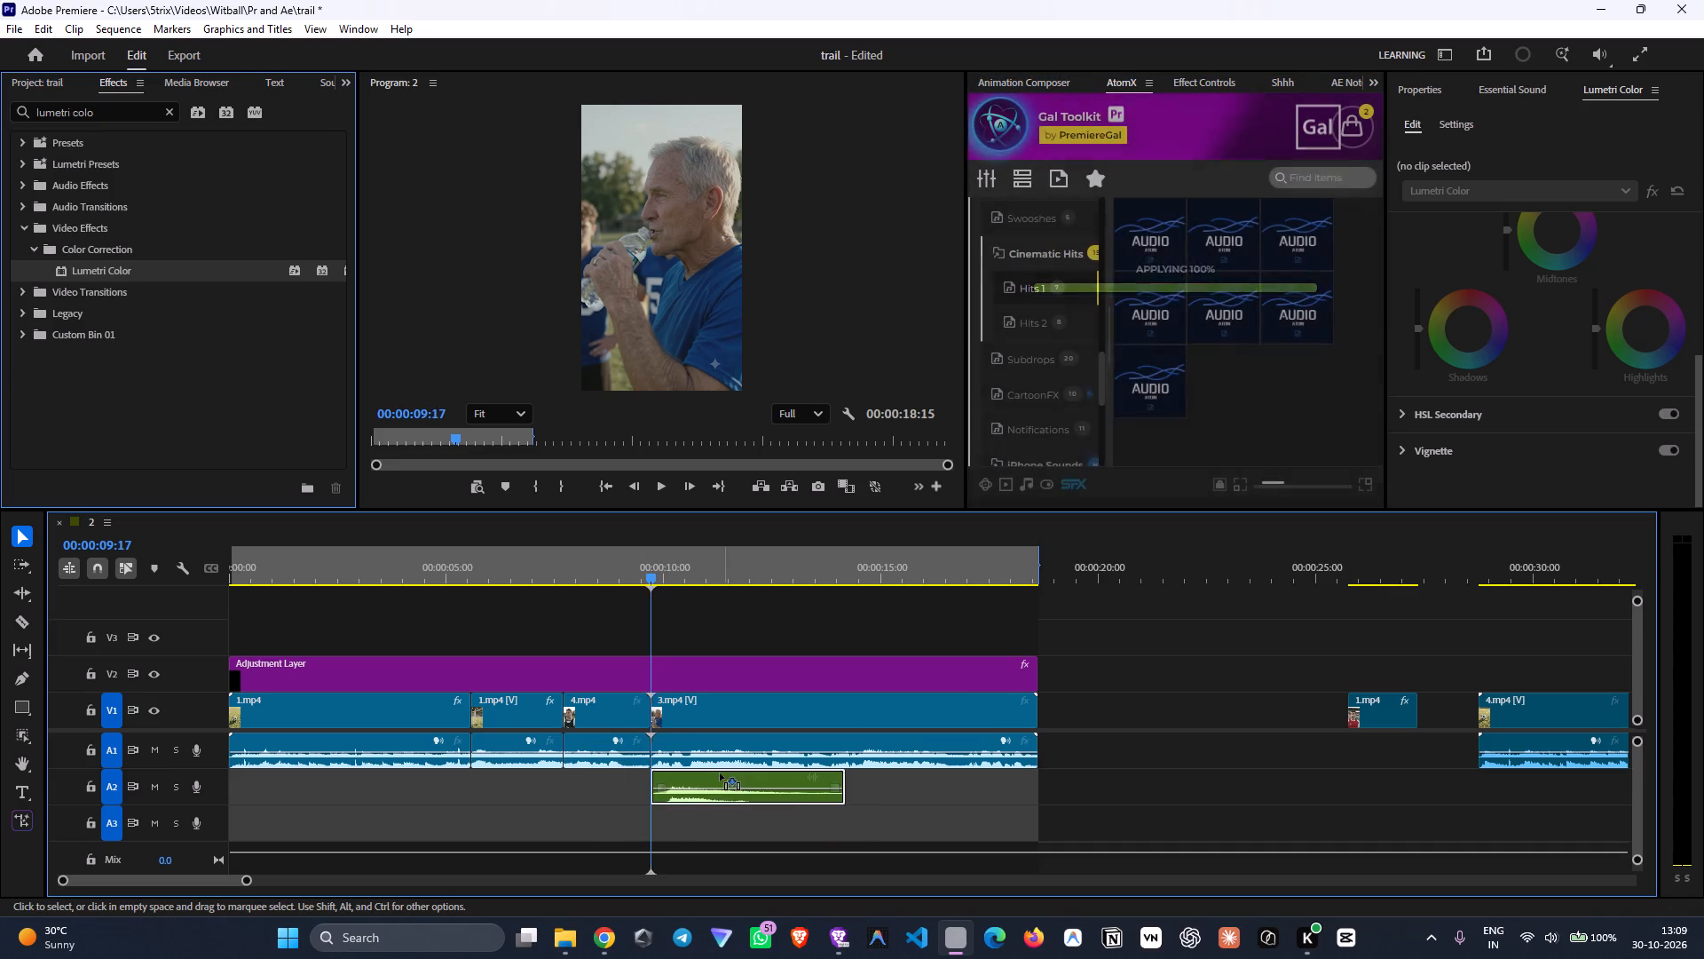
left_click_drag(720, 773, 705, 773)
left_click_drag(654, 574, 576, 584)
key("space")
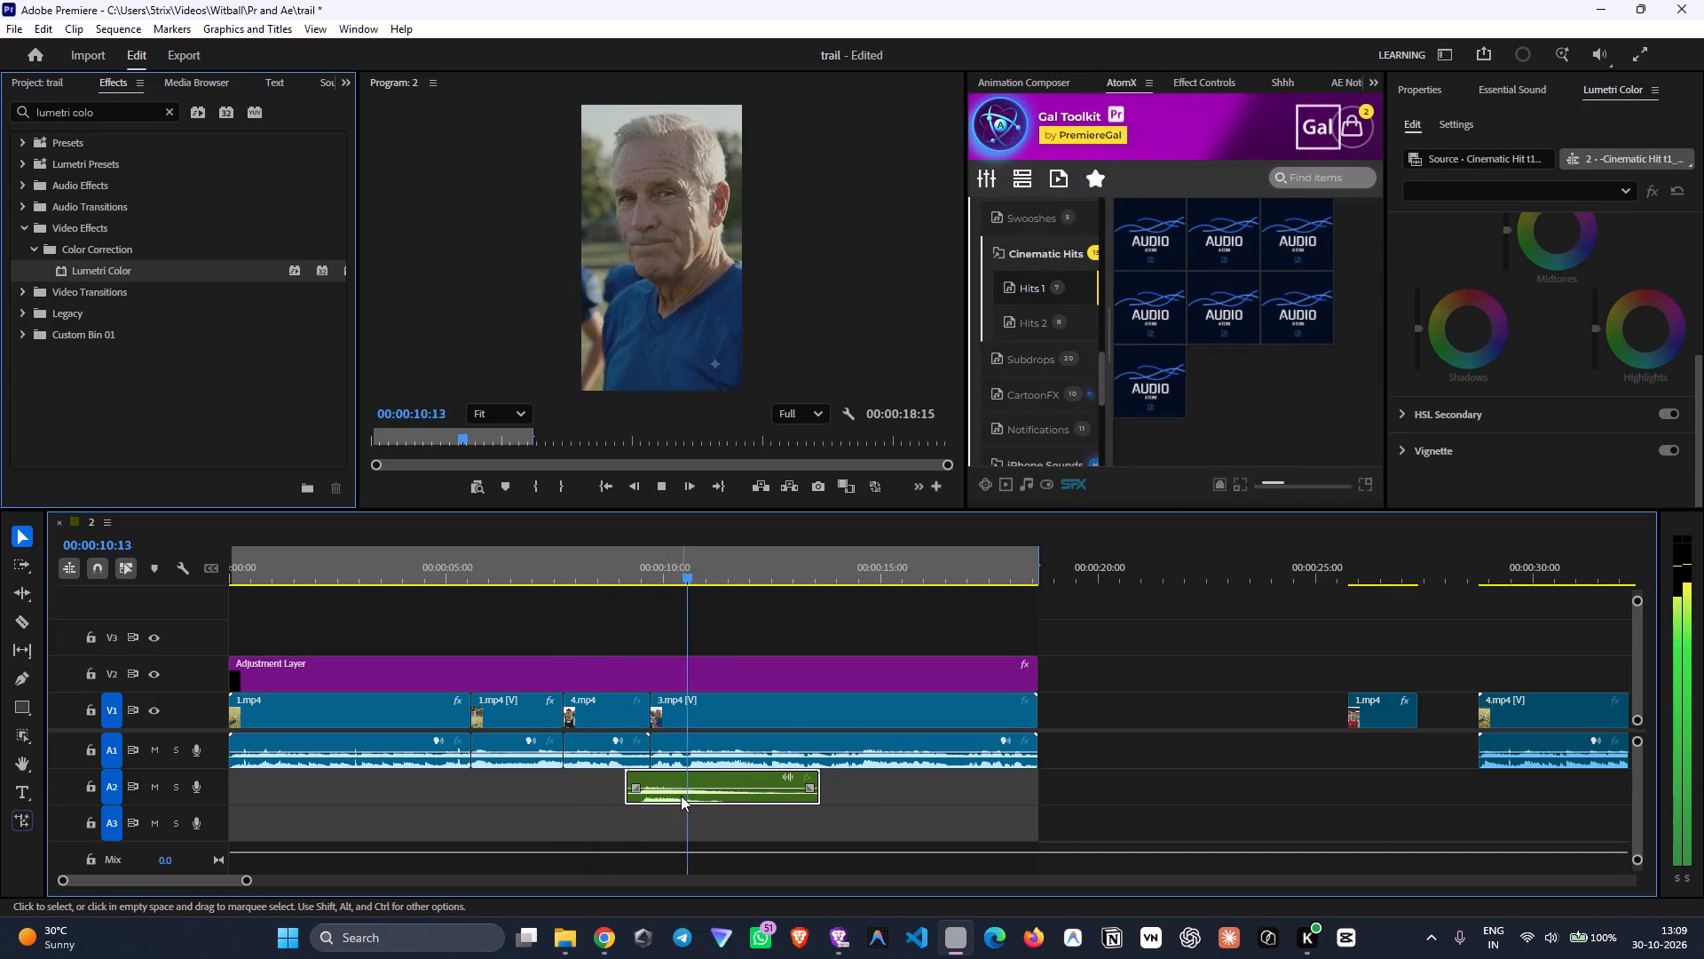
key("space")
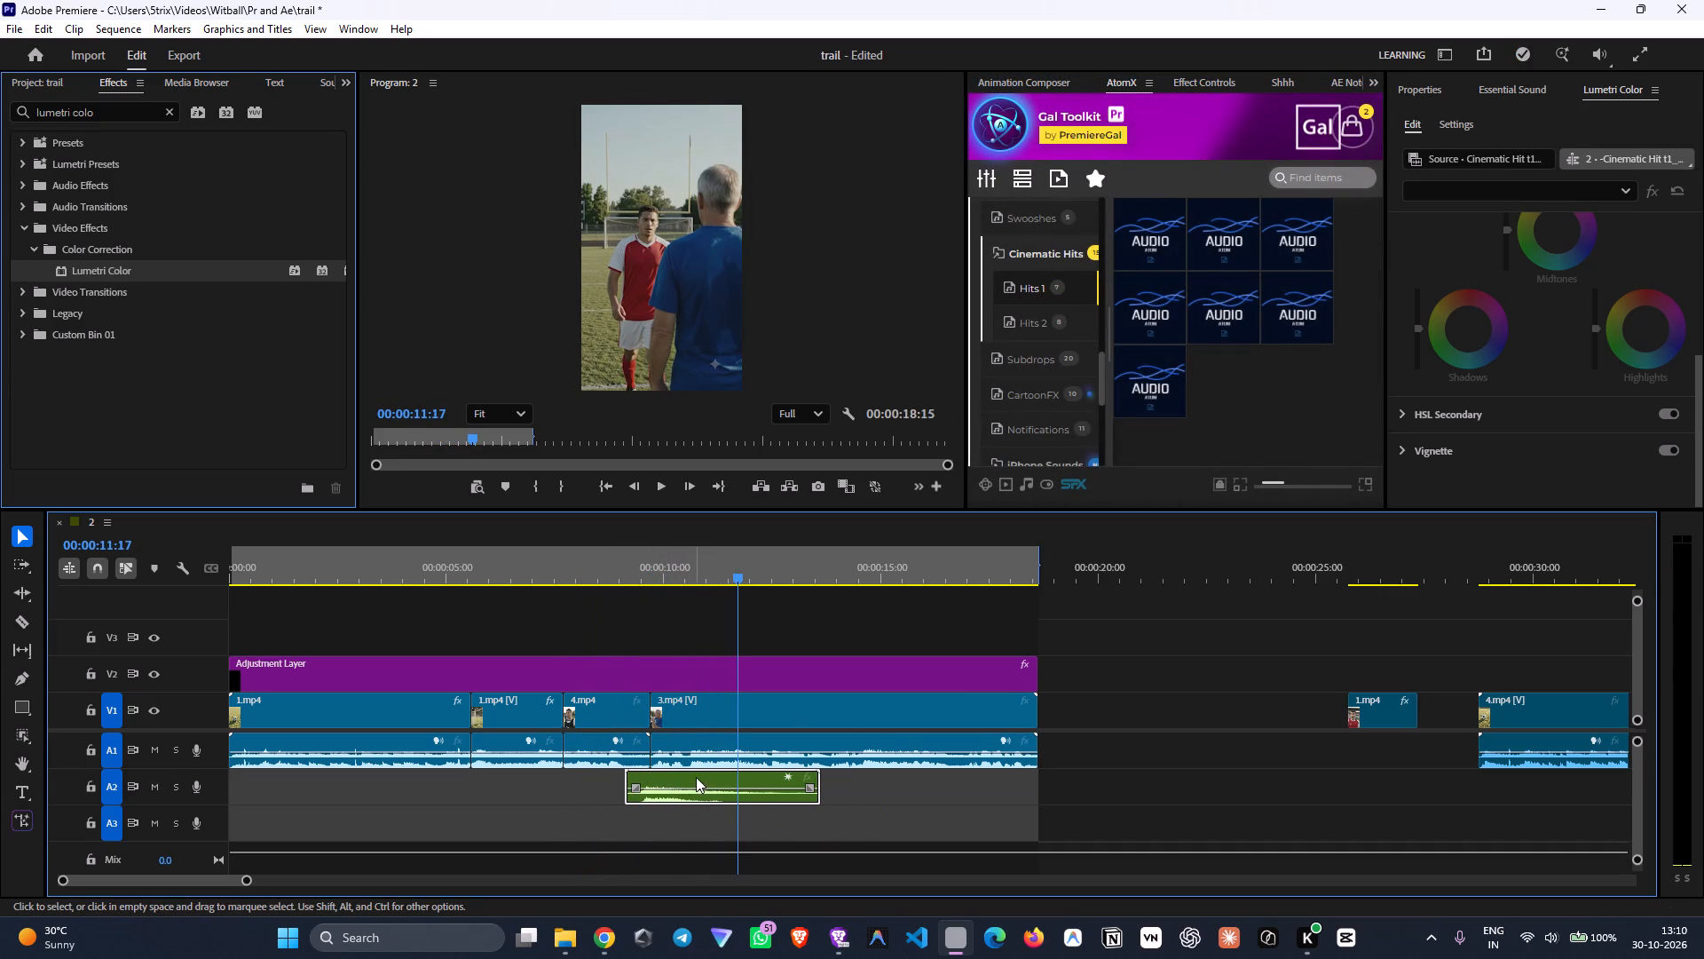
left_click(696, 777)
left_click_drag(625, 578, 605, 573)
key("space")
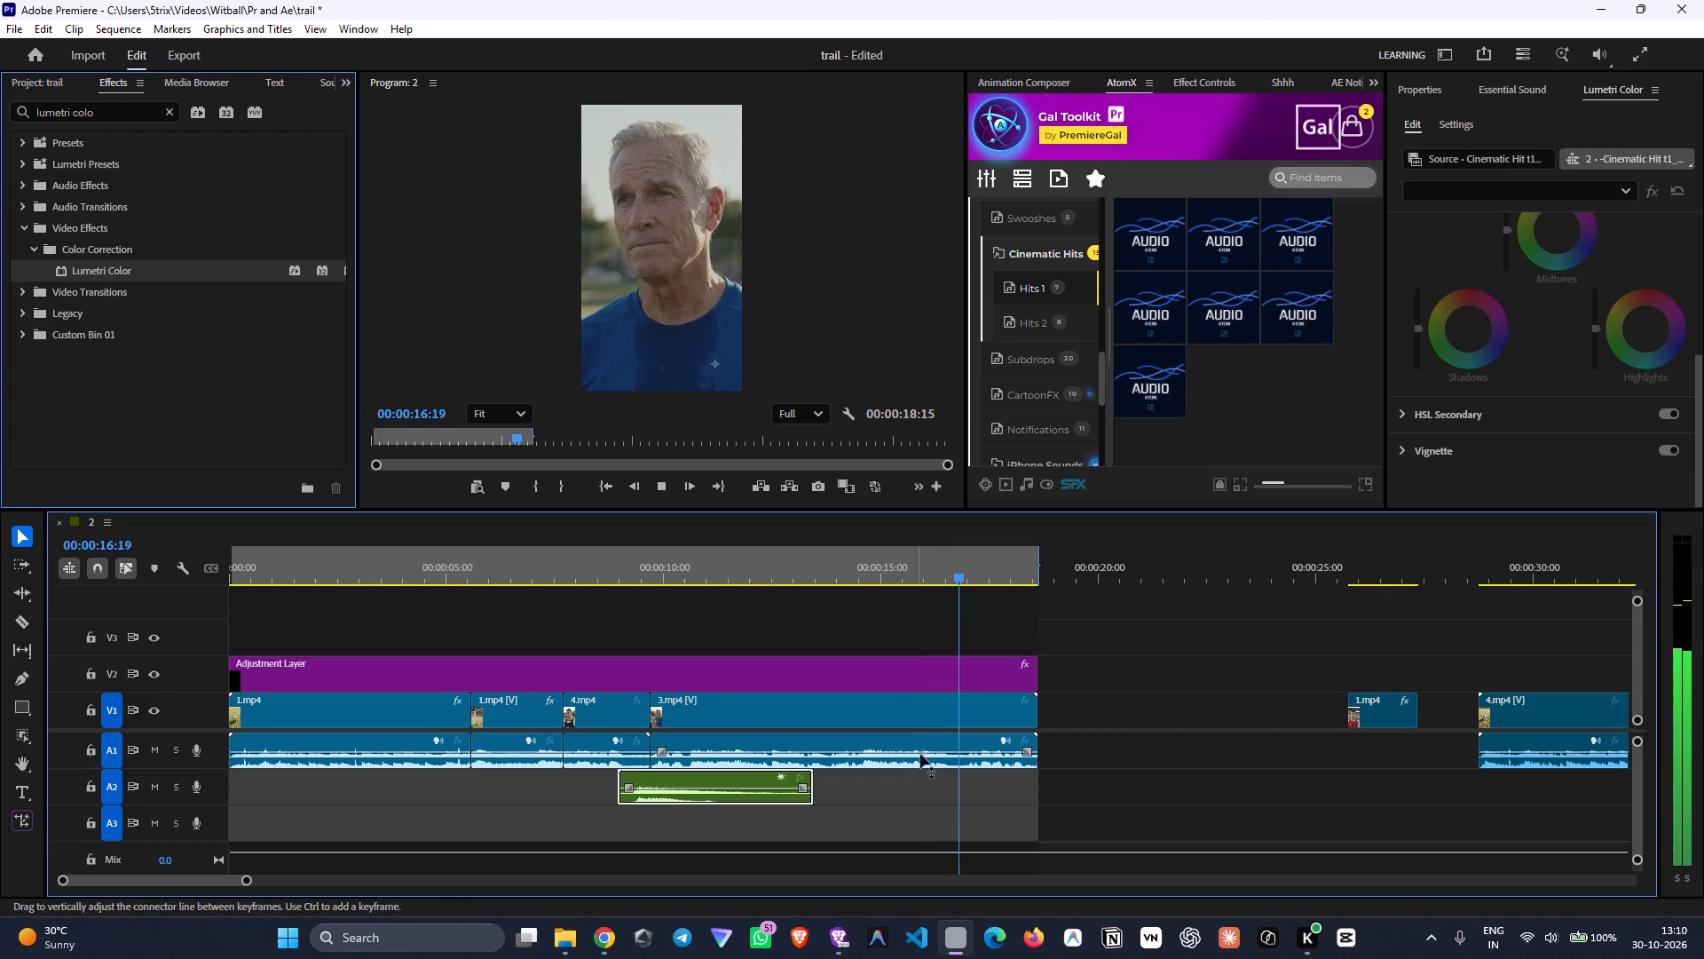
key("space")
Play the edit from the start through 3.mp4 to review it with the cinematic hit.
left_click_drag(940, 572, 0, 678)
key("space")
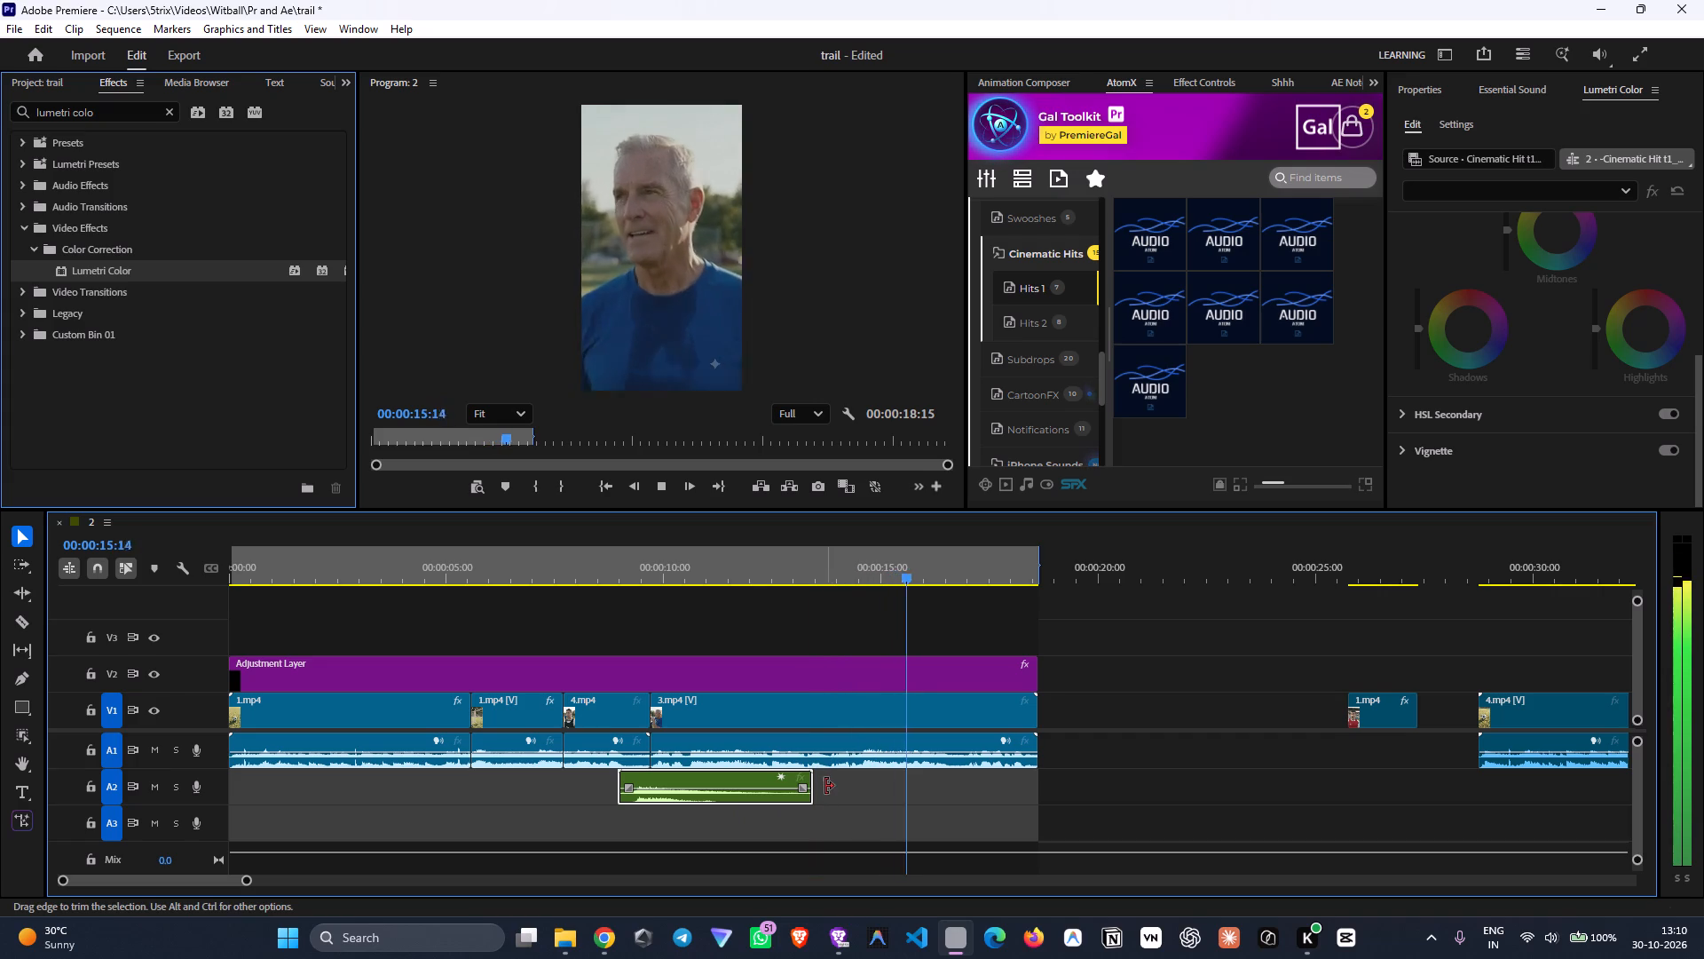
key("space")
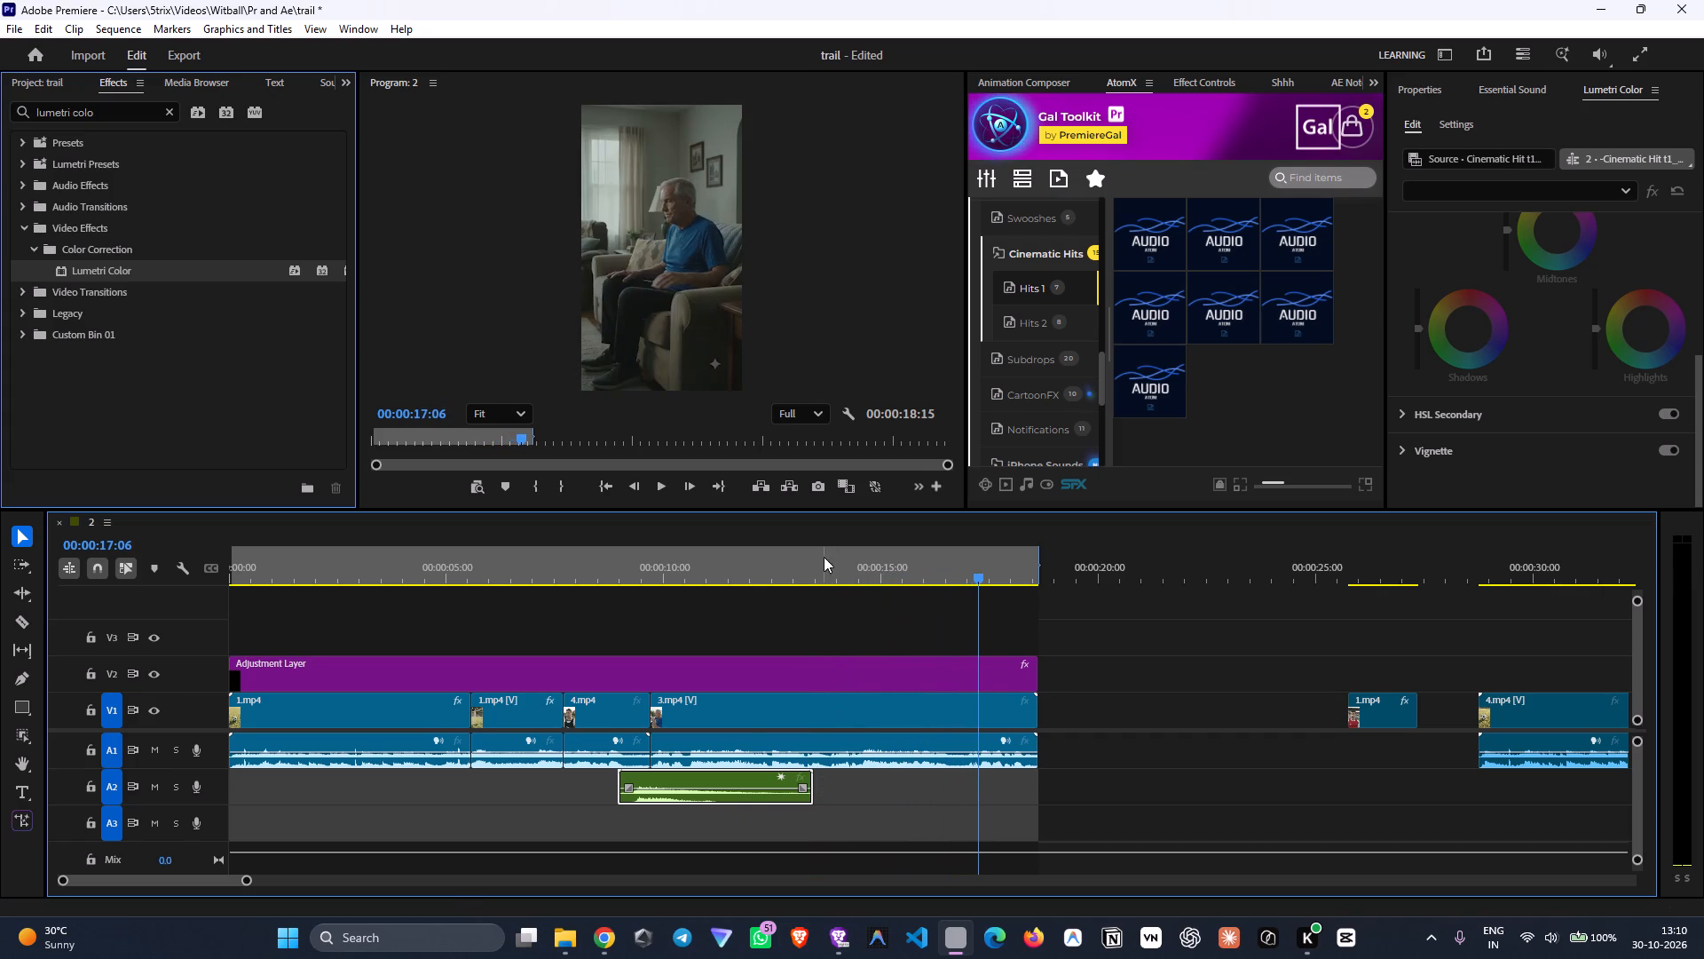
Reframe the short 4.mp4 reaction piece on V1 with scale 121% and position Y 690.
left_click_drag(824, 556, 548, 648)
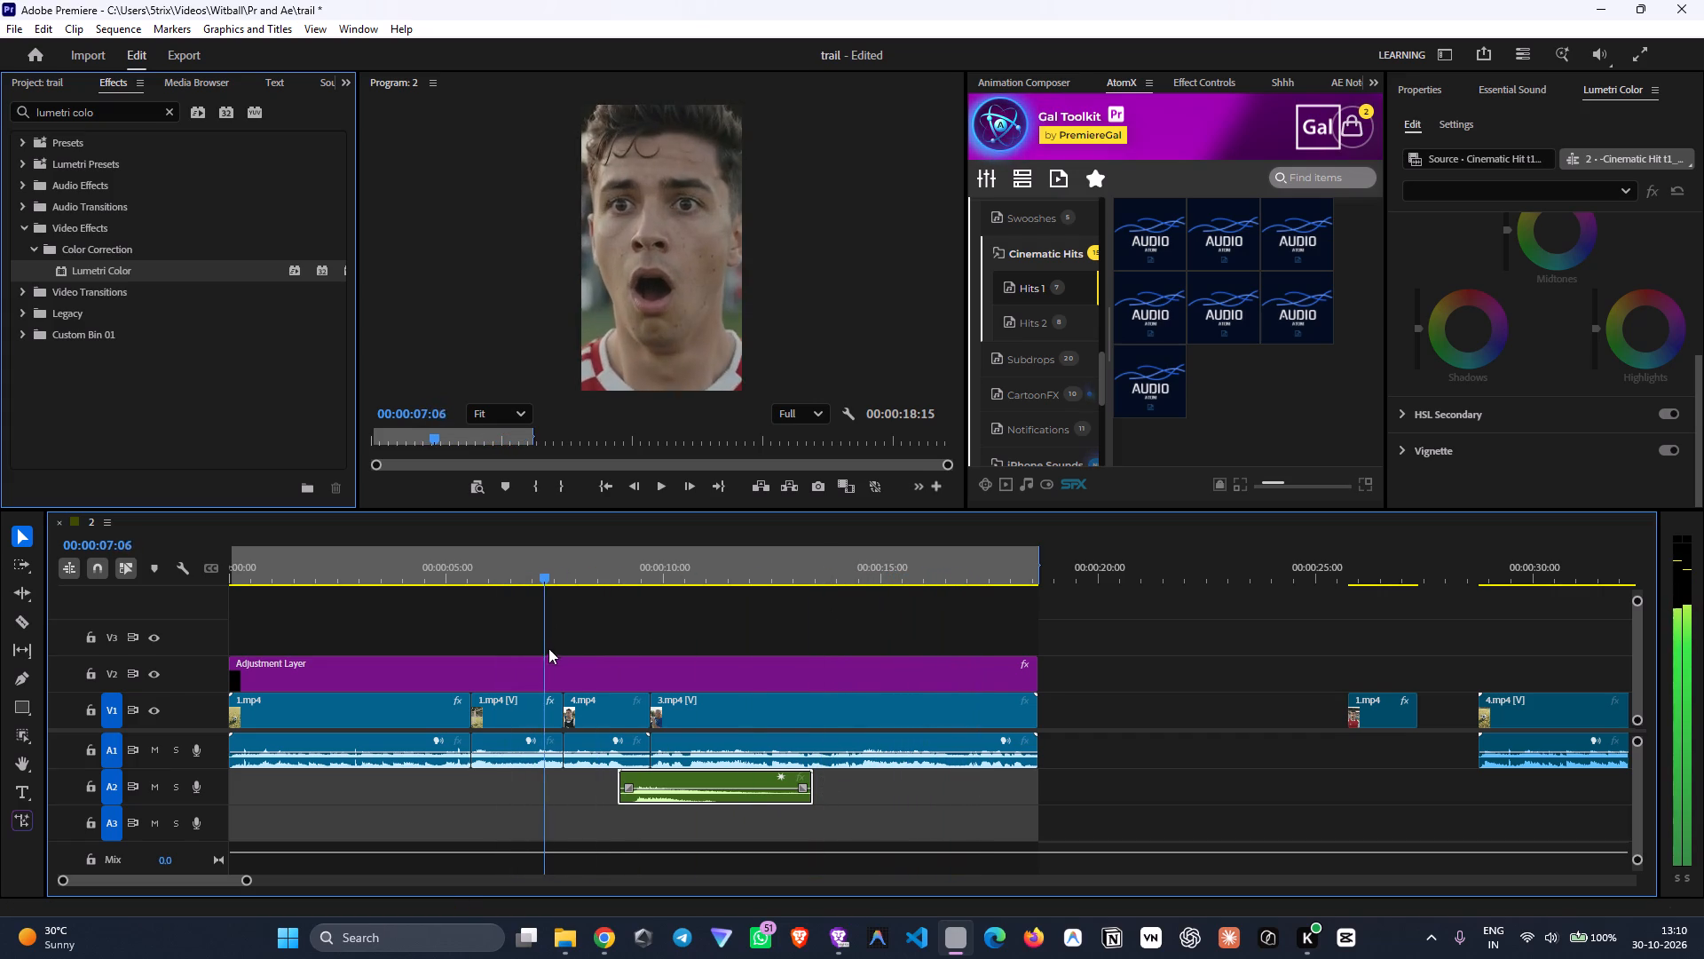
left_click_drag(548, 648, 576, 668)
left_click(603, 721)
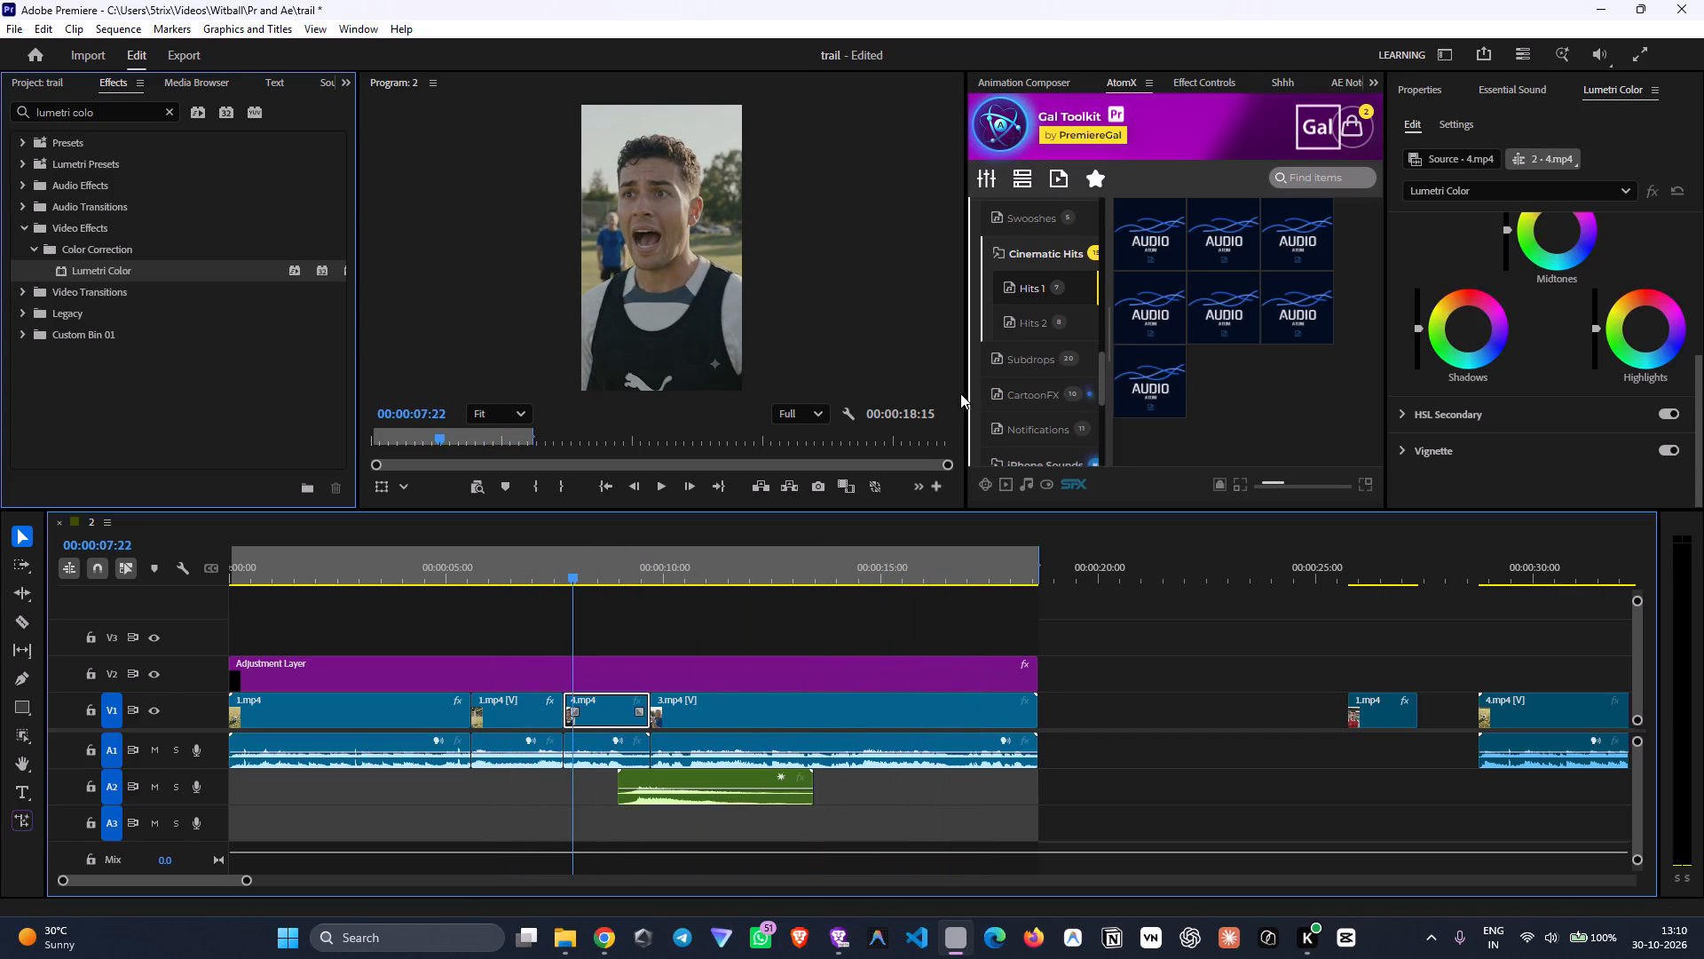
left_click(1488, 88)
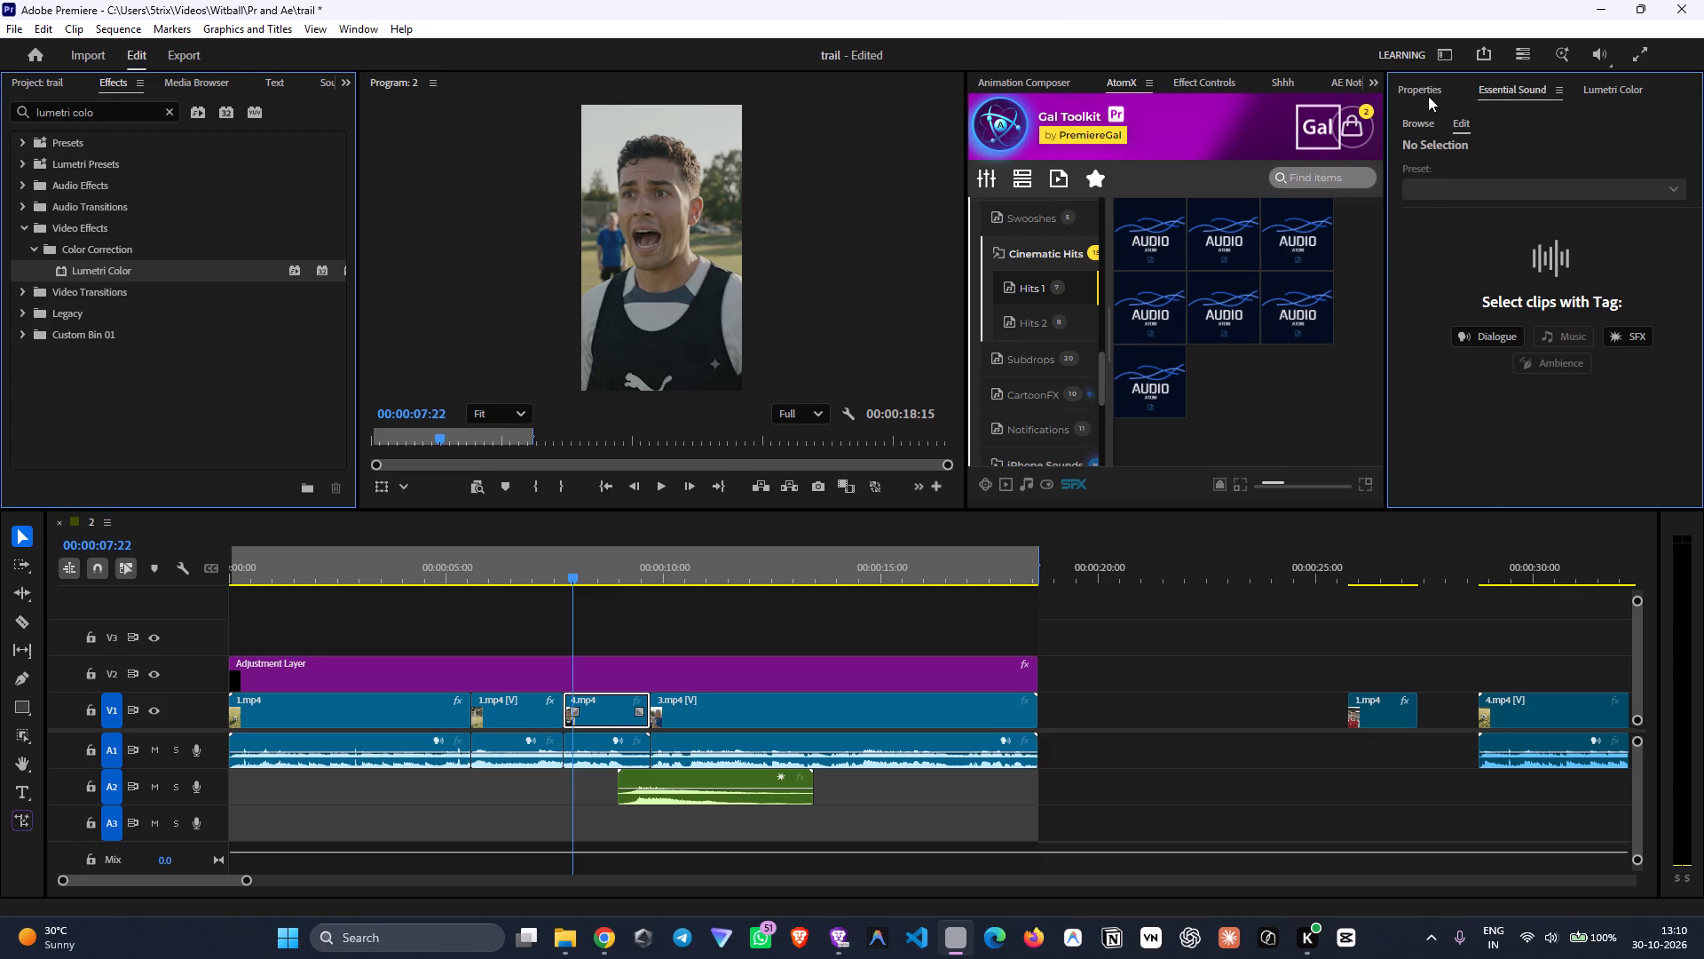
left_click(1428, 90)
left_click_drag(1534, 281, 1571, 305)
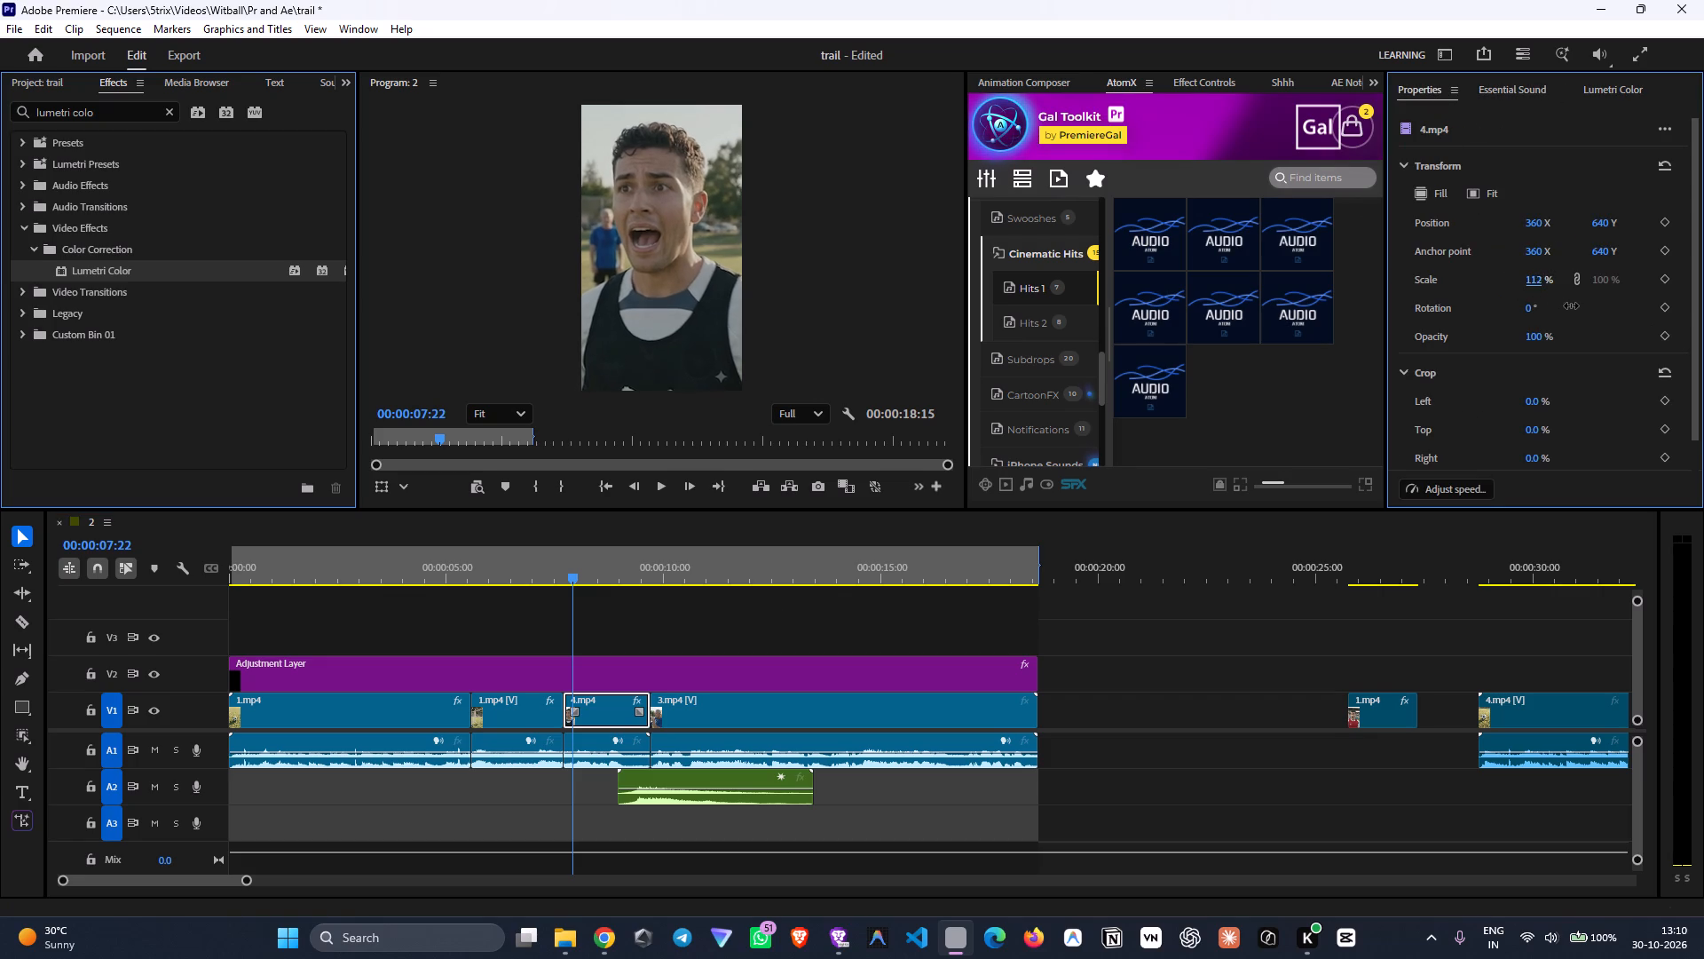
left_click_drag(1571, 305, 1590, 320)
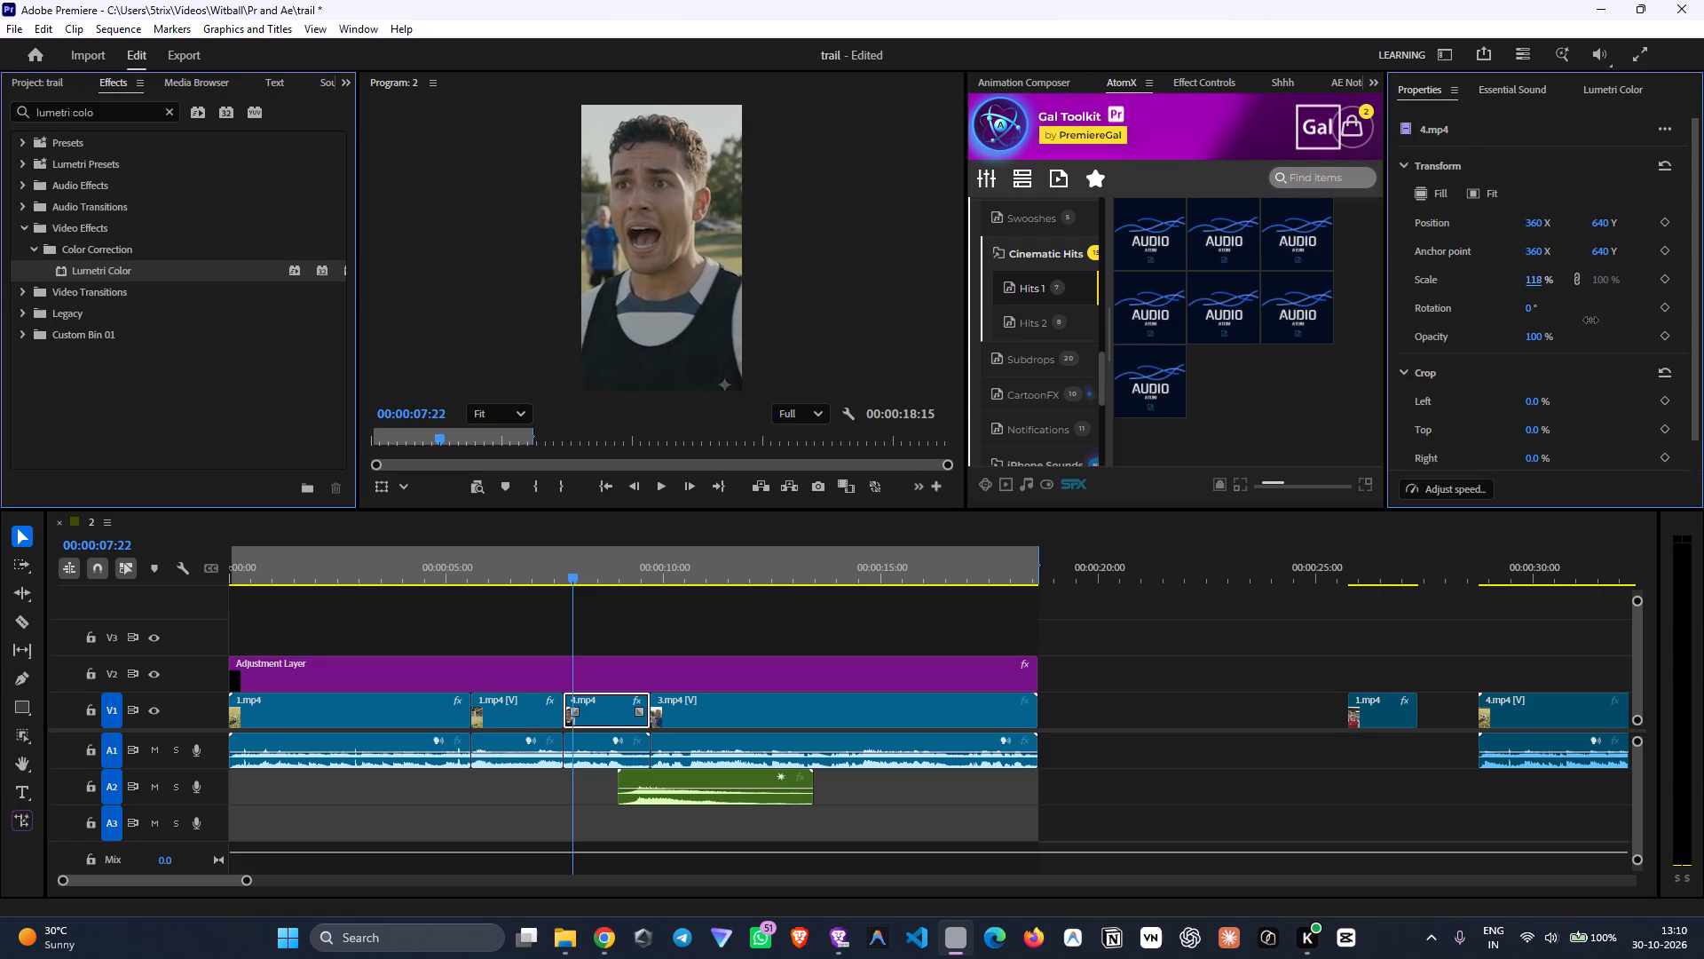
left_click_drag(1590, 320, 1594, 321)
left_click_drag(1606, 223, 1671, 241)
Reframe the 3.mp4 clip on V1 with scale 120% and position Y 691.
left_click_drag(669, 567, 695, 588)
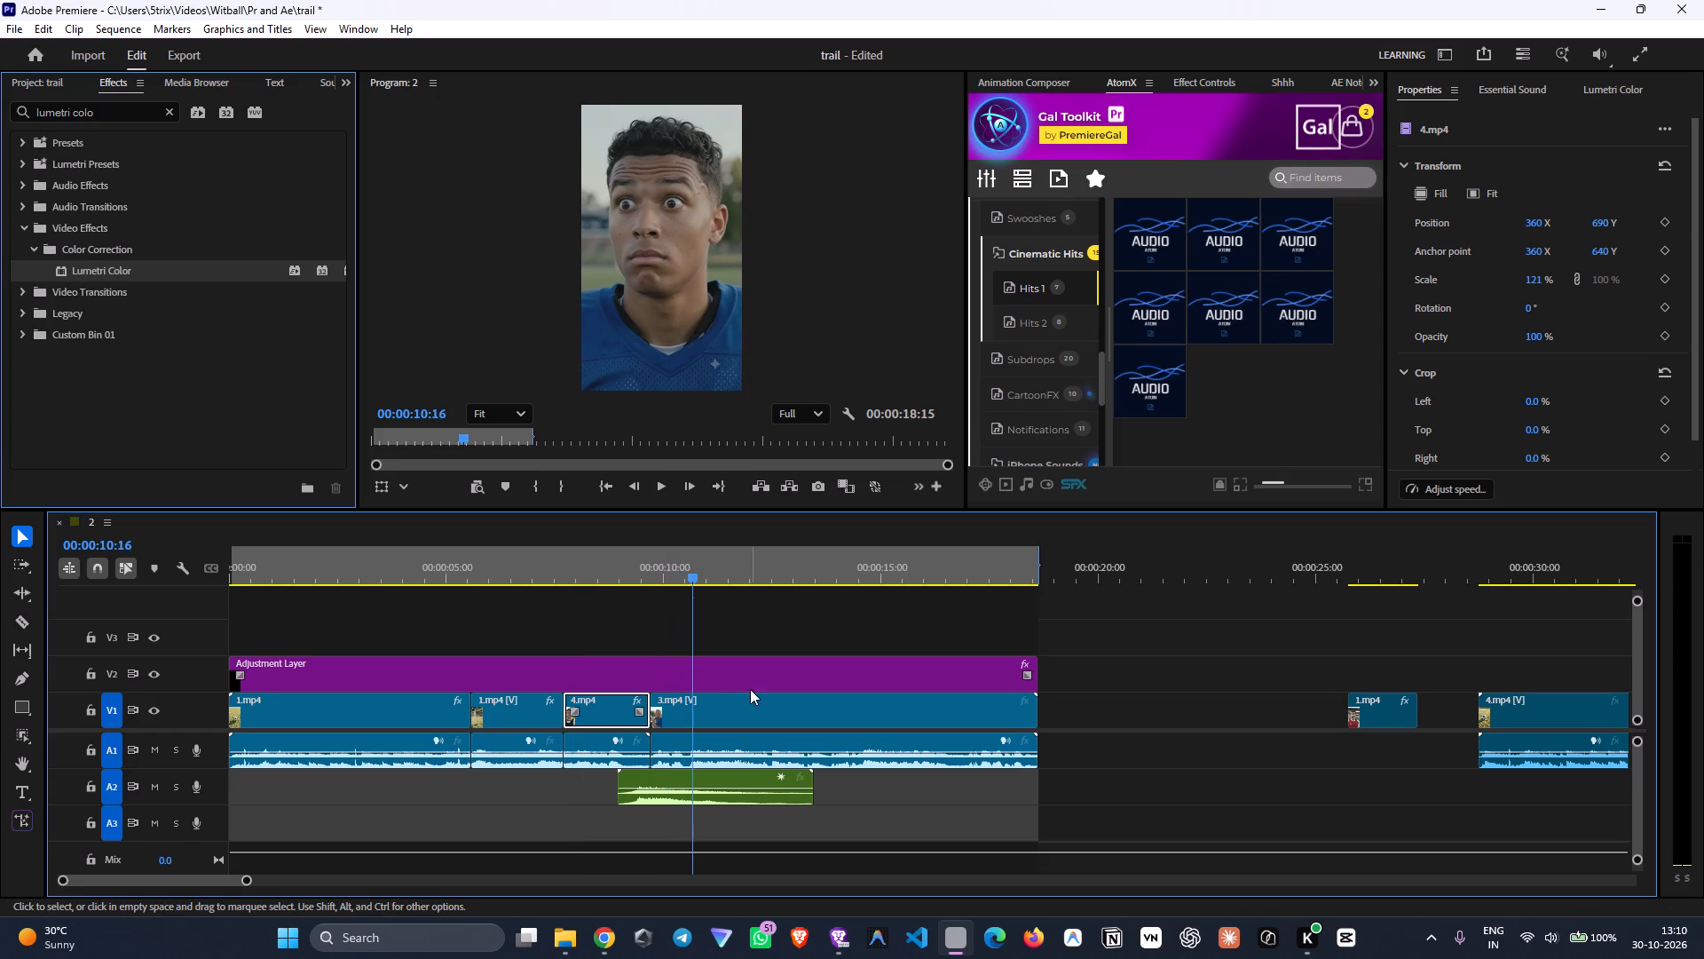
left_click(761, 715)
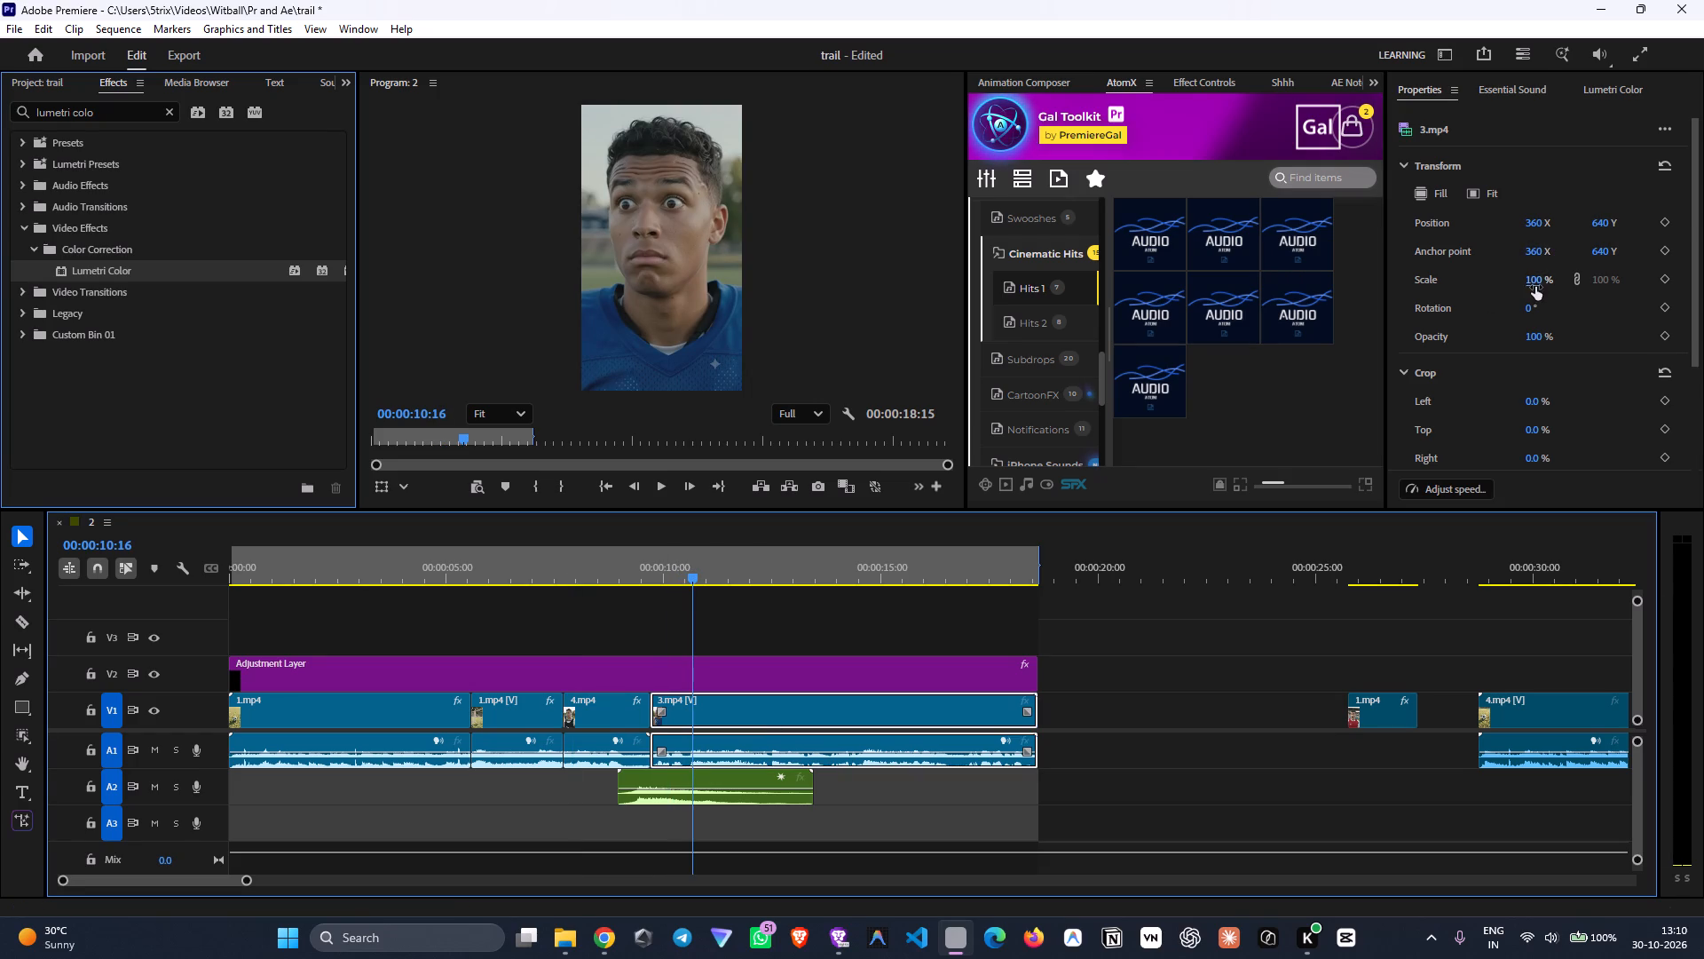
left_click_drag(1535, 287, 1567, 298)
left_click_drag(1602, 218, 1645, 233)
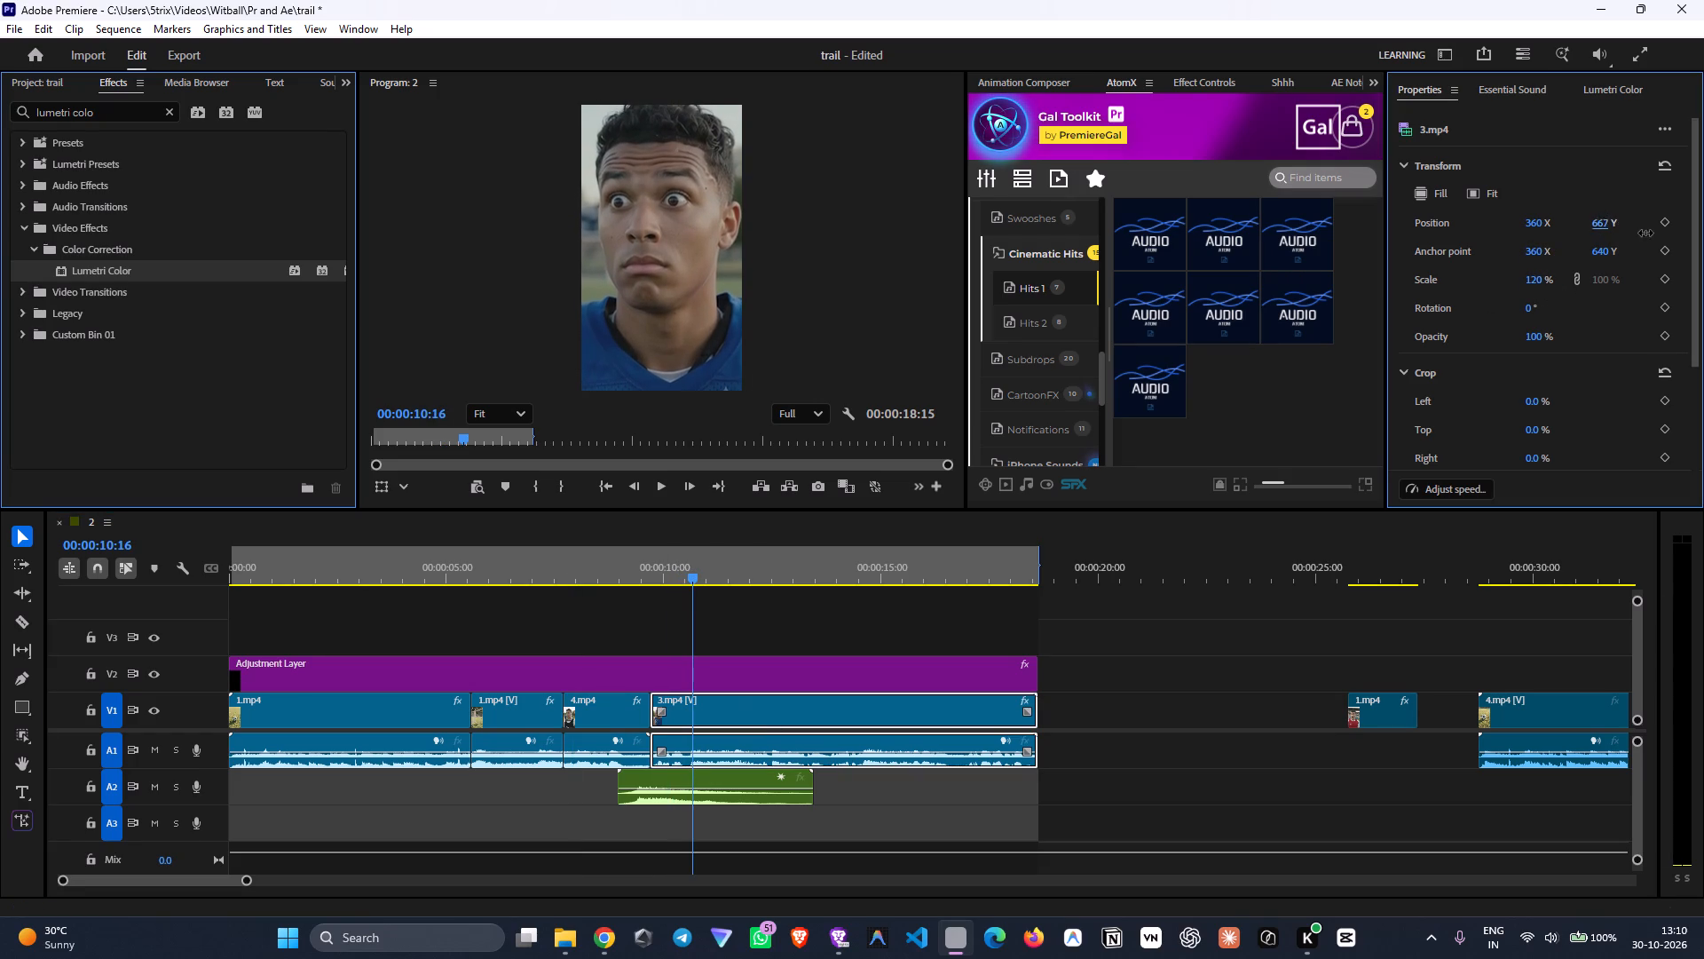
left_click_drag(1645, 233, 1673, 242)
Play through the reframed 3.mp4, then restart playback from the beginning of the sequence.
key("space")
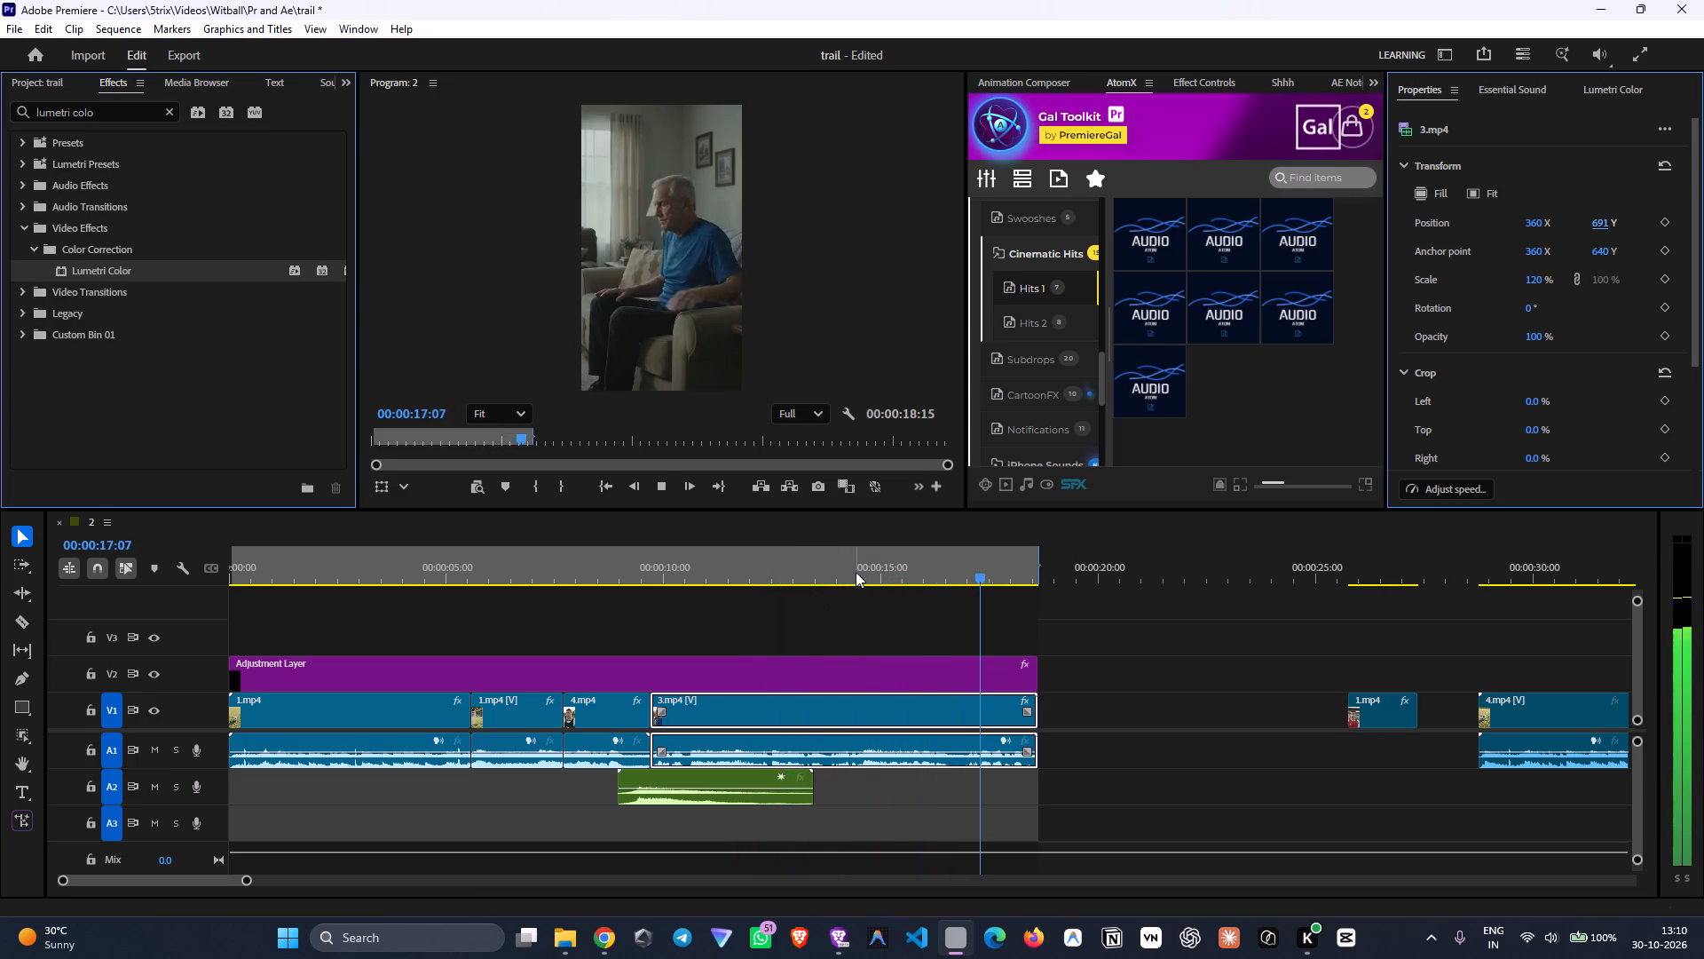
left_click_drag(949, 567, 0, 711)
key("space")
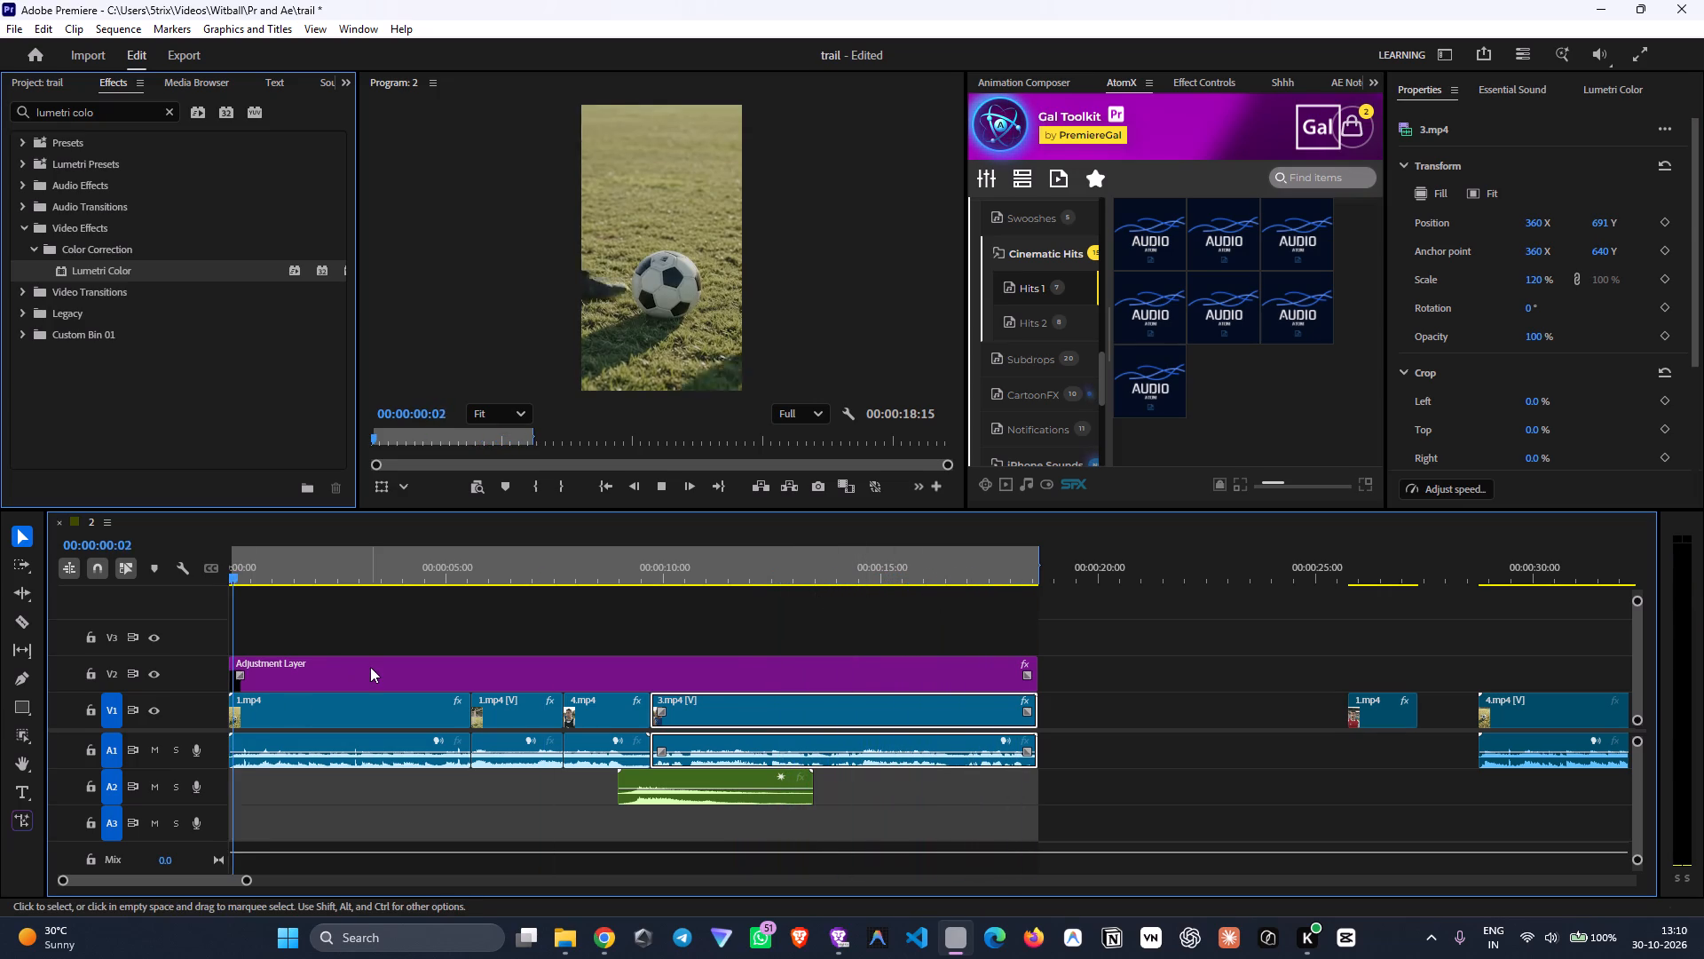
Split the first 1.mp4 clip on V1 at 00:00:04:00, where the shot changes to the player's legs and the ball.
left_click_drag(481, 575, 504, 612)
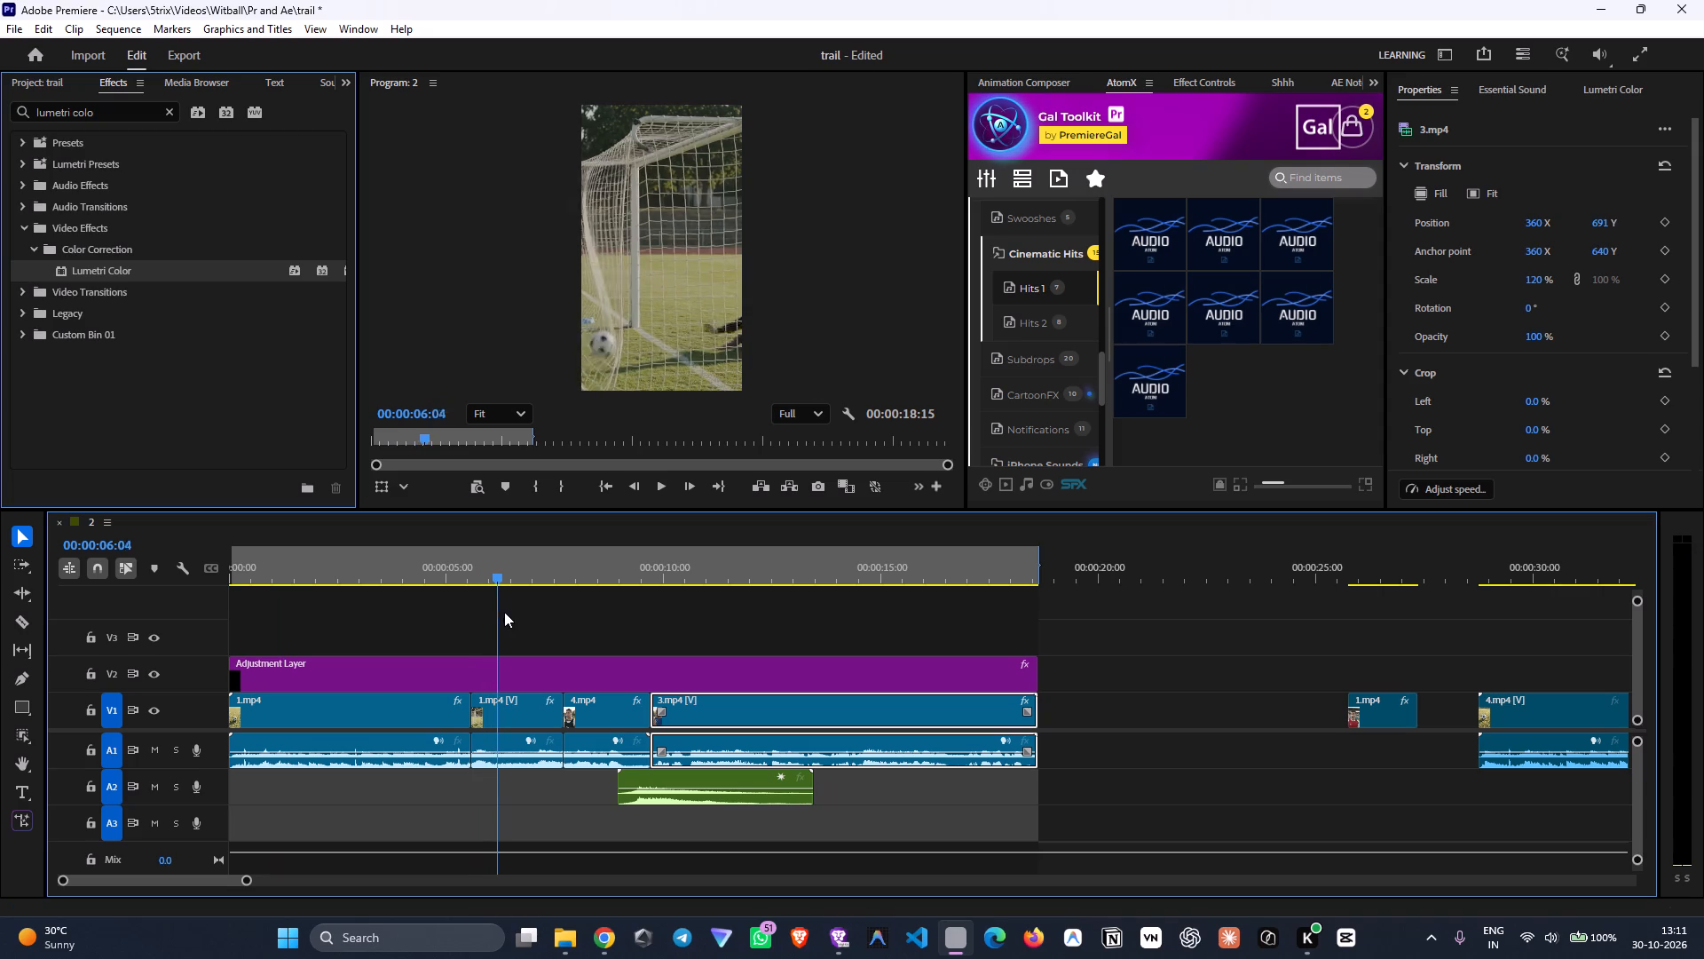
left_click_drag(504, 612, 398, 616)
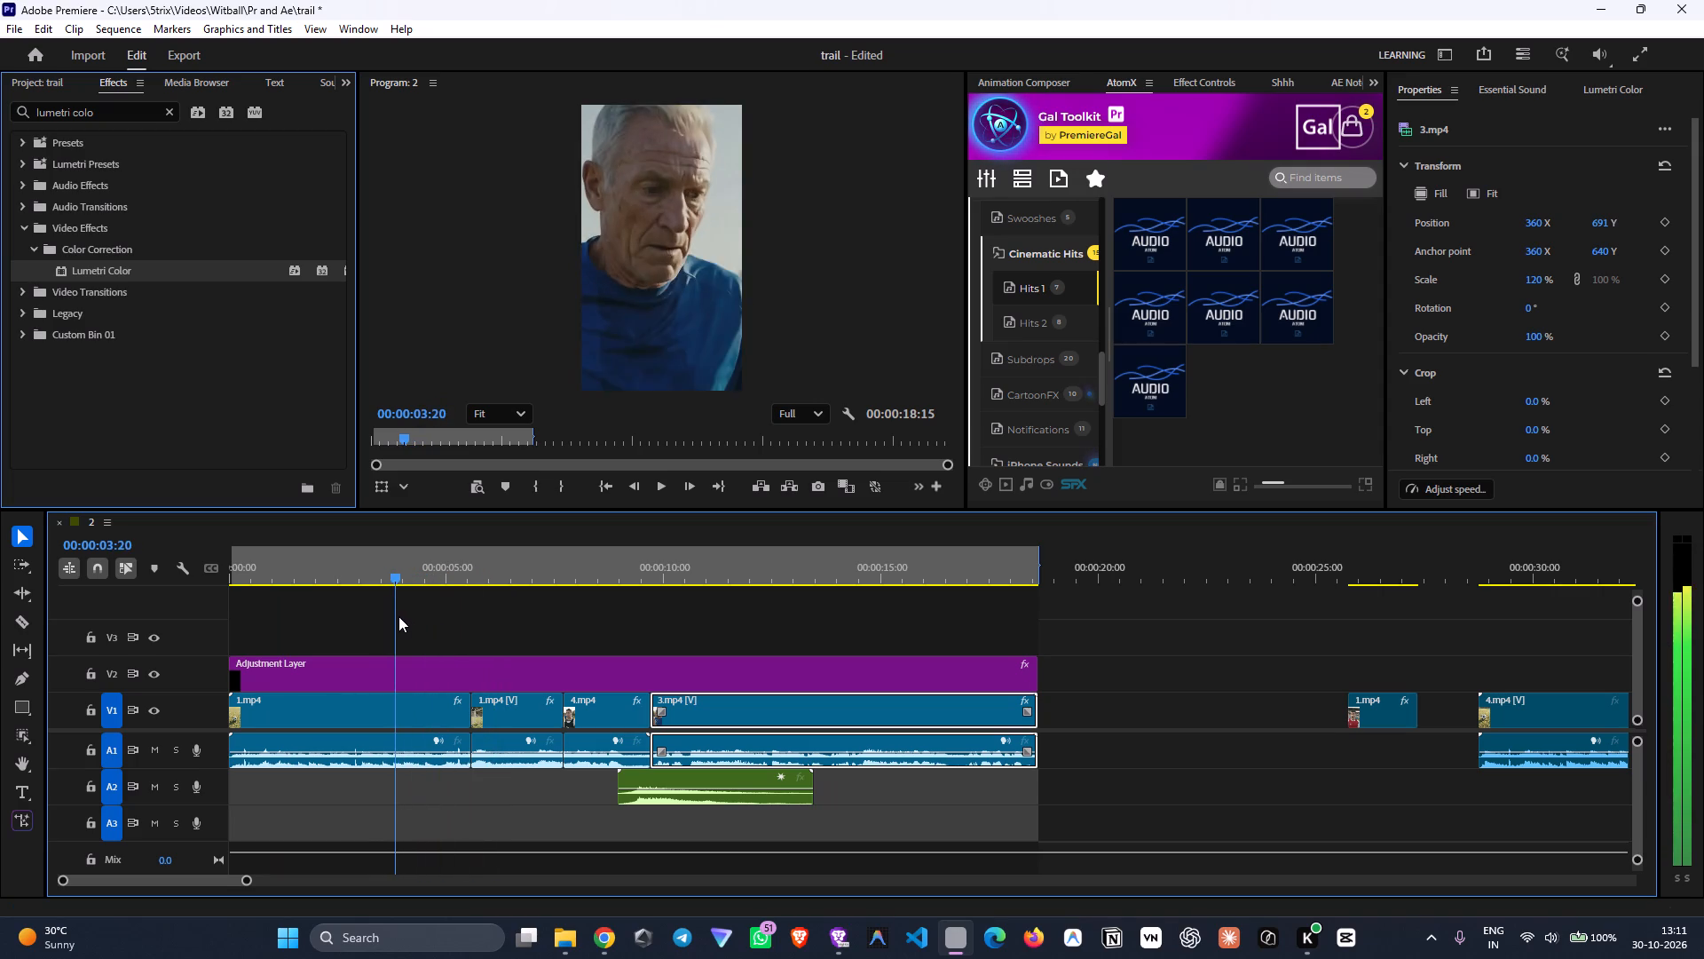
left_click_drag(398, 616, 409, 630)
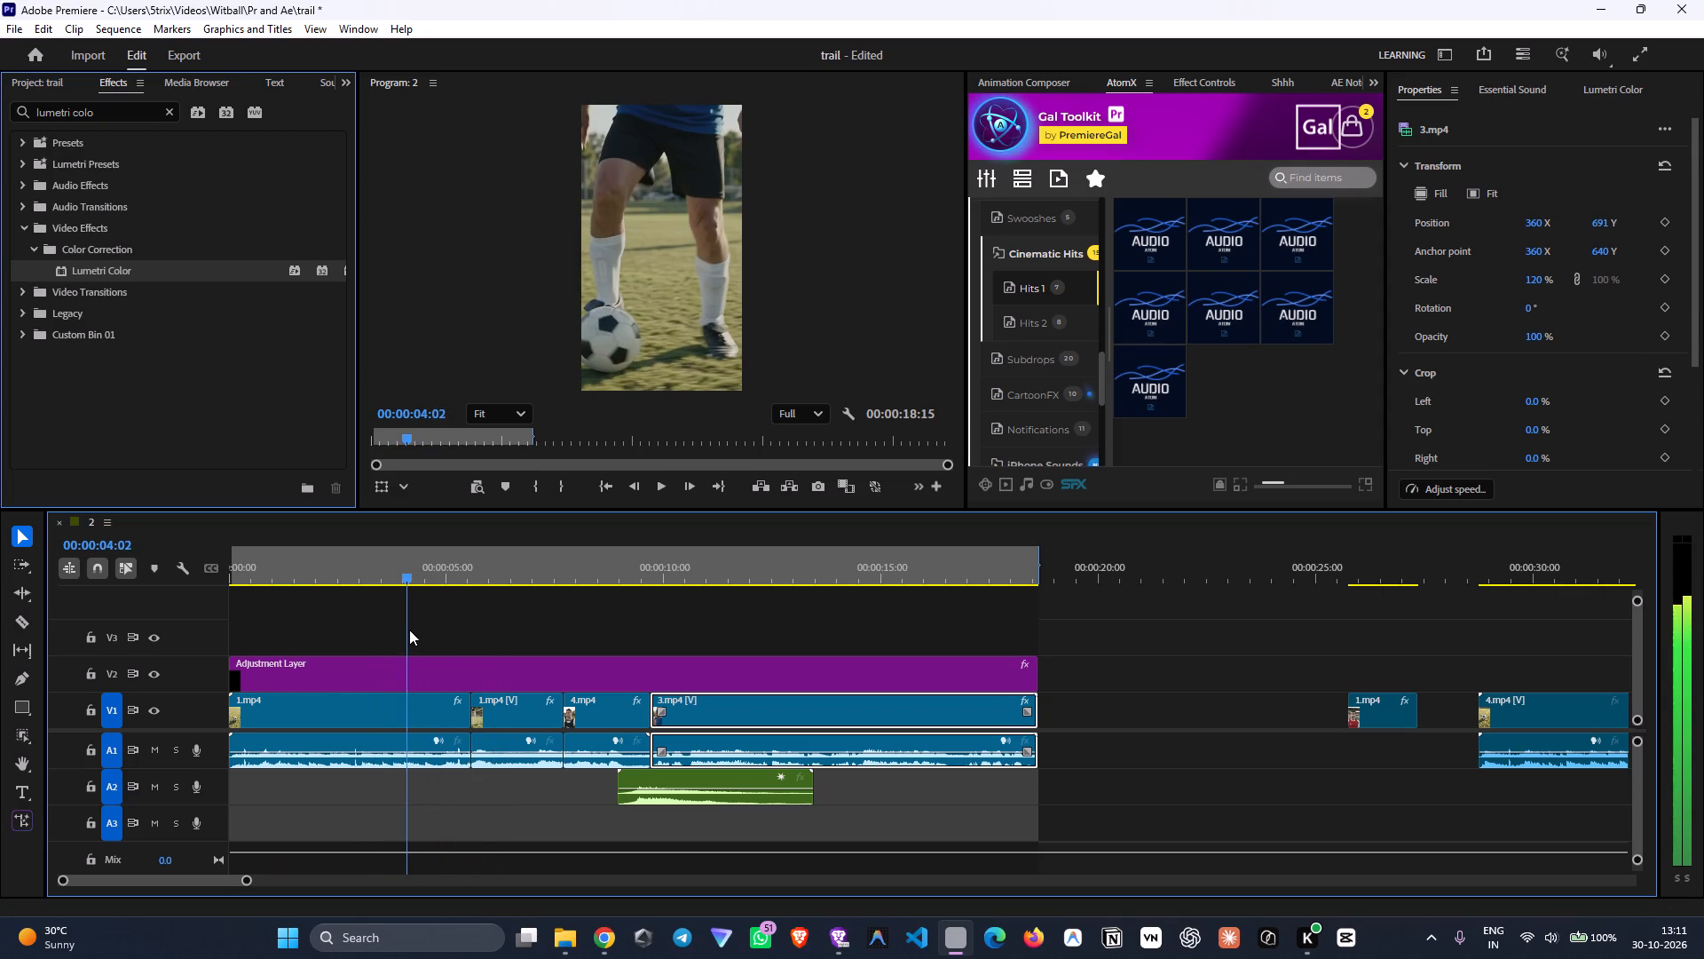
left_click_drag(409, 630, 409, 629)
key("Left")
key("Left")
key("Left")
key("Left")
key("Right")
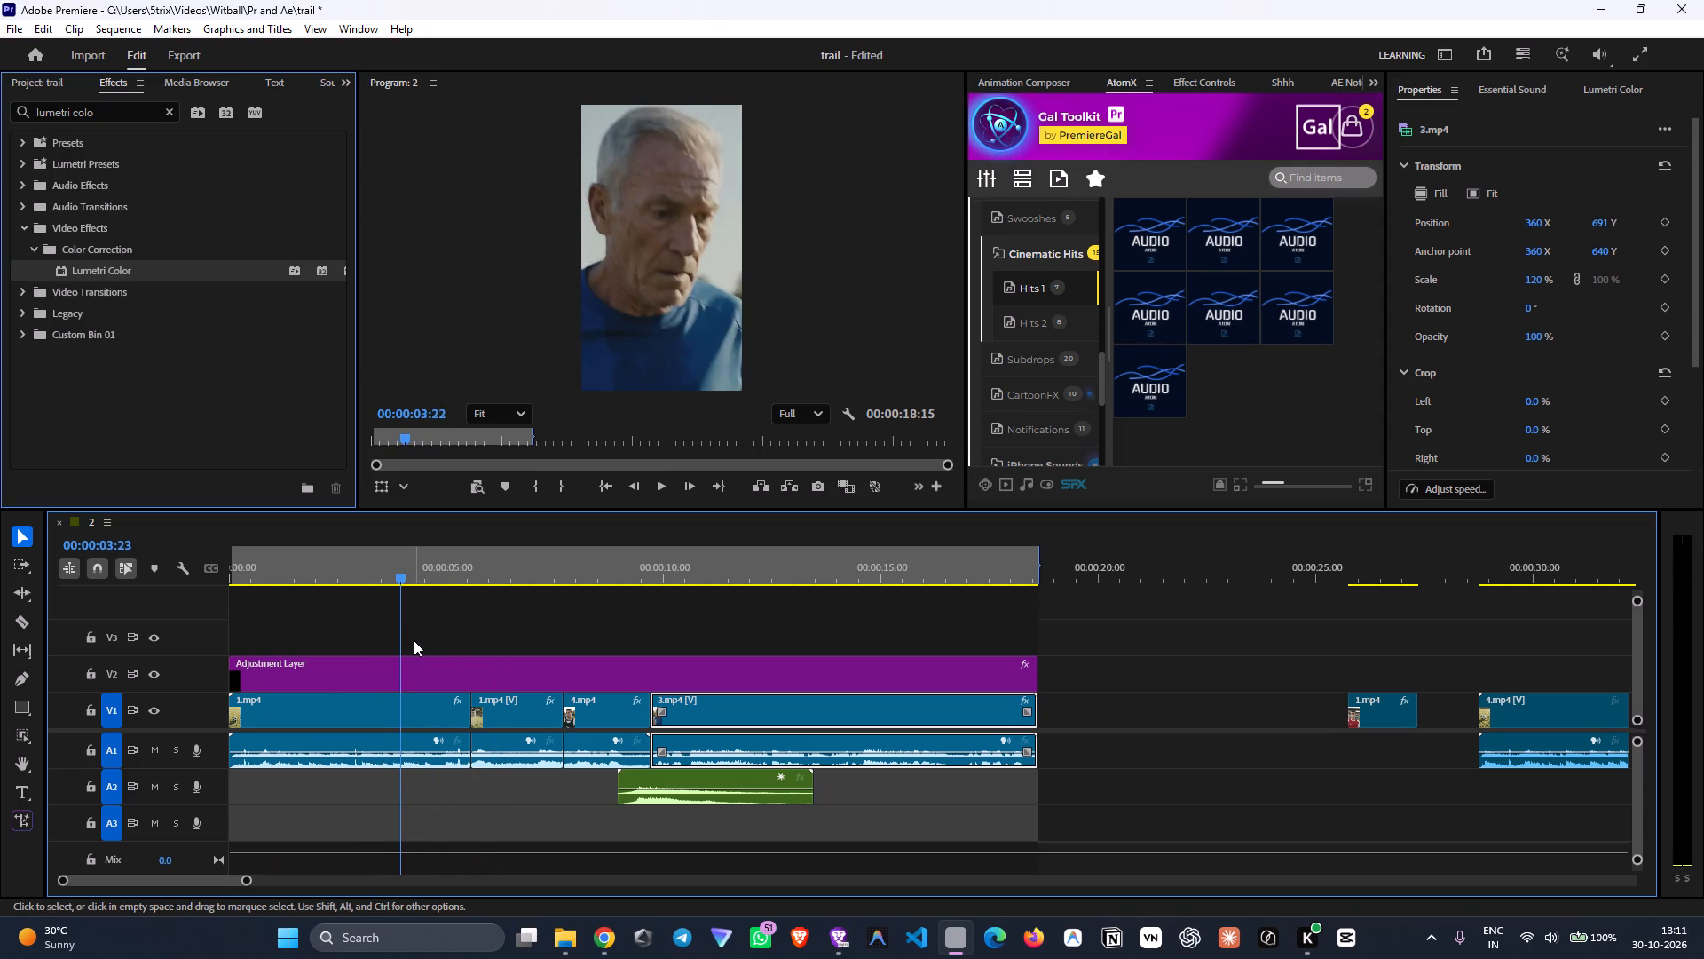
key("Right")
key("Left")
key("Right")
left_click(423, 712)
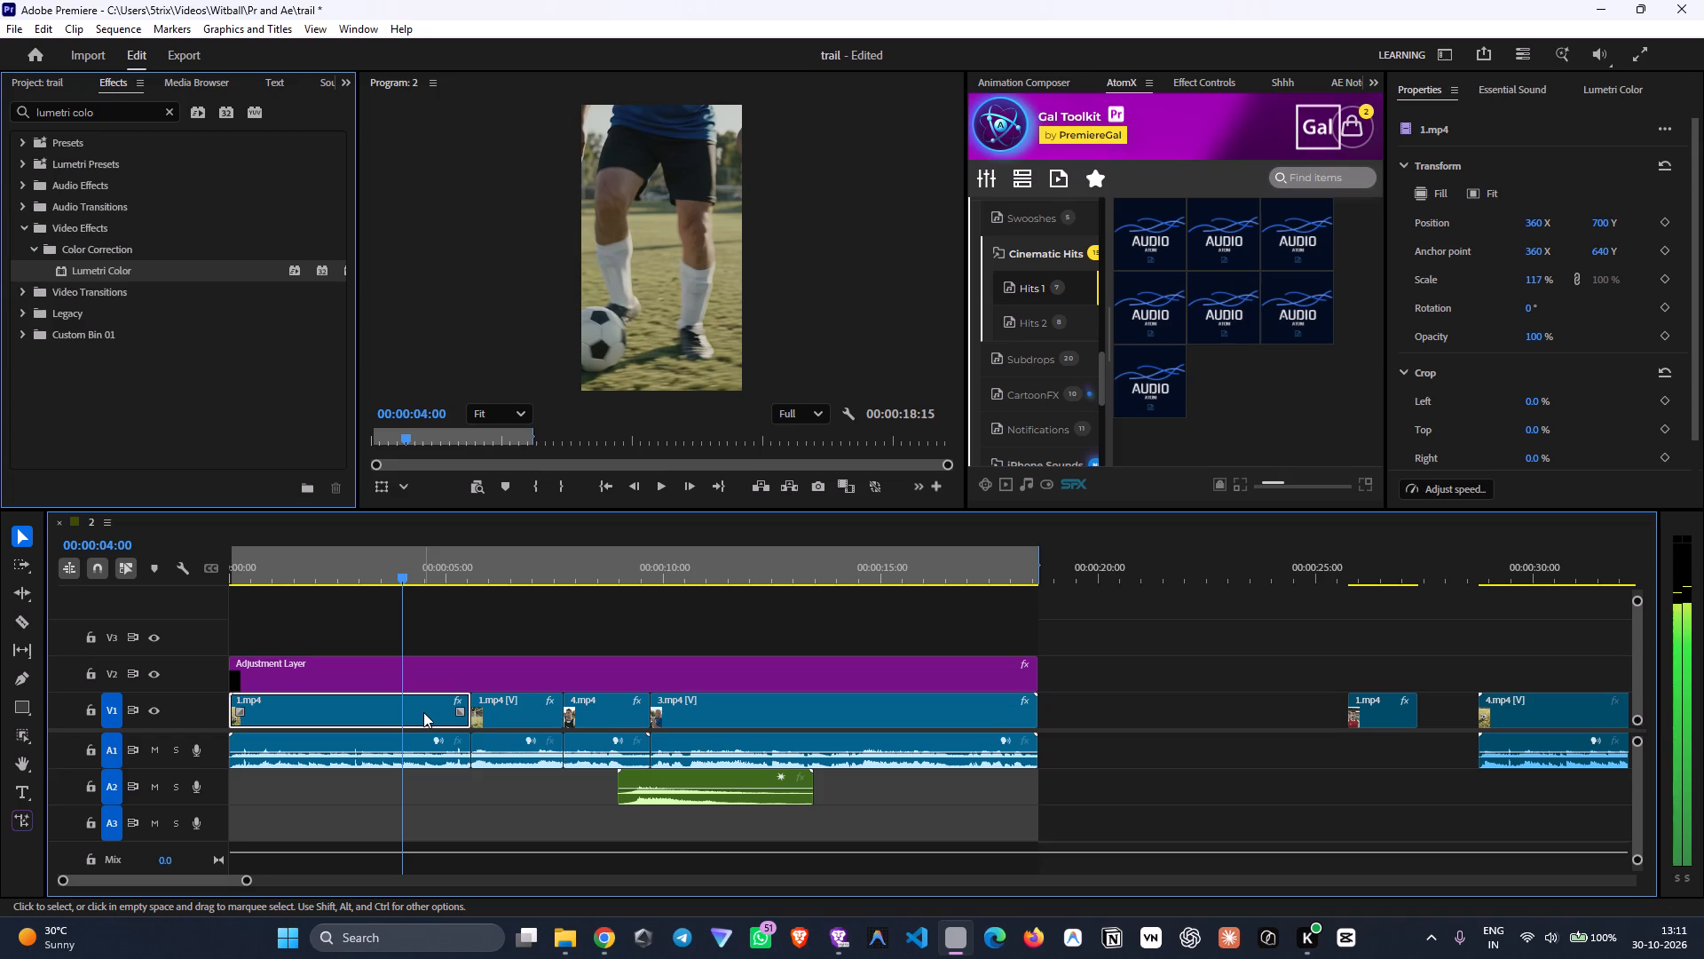
key("f")
Split 1.mp4 on V1 again at 00:00:04:21 and delete the piece between the two cuts without closing the gap.
left_click_drag(411, 580, 427, 623)
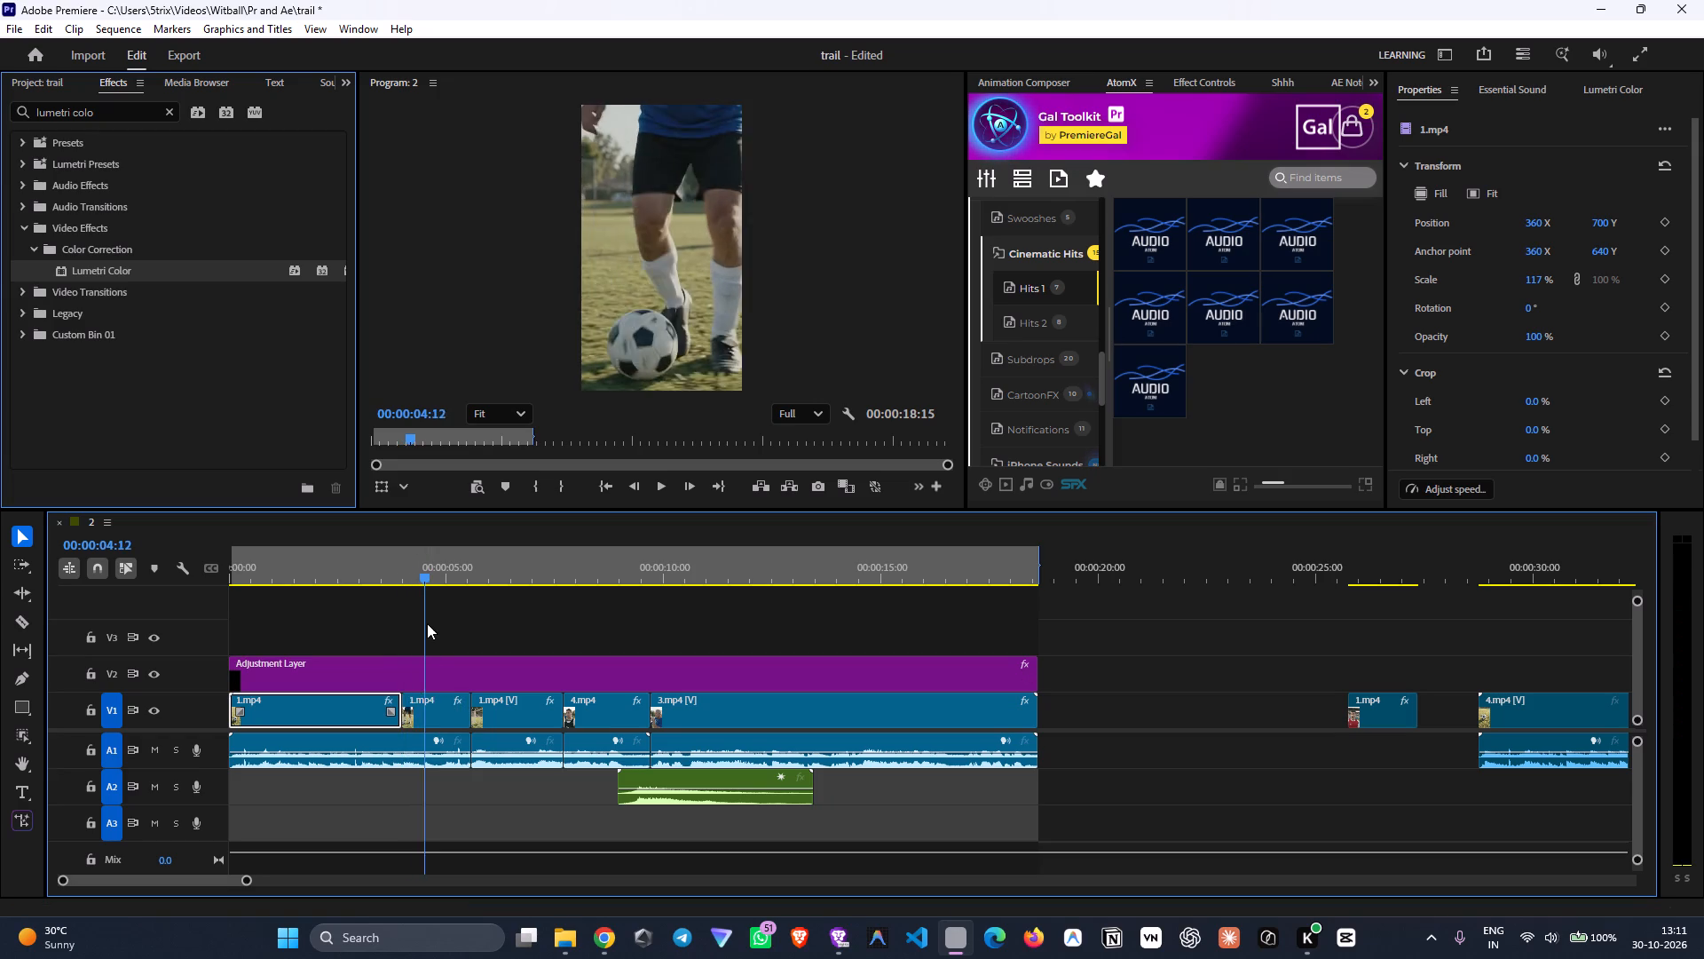
left_click_drag(427, 623, 448, 637)
key("Left")
key("Left")
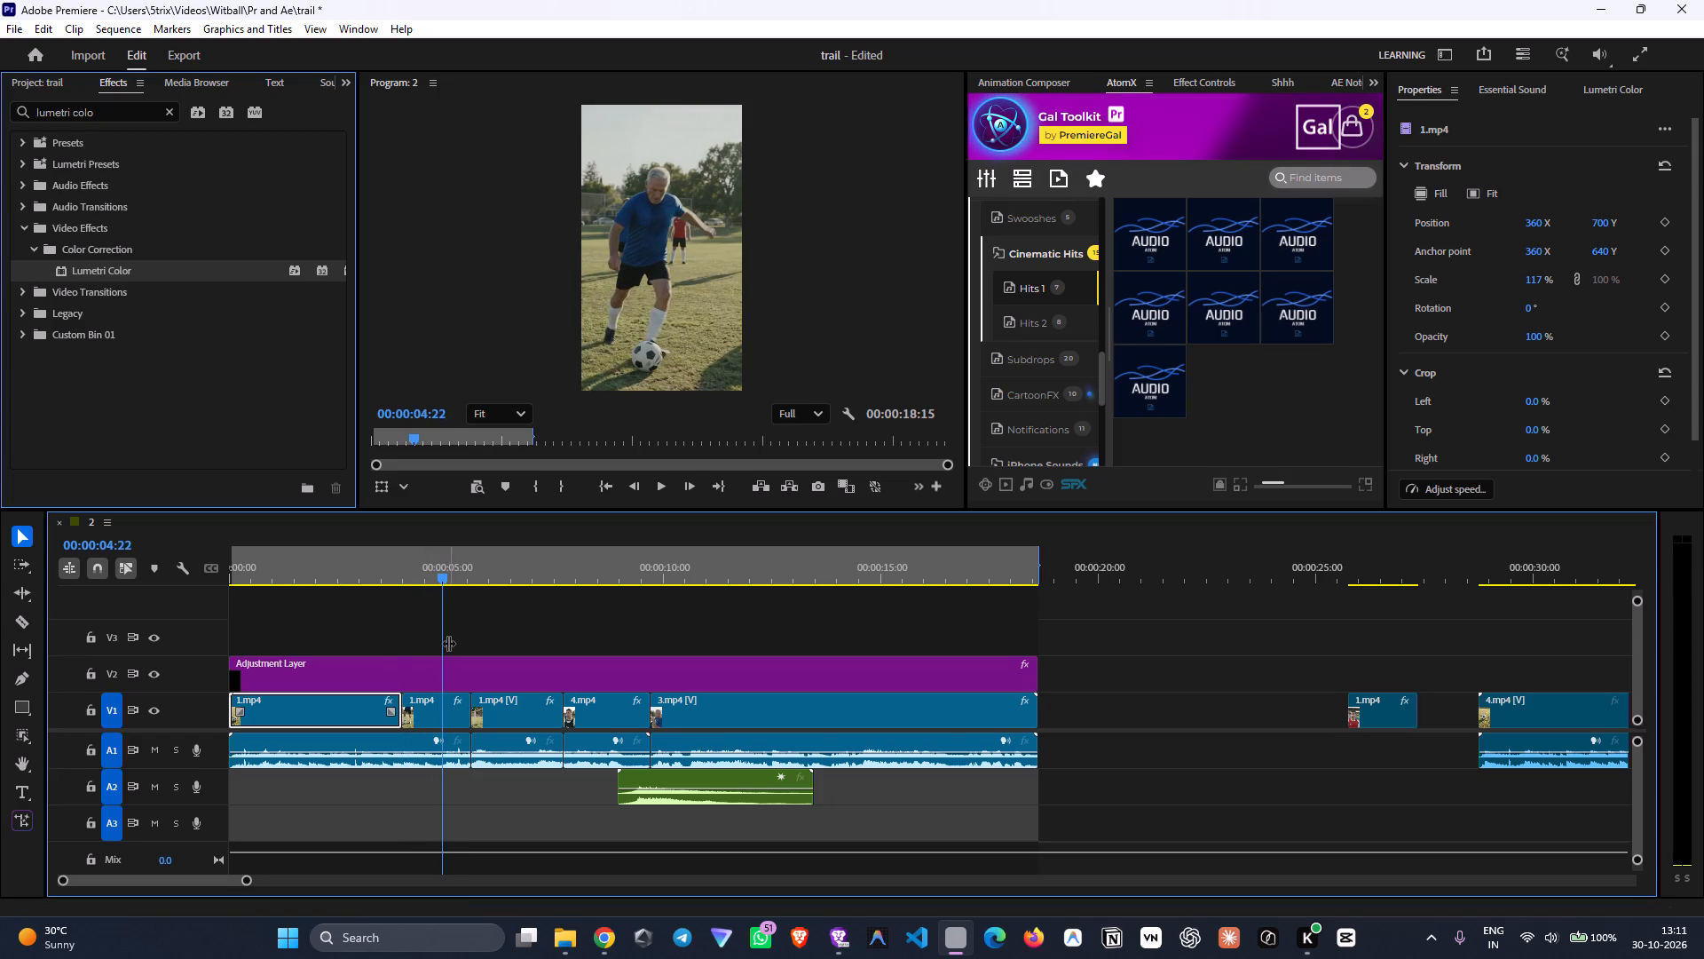
key("Left")
key("Left")
key("Right")
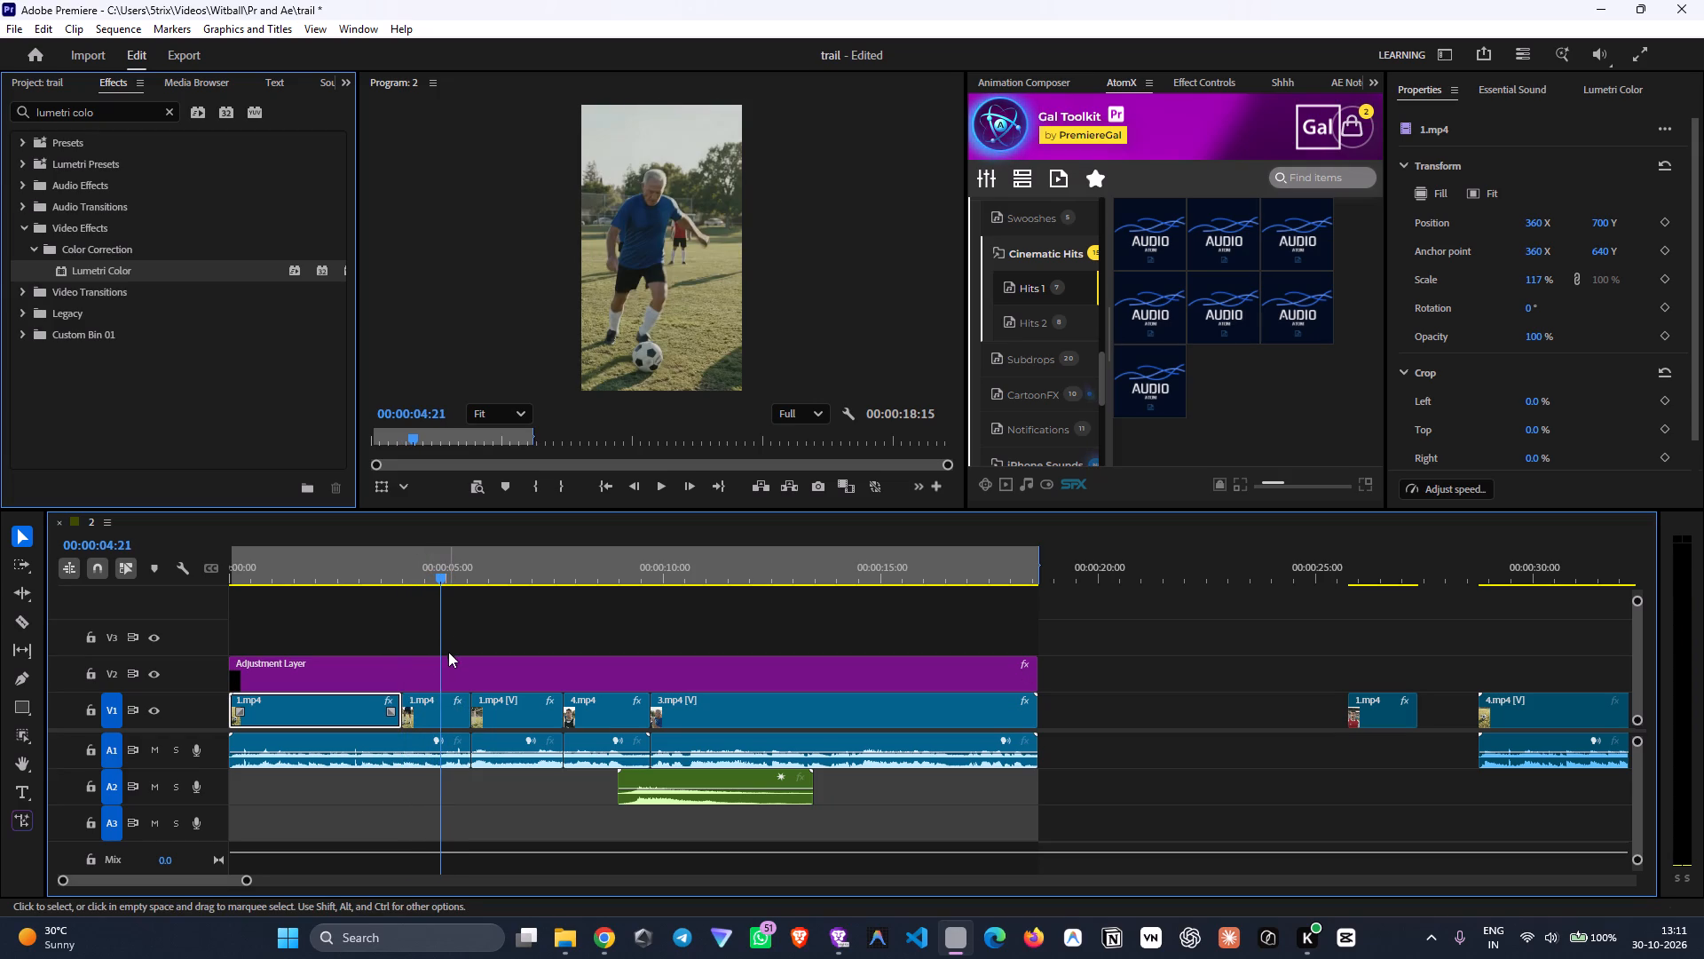
left_click(448, 709)
key("f")
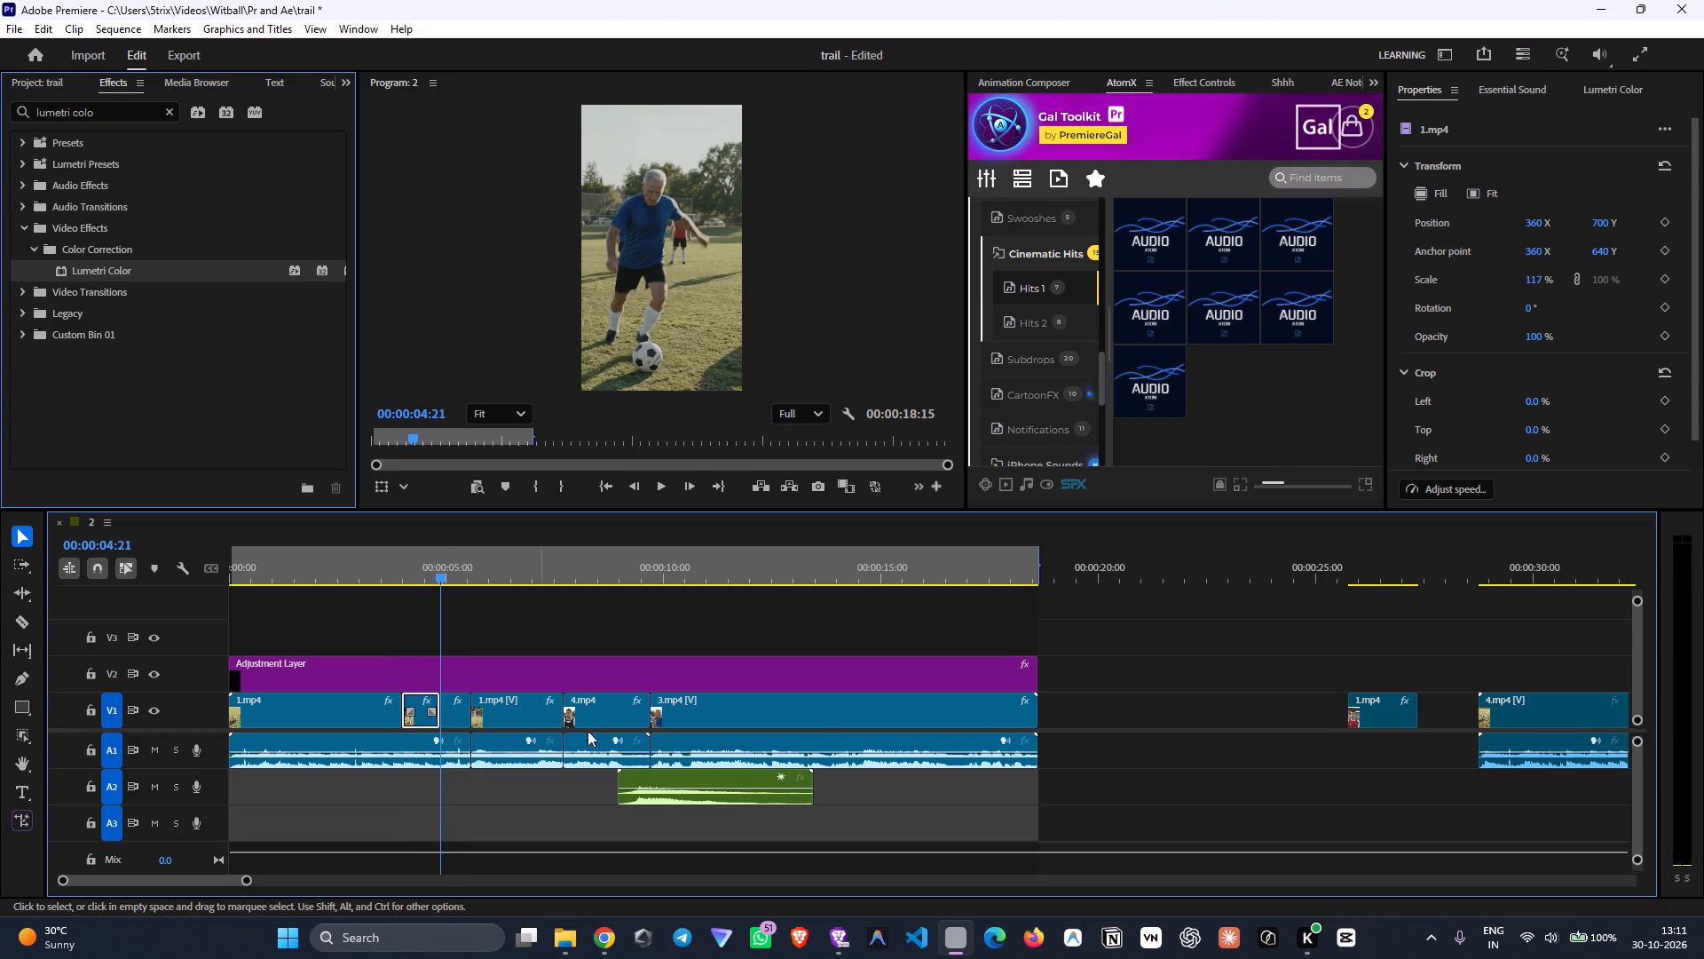
key("Delete")
Unlink the audio of the spare 4.mp4 clip beyond the edit and split its video at 00:00:31:17 and 00:00:32:02.
left_click_drag(1338, 564, 1567, 680)
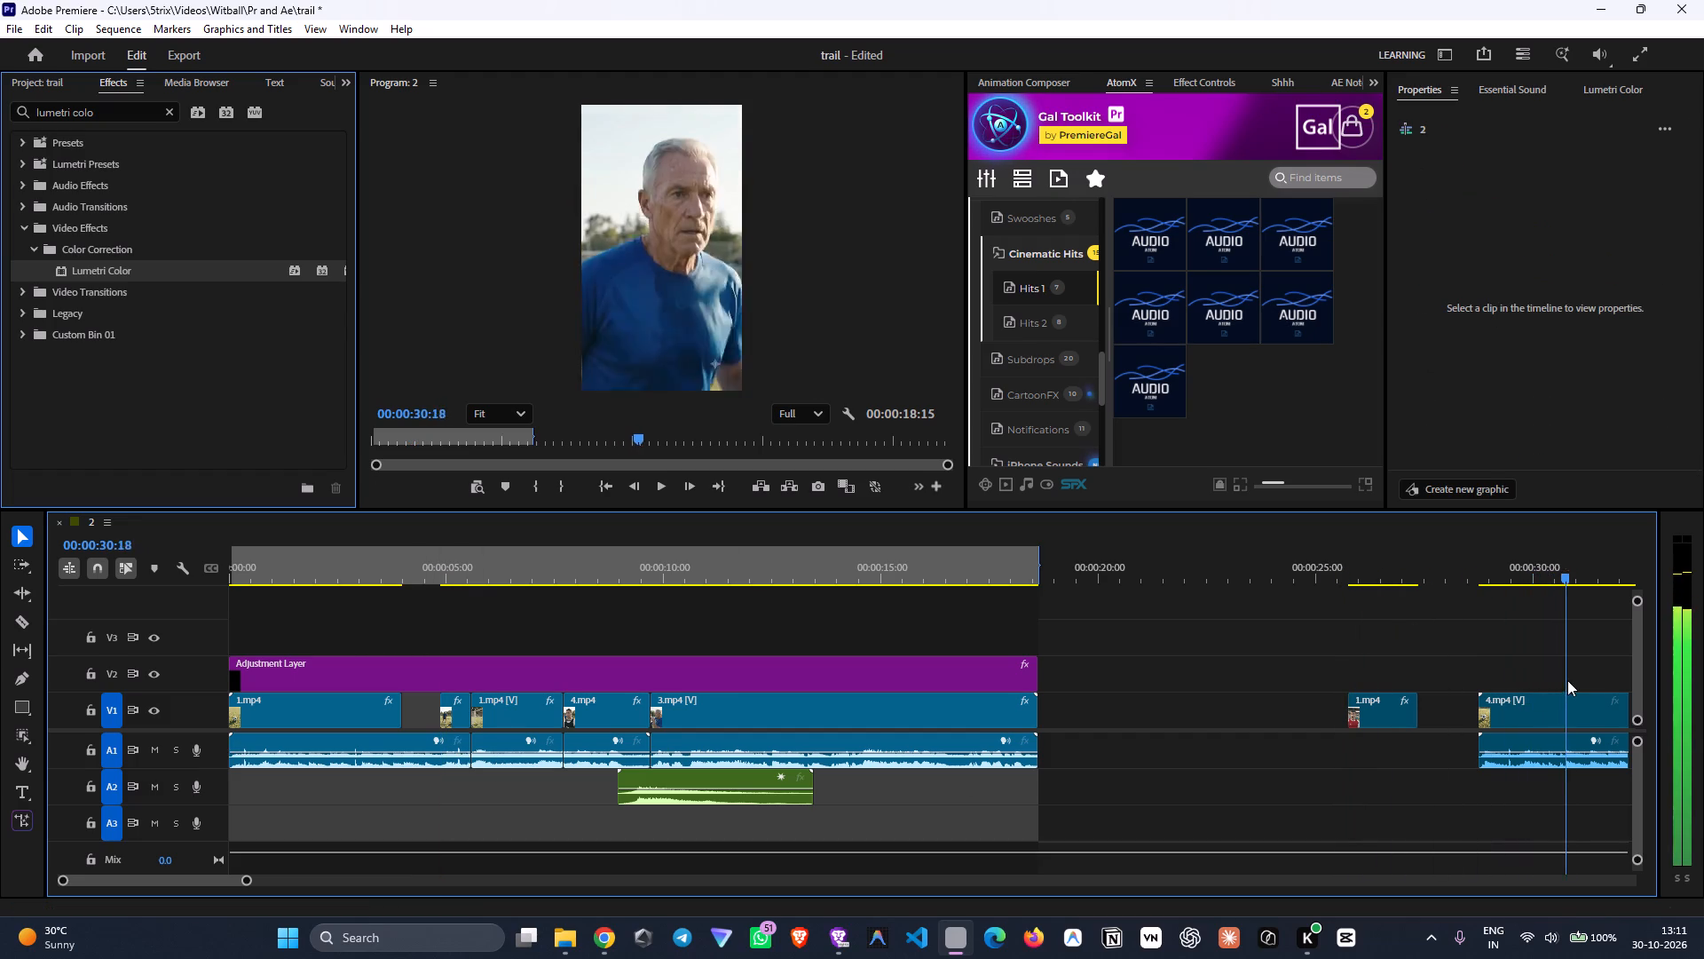
left_click_drag(1567, 680, 1630, 720)
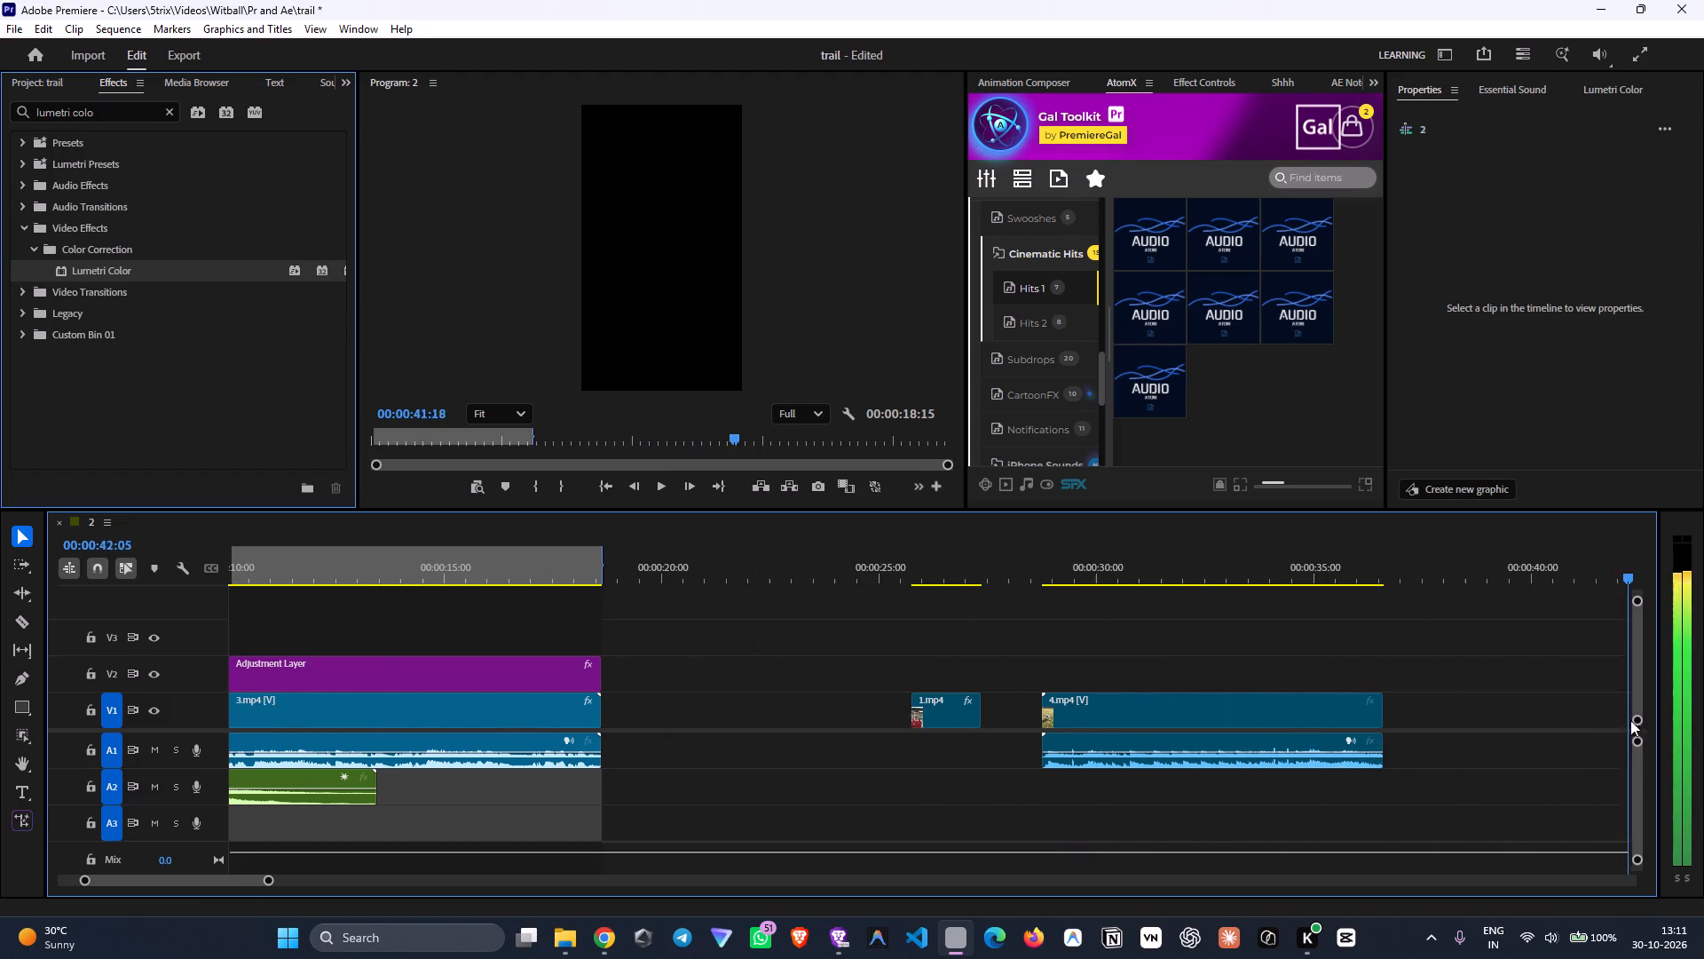
left_click_drag(1630, 720, 1096, 672)
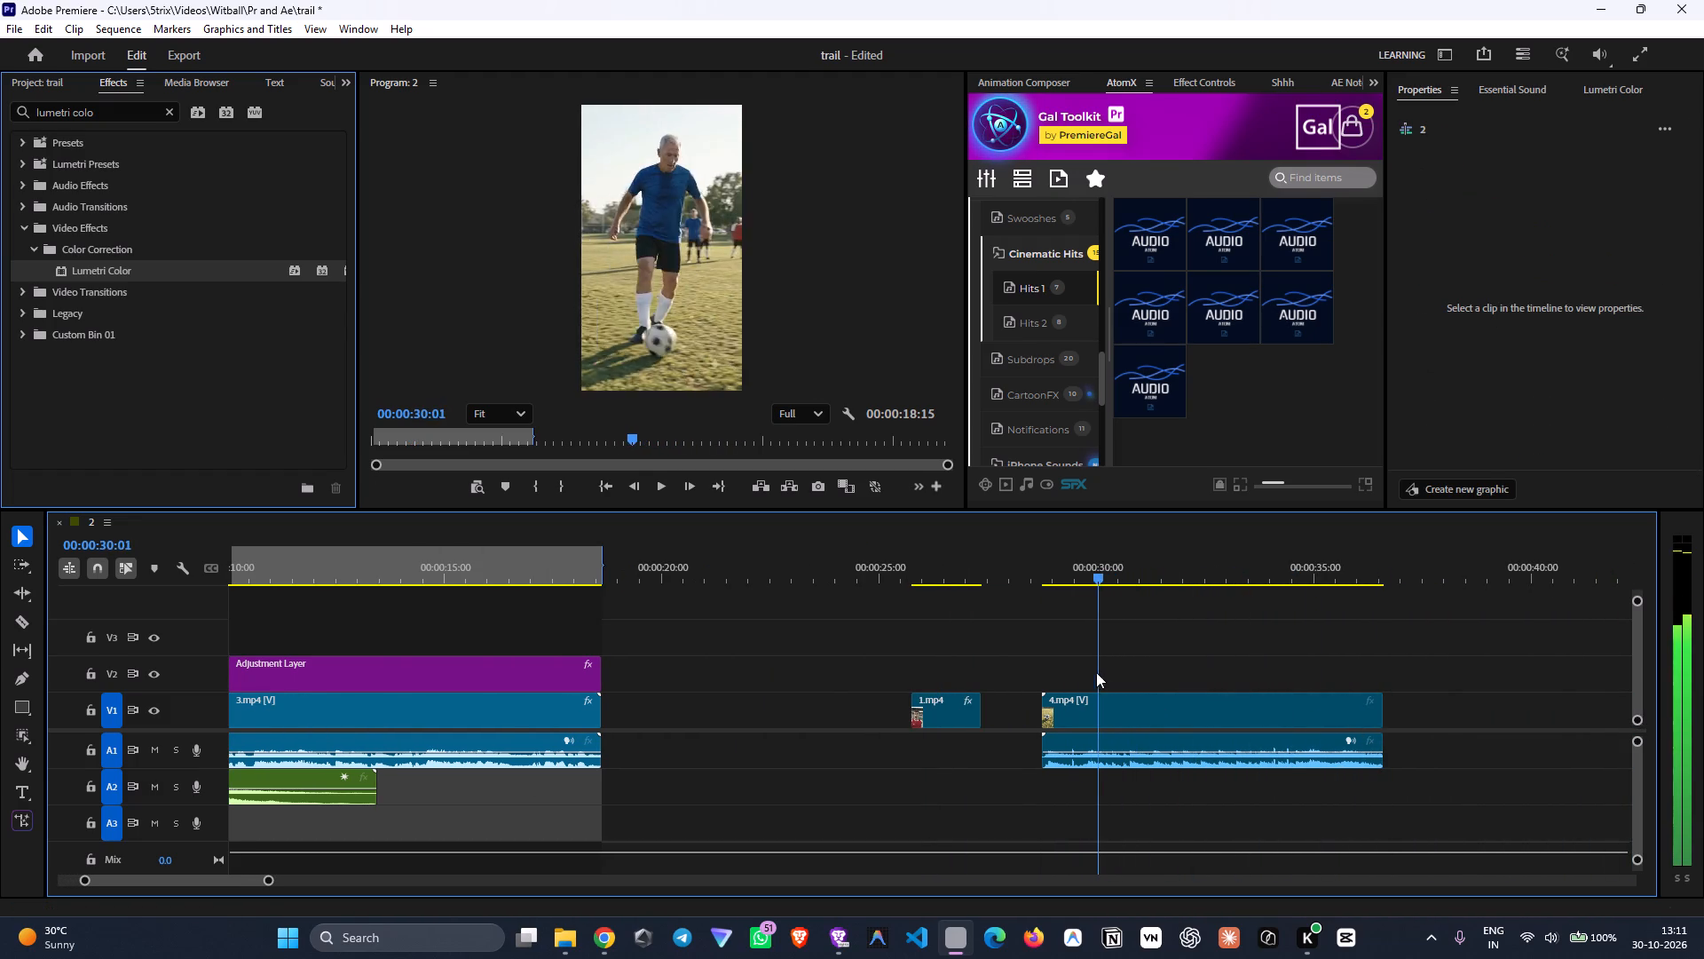
left_click_drag(1096, 672, 1204, 697)
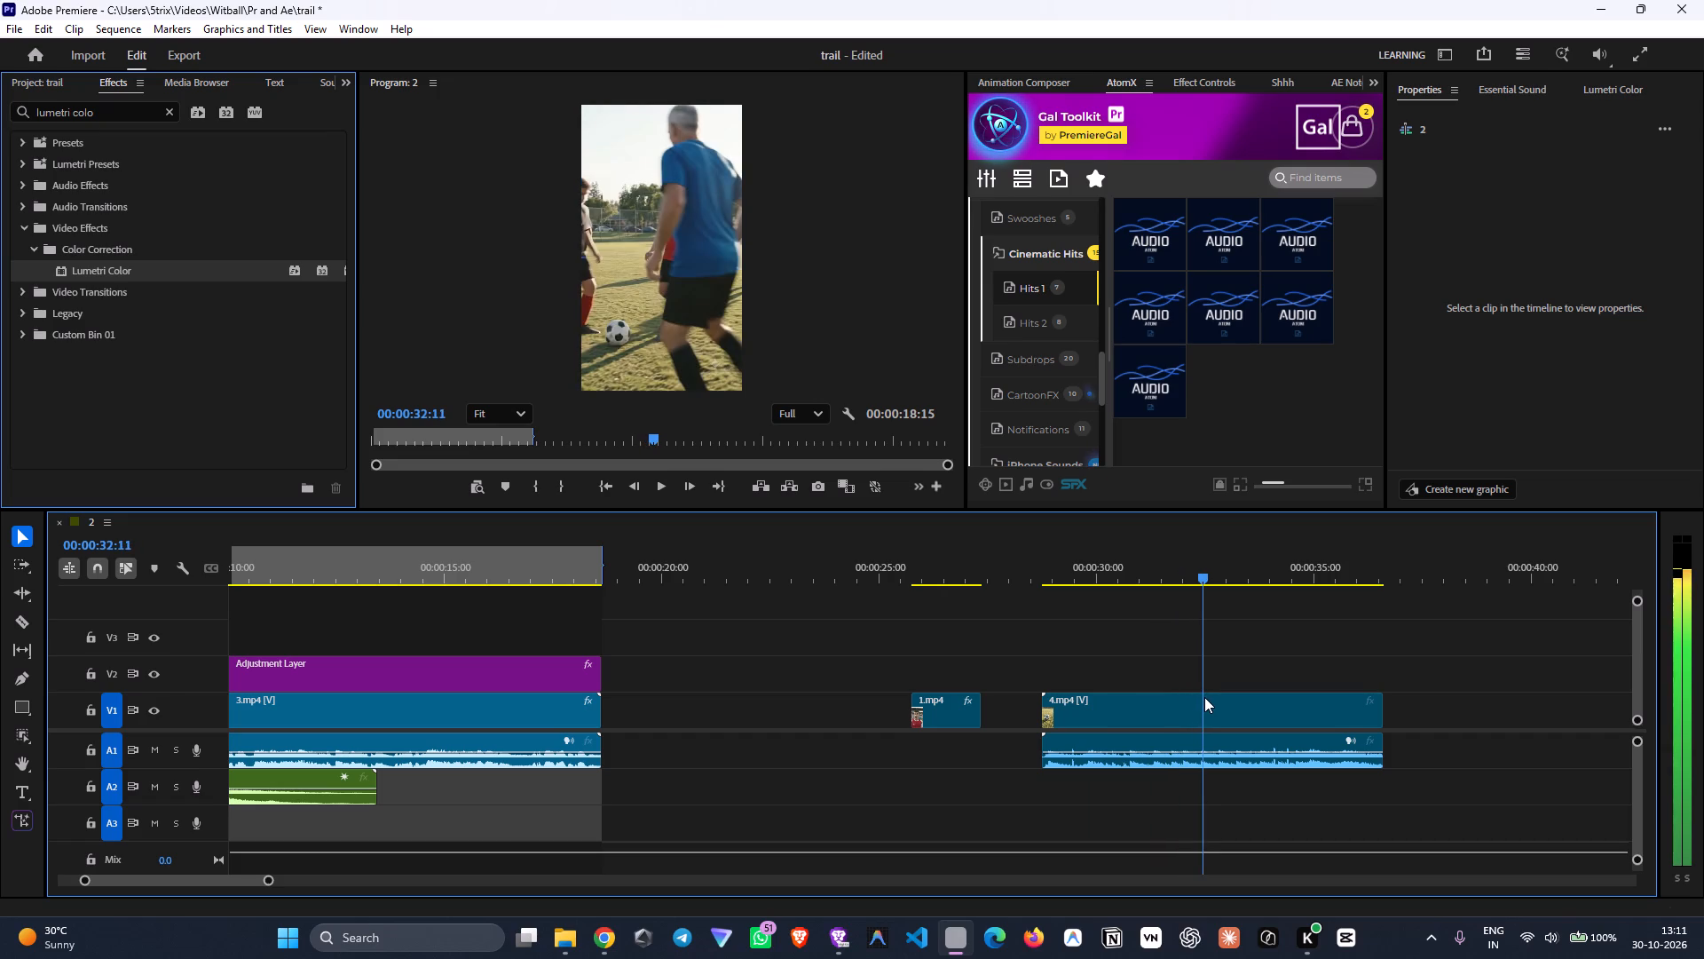
left_click_drag(1204, 697, 1171, 684)
left_click(1187, 712)
right_click(1187, 712)
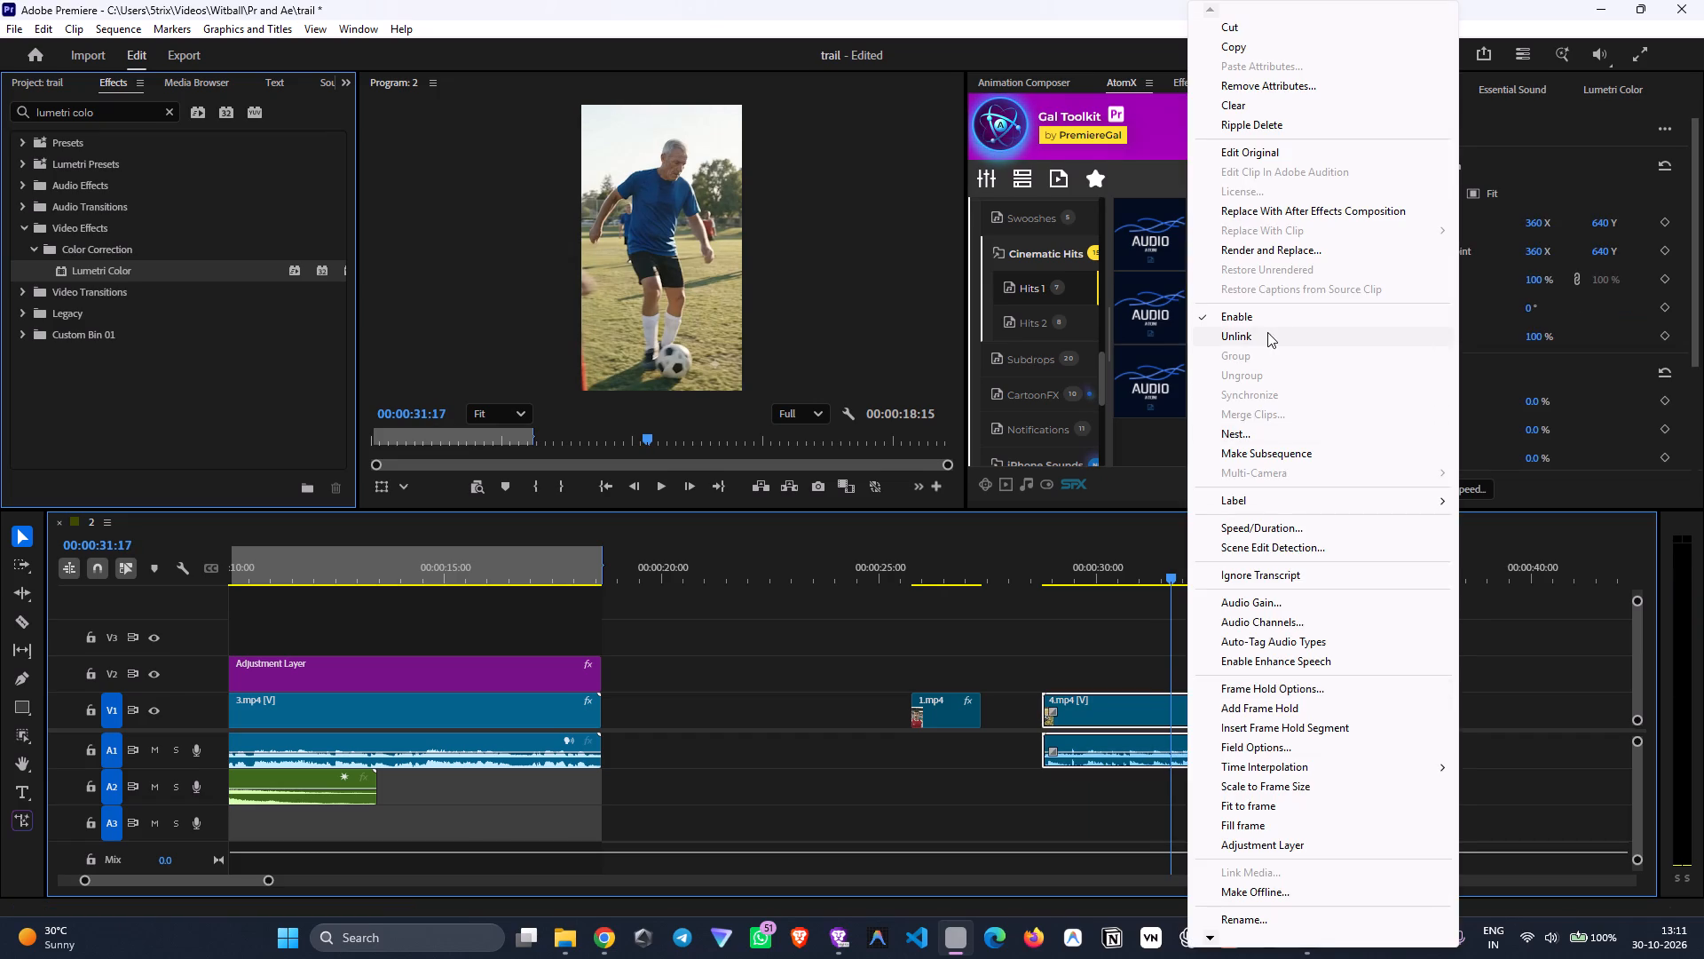
left_click(1267, 332)
key("f")
left_click_drag(1185, 570, 1188, 584)
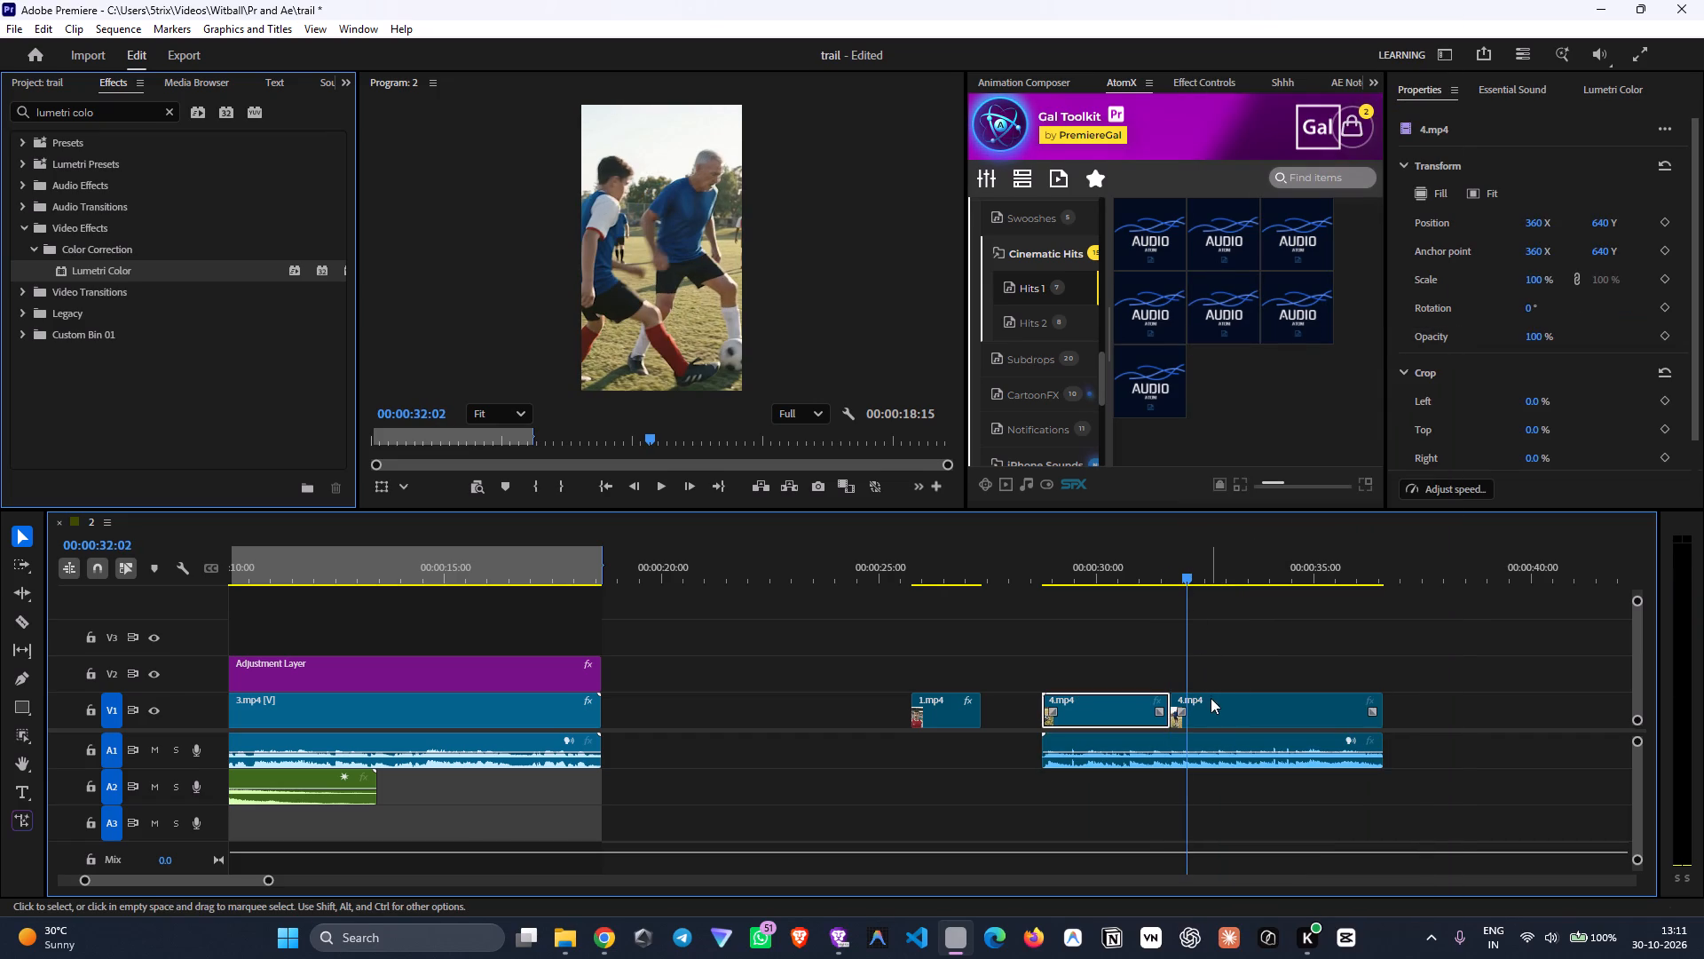
left_click(1211, 704)
key("f")
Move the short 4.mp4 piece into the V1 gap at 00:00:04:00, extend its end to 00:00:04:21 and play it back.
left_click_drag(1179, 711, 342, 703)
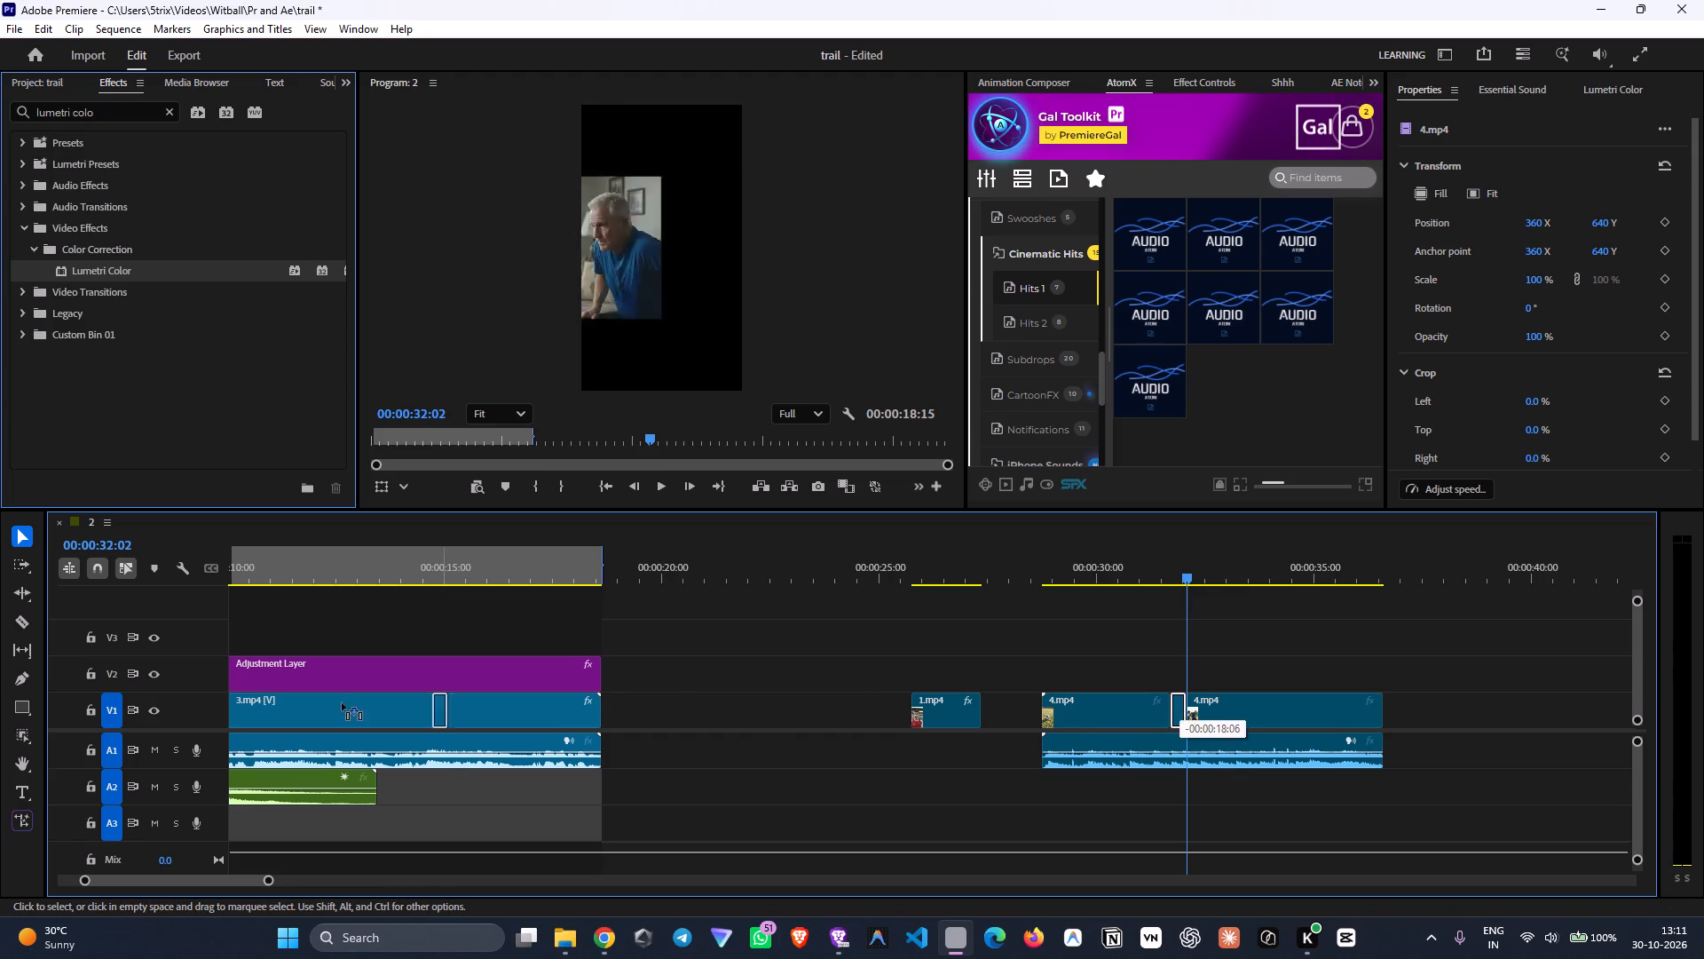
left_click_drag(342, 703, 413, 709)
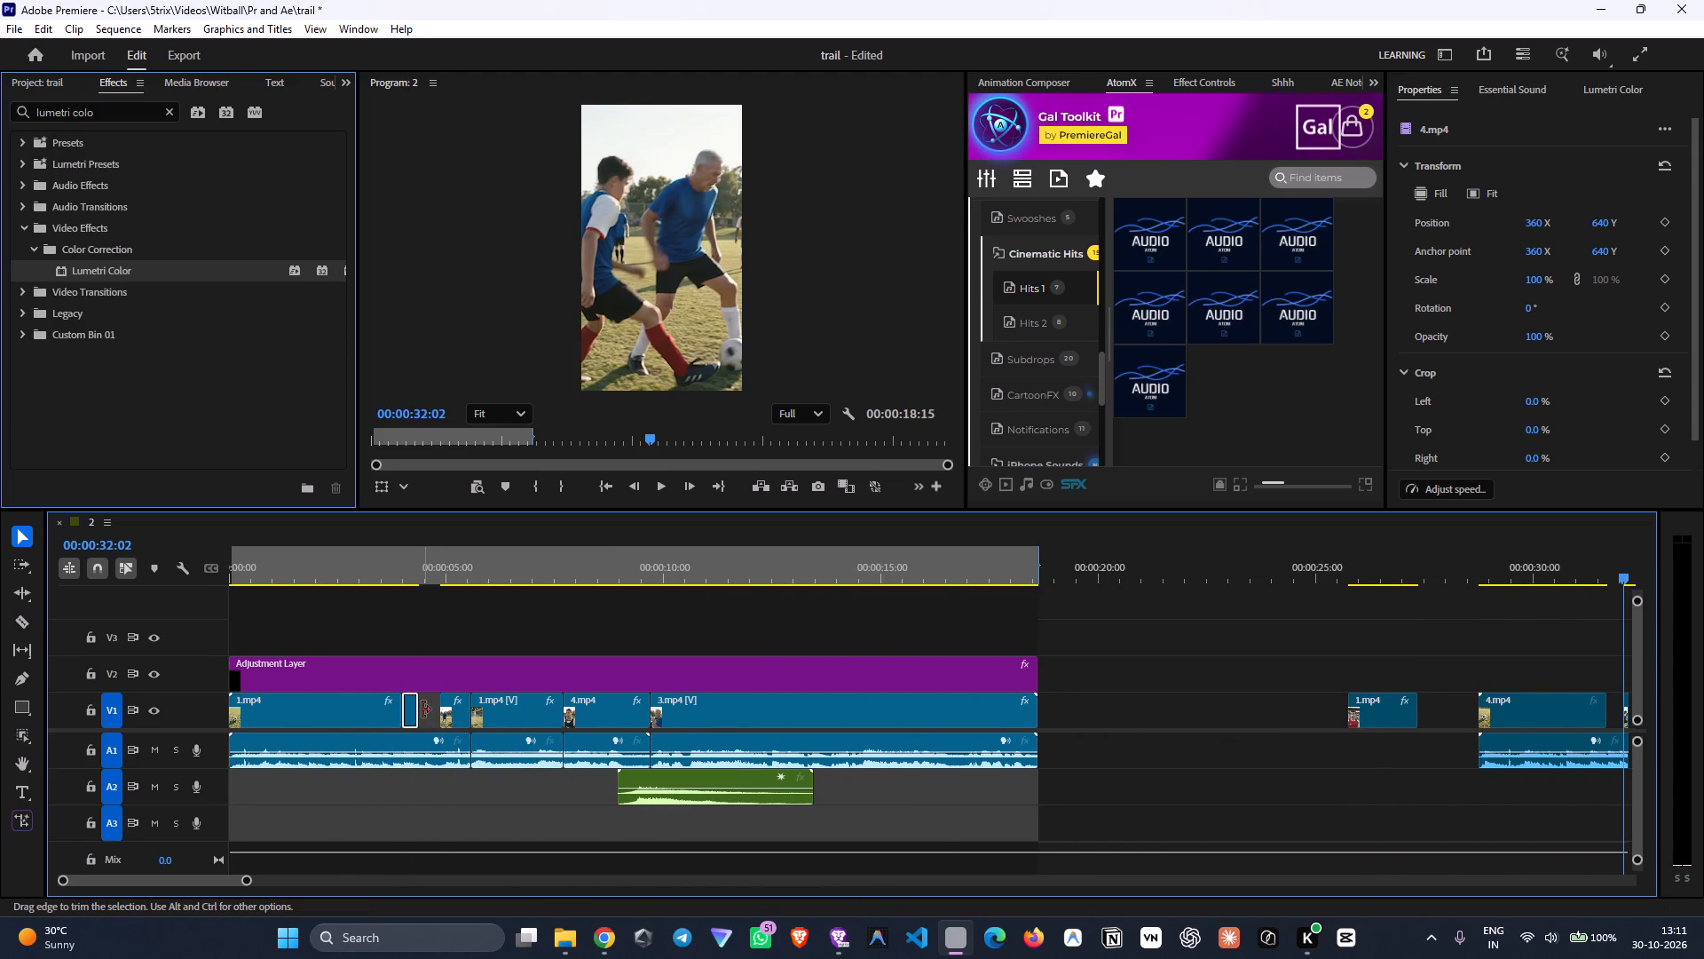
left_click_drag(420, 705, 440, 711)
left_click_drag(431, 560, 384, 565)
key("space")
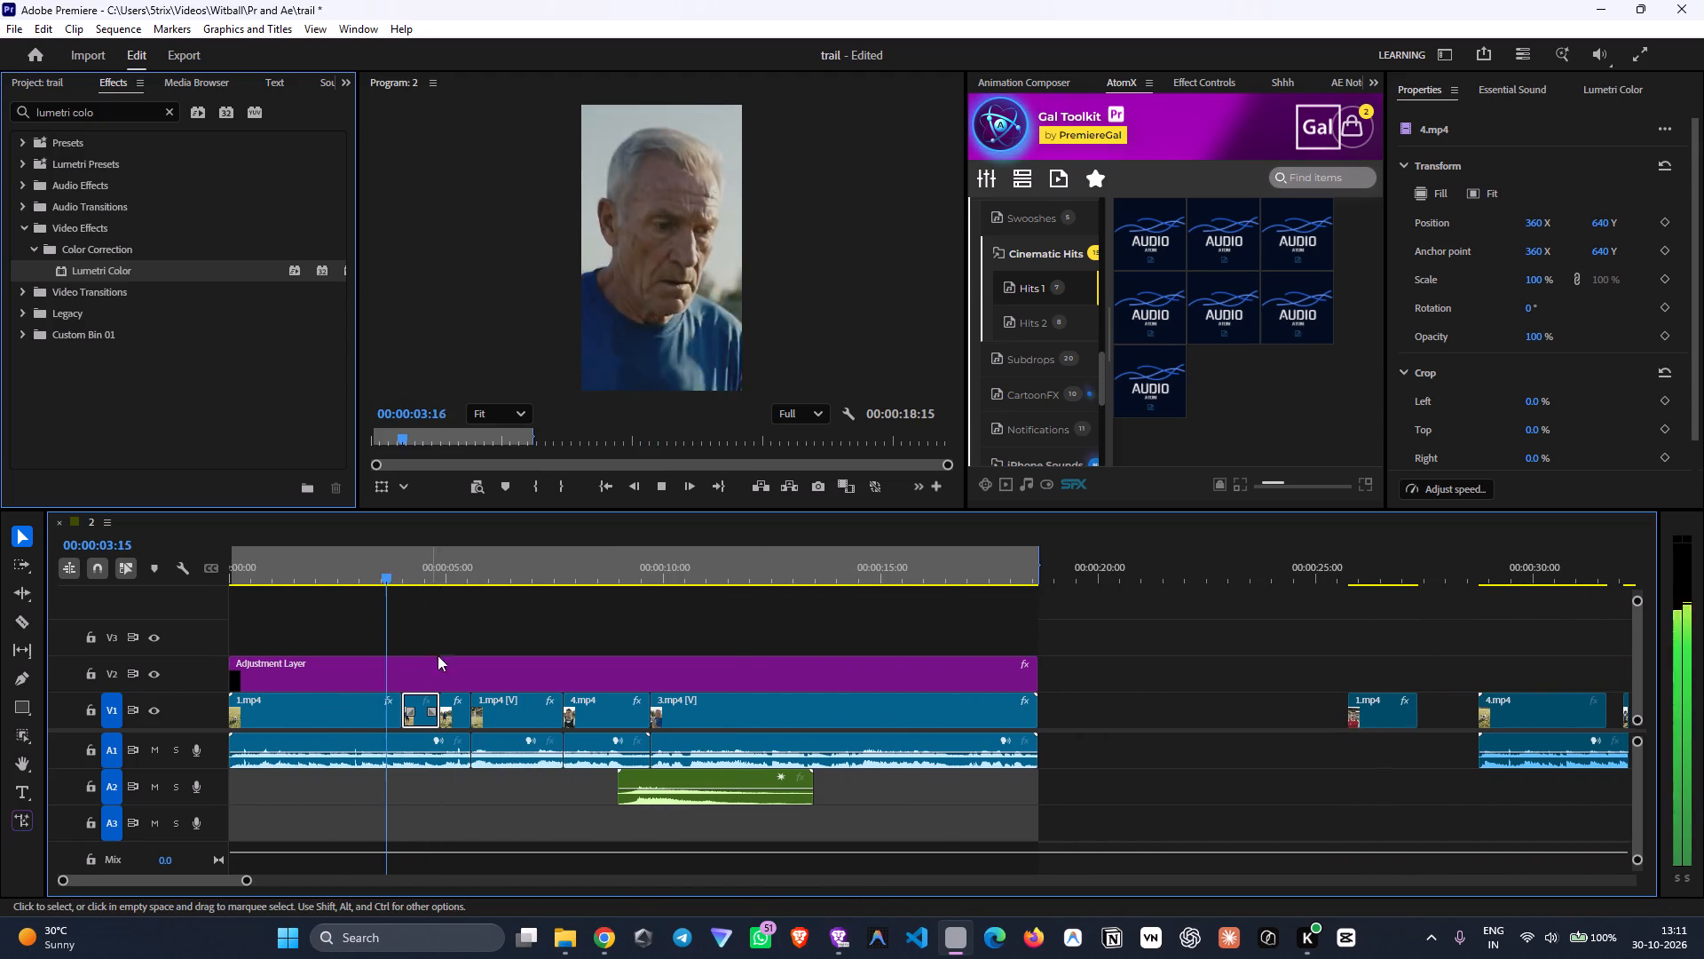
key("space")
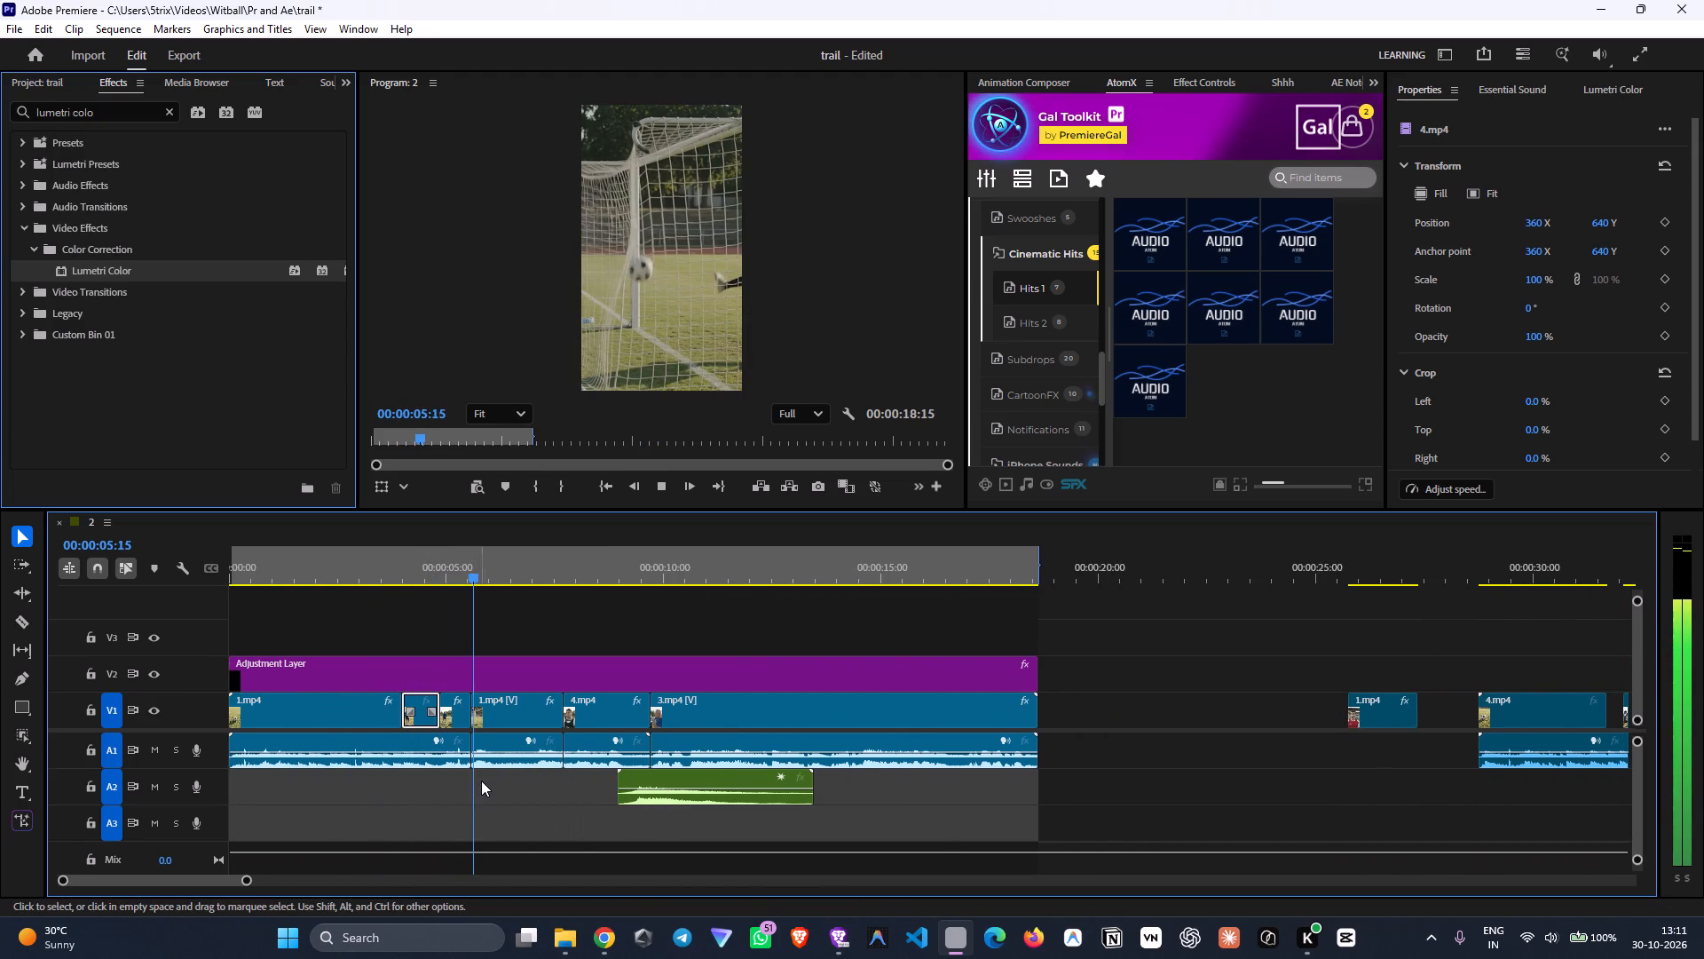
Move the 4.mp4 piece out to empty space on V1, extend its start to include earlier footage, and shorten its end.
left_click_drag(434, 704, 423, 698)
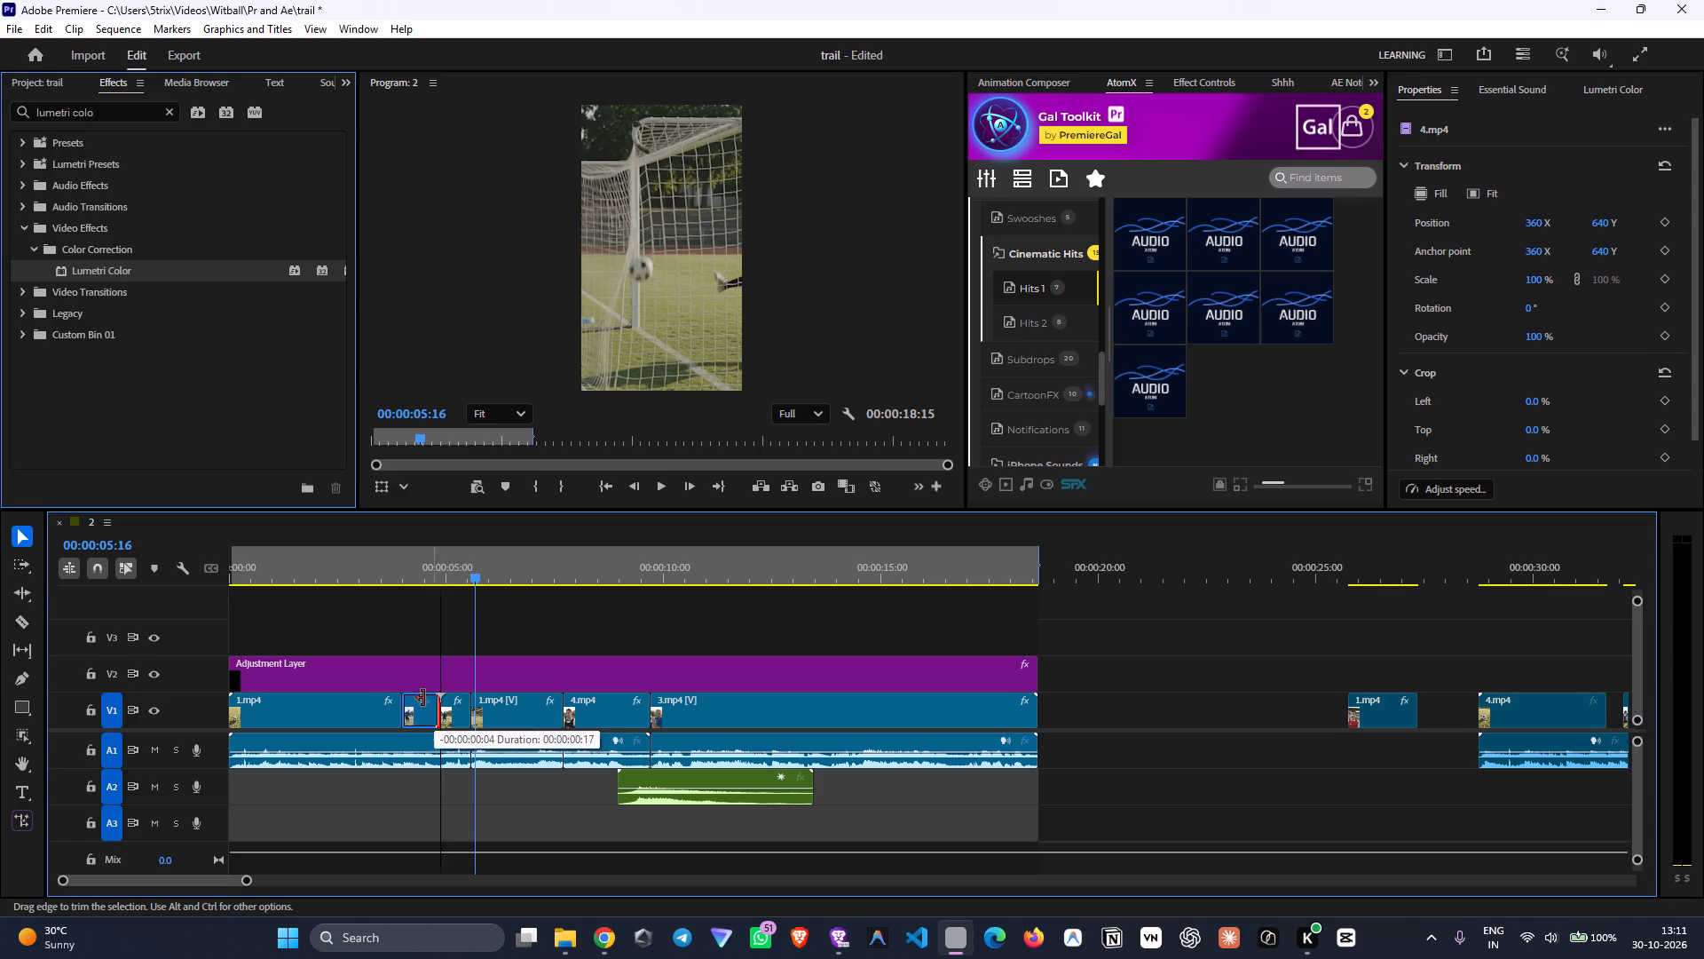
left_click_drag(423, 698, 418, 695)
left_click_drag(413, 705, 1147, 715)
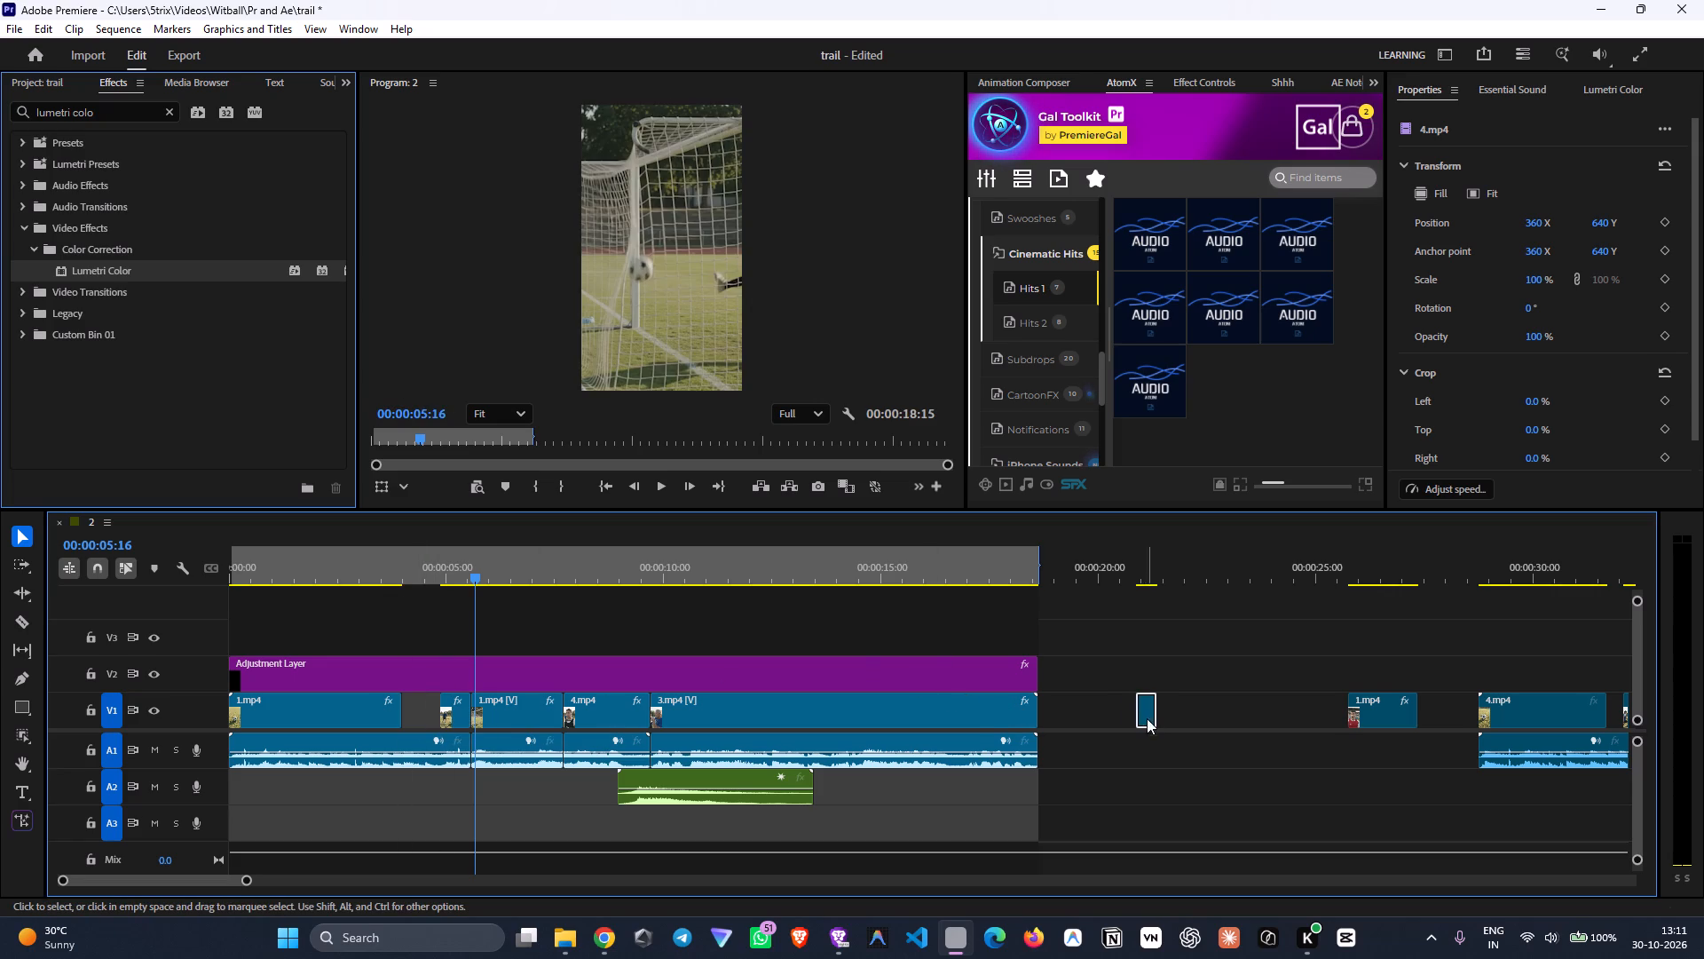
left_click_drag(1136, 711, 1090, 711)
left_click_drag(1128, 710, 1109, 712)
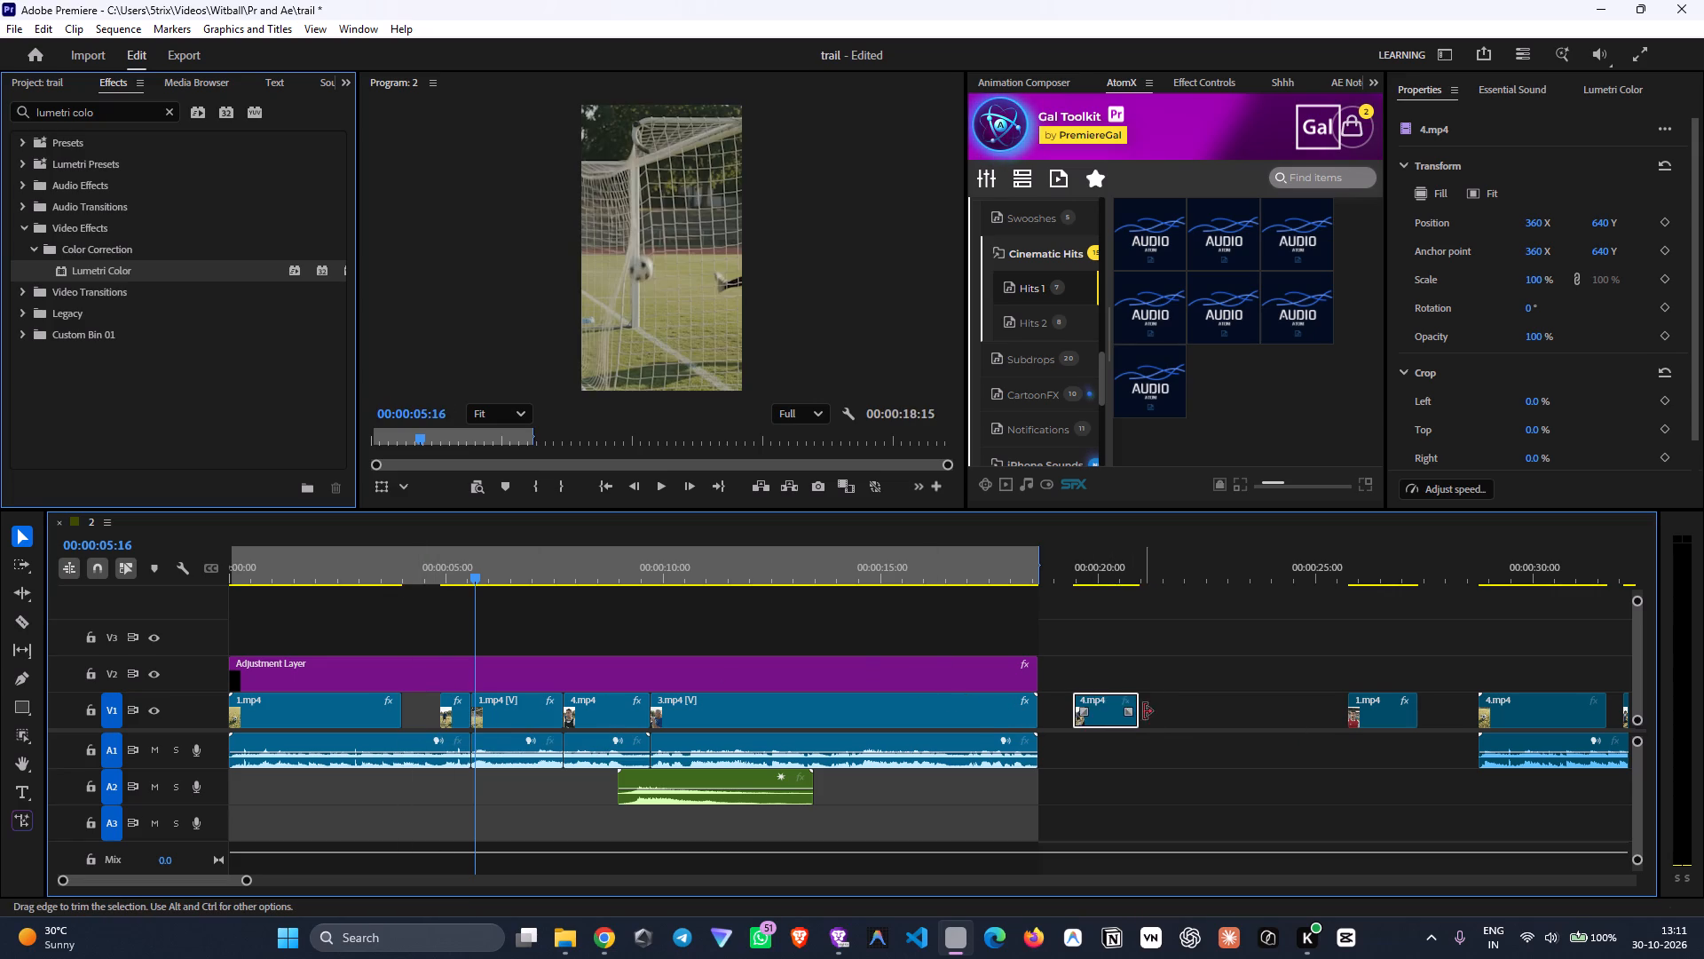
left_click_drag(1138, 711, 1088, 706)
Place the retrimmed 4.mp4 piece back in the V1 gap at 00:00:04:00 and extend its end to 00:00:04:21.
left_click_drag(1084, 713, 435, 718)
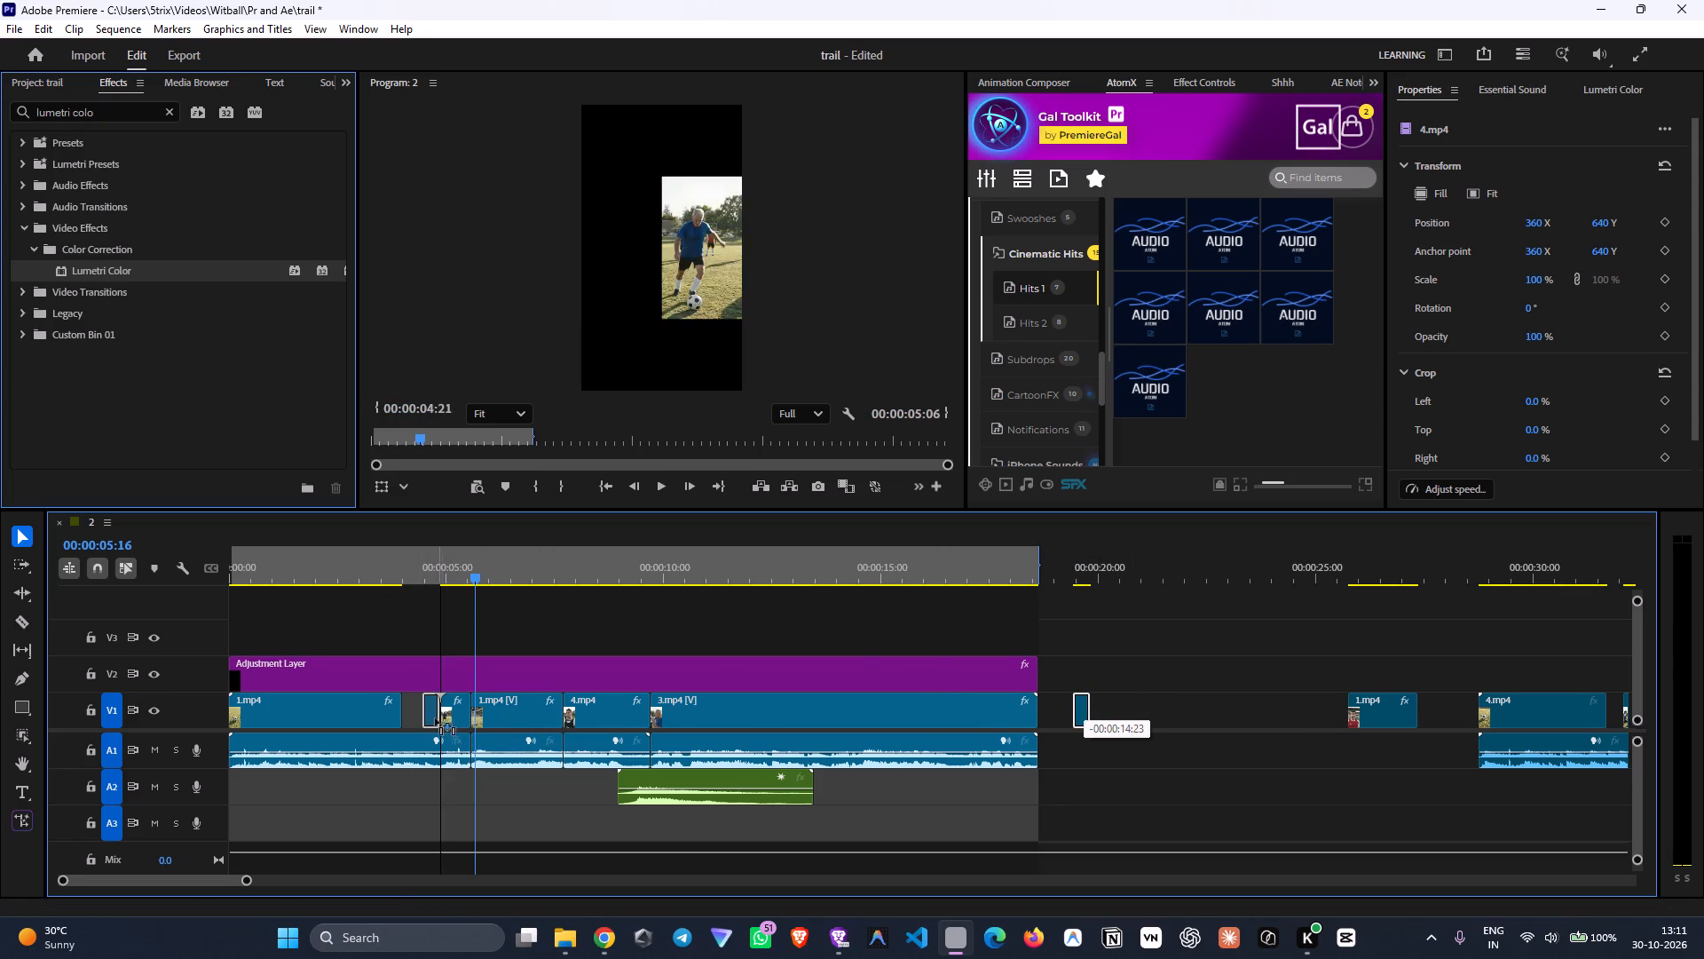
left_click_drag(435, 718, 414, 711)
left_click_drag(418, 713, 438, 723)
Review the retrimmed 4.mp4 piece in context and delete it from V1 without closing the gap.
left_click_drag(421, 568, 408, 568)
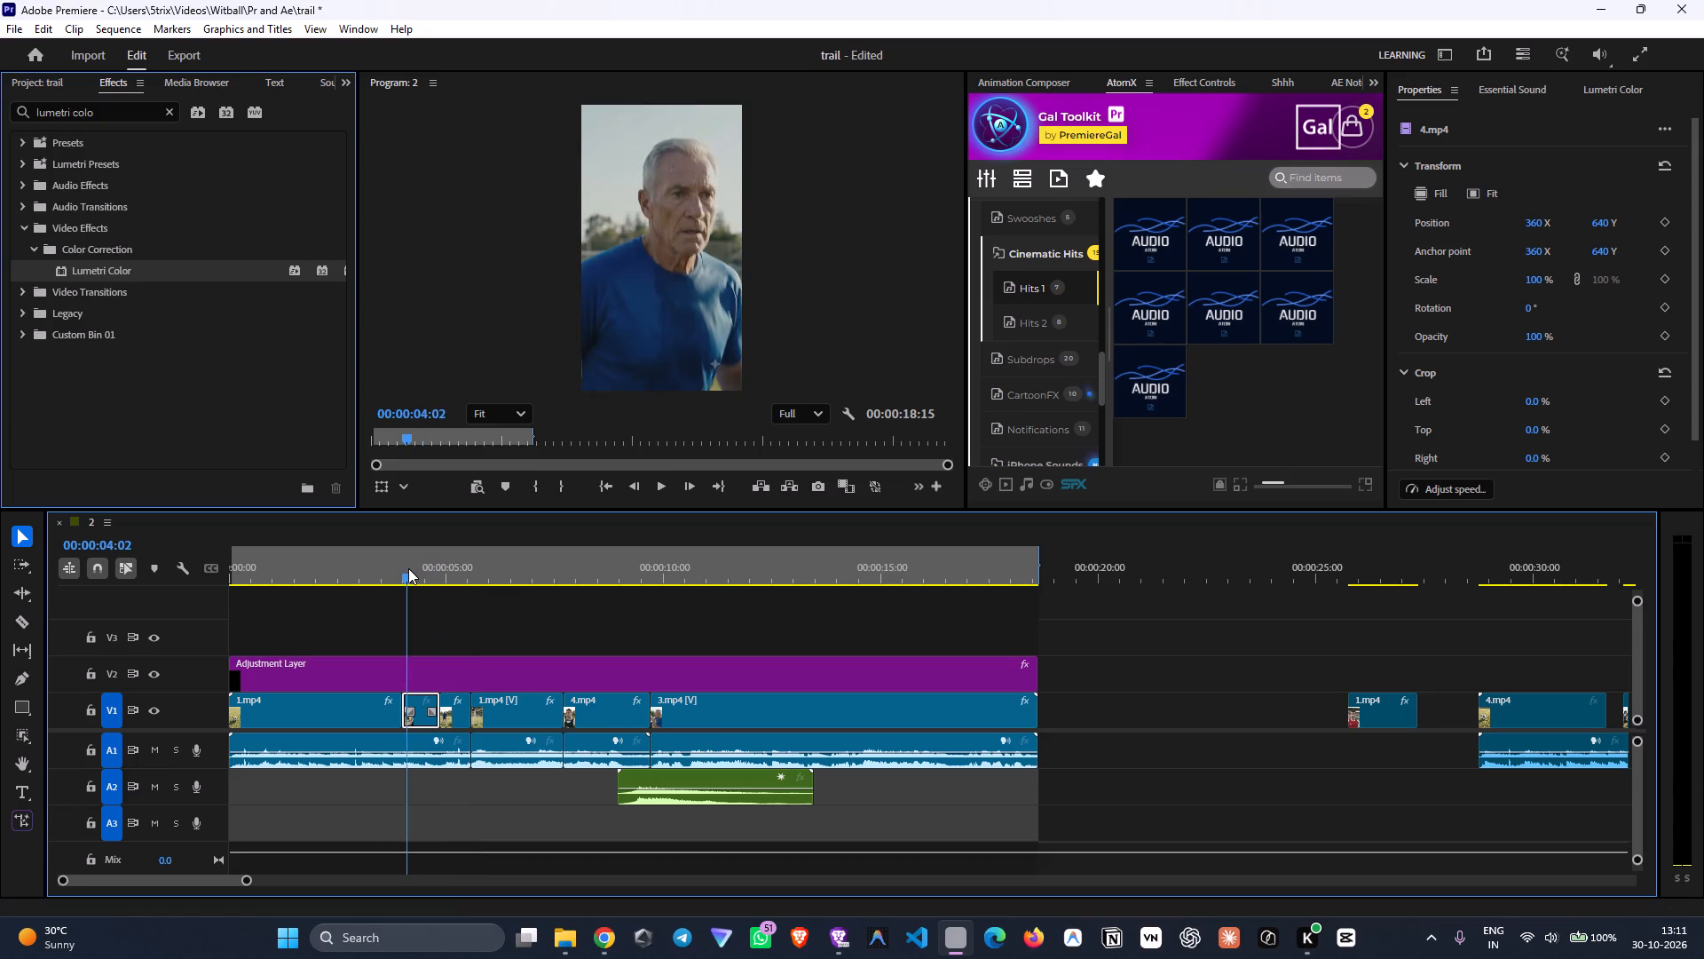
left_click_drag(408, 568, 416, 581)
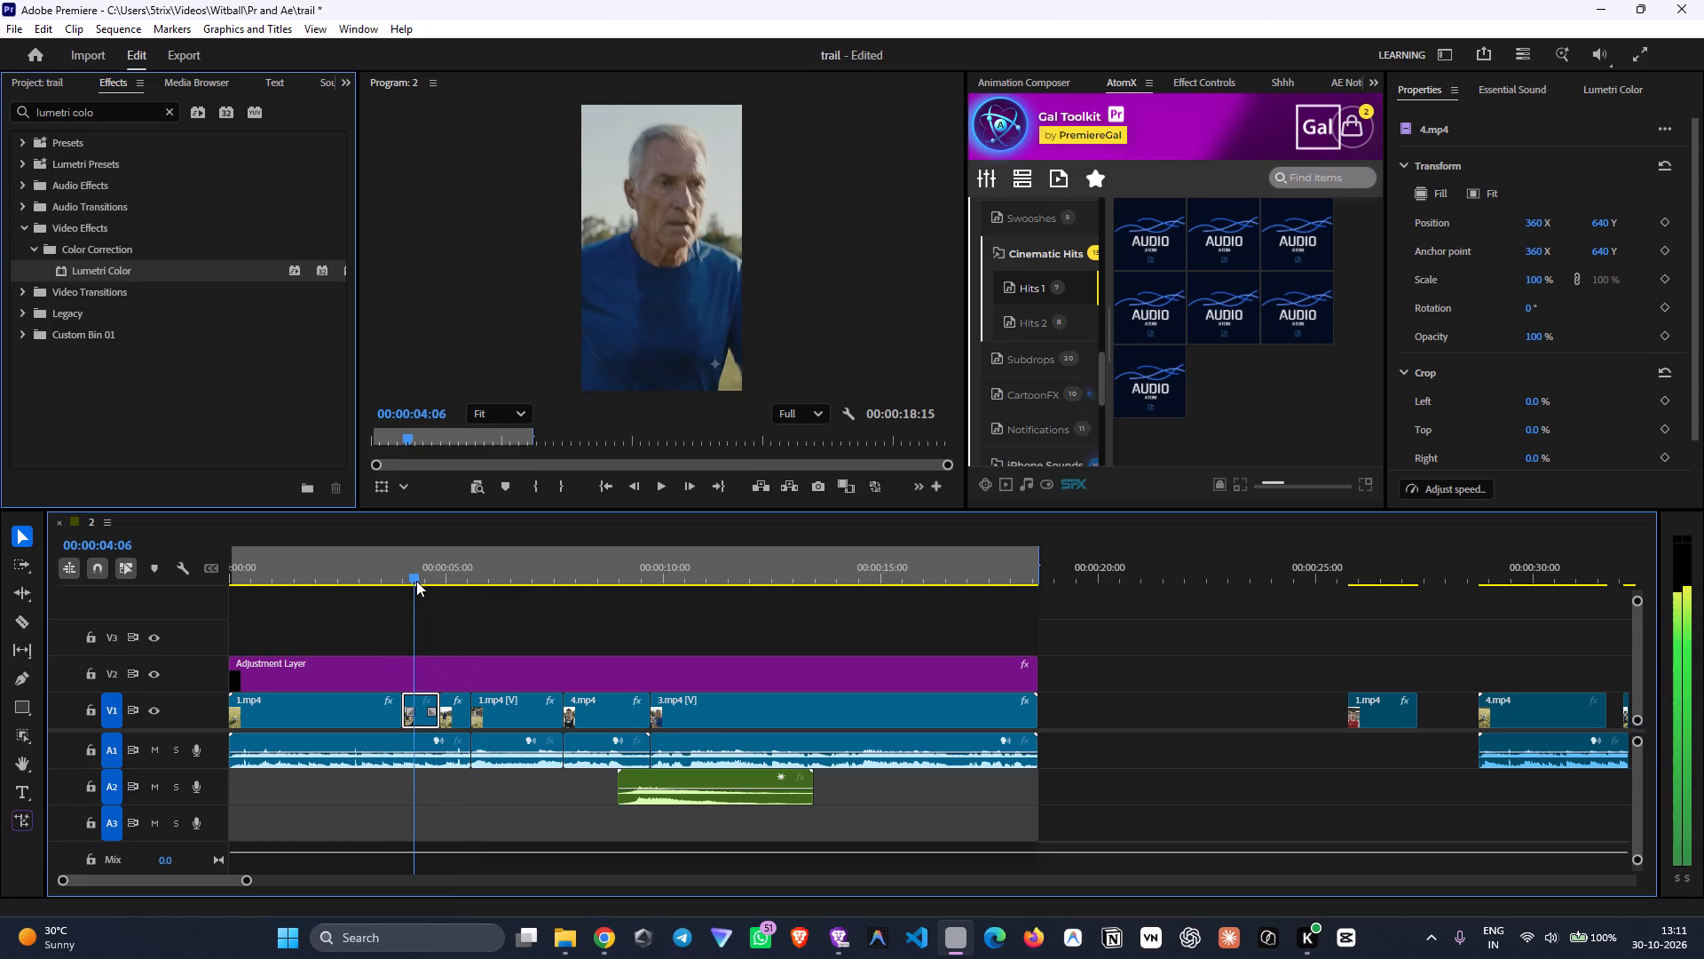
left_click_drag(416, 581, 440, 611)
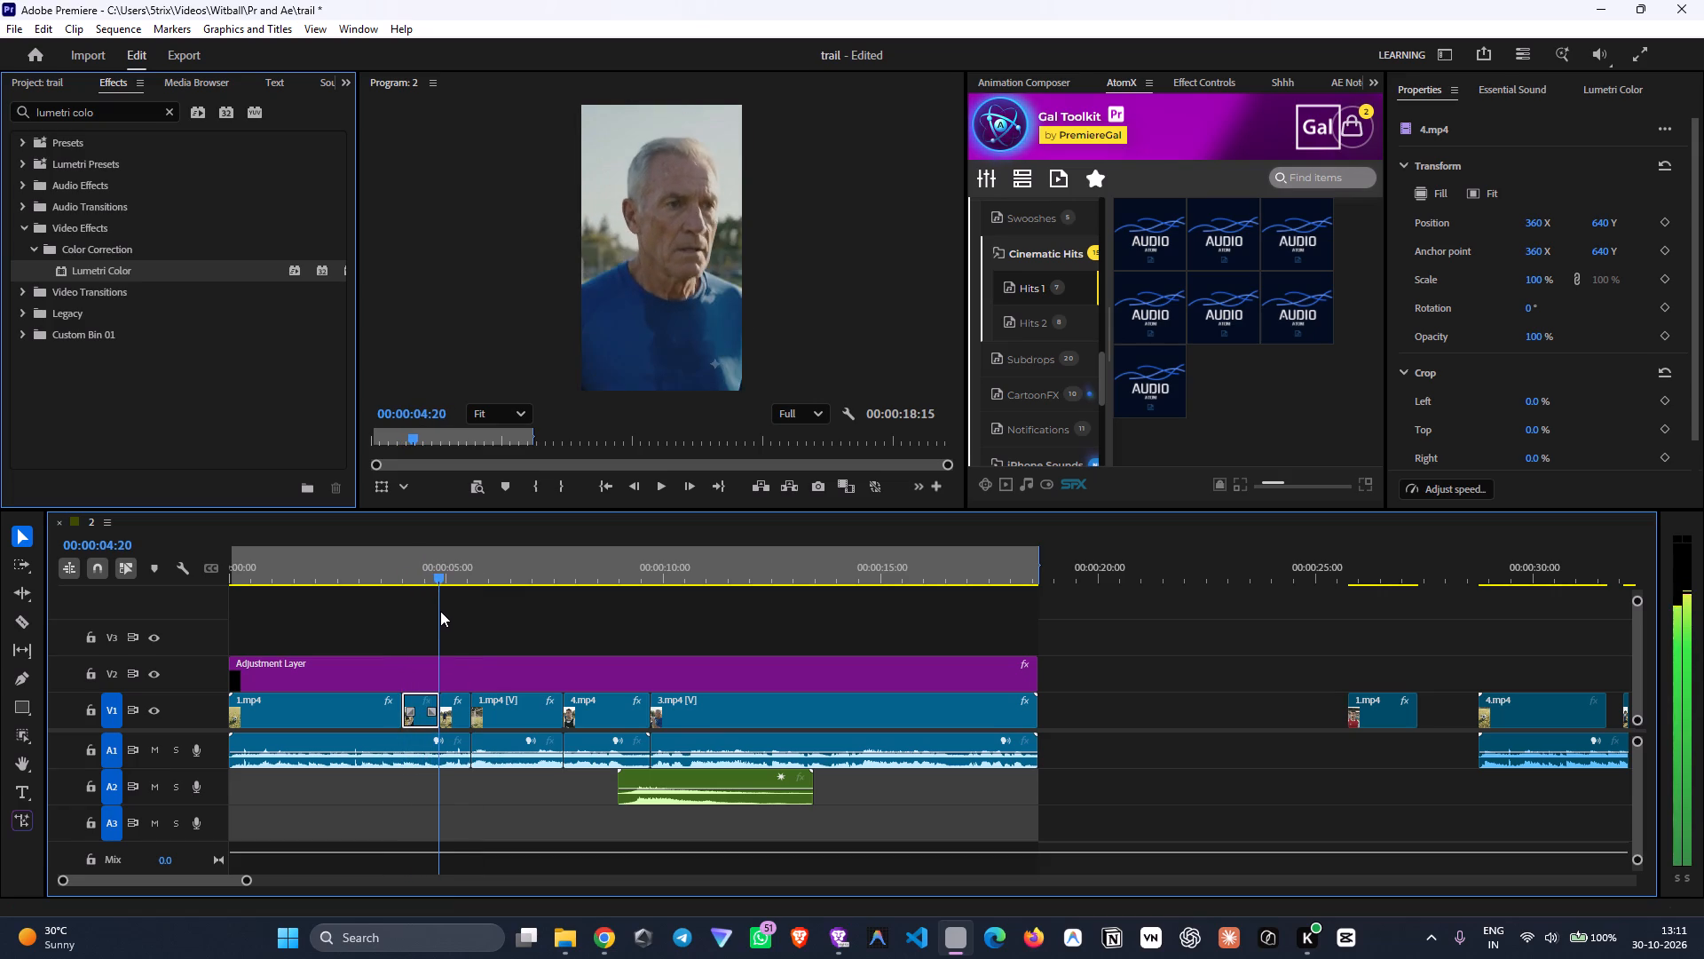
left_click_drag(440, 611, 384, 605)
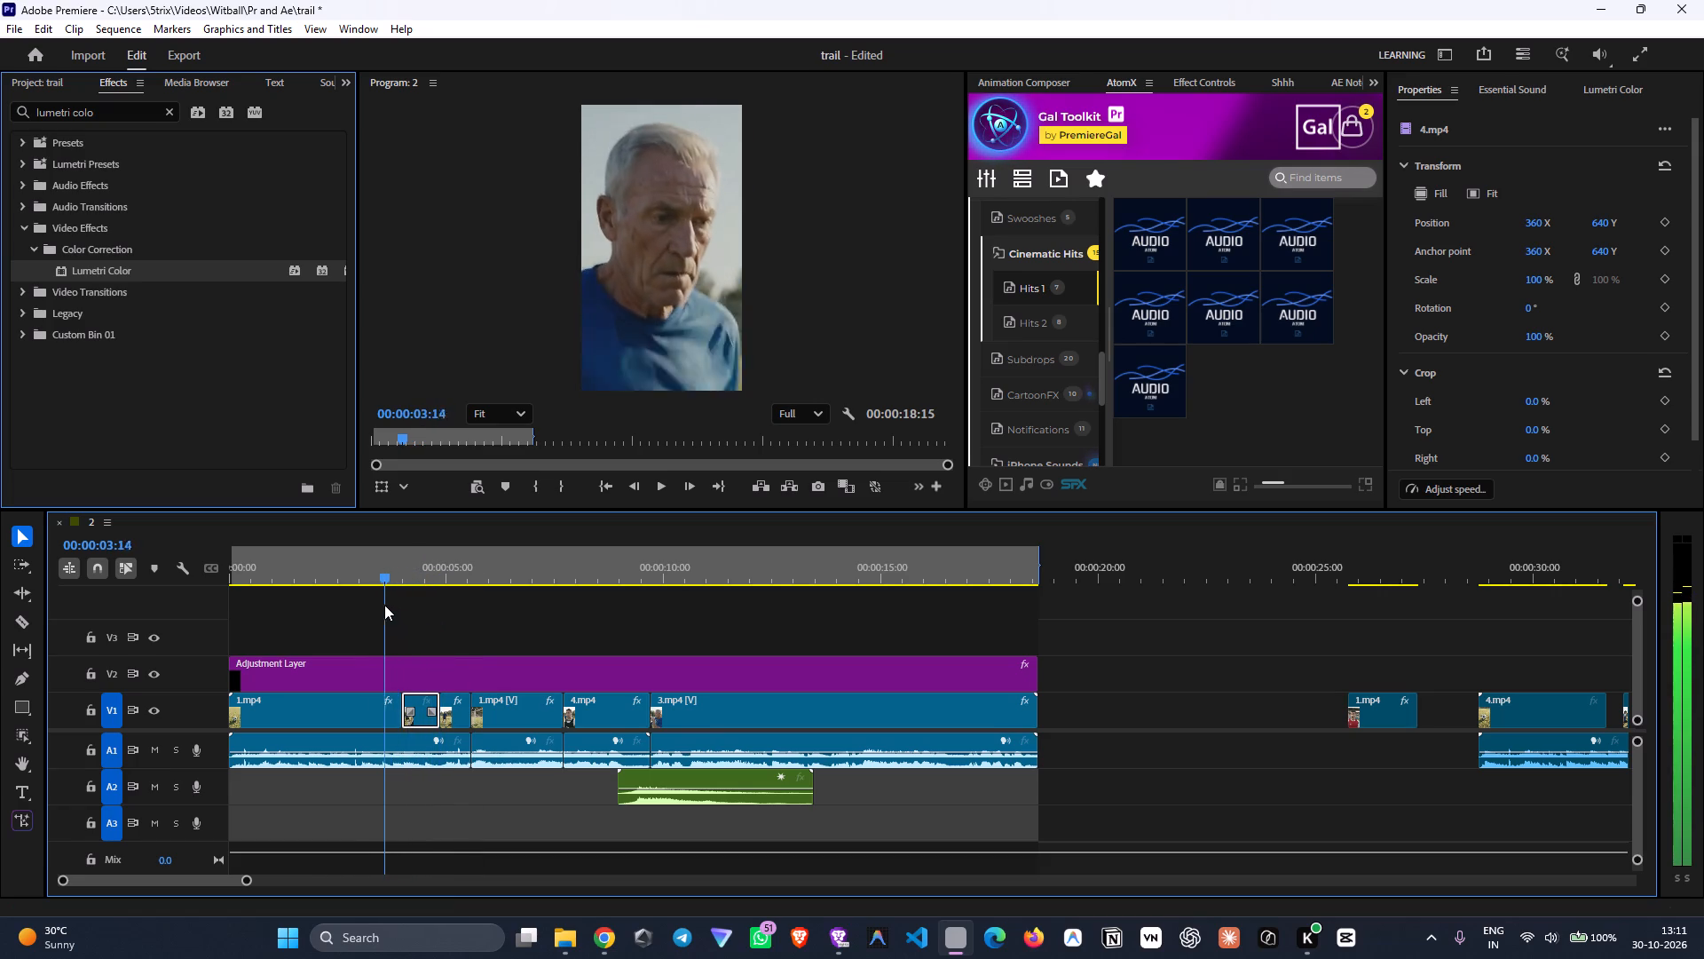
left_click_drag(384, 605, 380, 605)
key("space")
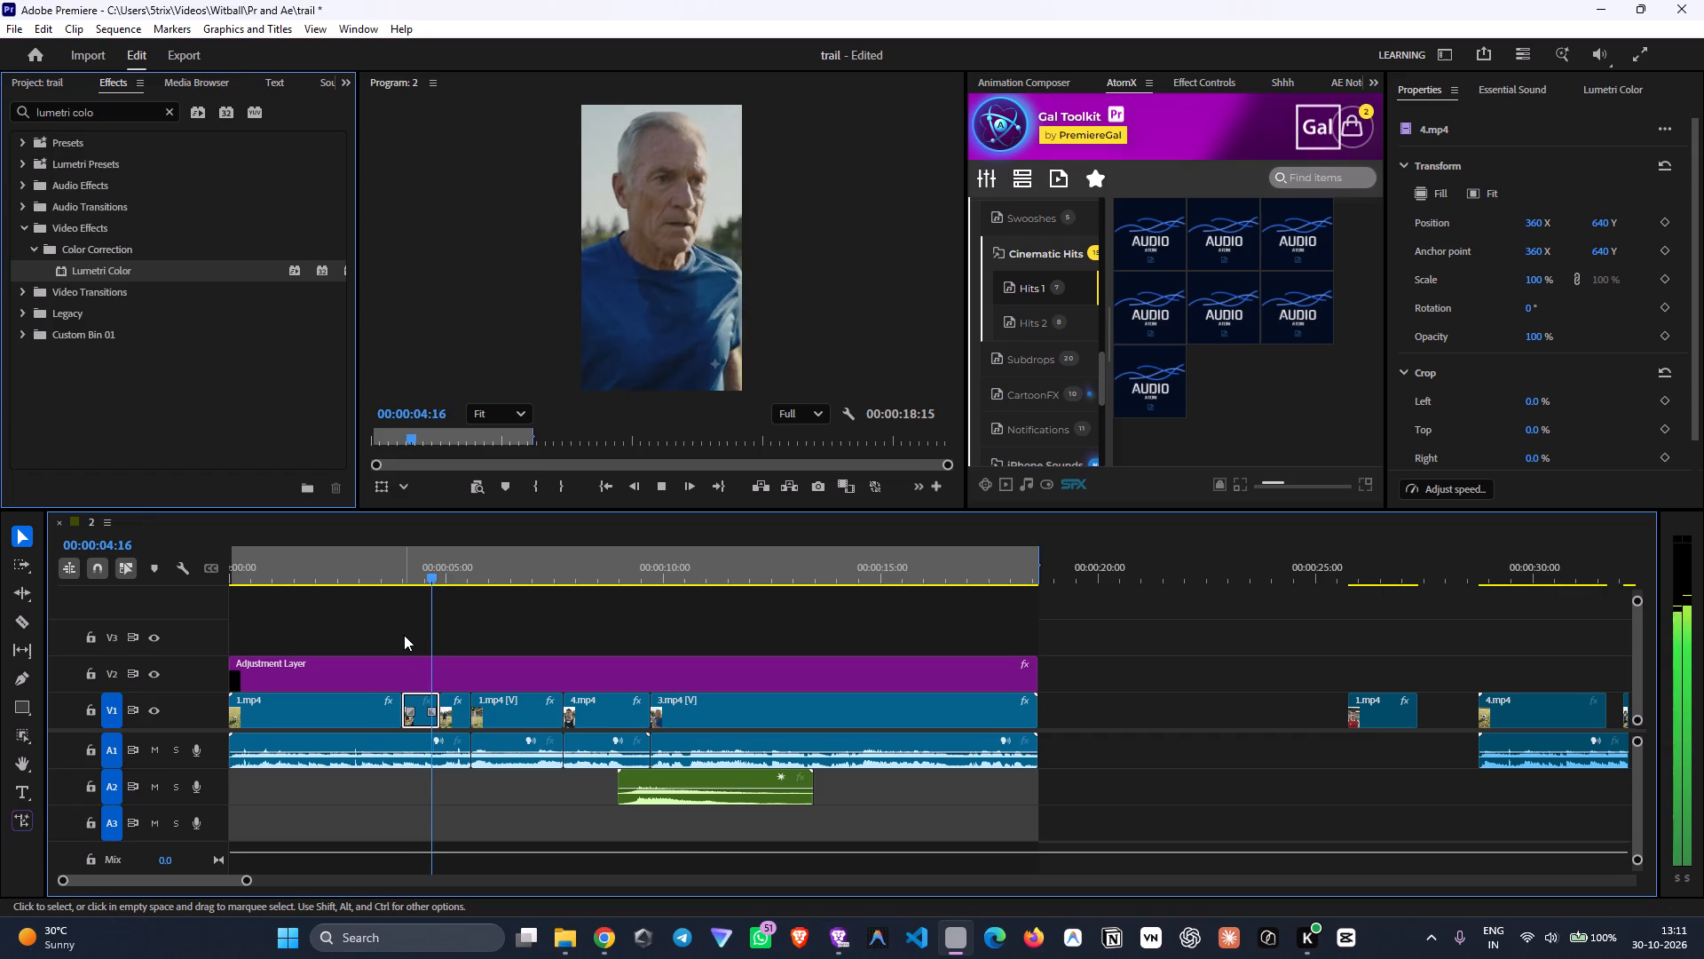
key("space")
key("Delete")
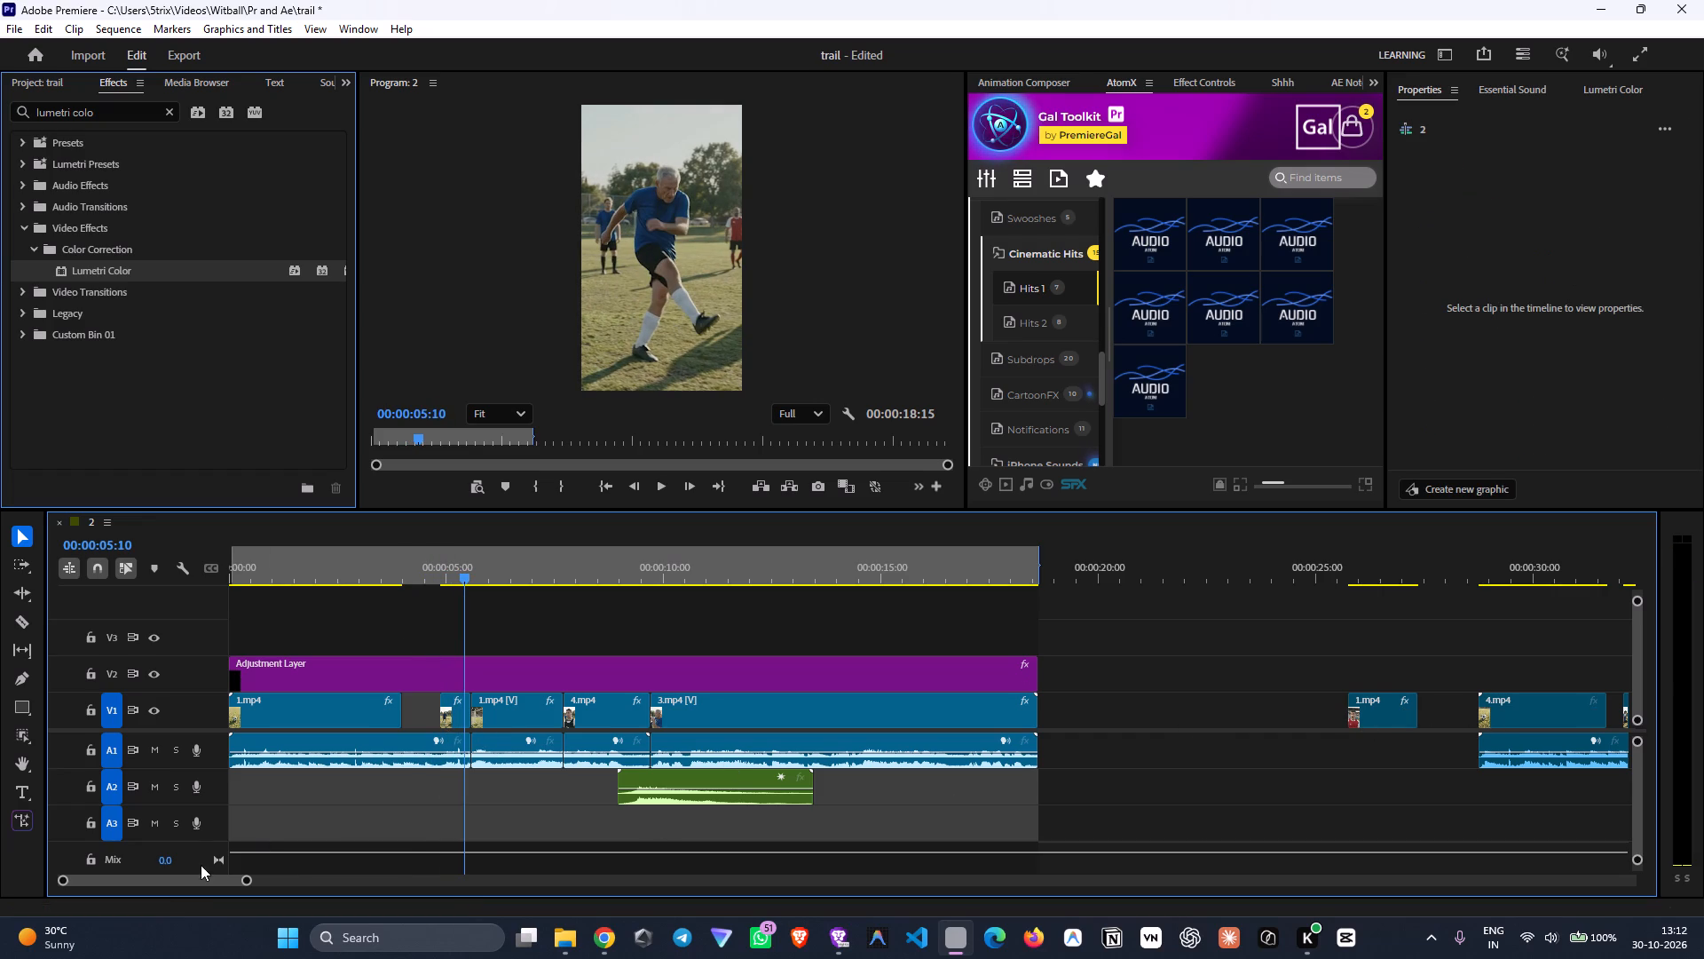
Split the first spare 4.mp4 piece at 00:00:30:06 and trim the part after the cut to about 12 frames.
left_click_drag(211, 884, 313, 893)
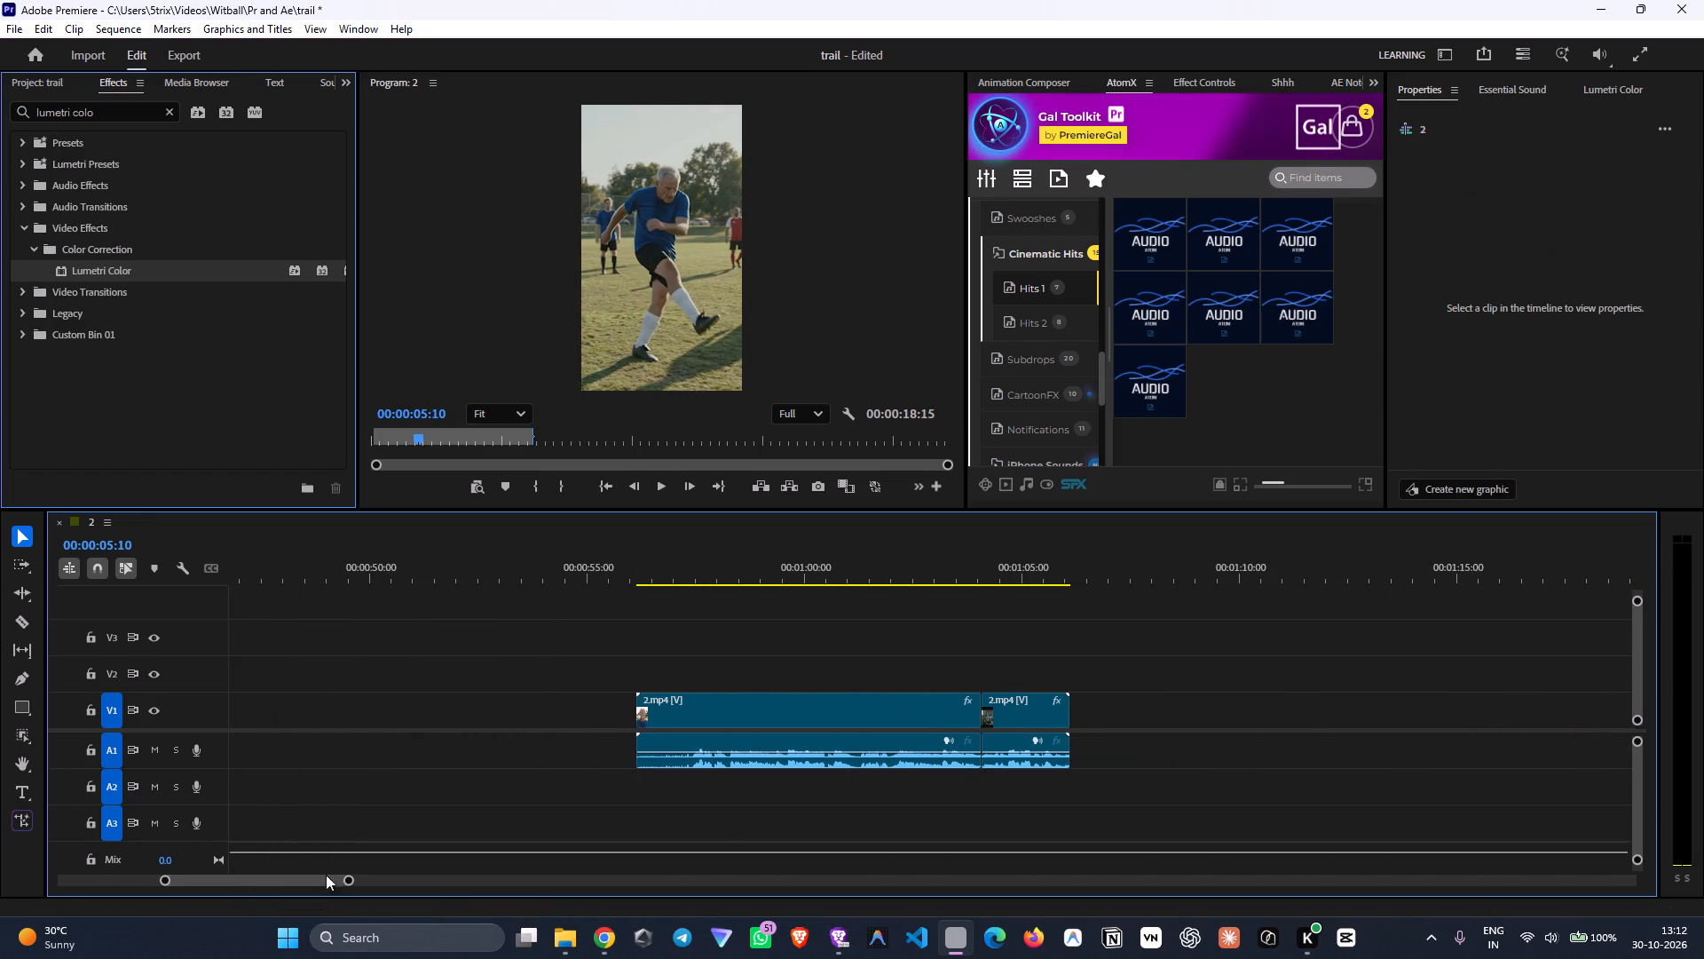
left_click_drag(656, 571, 940, 656)
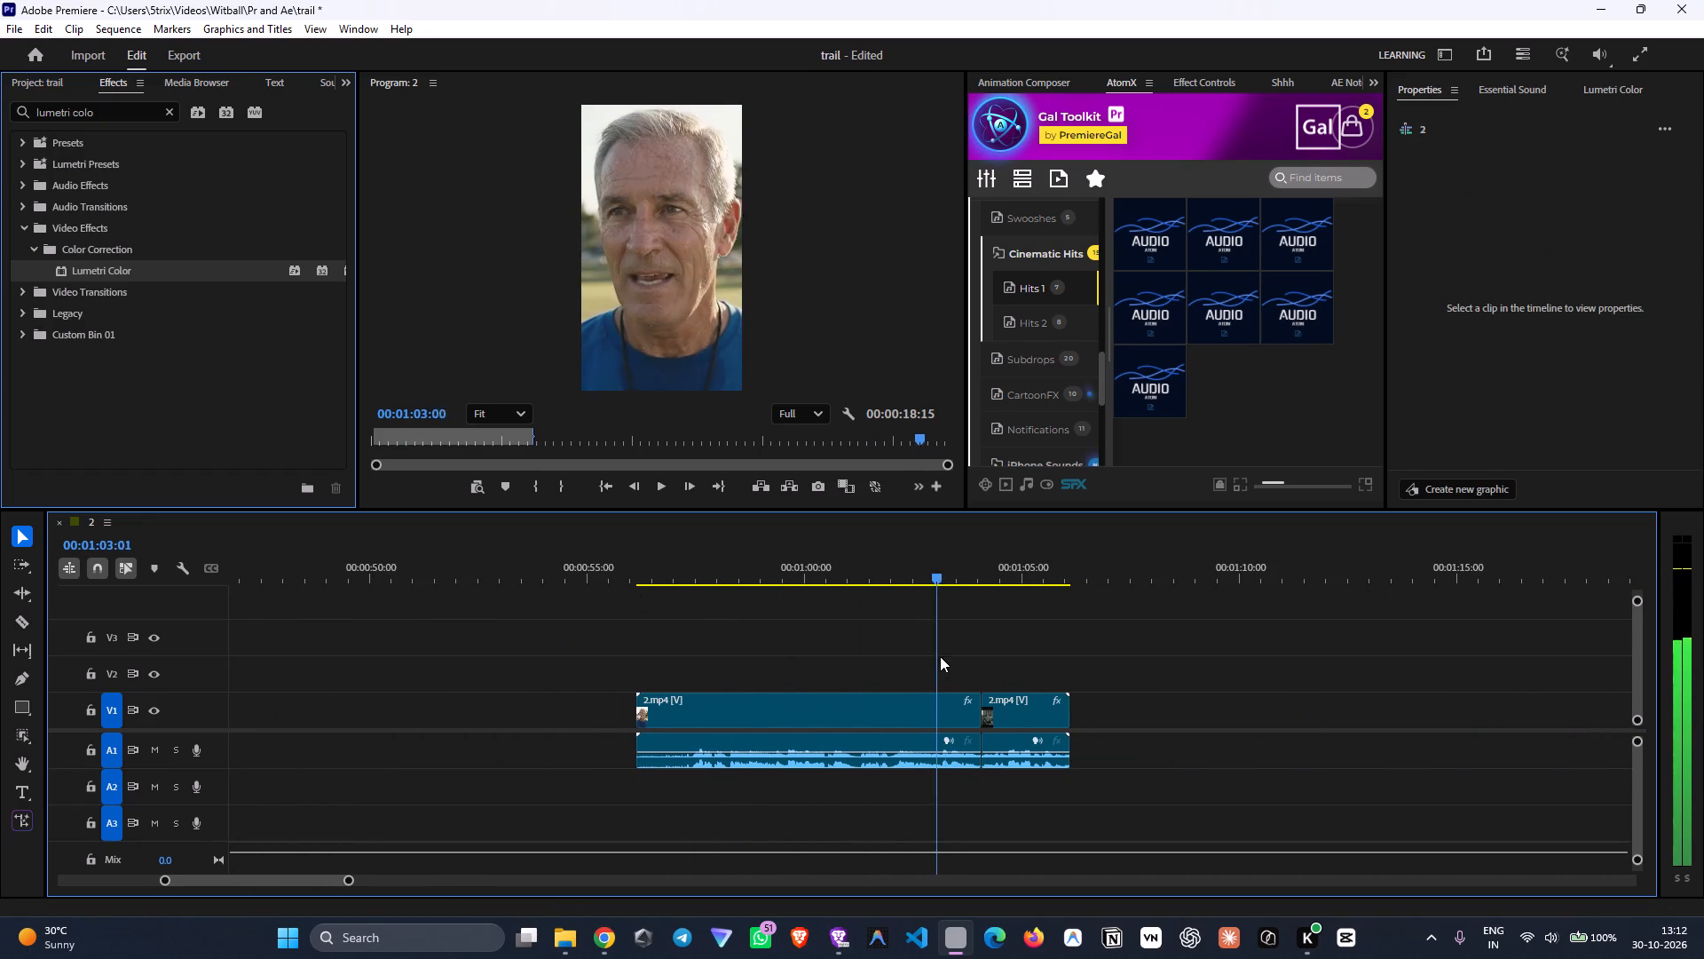
left_click_drag(940, 656, 130, 664)
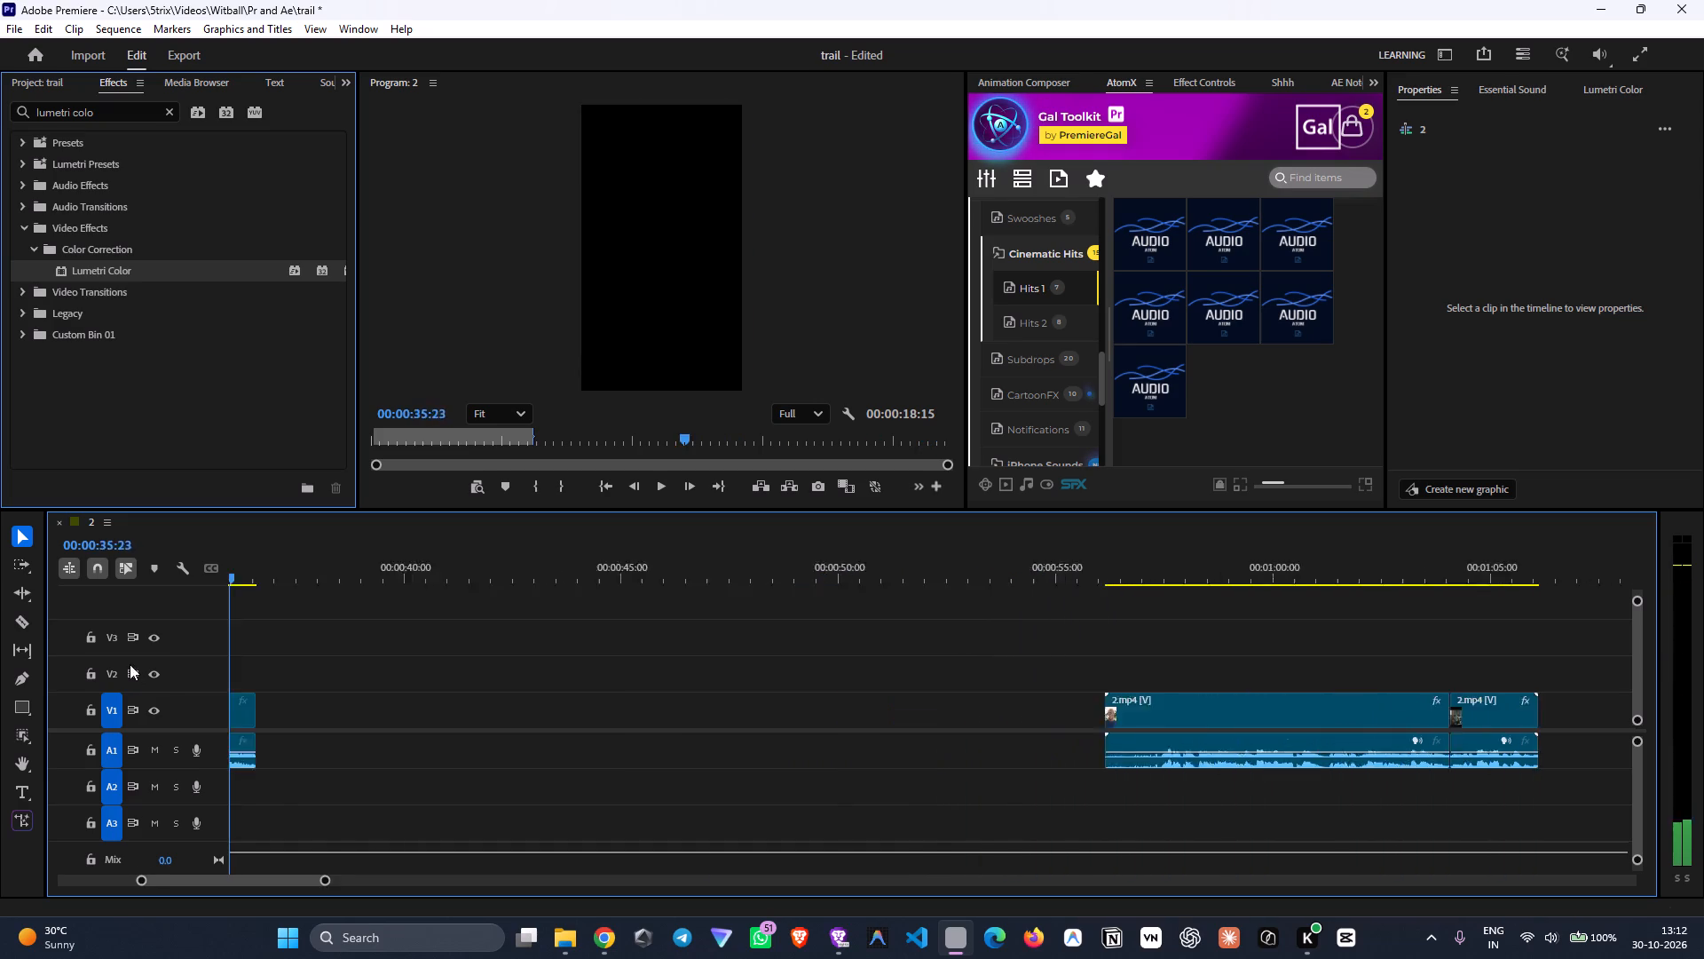
left_click_drag(130, 664, 485, 667)
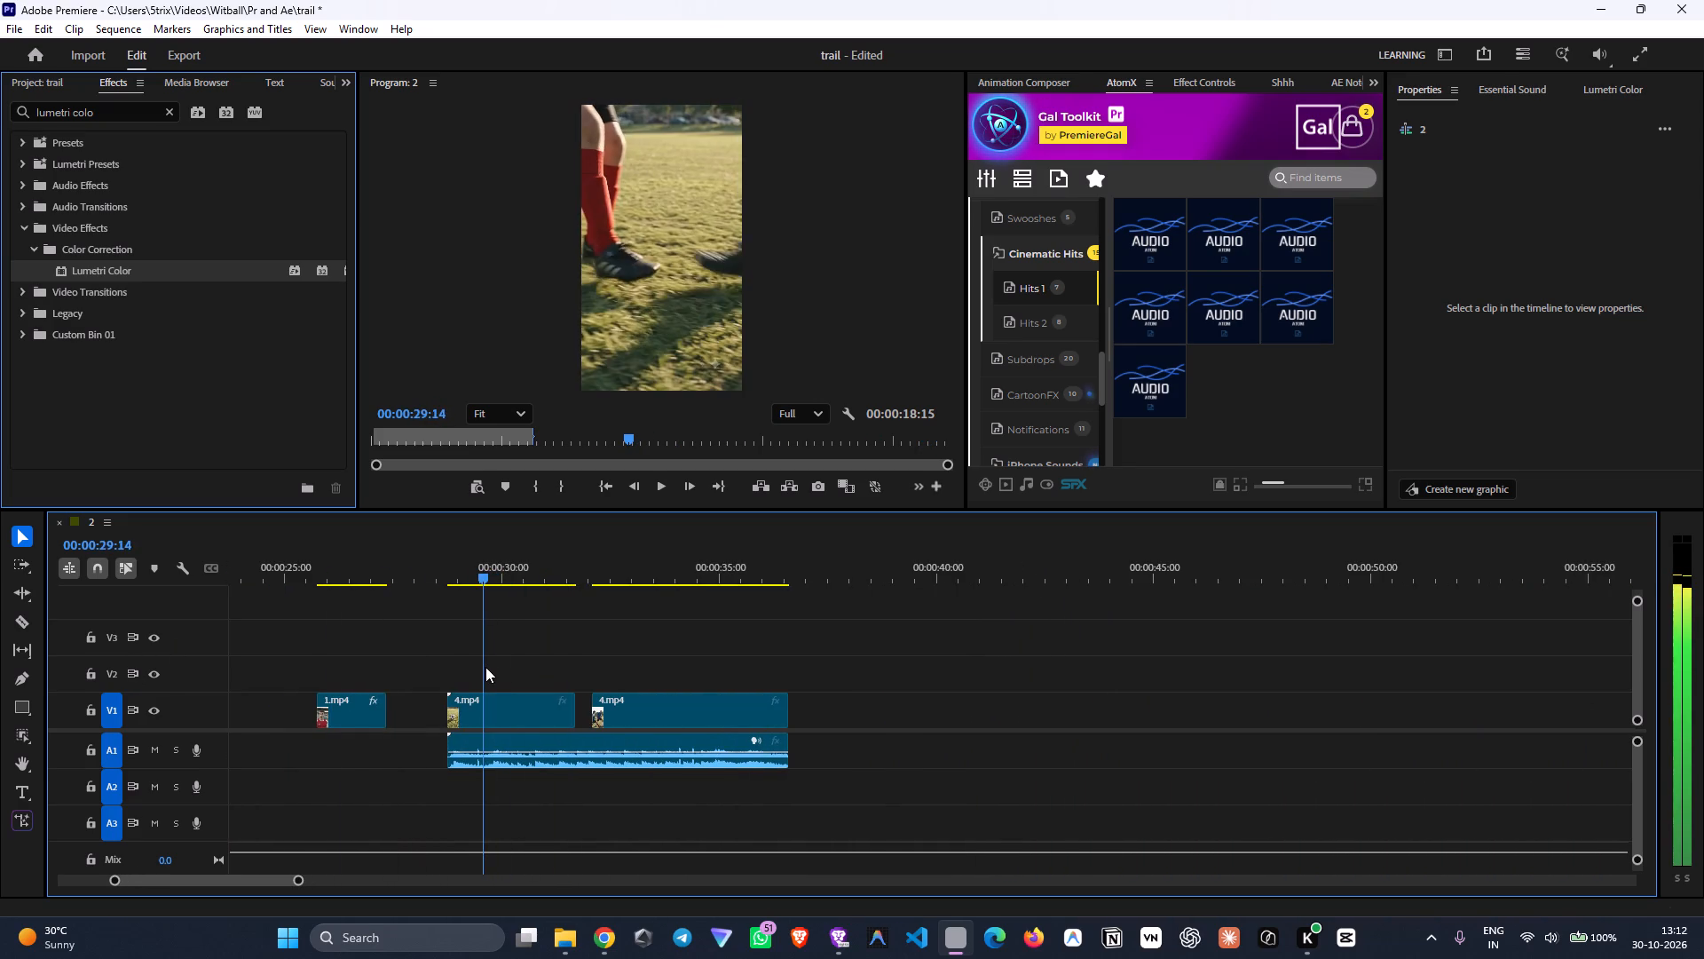
left_click_drag(485, 667, 505, 689)
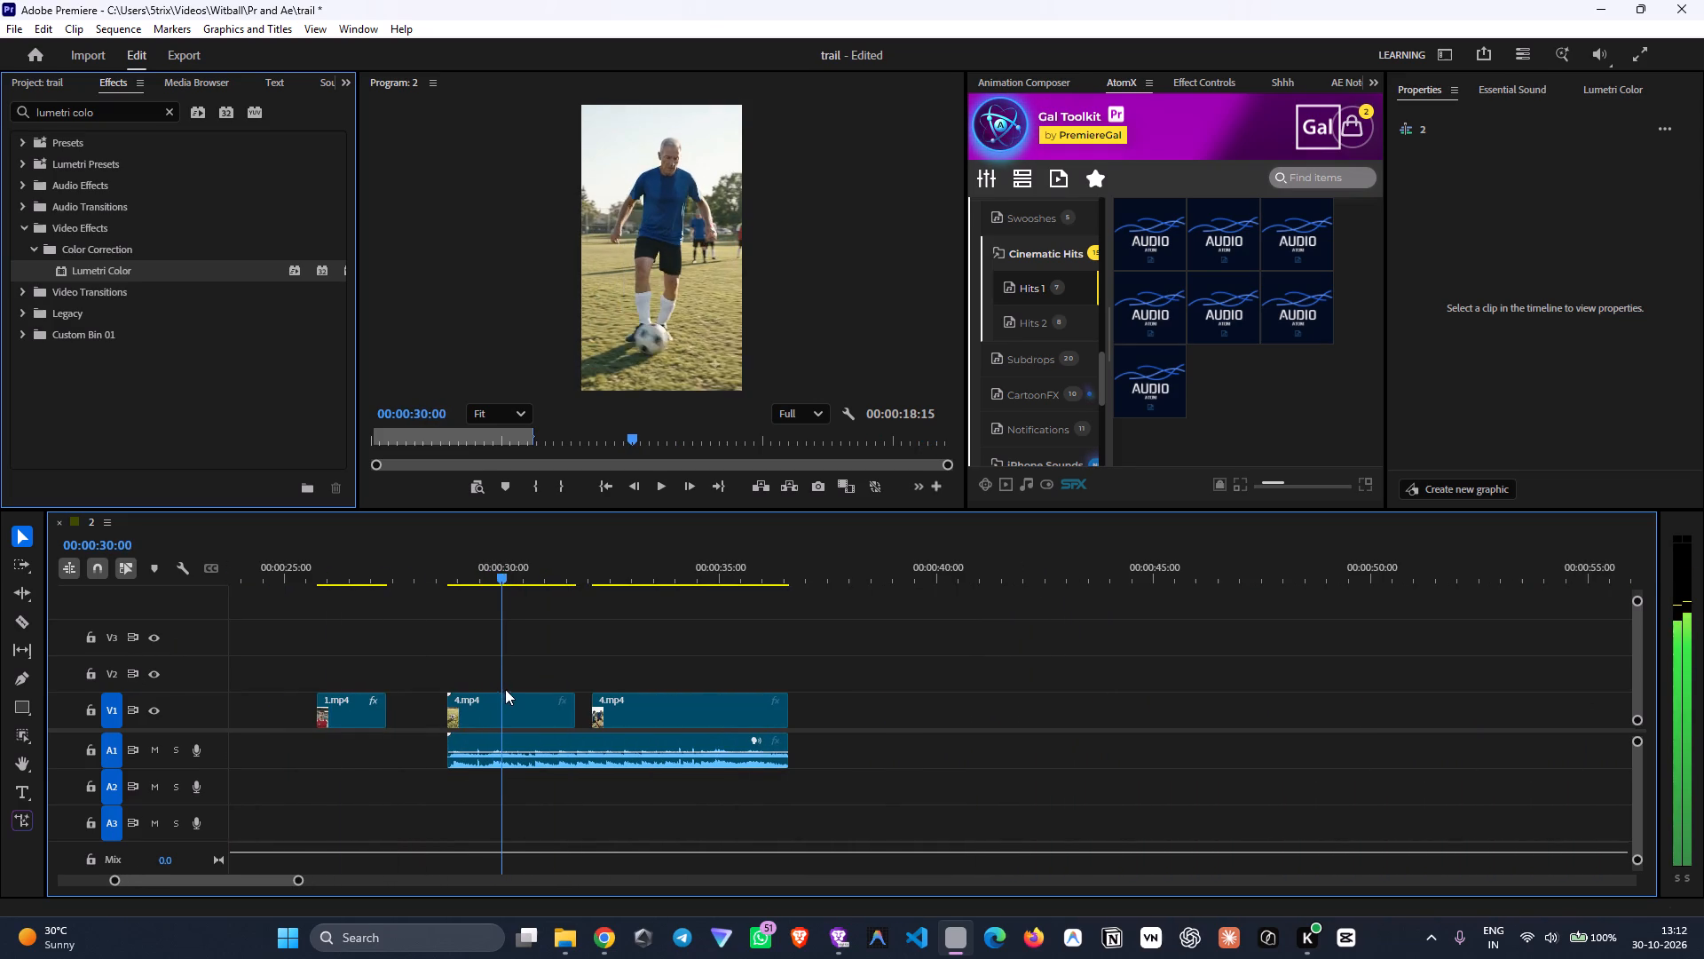
left_click_drag(505, 689, 514, 695)
left_click(514, 697)
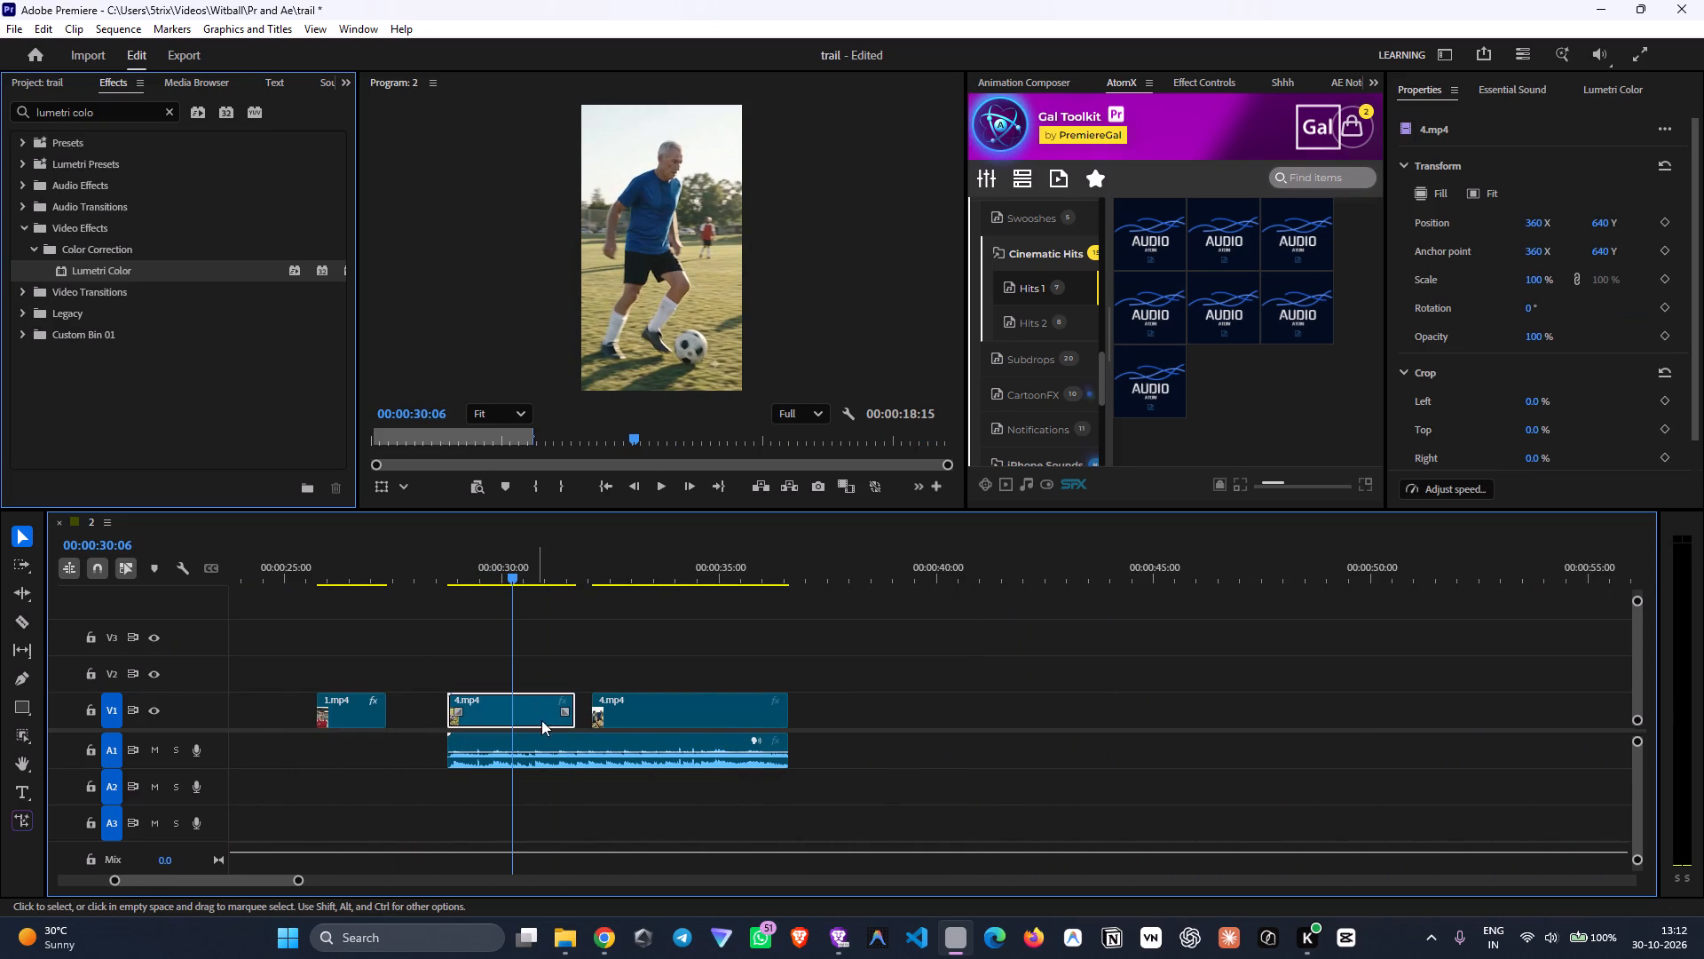
key("f")
left_click_drag(570, 719, 541, 710)
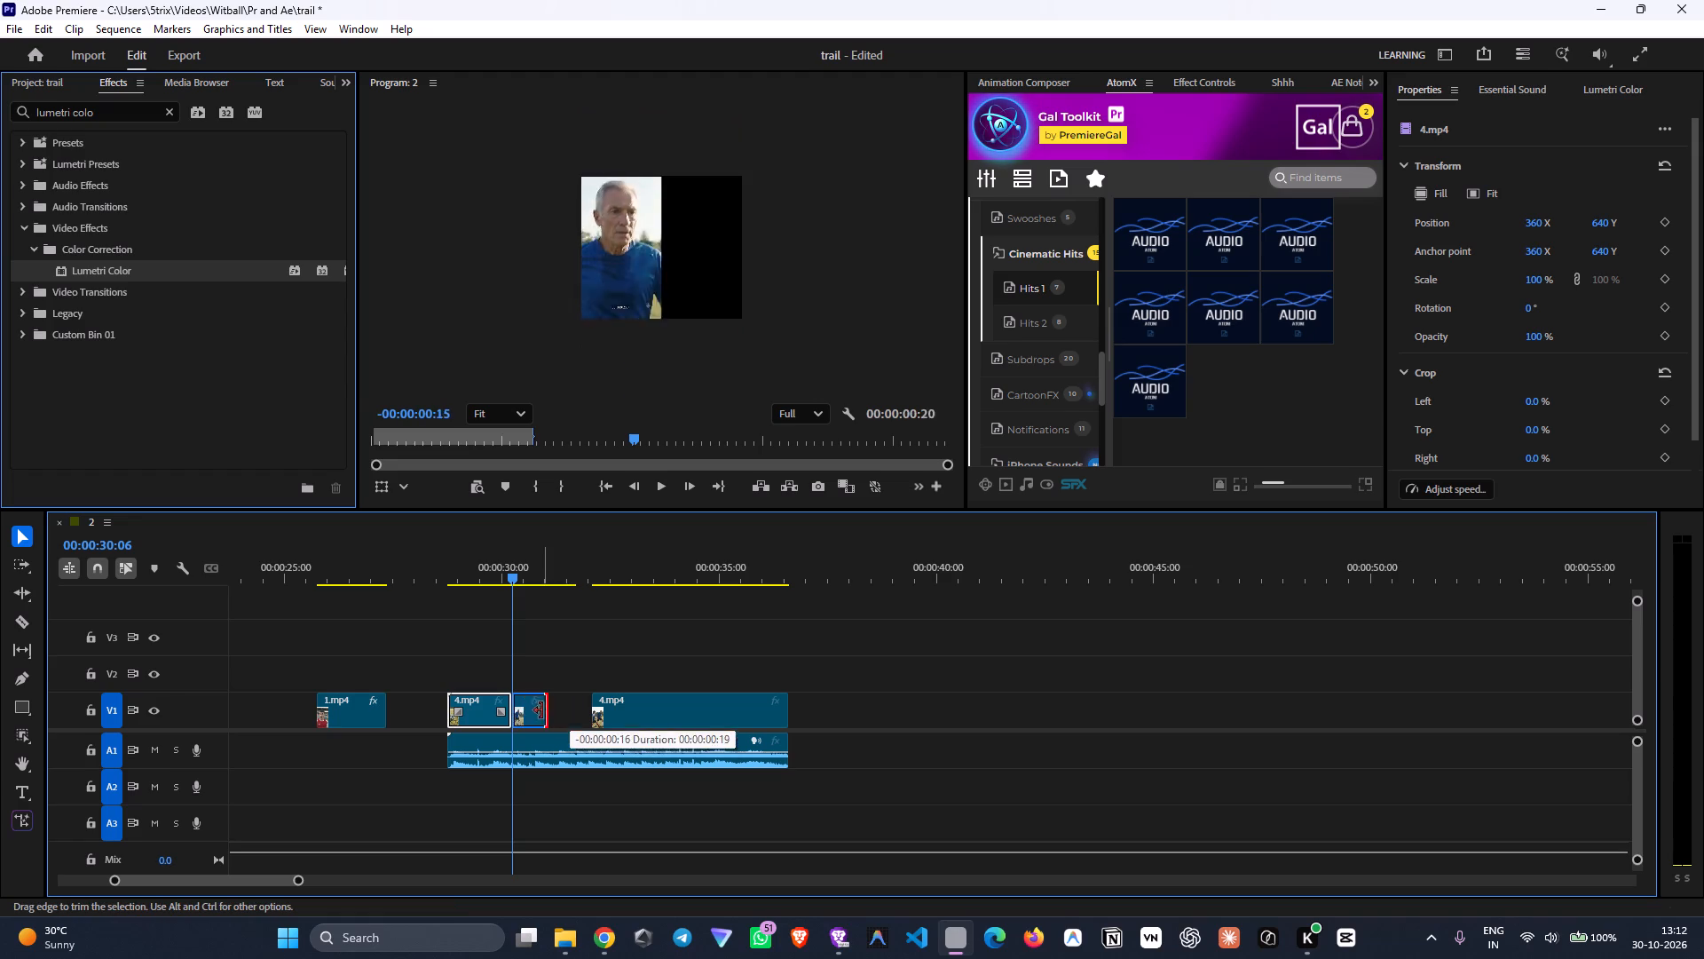
left_click_drag(541, 710, 528, 709)
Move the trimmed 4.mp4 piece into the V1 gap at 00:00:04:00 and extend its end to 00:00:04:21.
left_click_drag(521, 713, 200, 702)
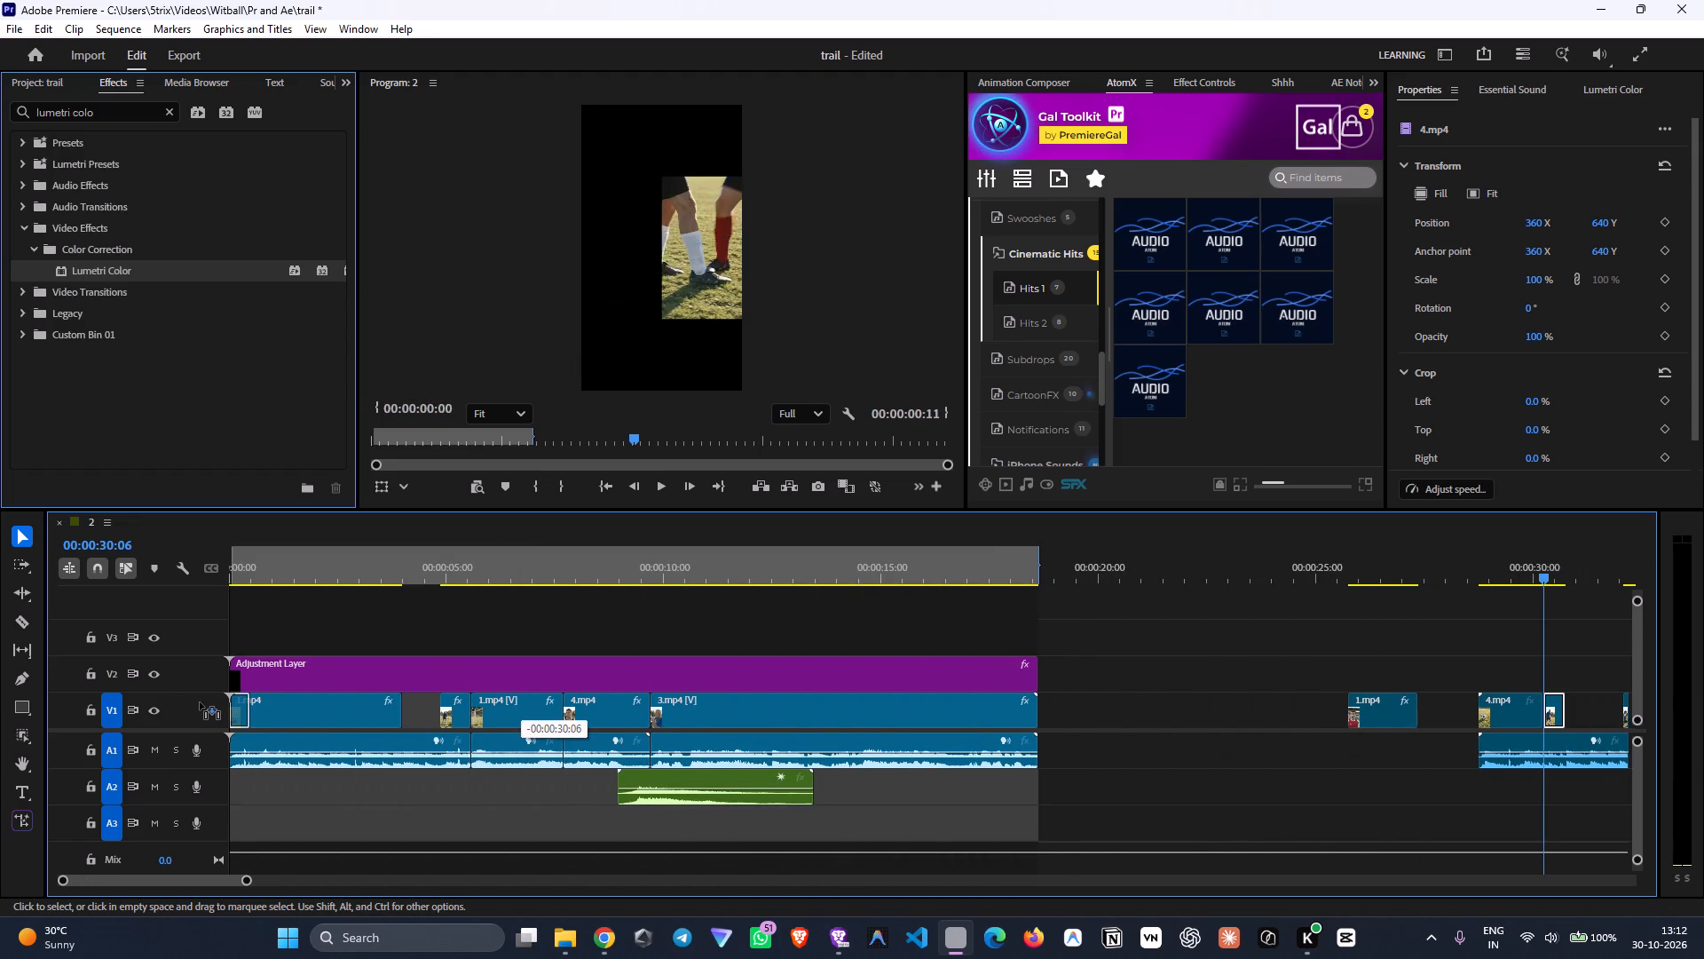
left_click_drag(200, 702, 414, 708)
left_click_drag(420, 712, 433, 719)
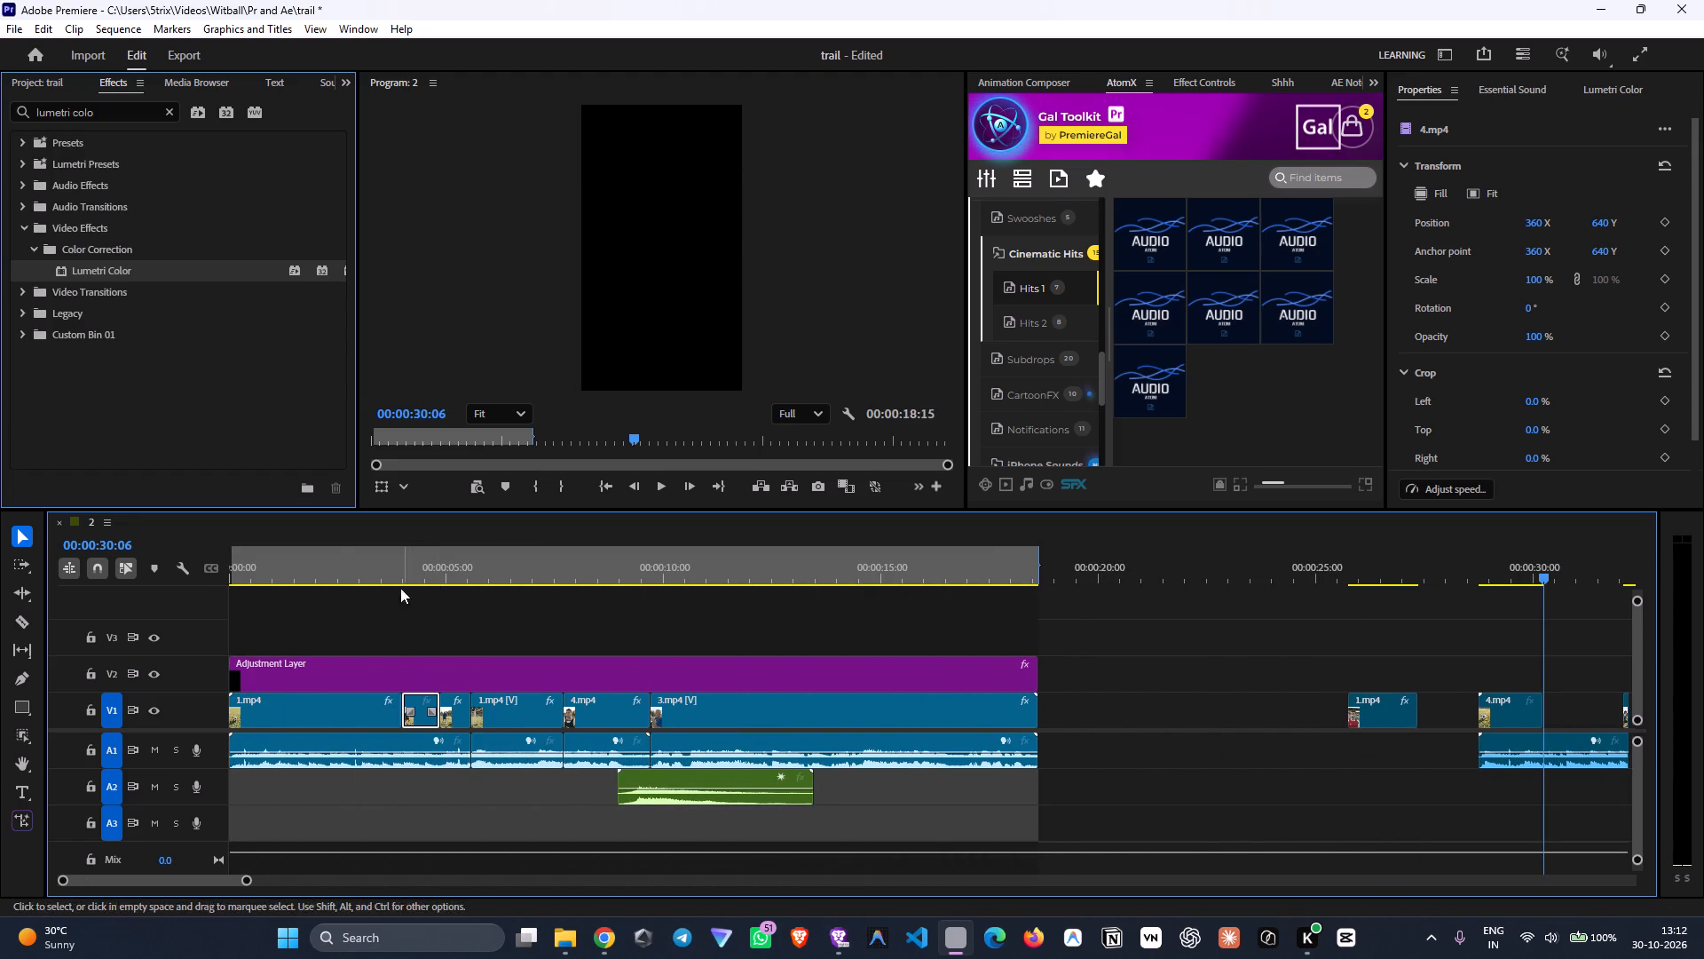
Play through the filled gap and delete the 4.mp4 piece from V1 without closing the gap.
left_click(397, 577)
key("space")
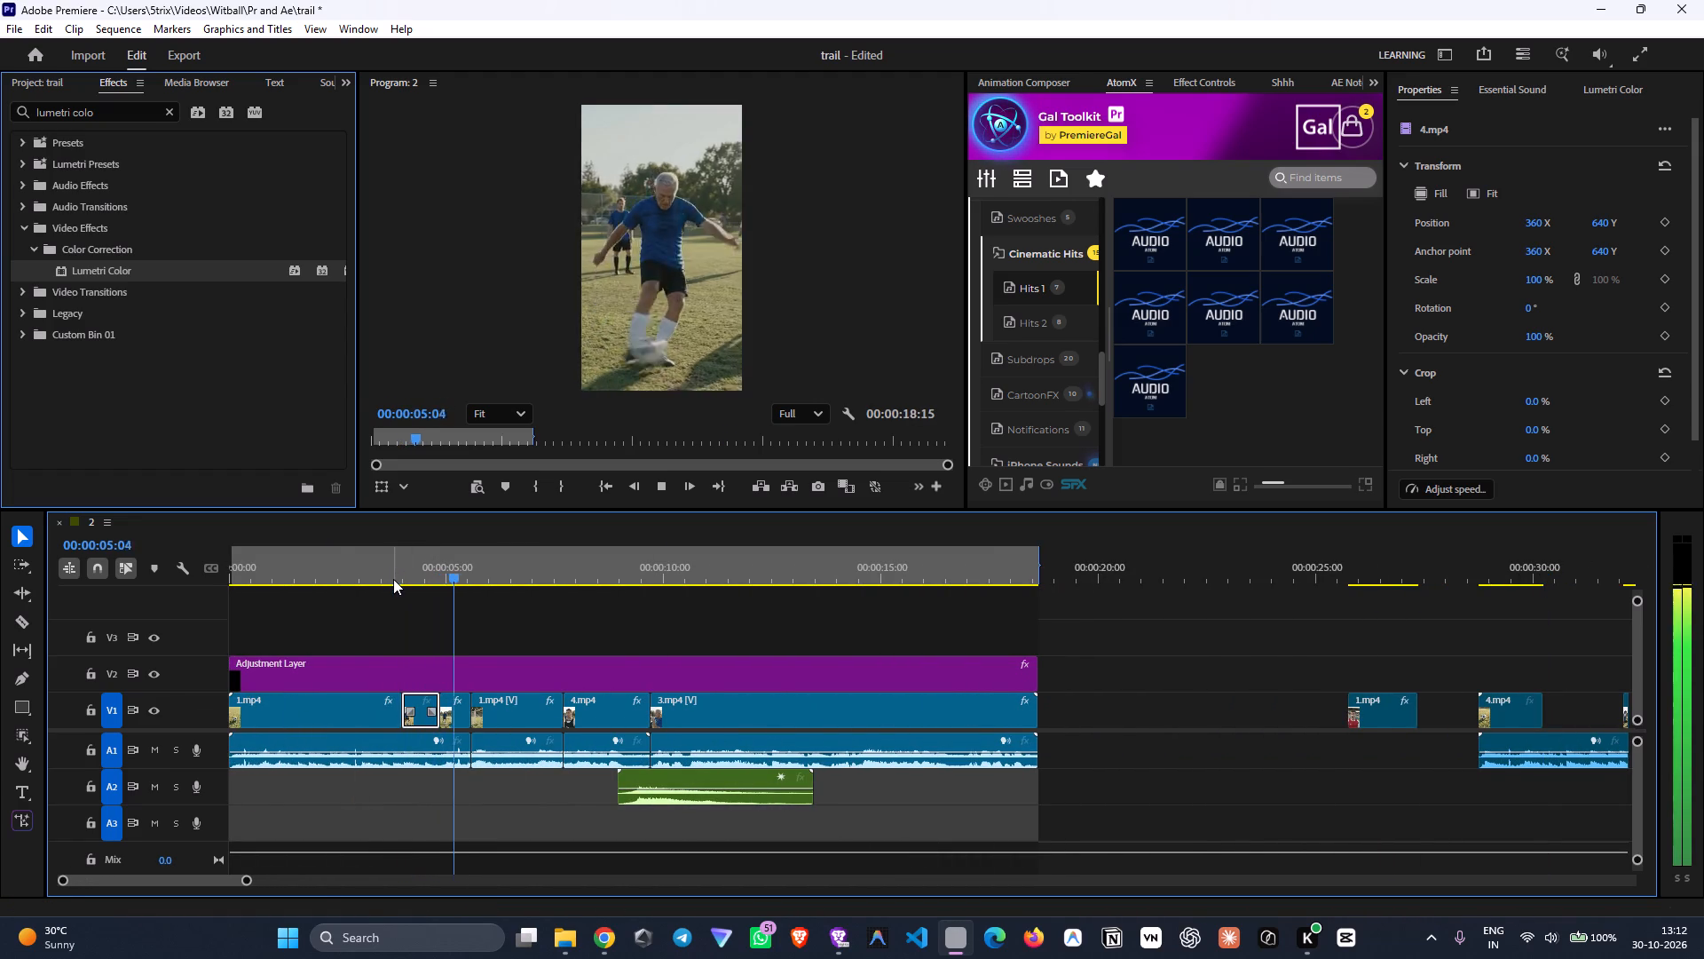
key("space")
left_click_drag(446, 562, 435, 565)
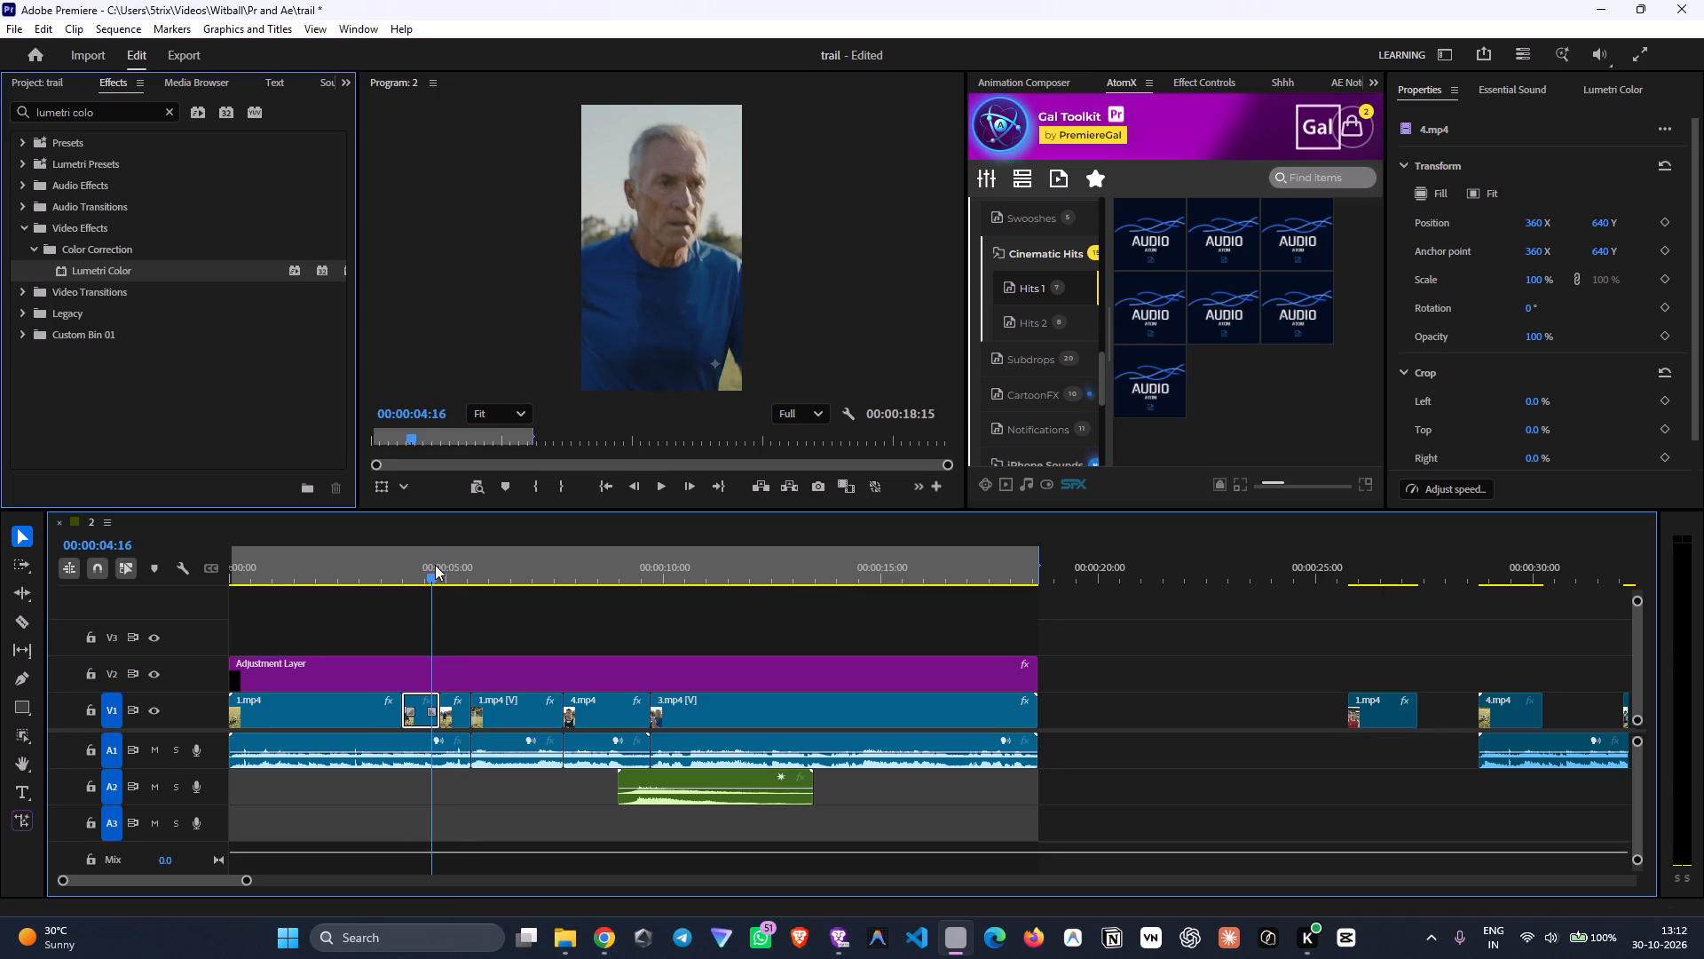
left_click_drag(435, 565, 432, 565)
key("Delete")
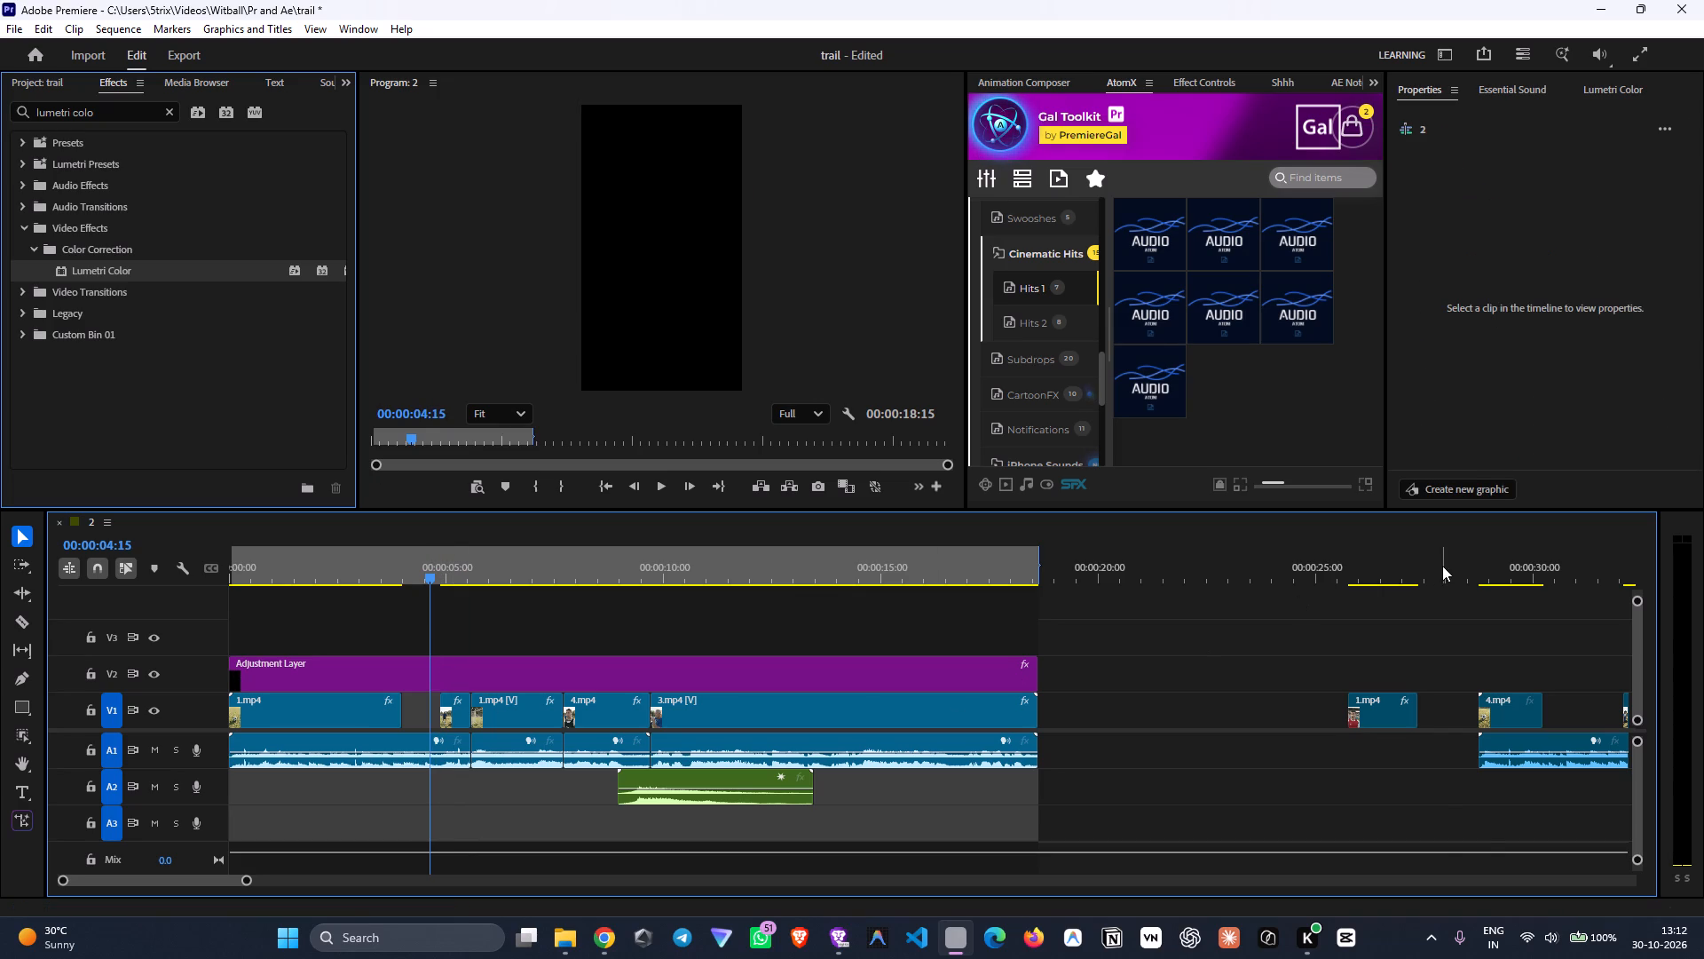
Split the second spare 4.mp4 piece on V1 at 00:00:32:21 and 00:00:33:06 to isolate a short dribbling shot.
left_click_drag(1448, 568, 1623, 626)
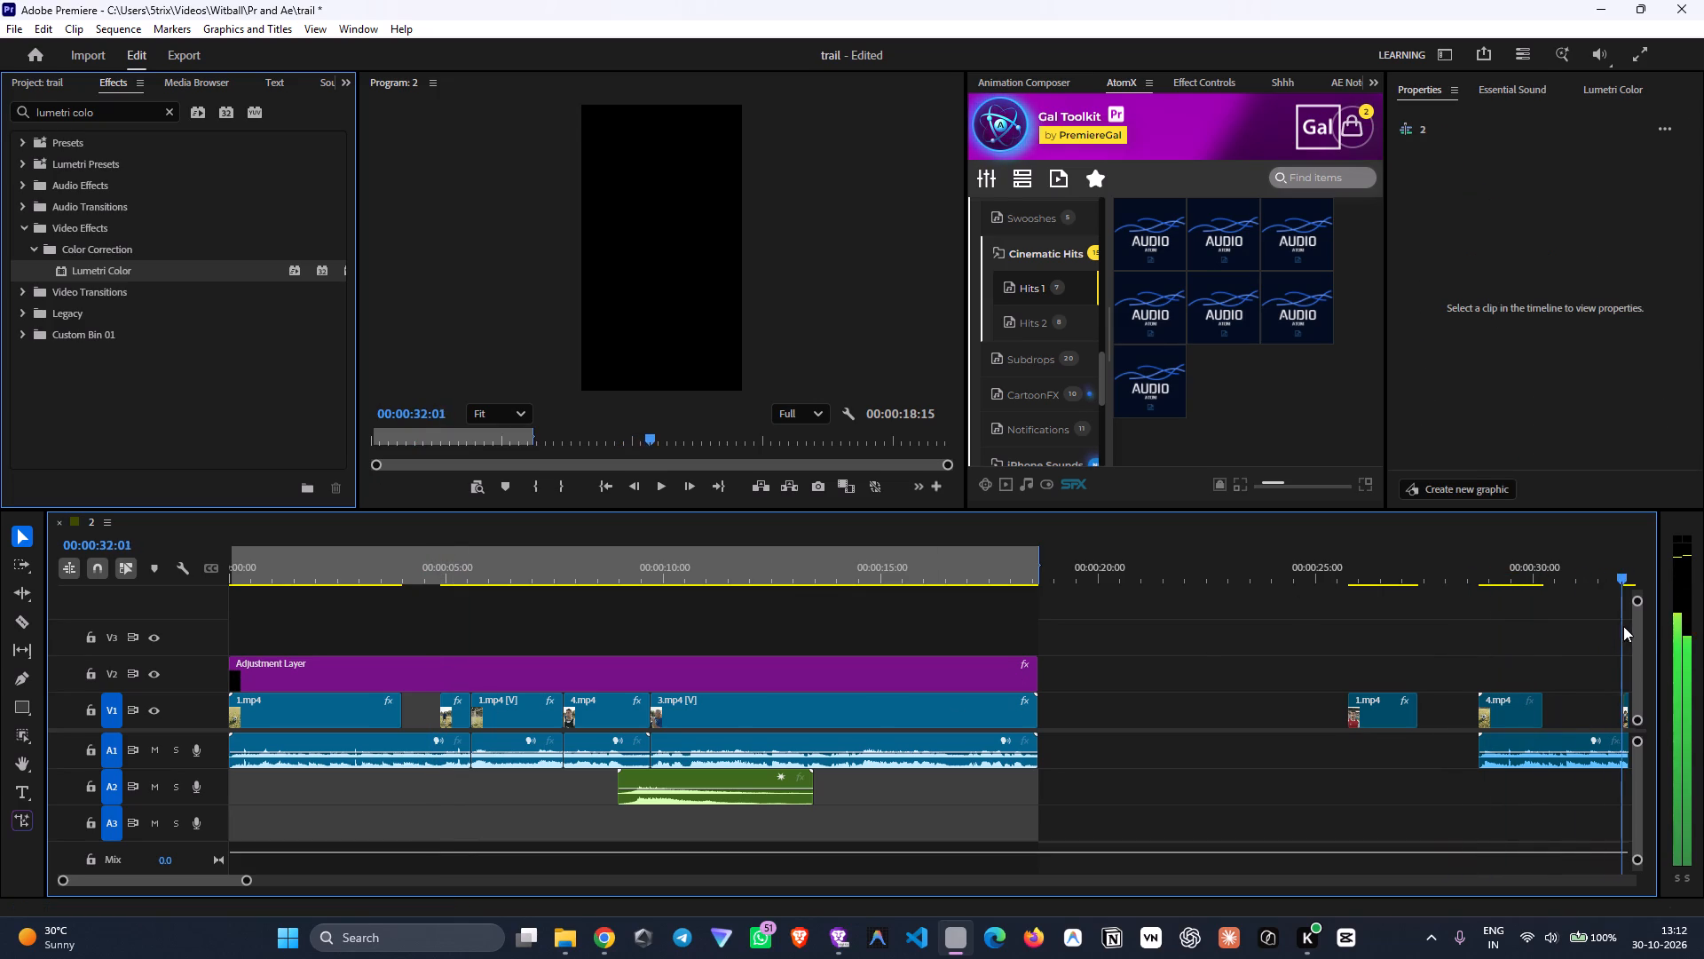
left_click_drag(1623, 626, 1636, 650)
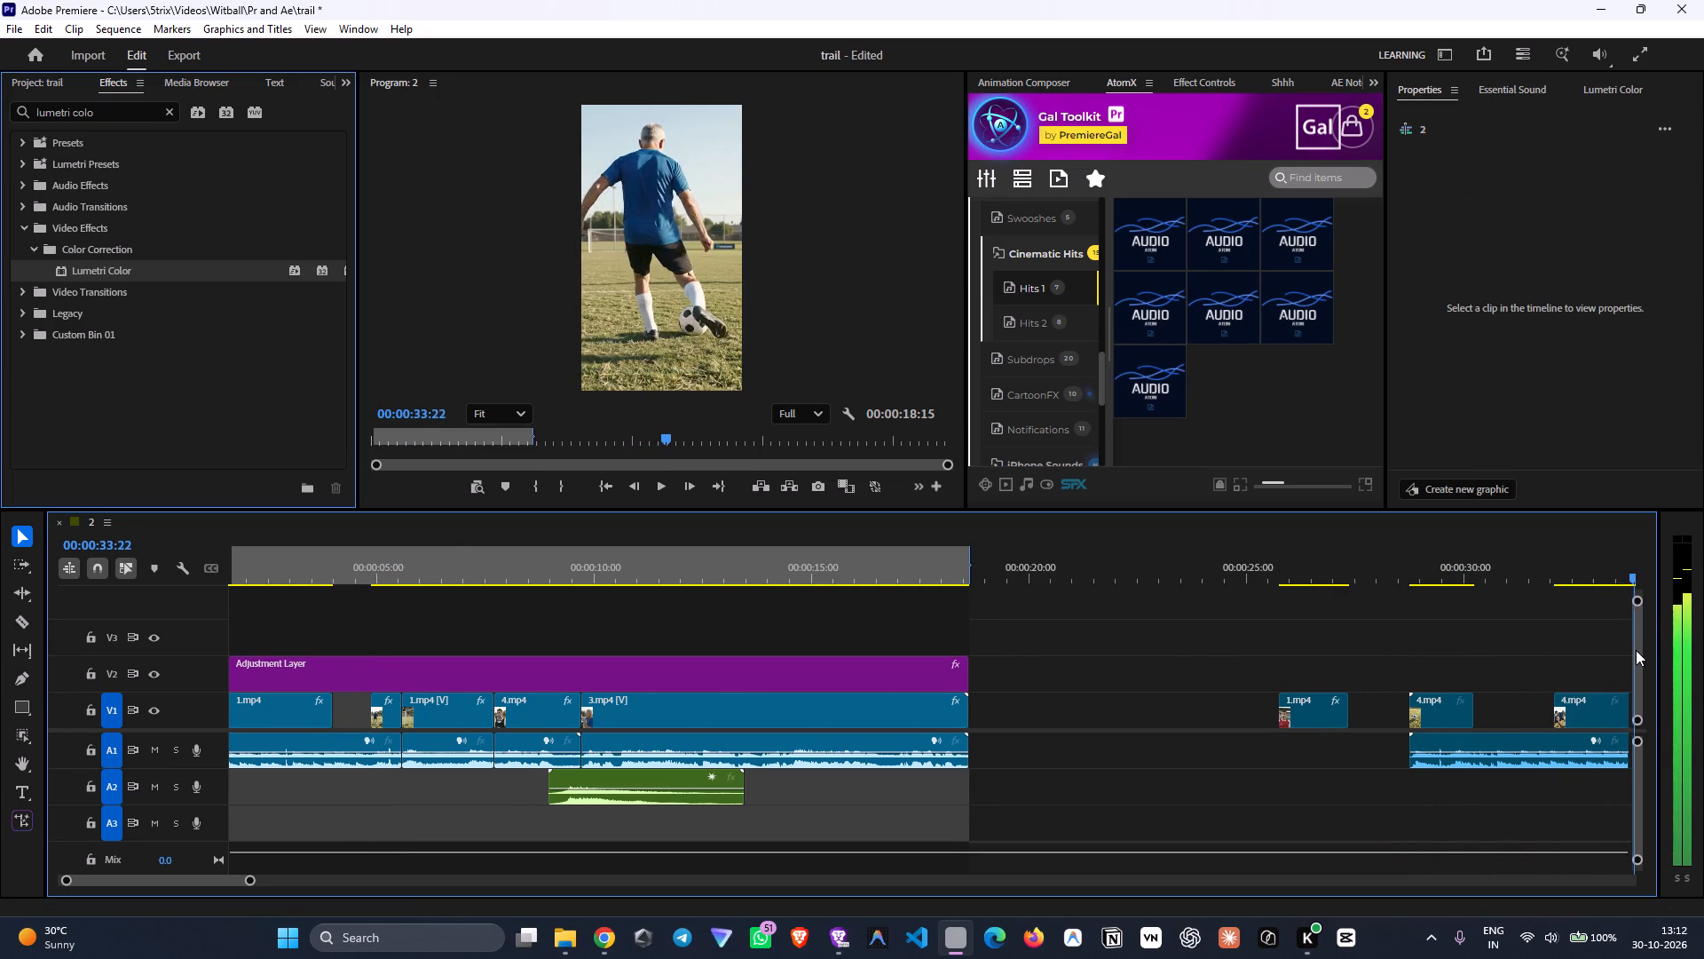
left_click_drag(1636, 650, 1428, 669)
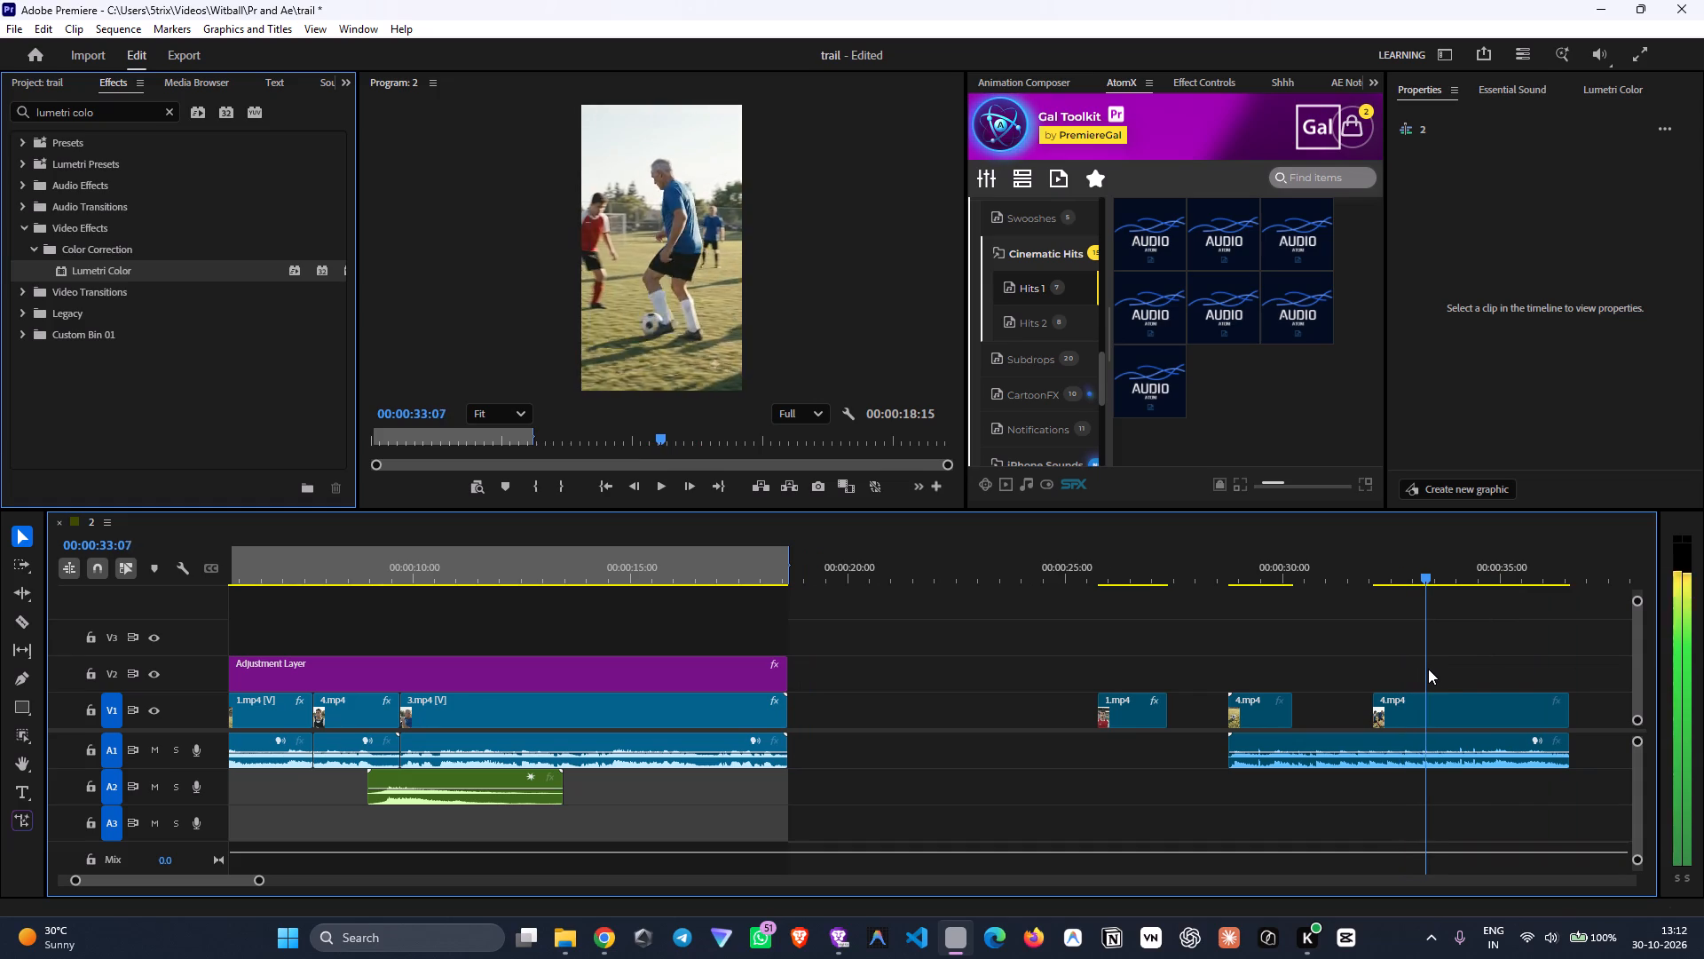
left_click_drag(1428, 669, 1402, 663)
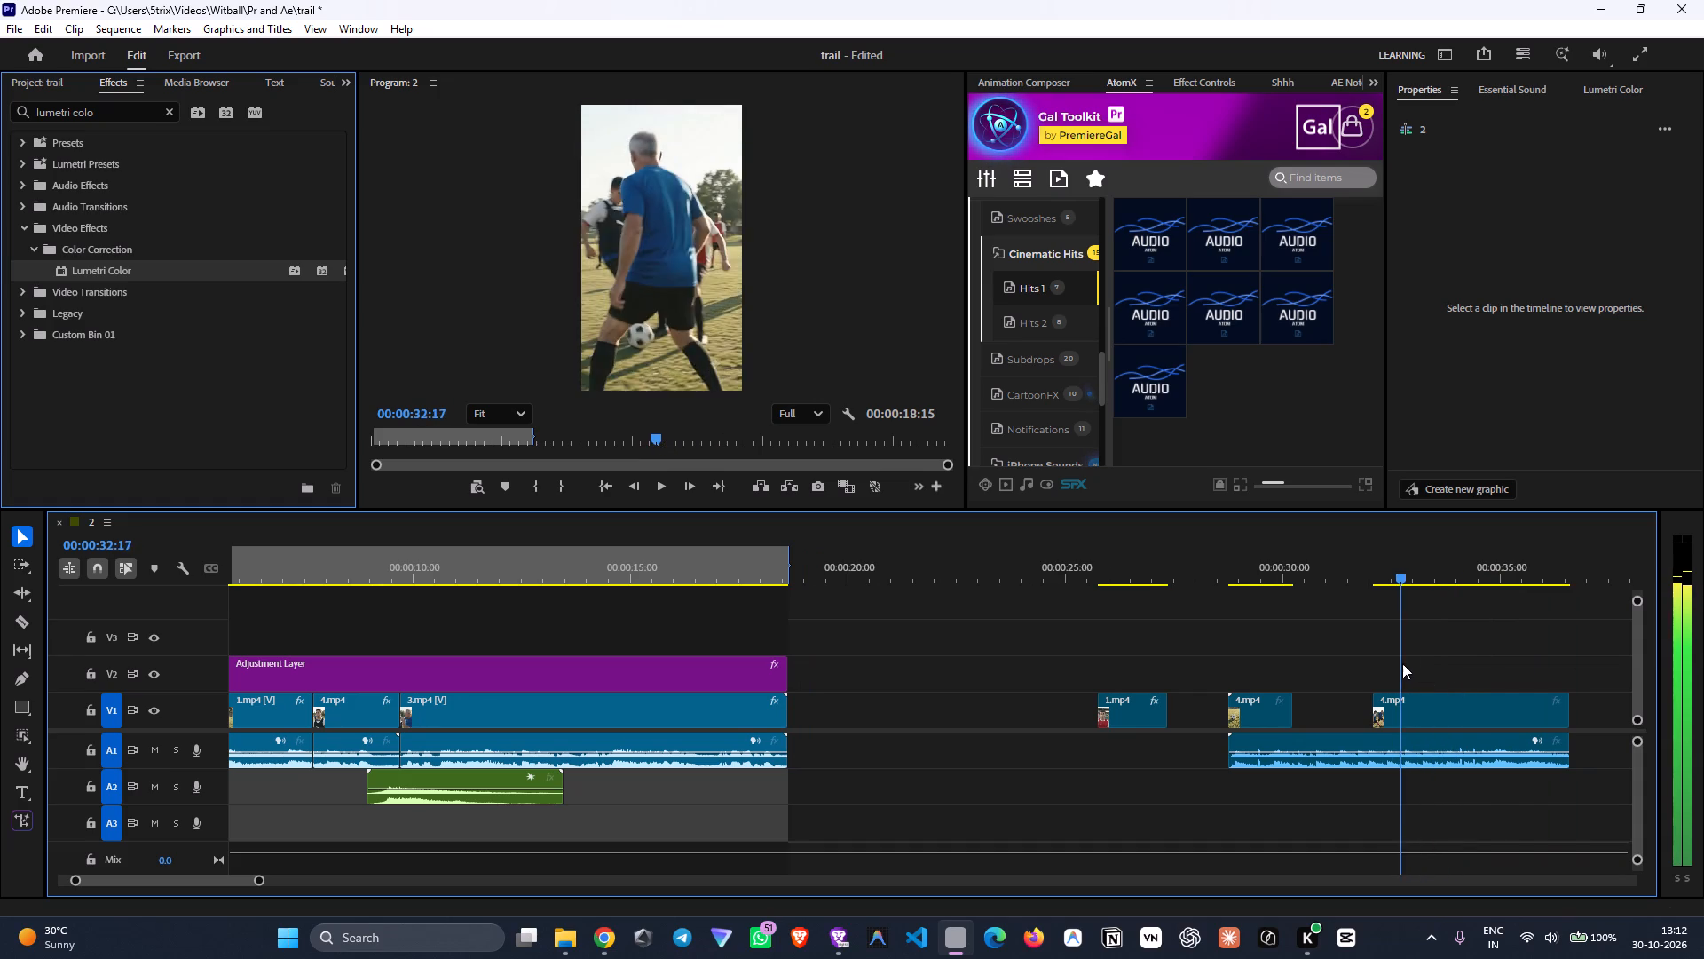
left_click_drag(1402, 663, 1409, 669)
left_click(1424, 718)
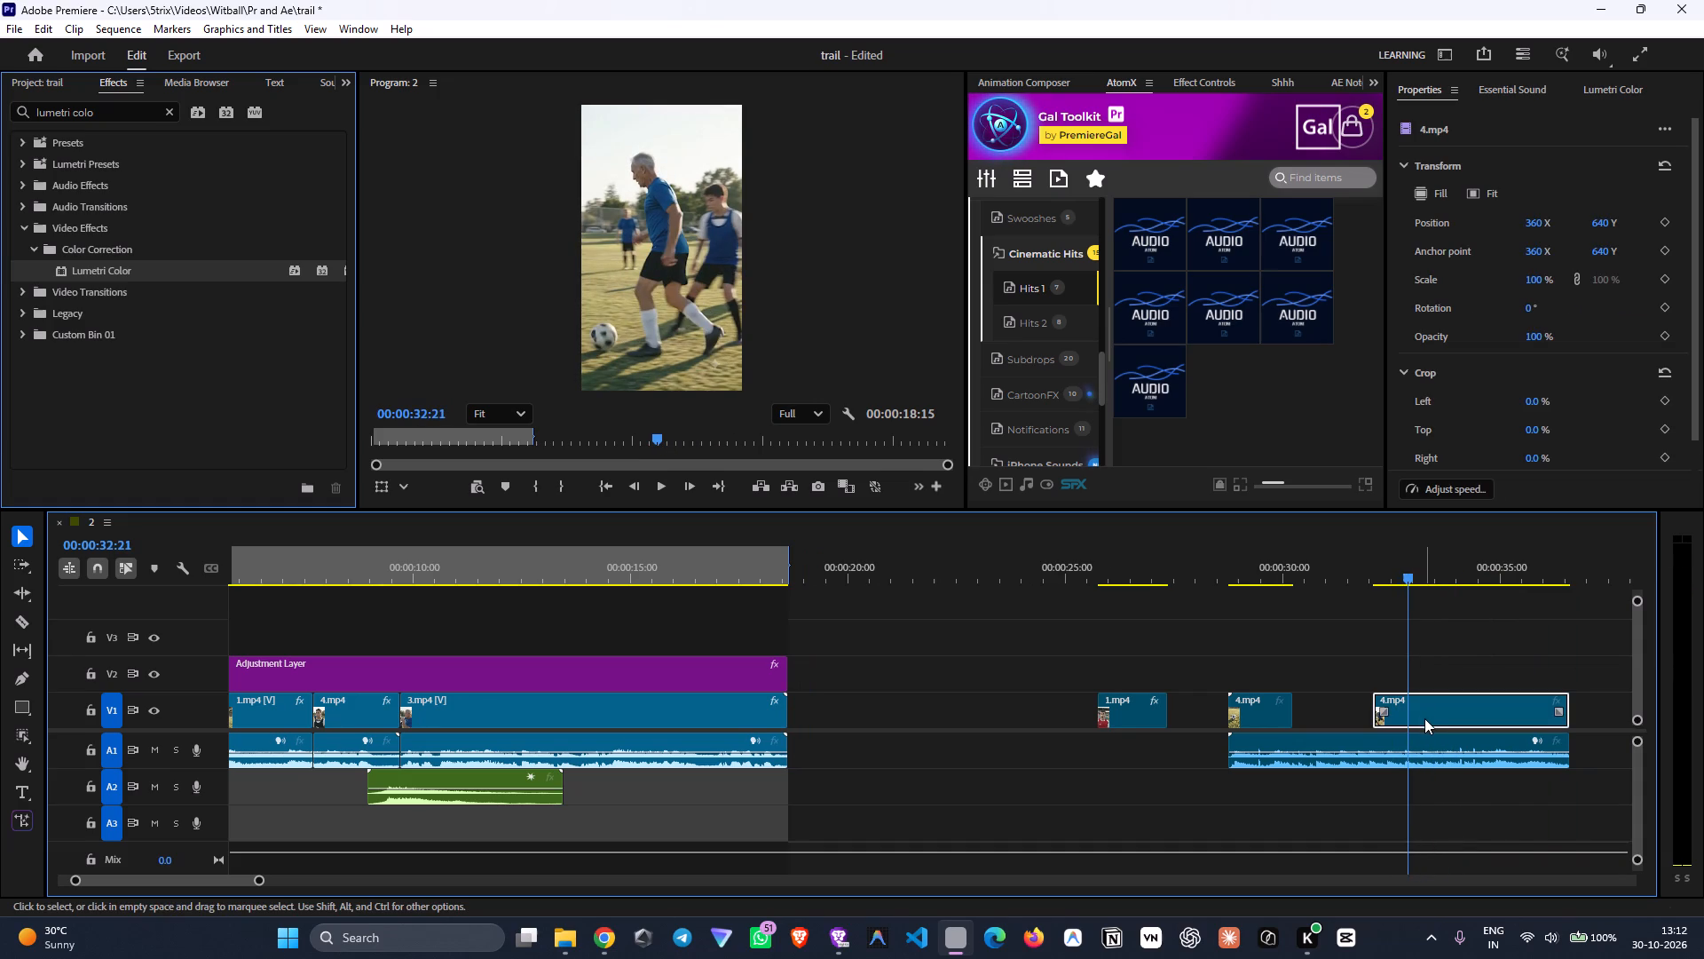
key("f")
left_click_drag(1413, 565, 1425, 578)
left_click(1444, 705)
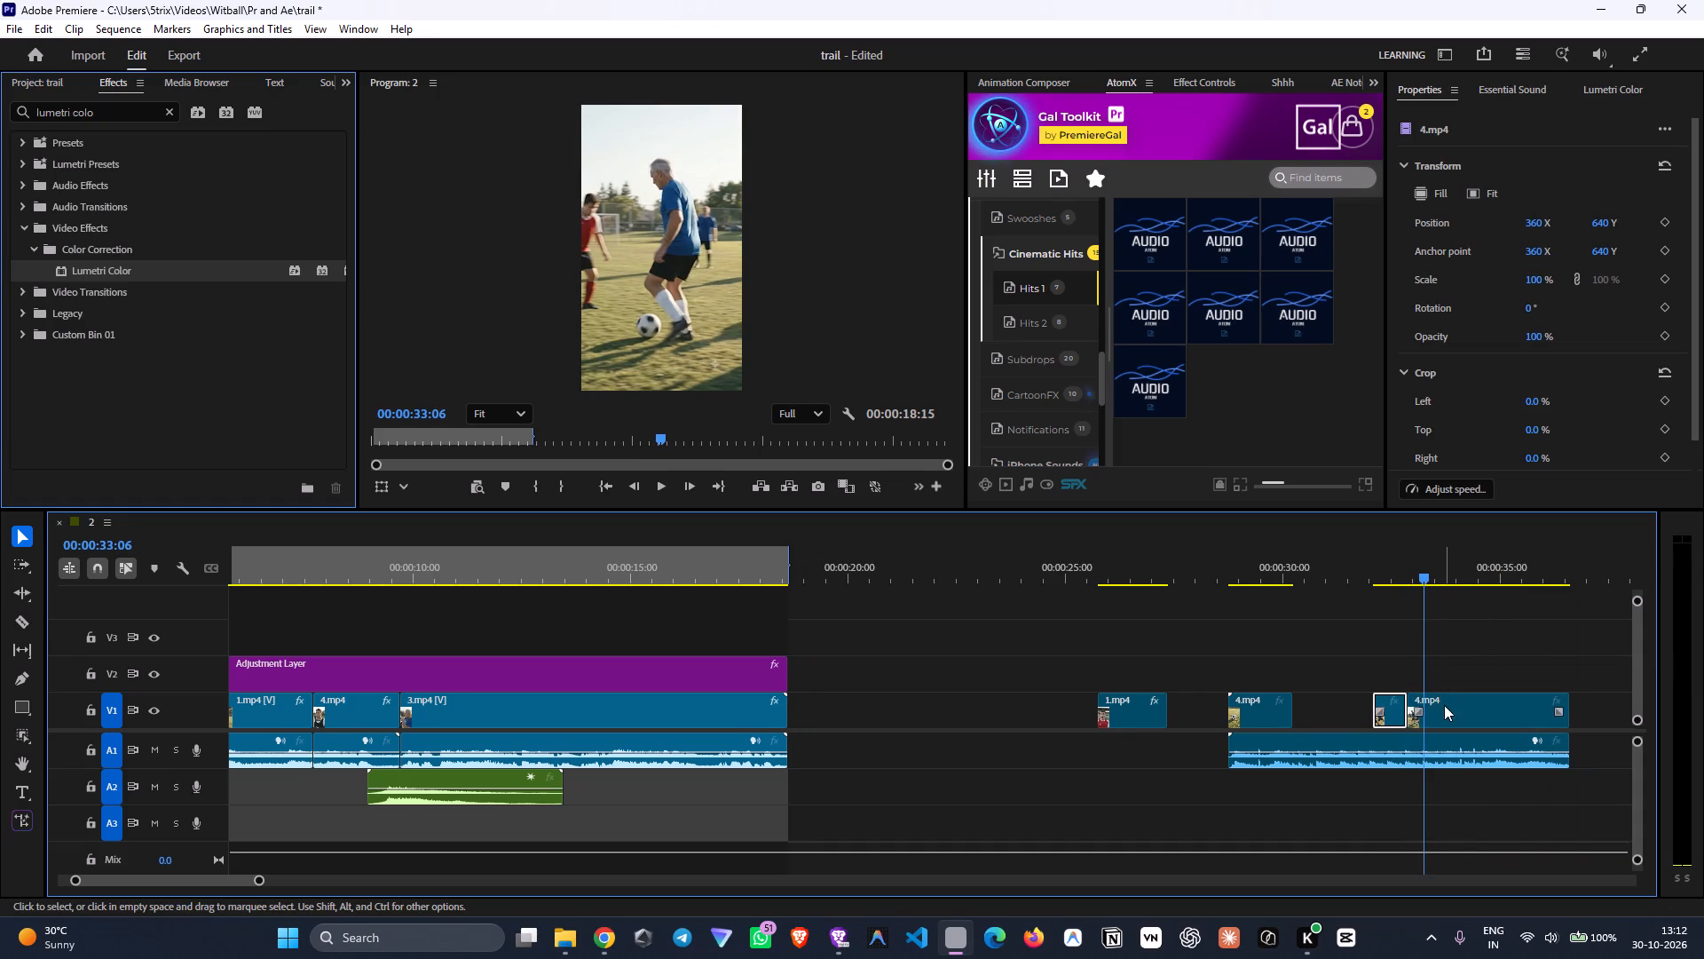
key("f")
Move the isolated 4.mp4 piece into the V1 gap at 00:00:04:00 and extend its end to 00:00:04:21.
left_click_drag(1416, 714, 383, 702)
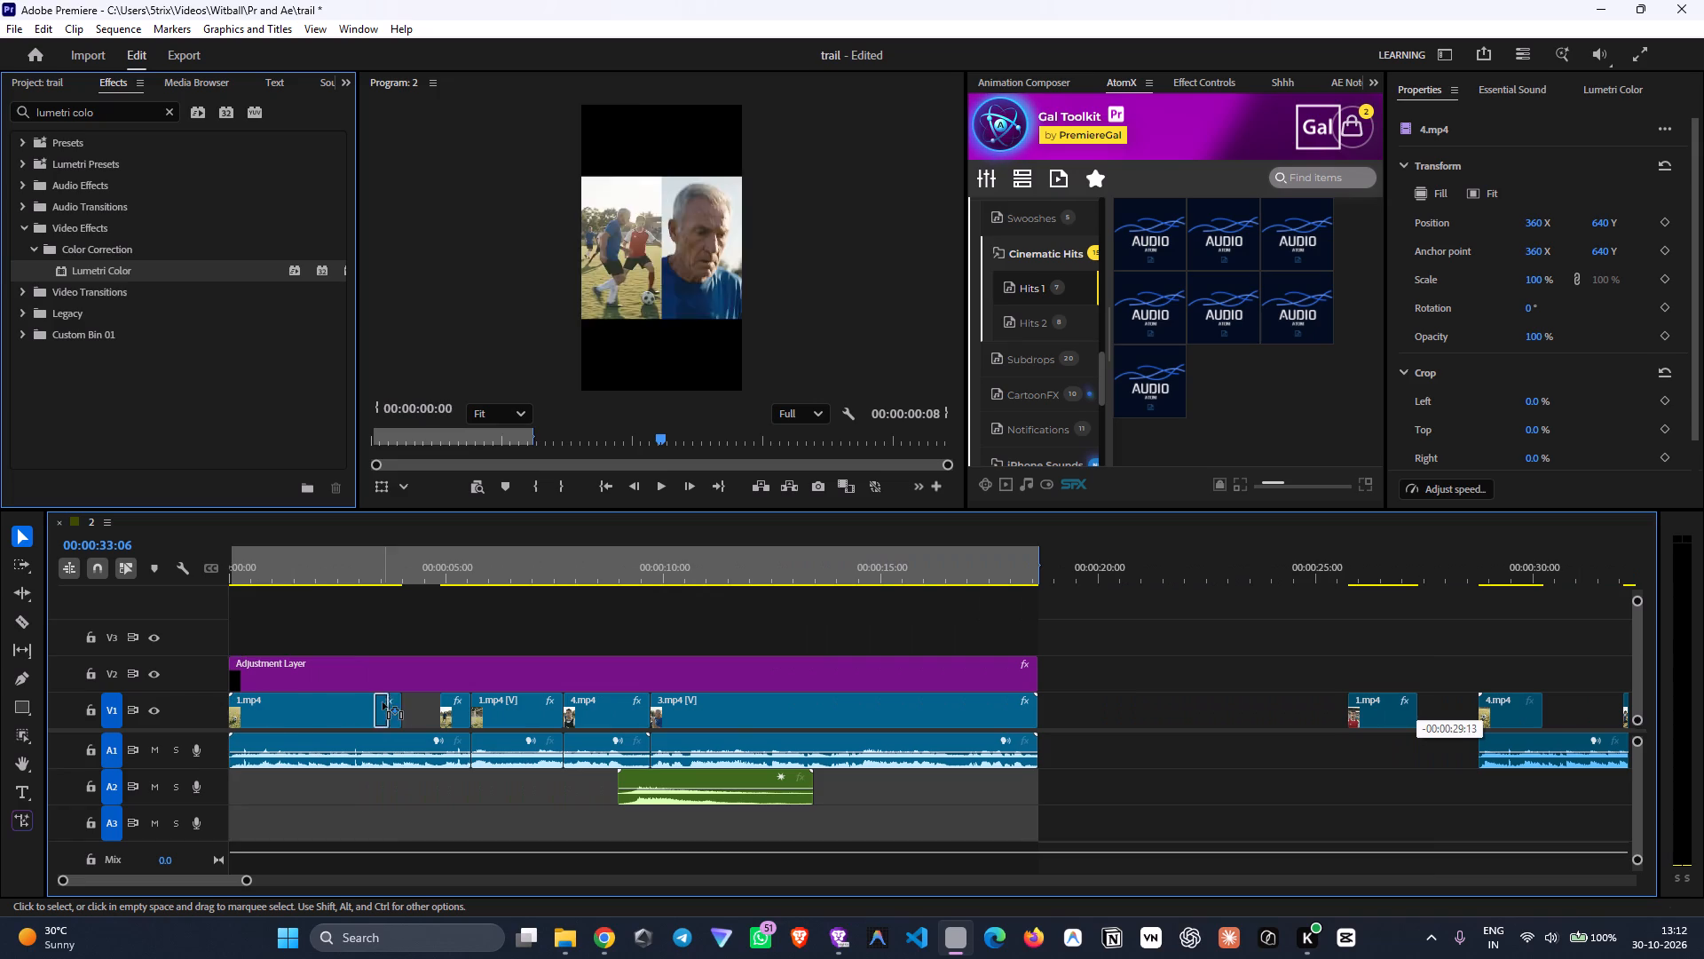
left_click_drag(383, 702, 409, 717)
left_click_drag(418, 717, 438, 723)
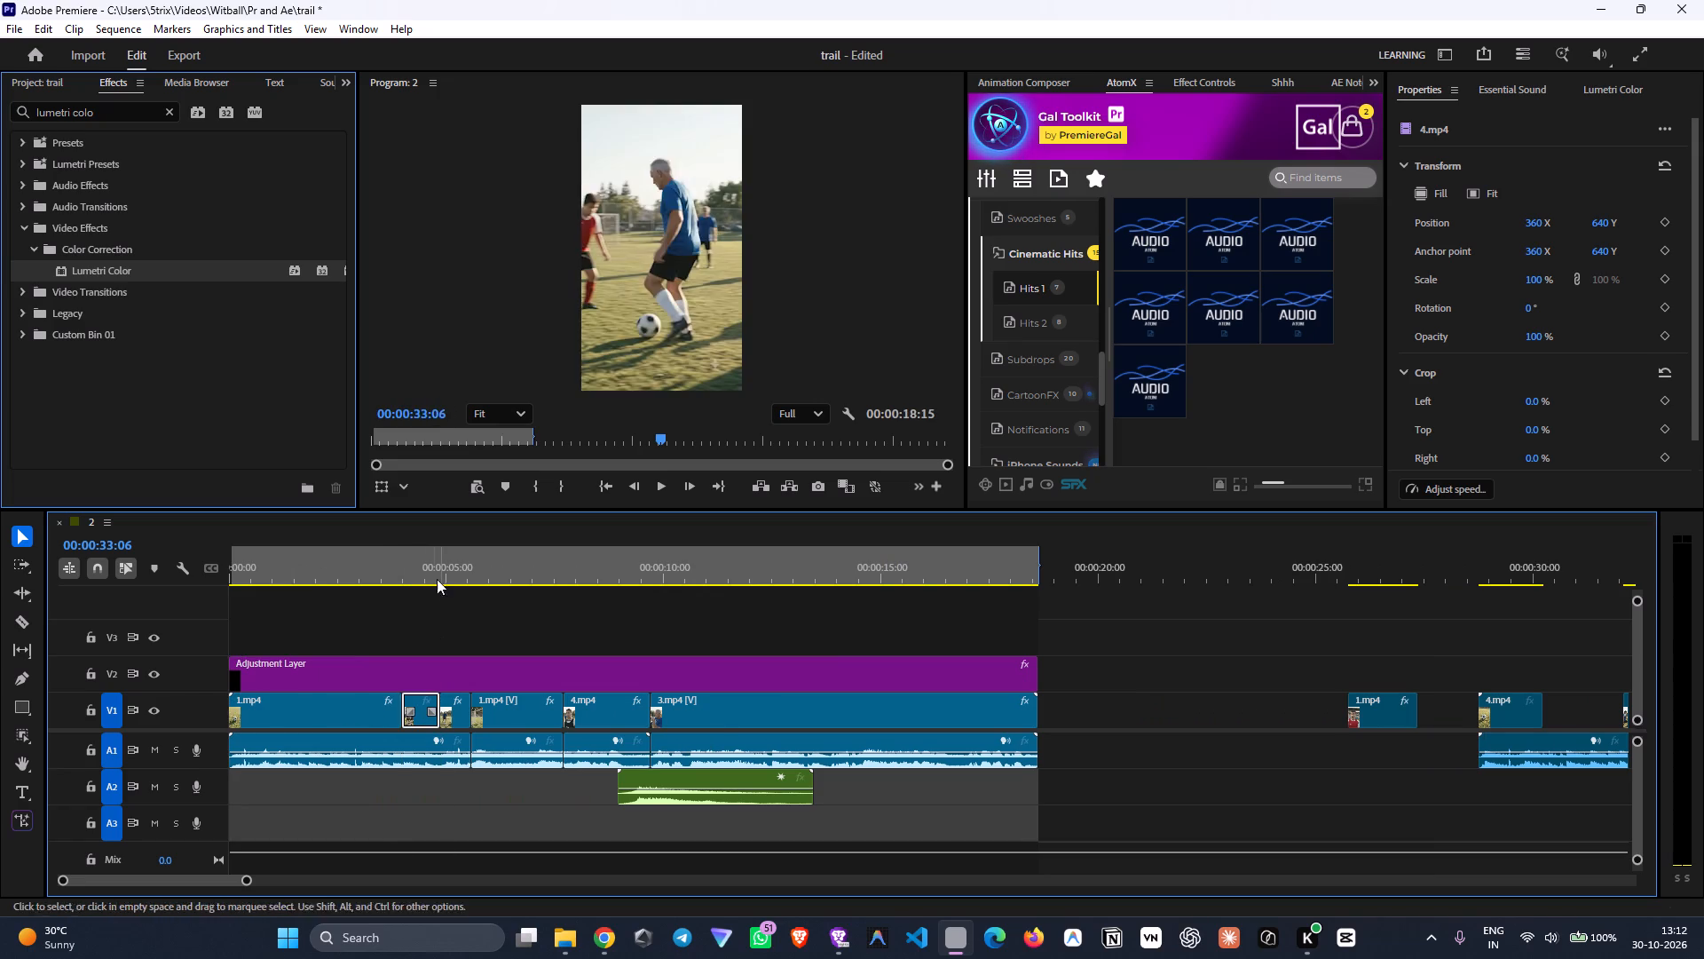
Play through the filled gap, trim the 4.mp4 piece's end to 00:00:04:19 and rate-stretch it to reach 00:00:04:21.
left_click_drag(409, 562, 398, 571)
key("space")
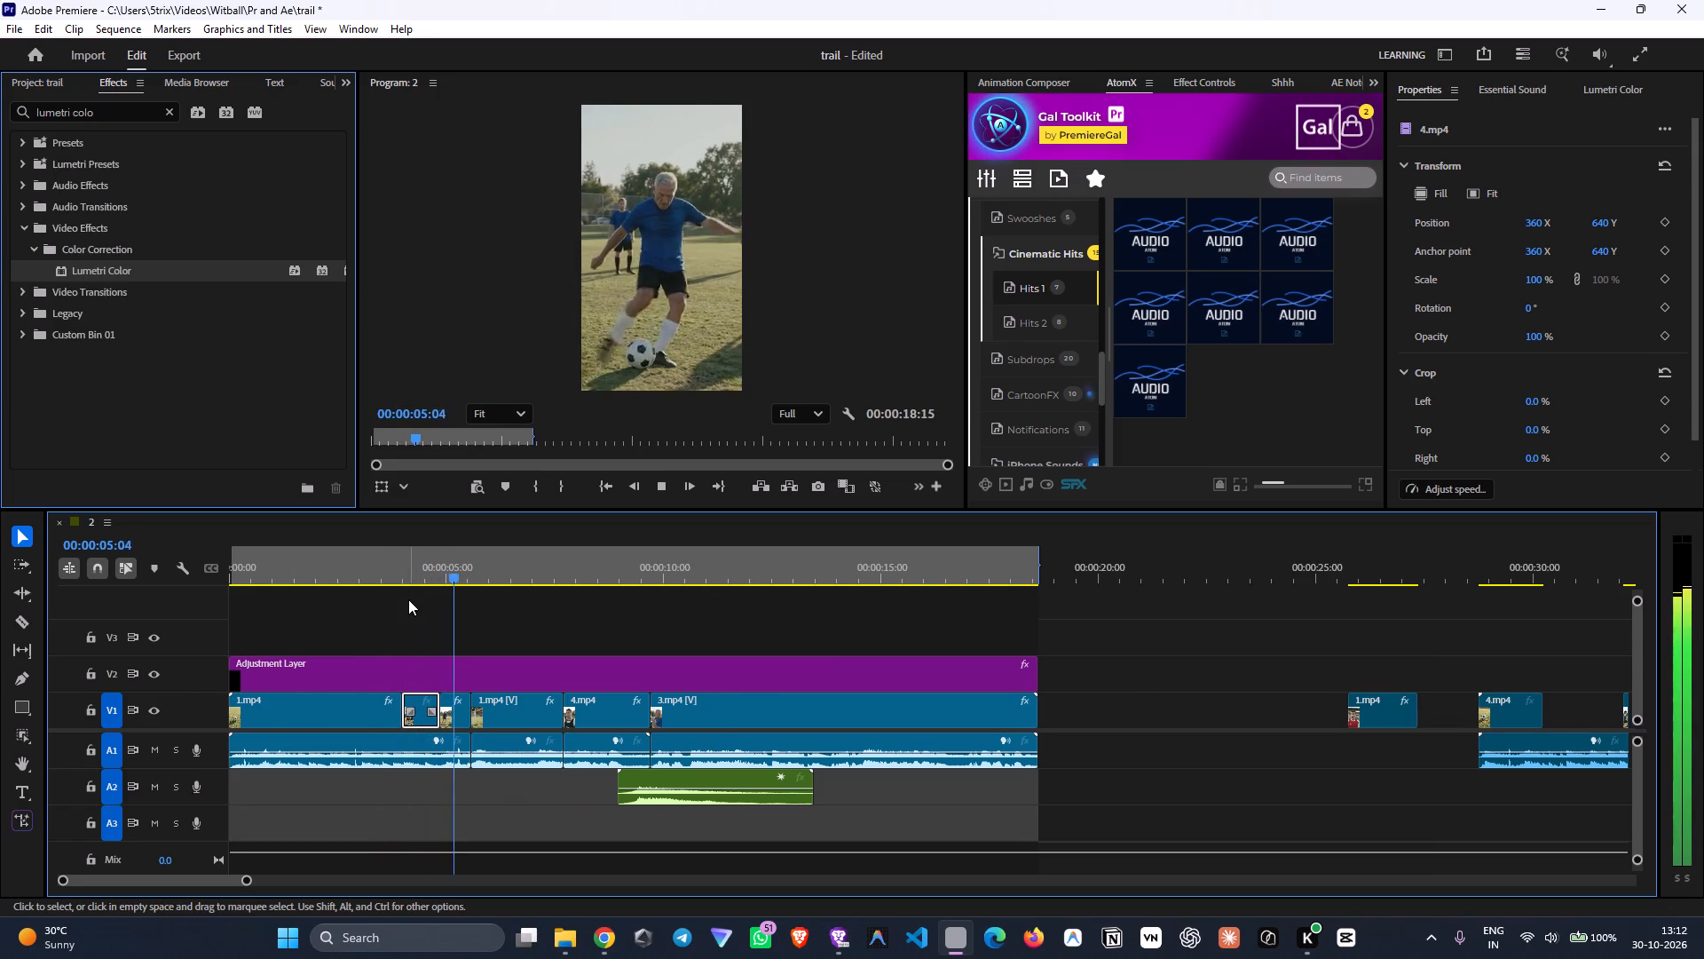
key("space")
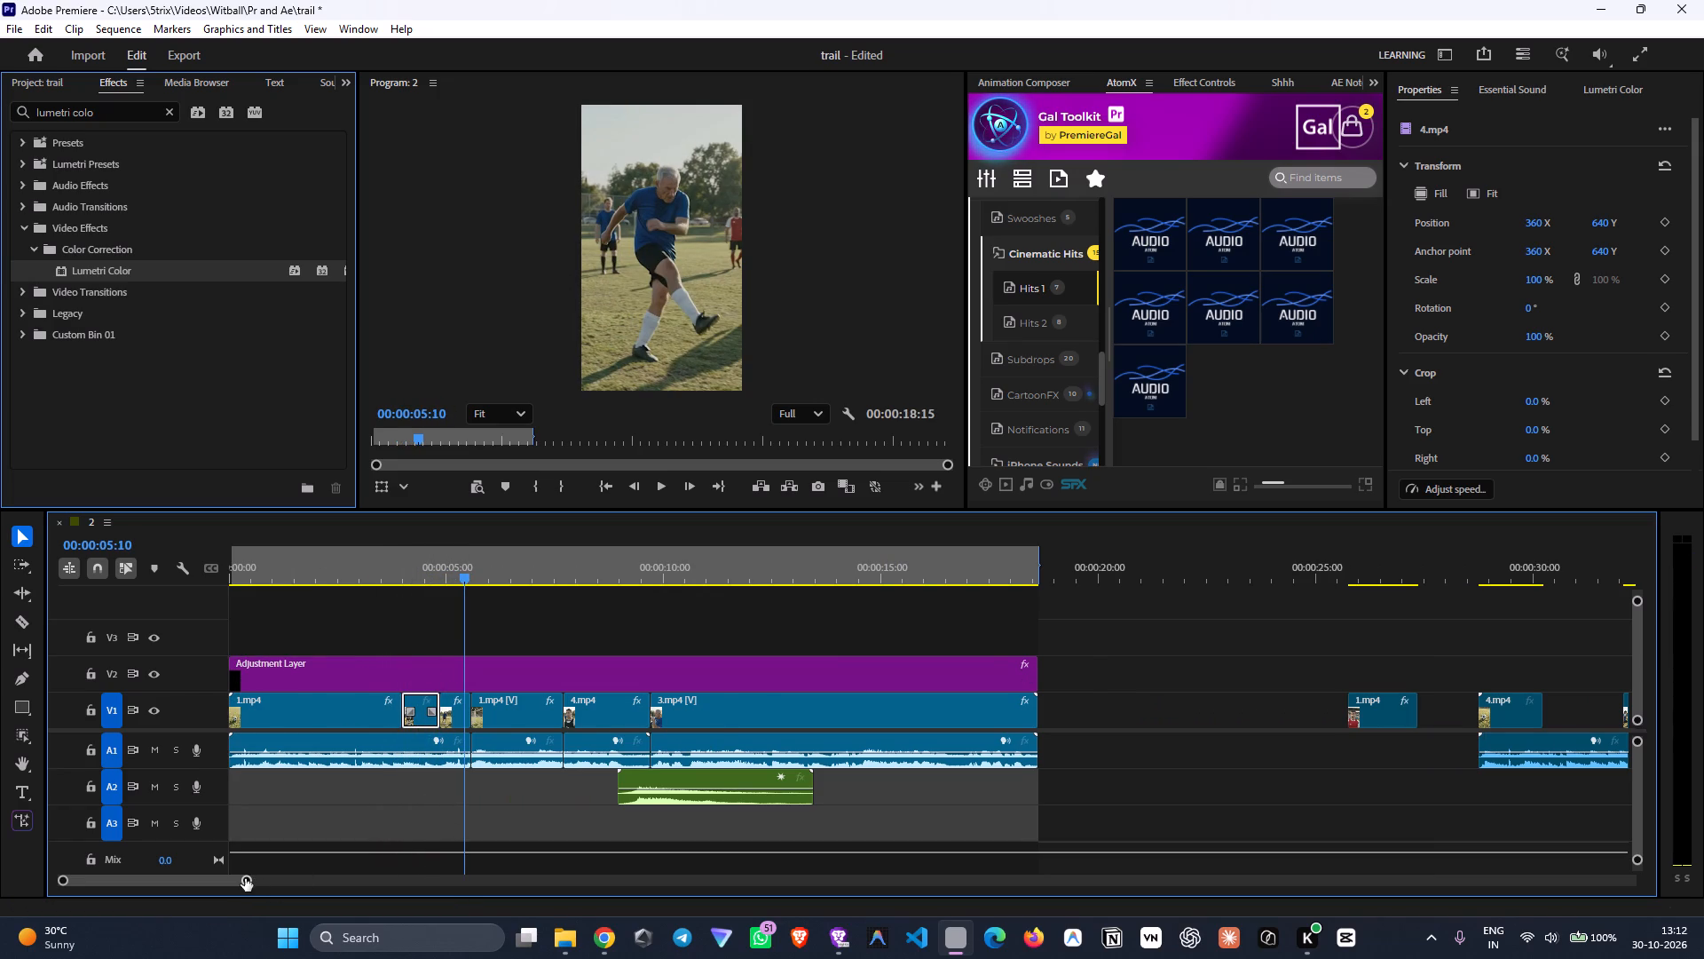
left_click_drag(245, 878, 192, 872)
left_click(562, 572)
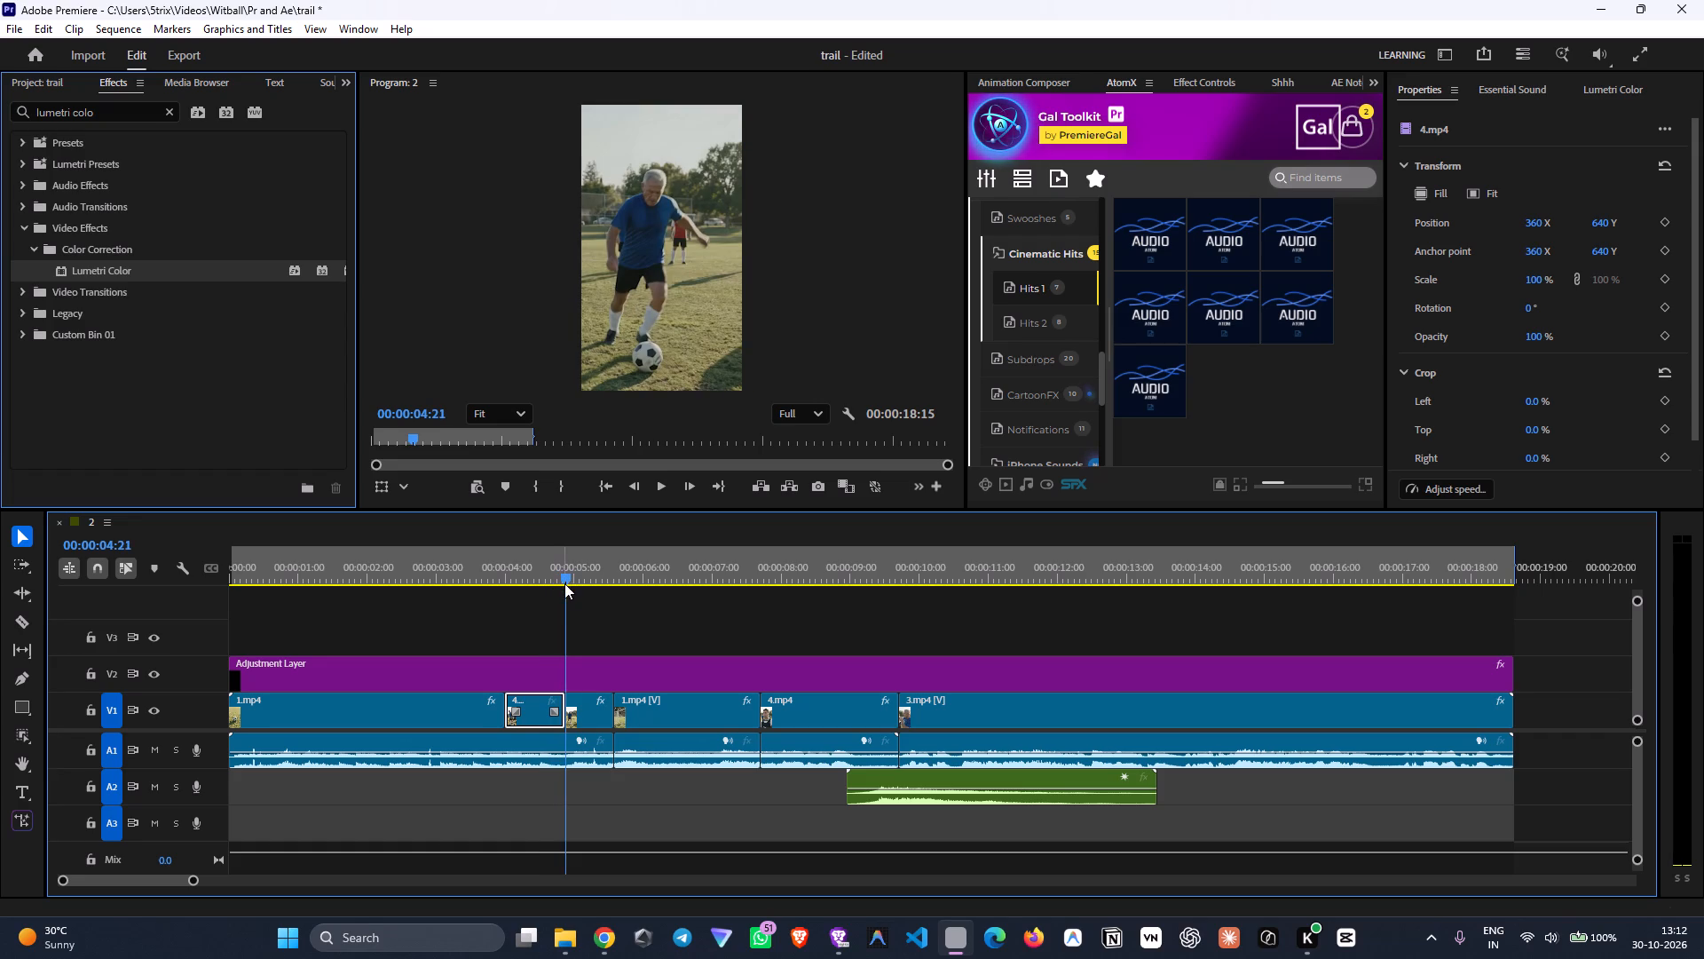
key("Left")
key("Left")
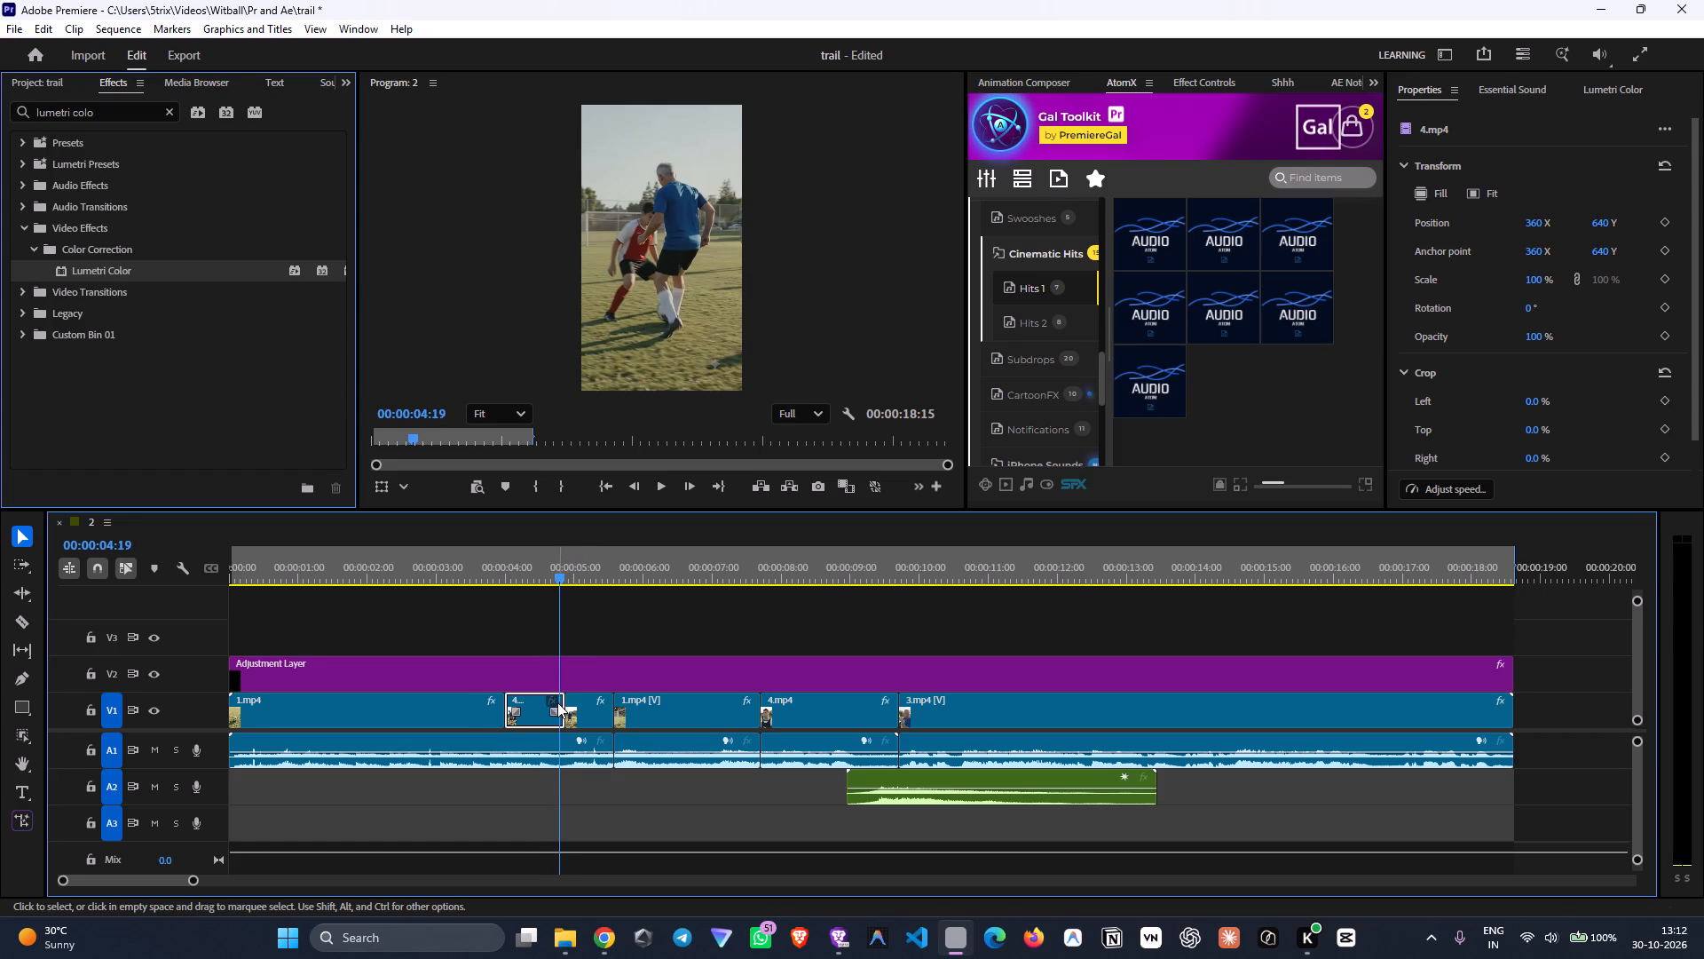
left_click(563, 707)
key("r")
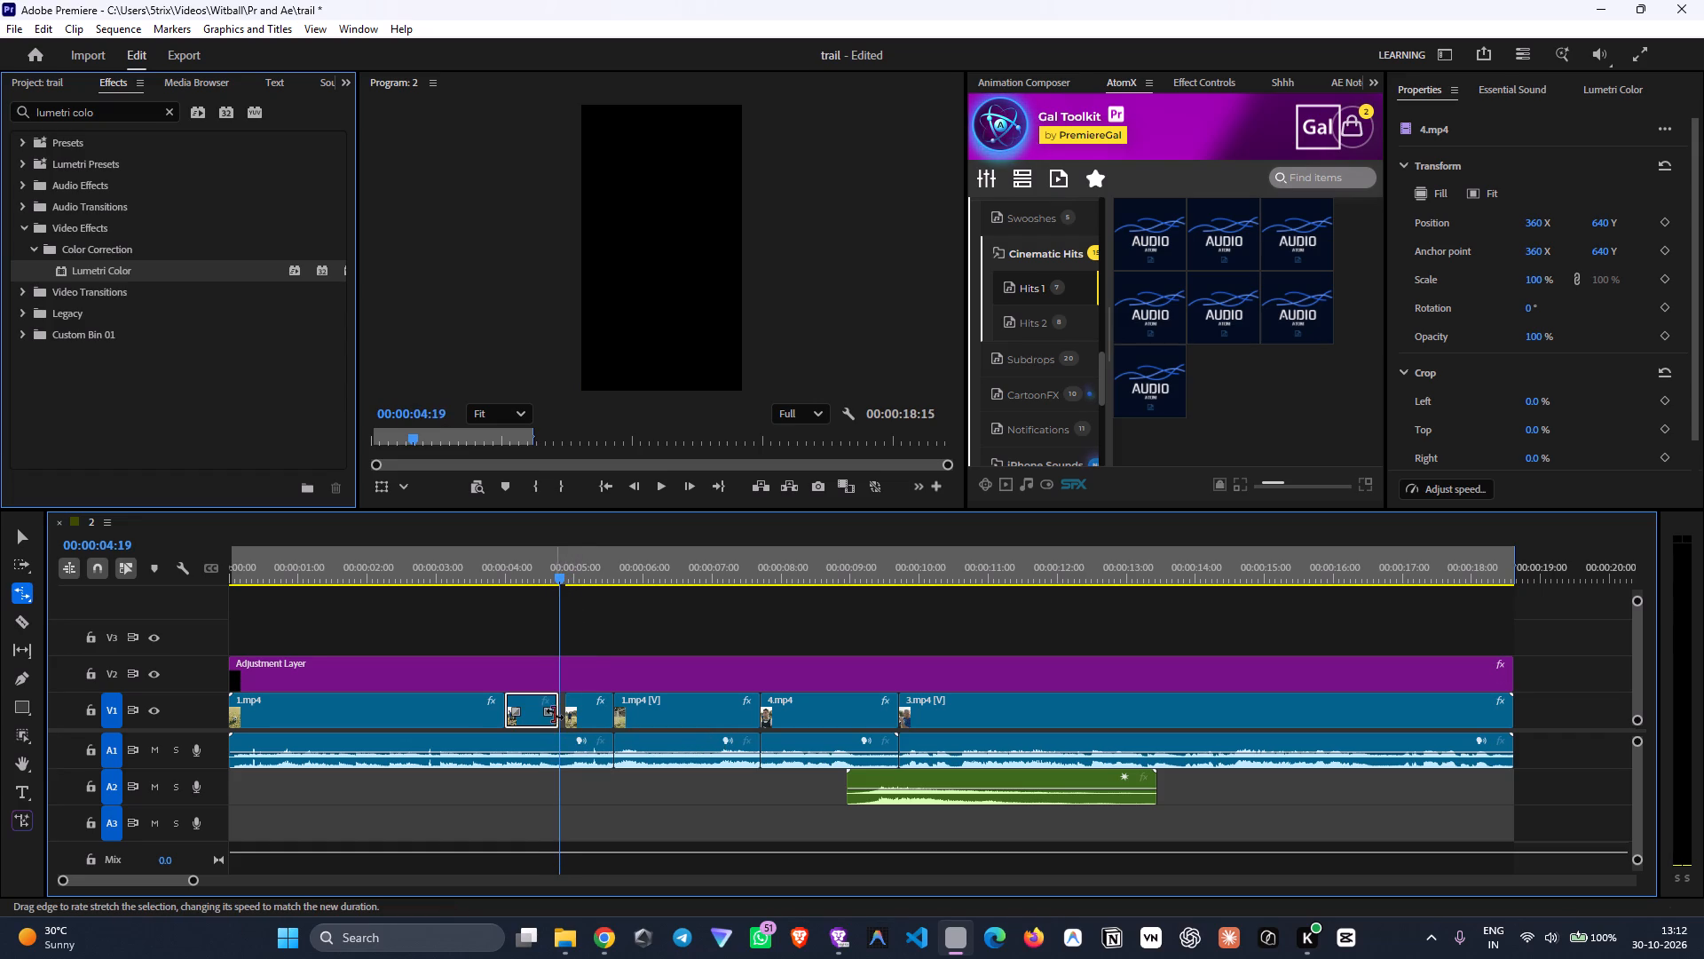
left_click(553, 709)
key("v")
Return the playhead to the sequence start and save the project.
left_click_drag(524, 565, 204, 591)
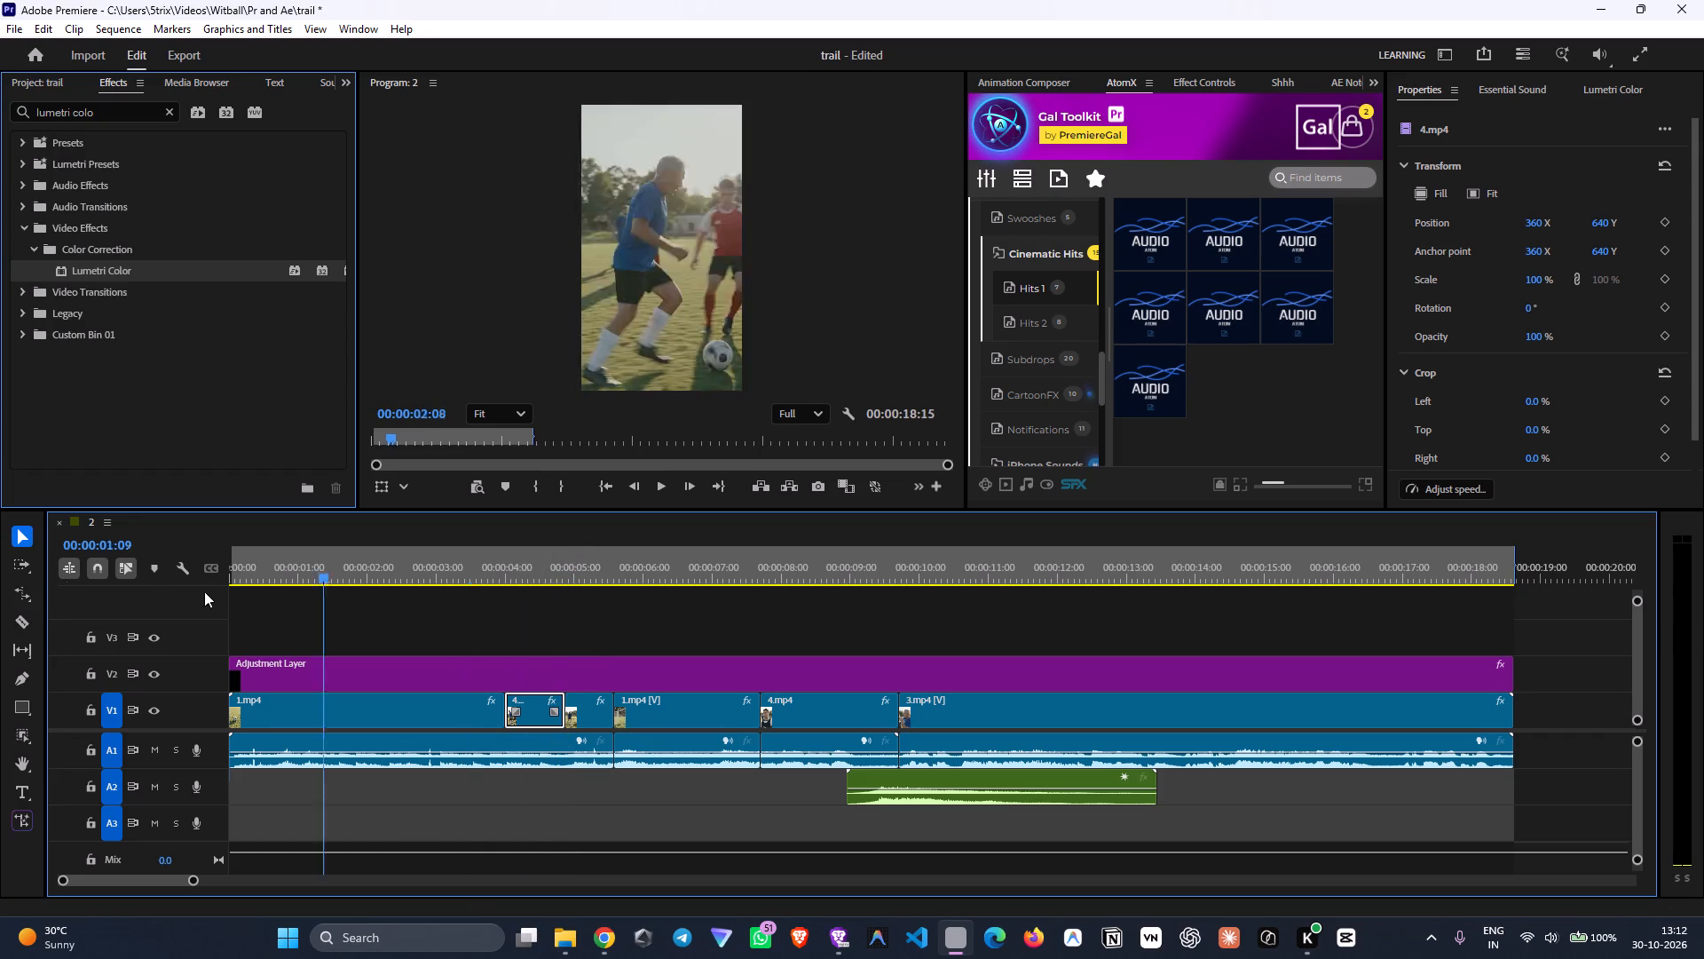
left_click_drag(204, 591, 66, 580)
key("ctrl+s")
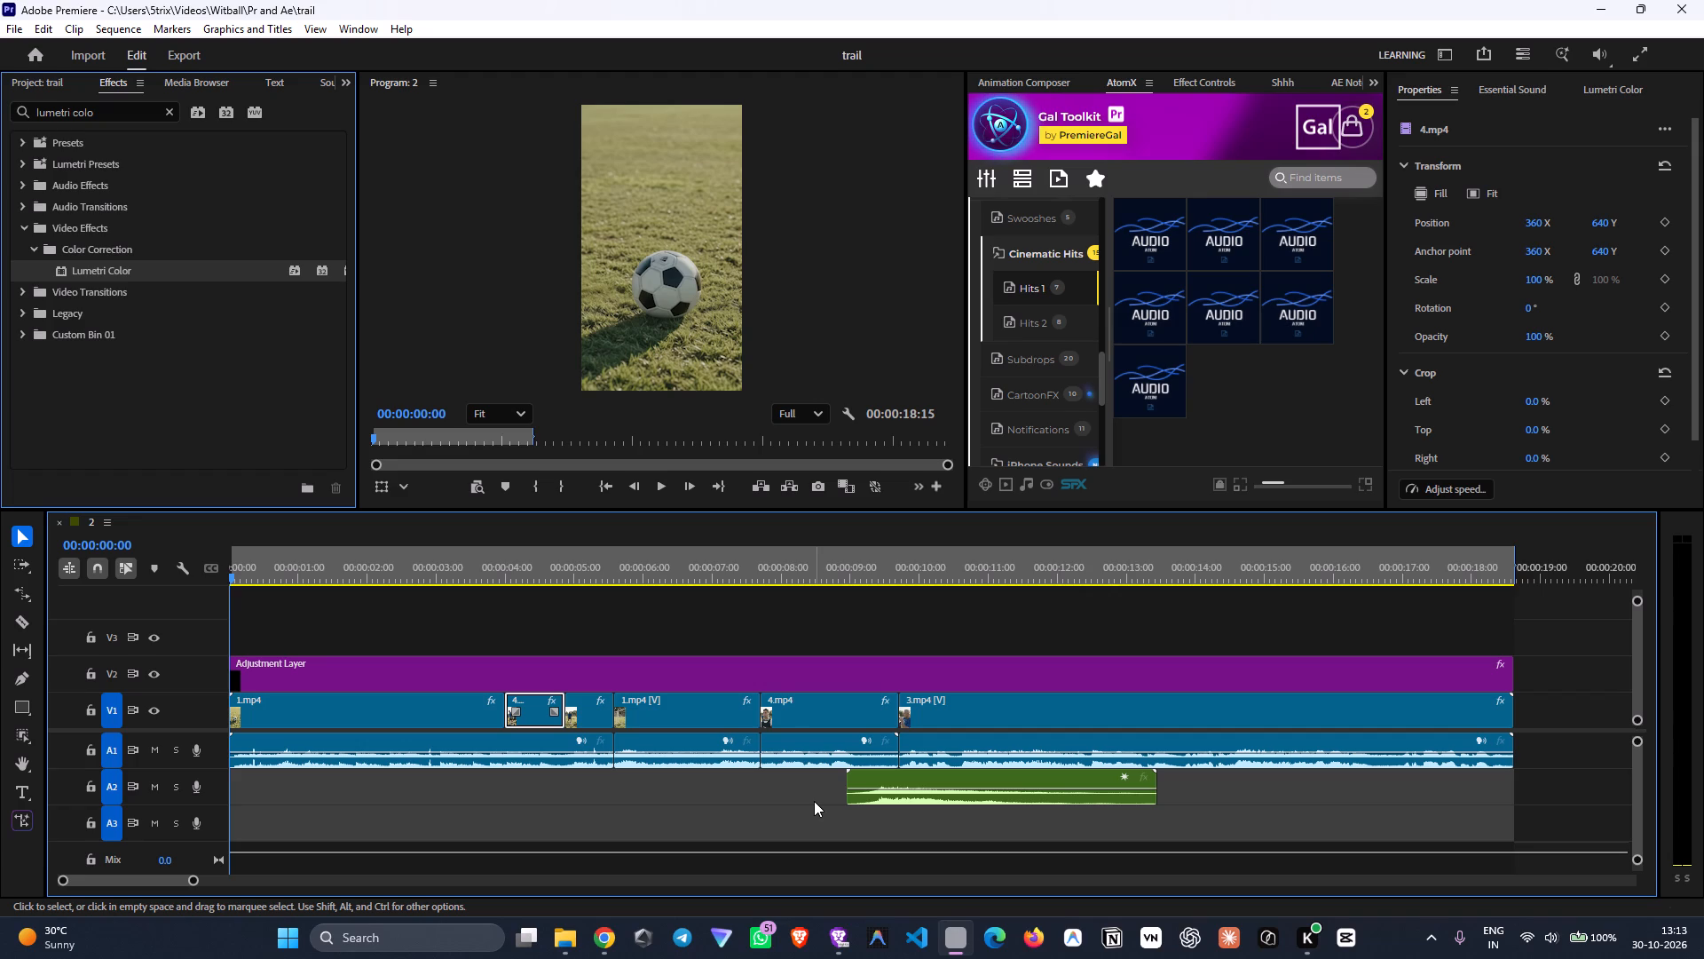
Play the opening, move the audio of the goal shot at 00:00:05:14 from A1 to A2 and unlink it from its video.
key("space")
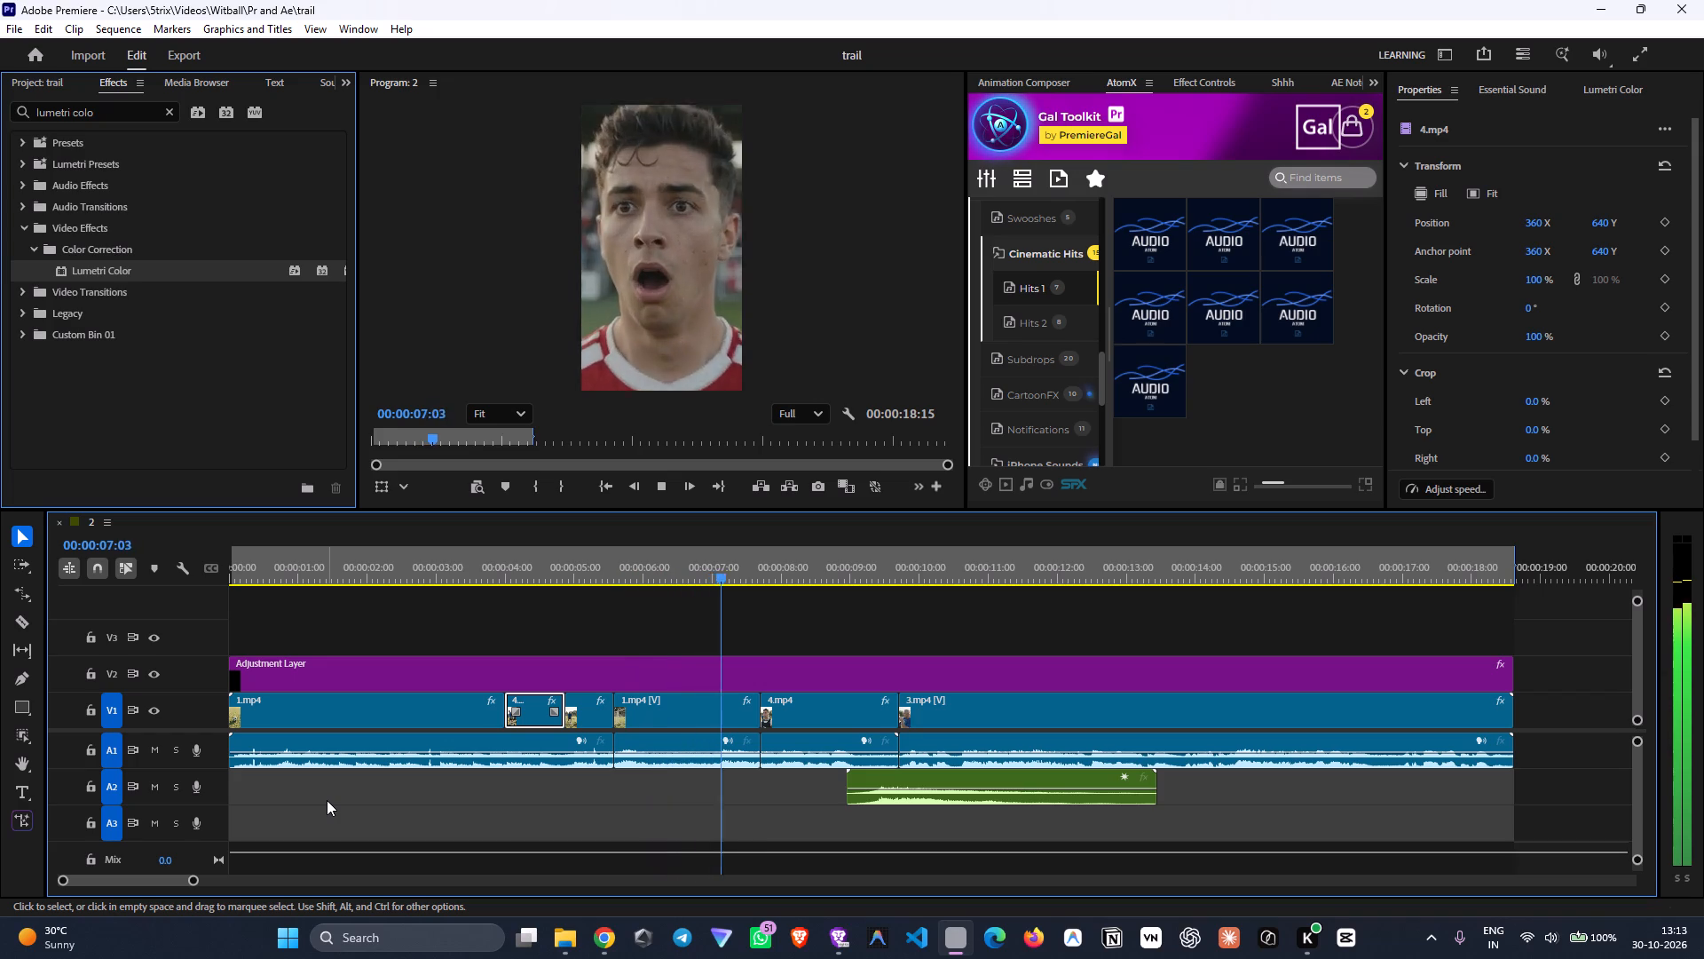
key("space")
left_click_drag(676, 742, 682, 777)
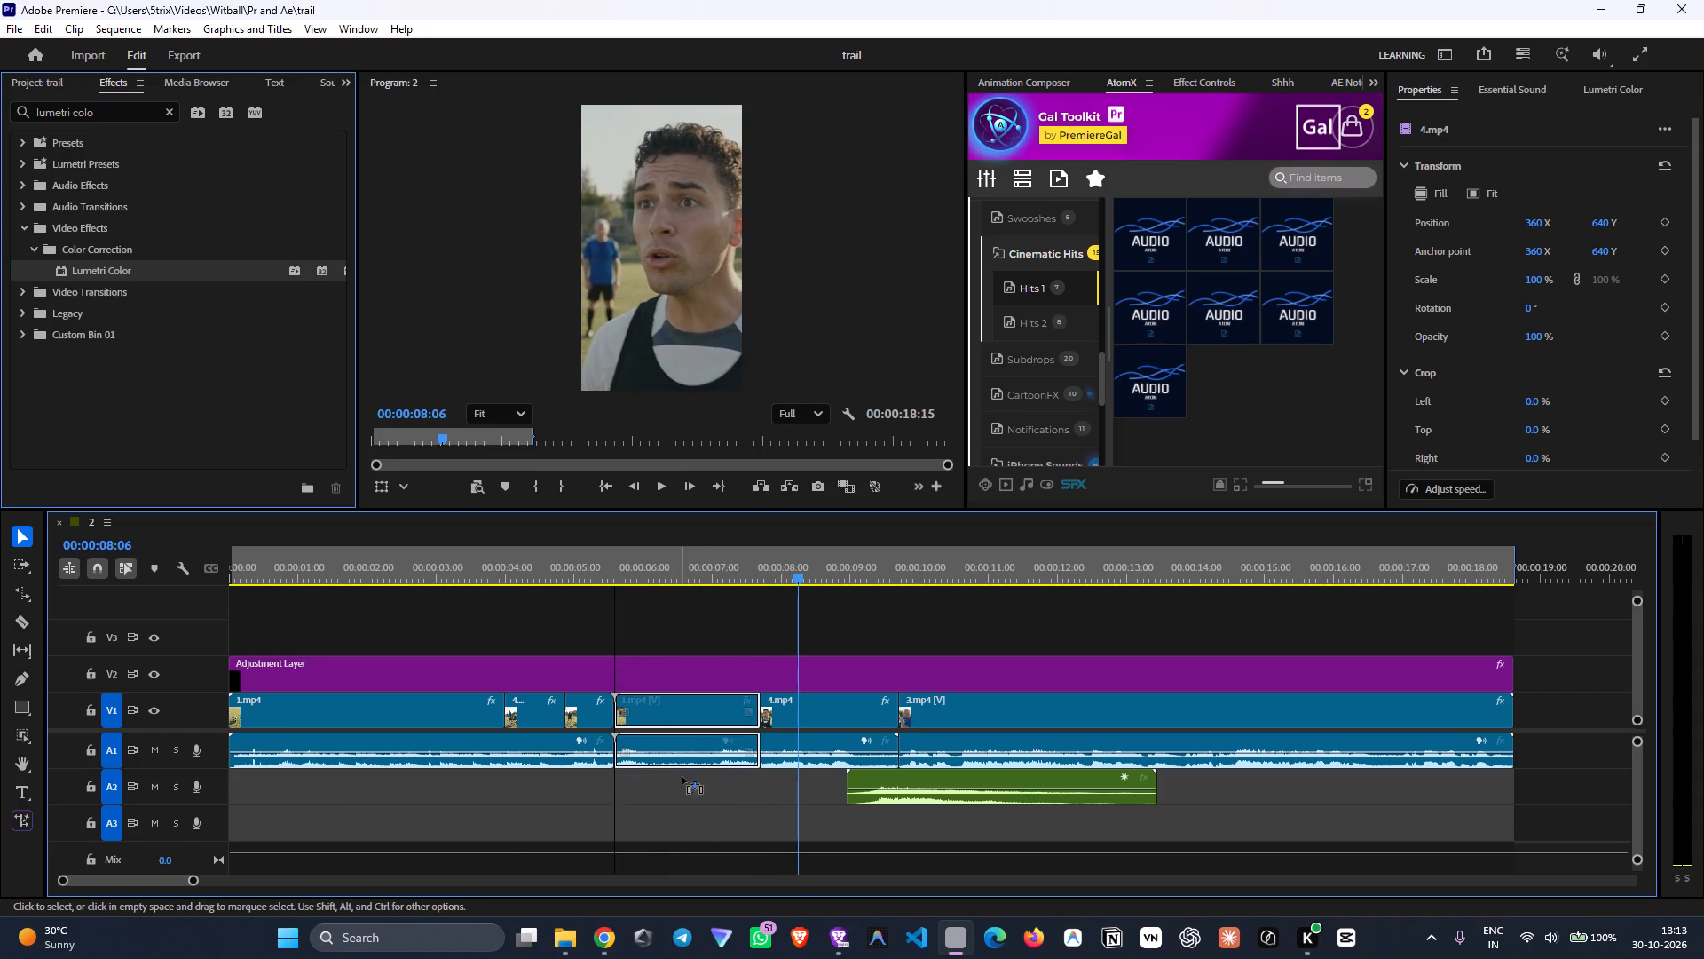
left_click_drag(682, 777, 682, 781)
left_click_drag(614, 797, 498, 795)
right_click(681, 719)
left_click(728, 339)
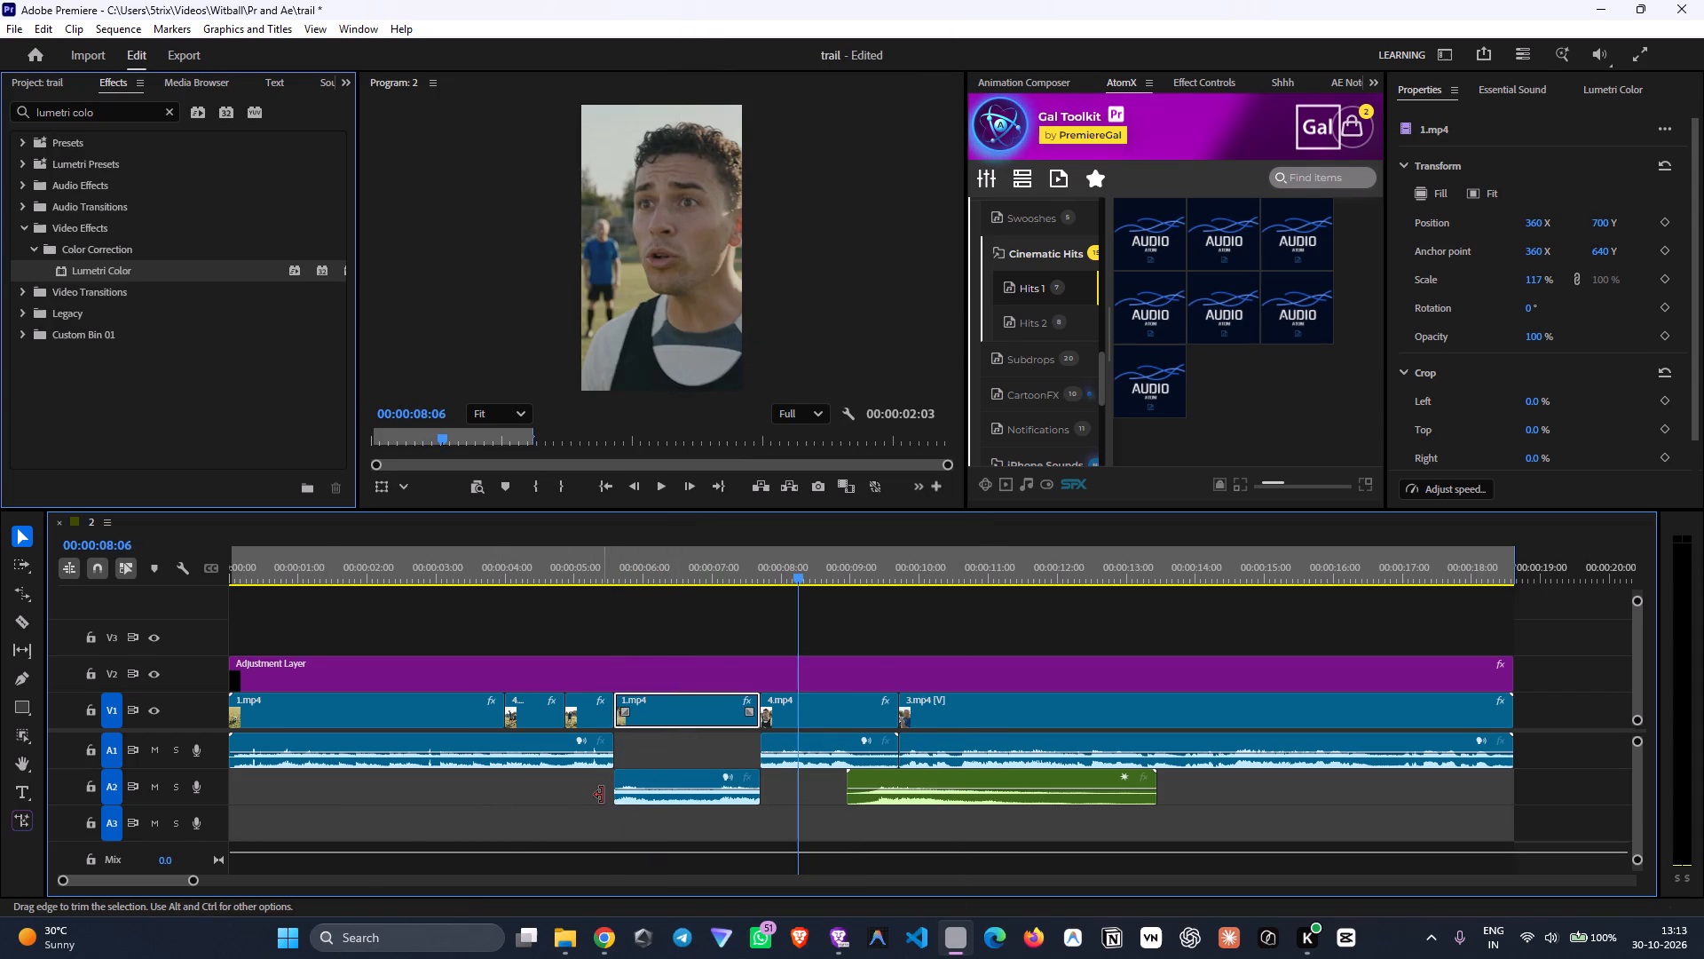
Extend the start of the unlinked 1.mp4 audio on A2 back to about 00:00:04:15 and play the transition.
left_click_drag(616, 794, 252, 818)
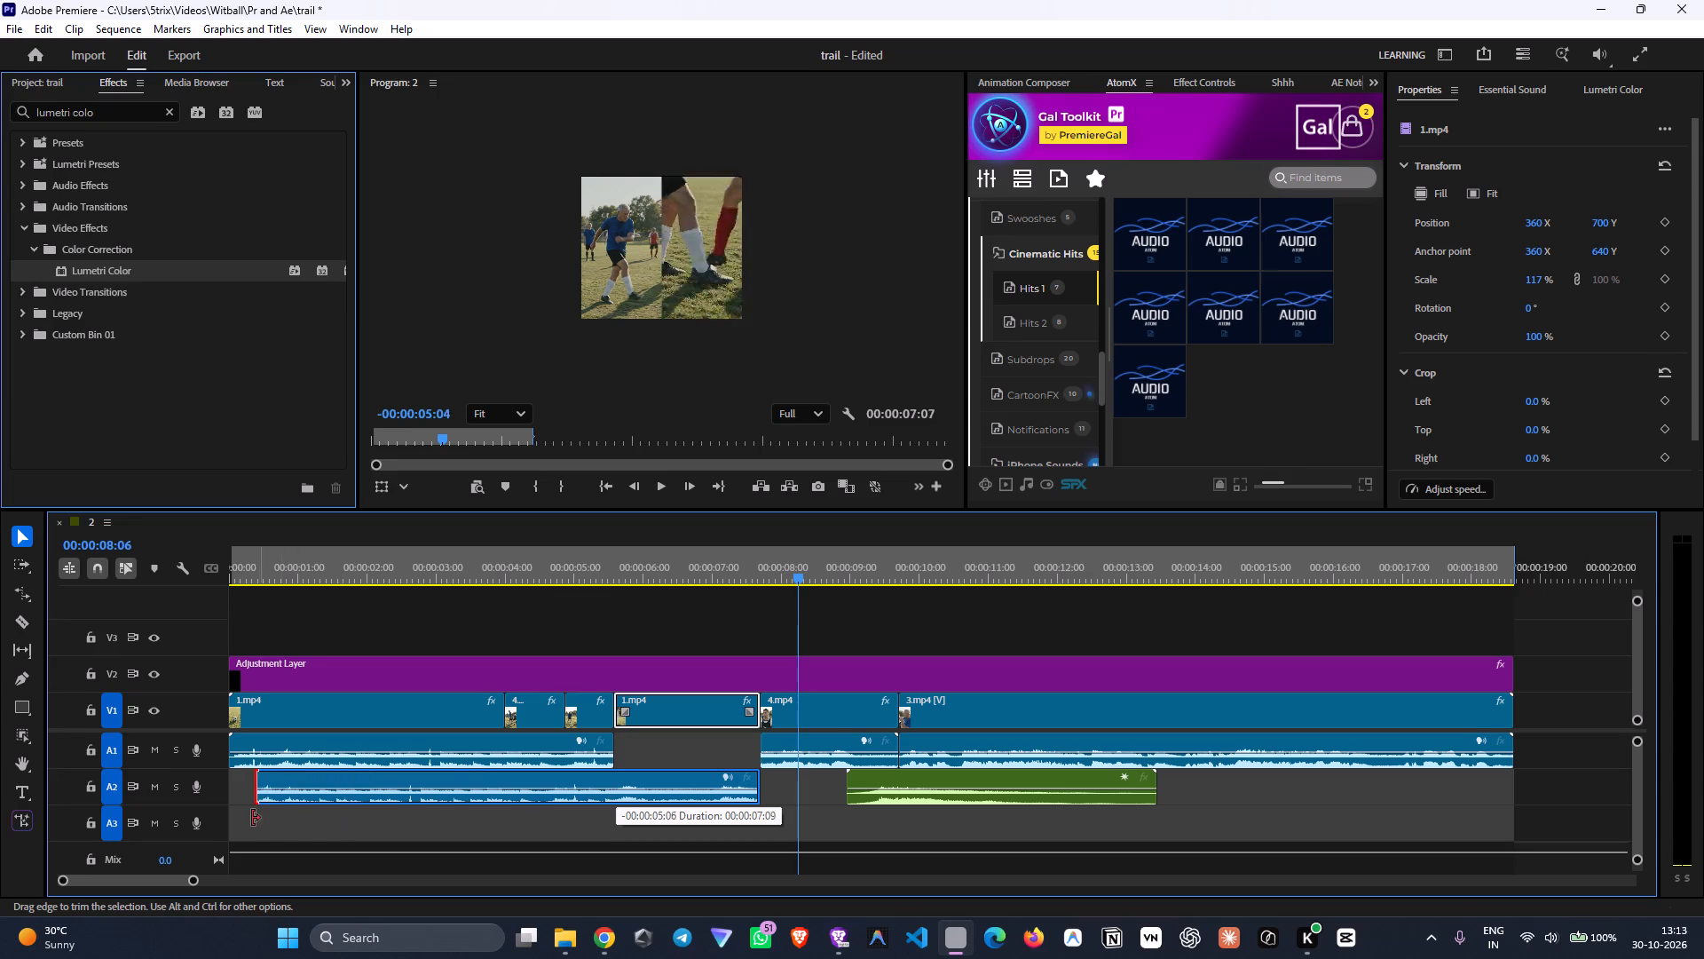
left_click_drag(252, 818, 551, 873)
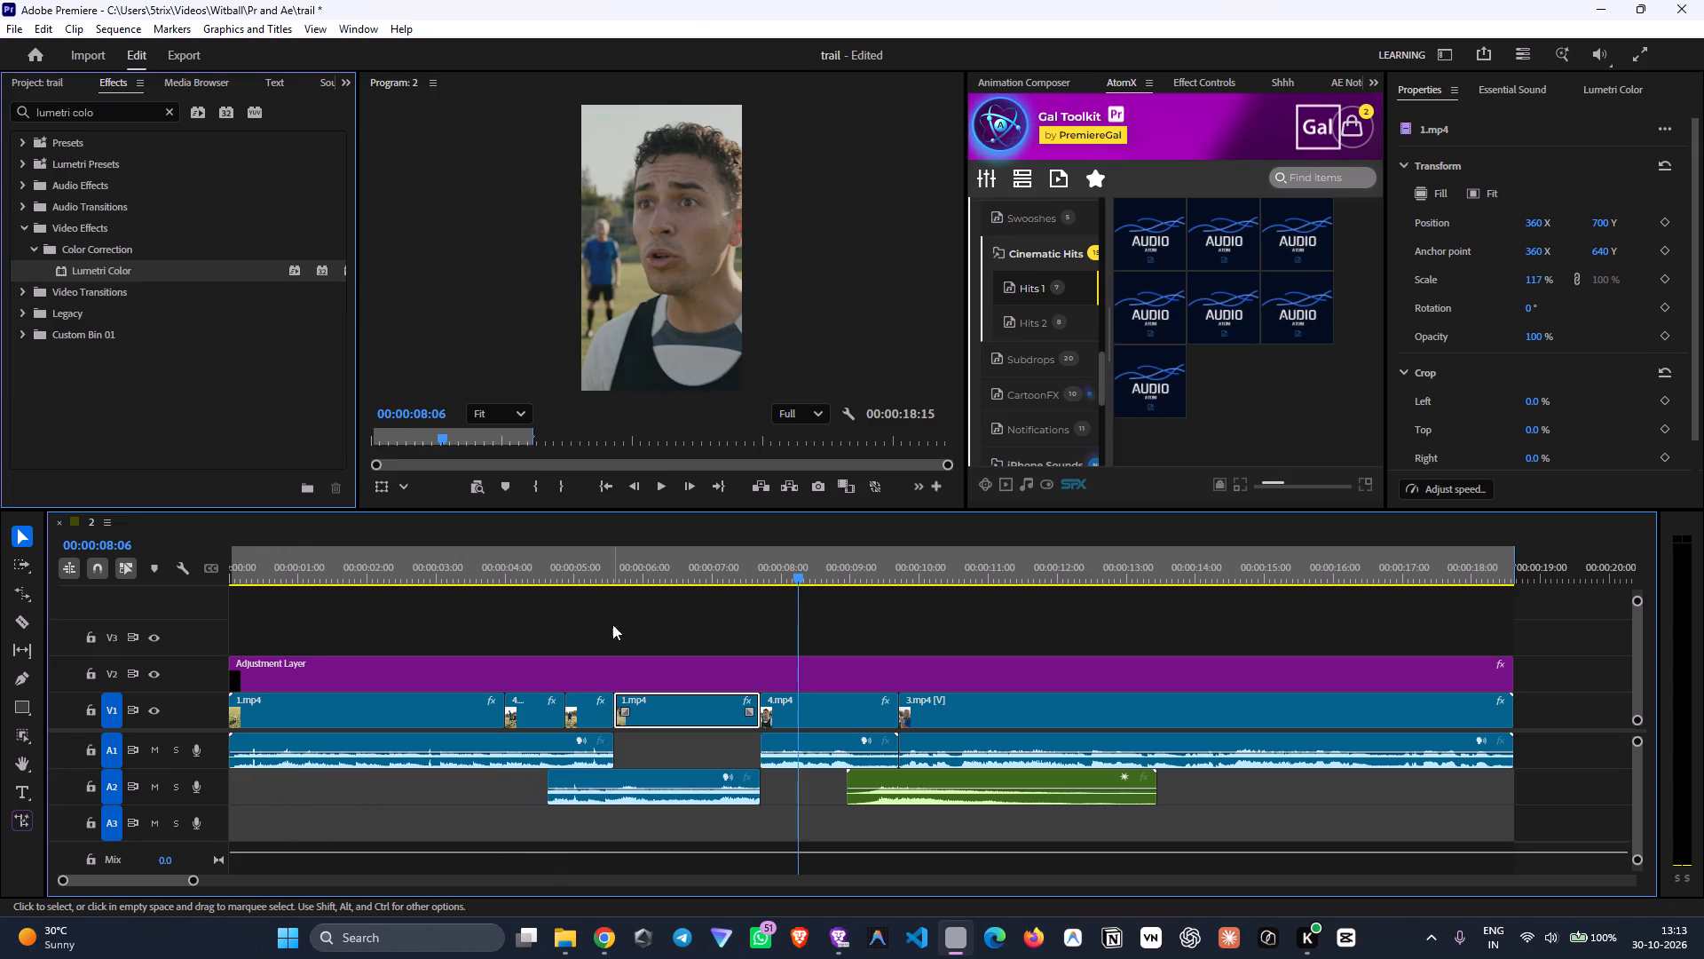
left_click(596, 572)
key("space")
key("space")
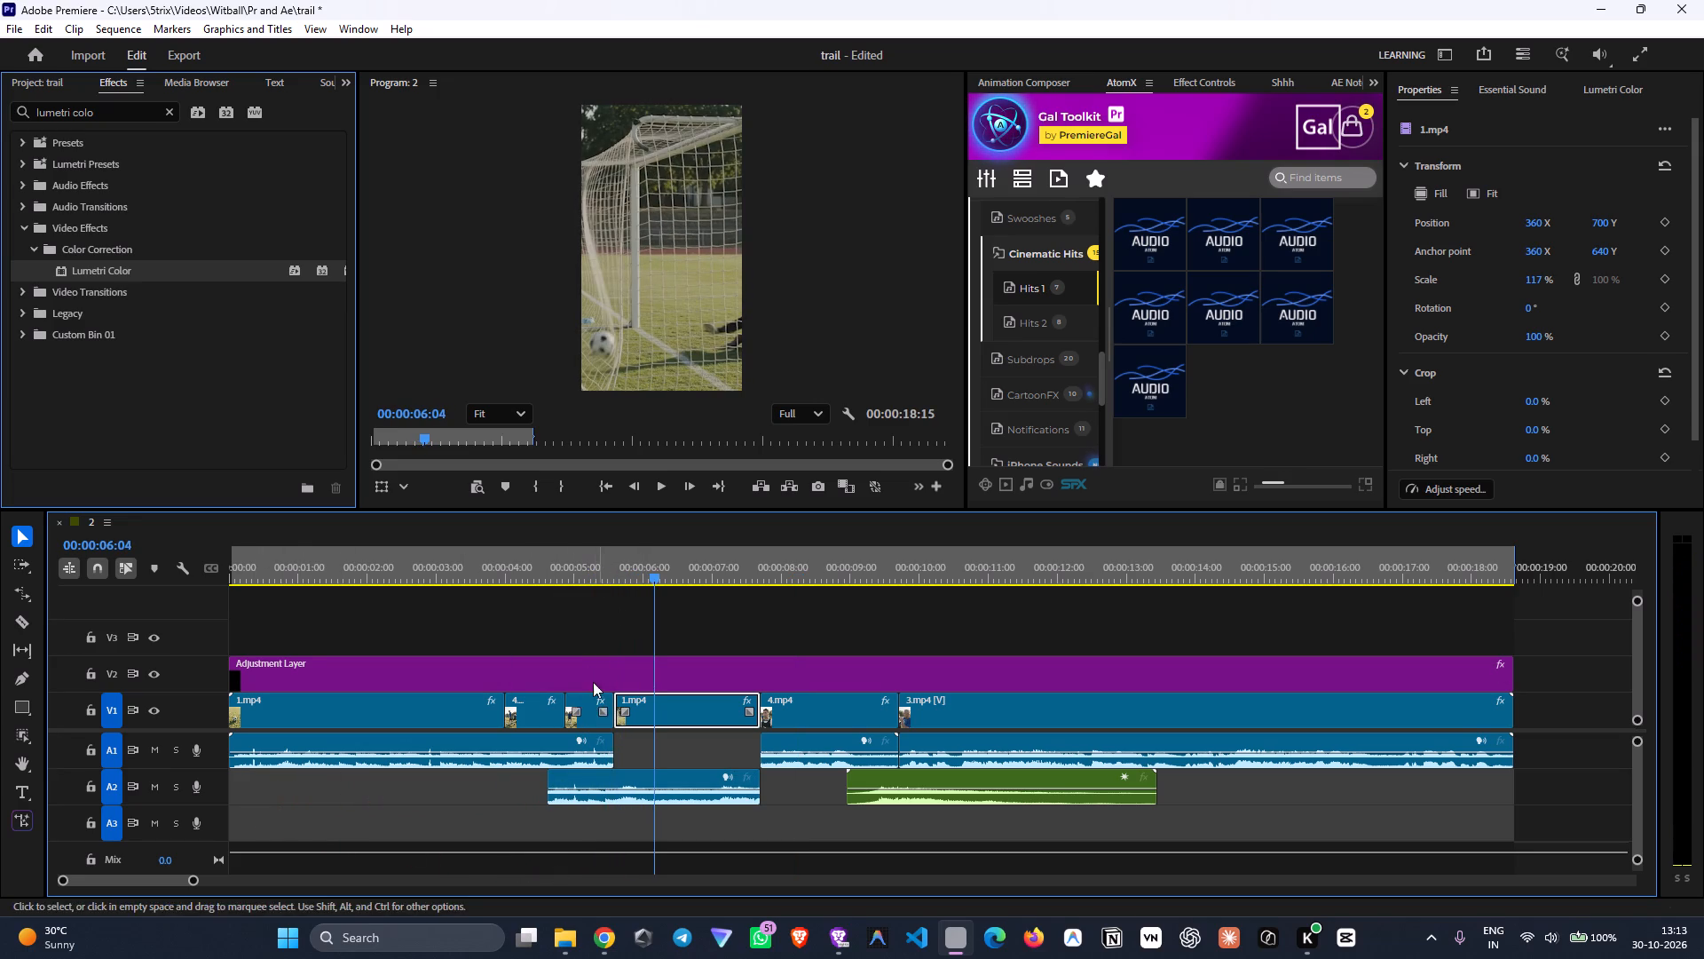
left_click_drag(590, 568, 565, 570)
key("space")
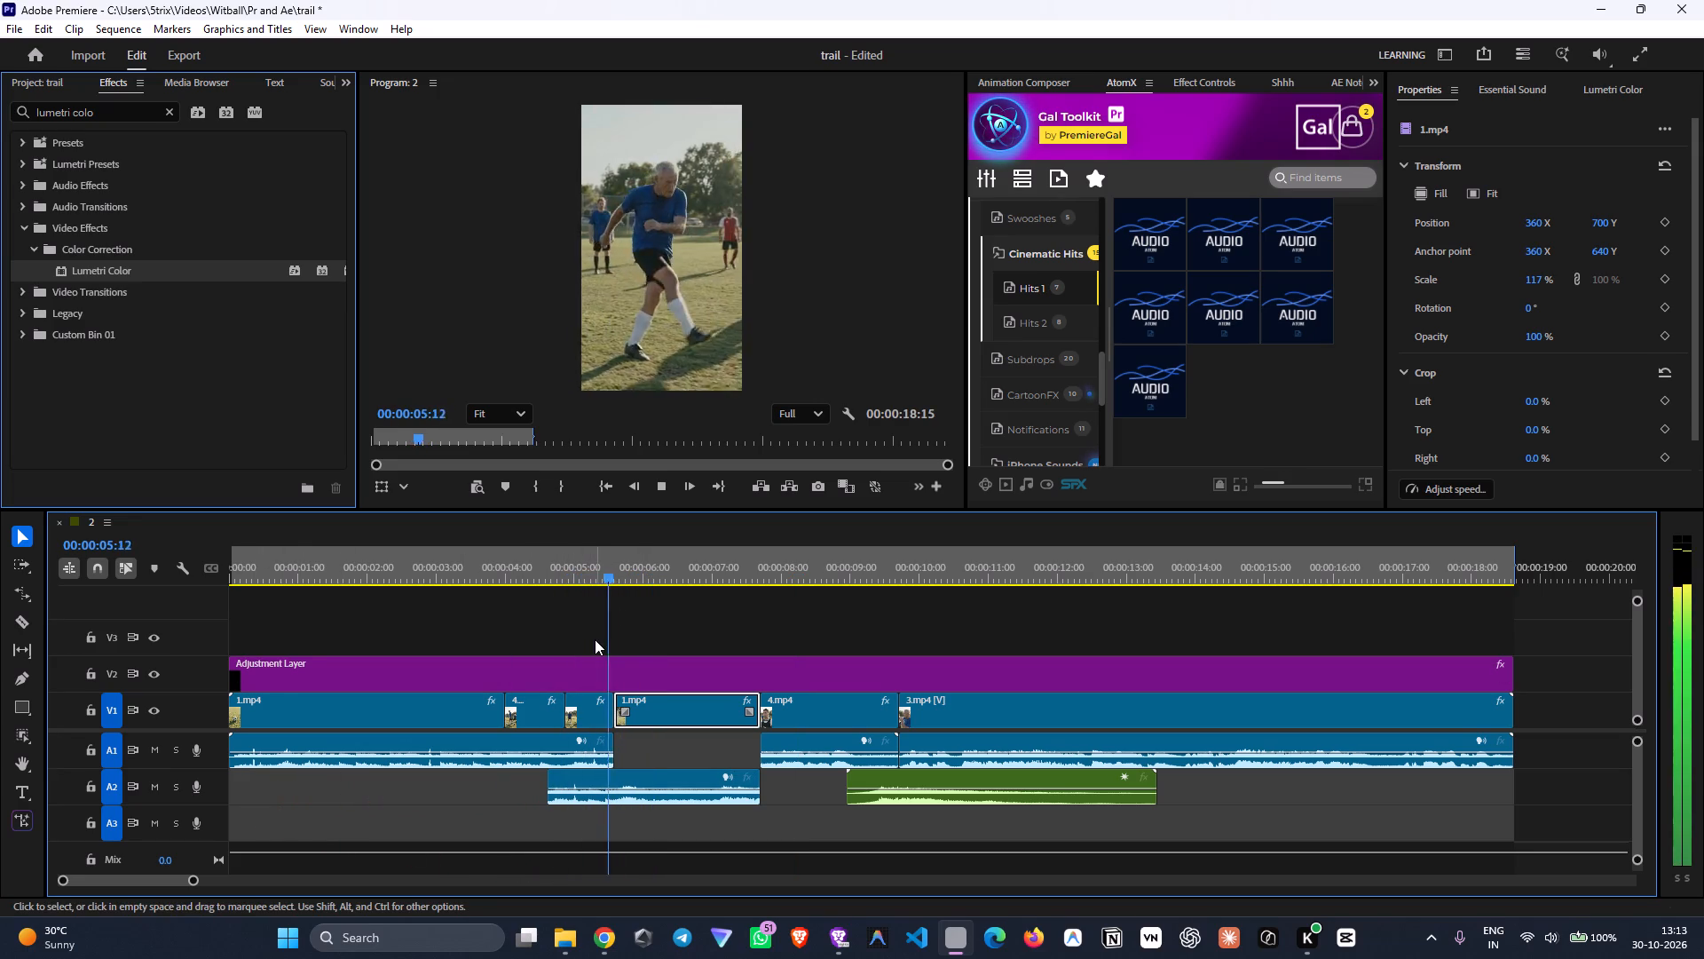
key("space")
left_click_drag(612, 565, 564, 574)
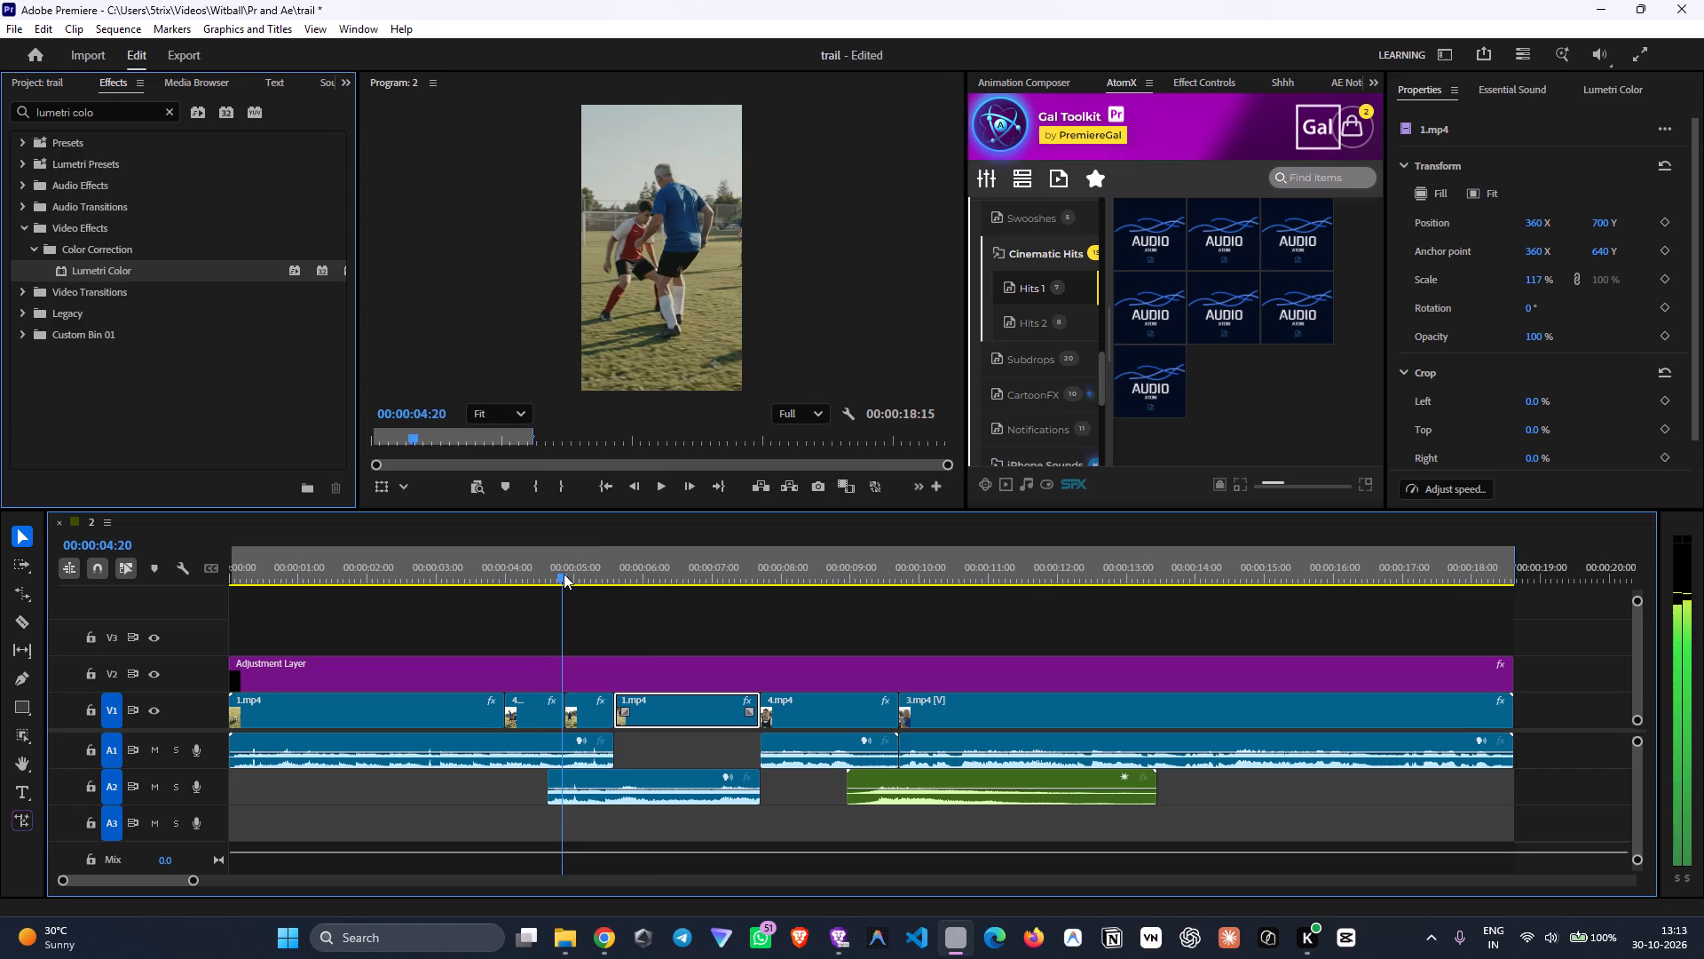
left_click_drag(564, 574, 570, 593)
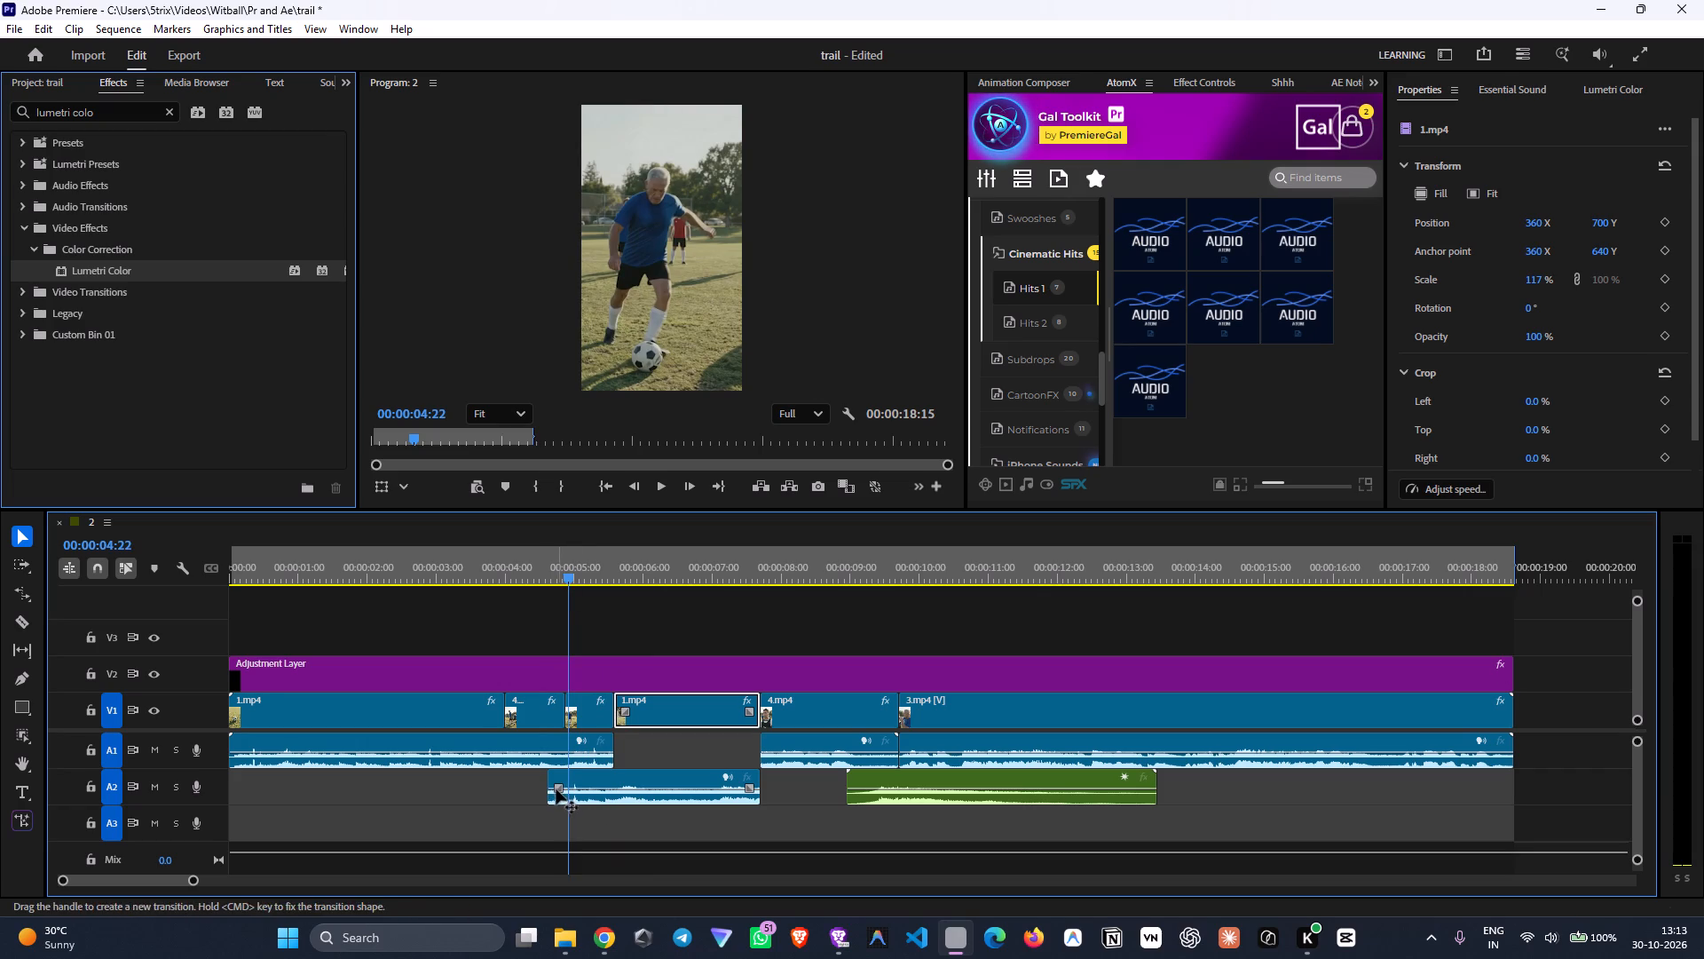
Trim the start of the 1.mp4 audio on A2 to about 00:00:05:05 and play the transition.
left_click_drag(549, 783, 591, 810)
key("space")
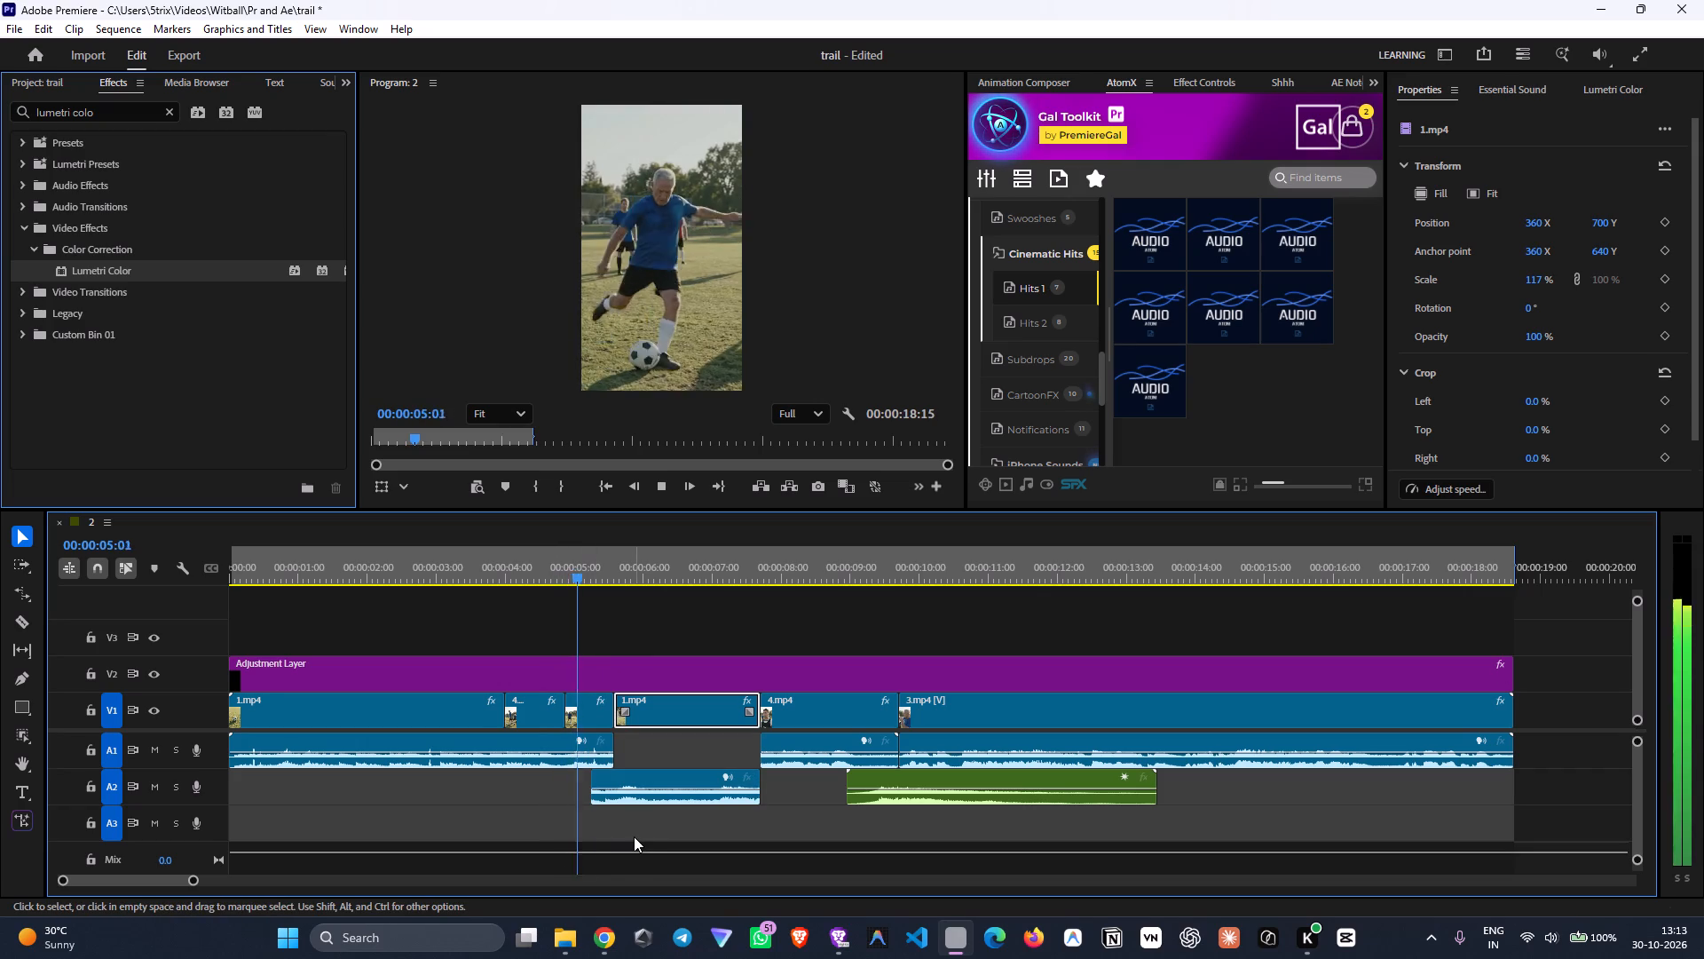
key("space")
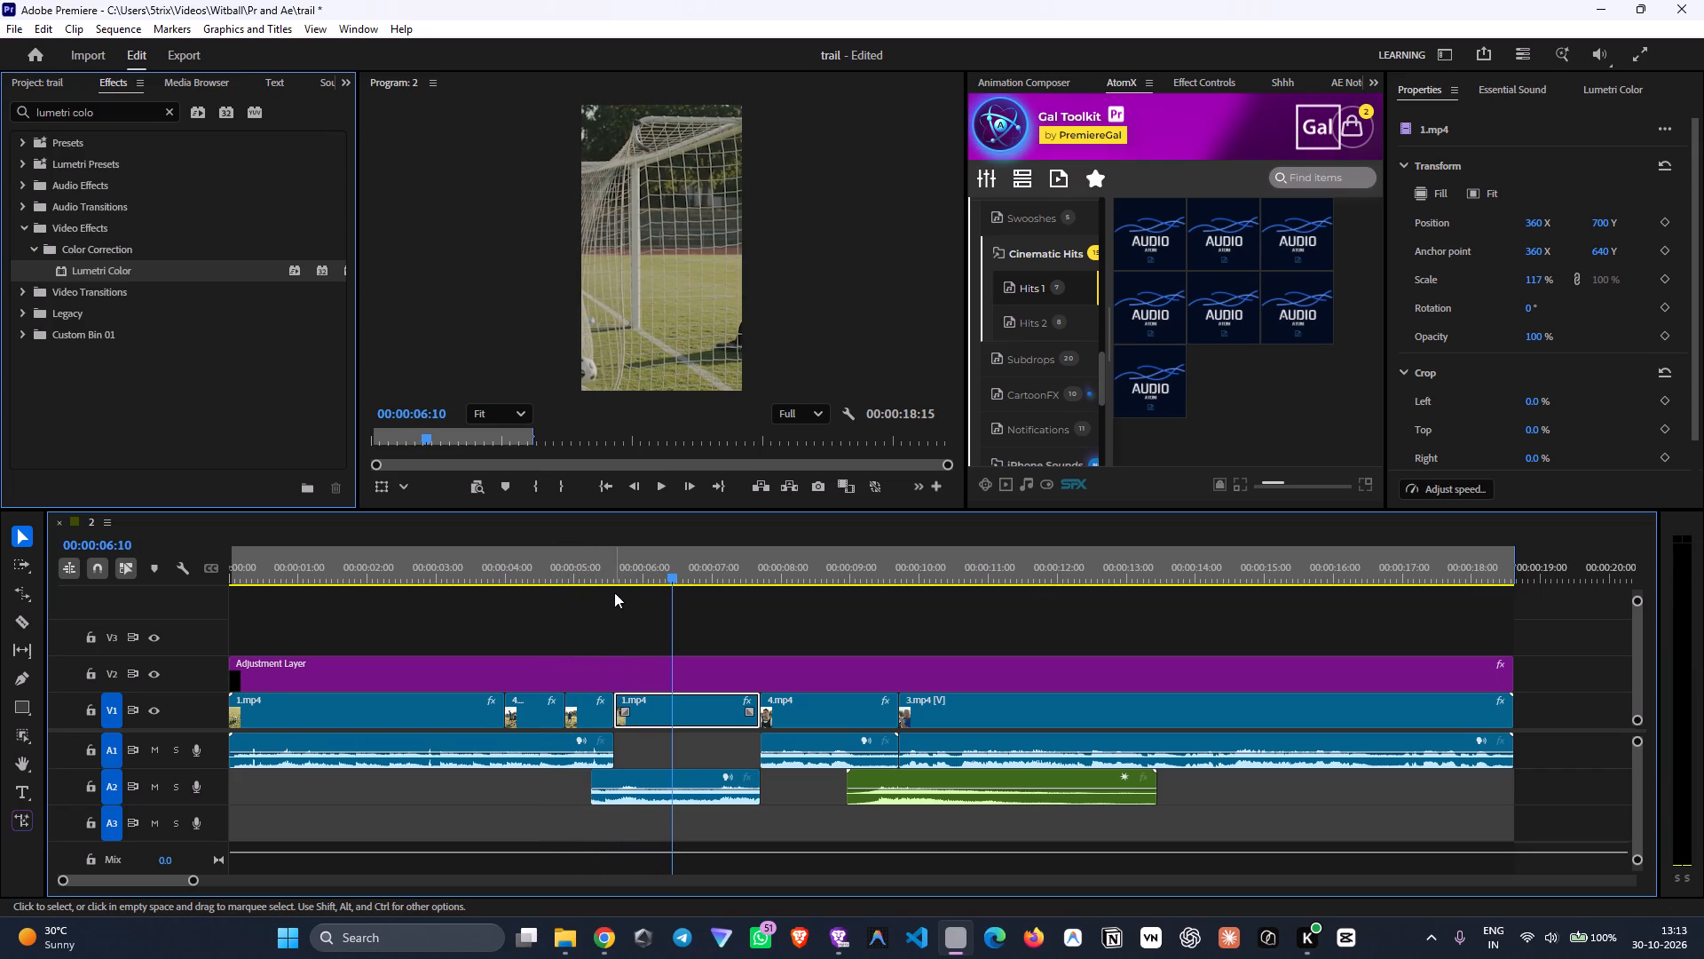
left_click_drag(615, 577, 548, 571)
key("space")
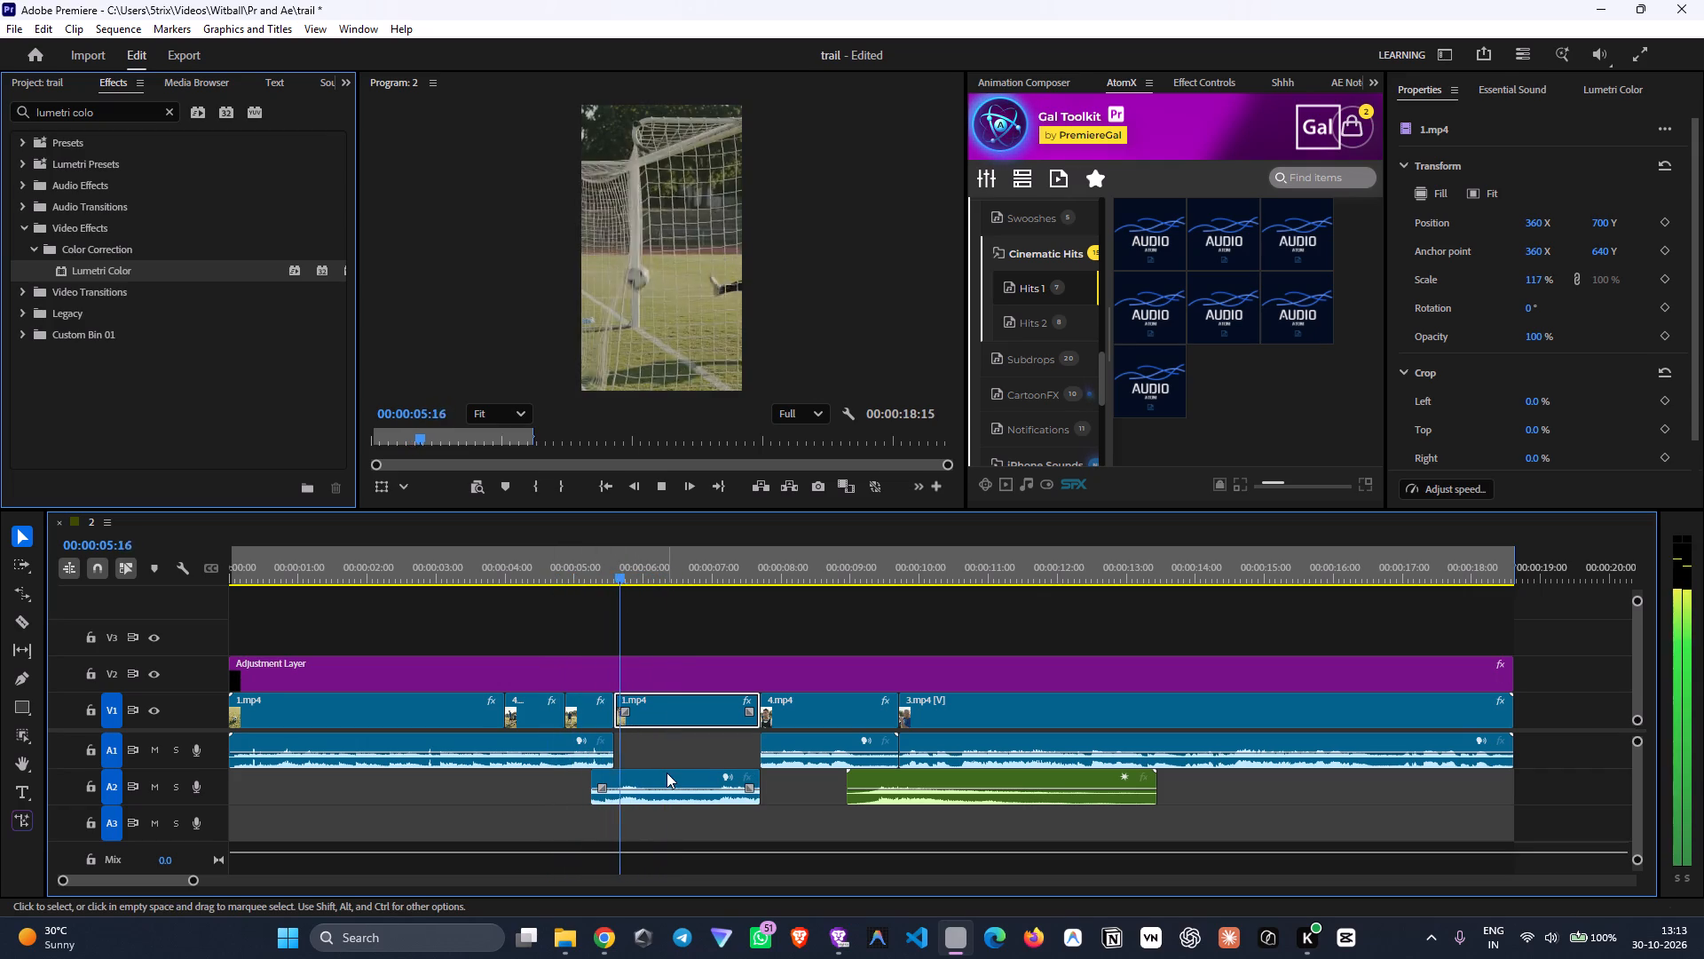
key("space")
Extend the start of the 1.mp4 audio on A2 to 00:00:04:21, add a fade-in of about 20 frames and play it through.
left_click_drag(591, 777, 559, 786)
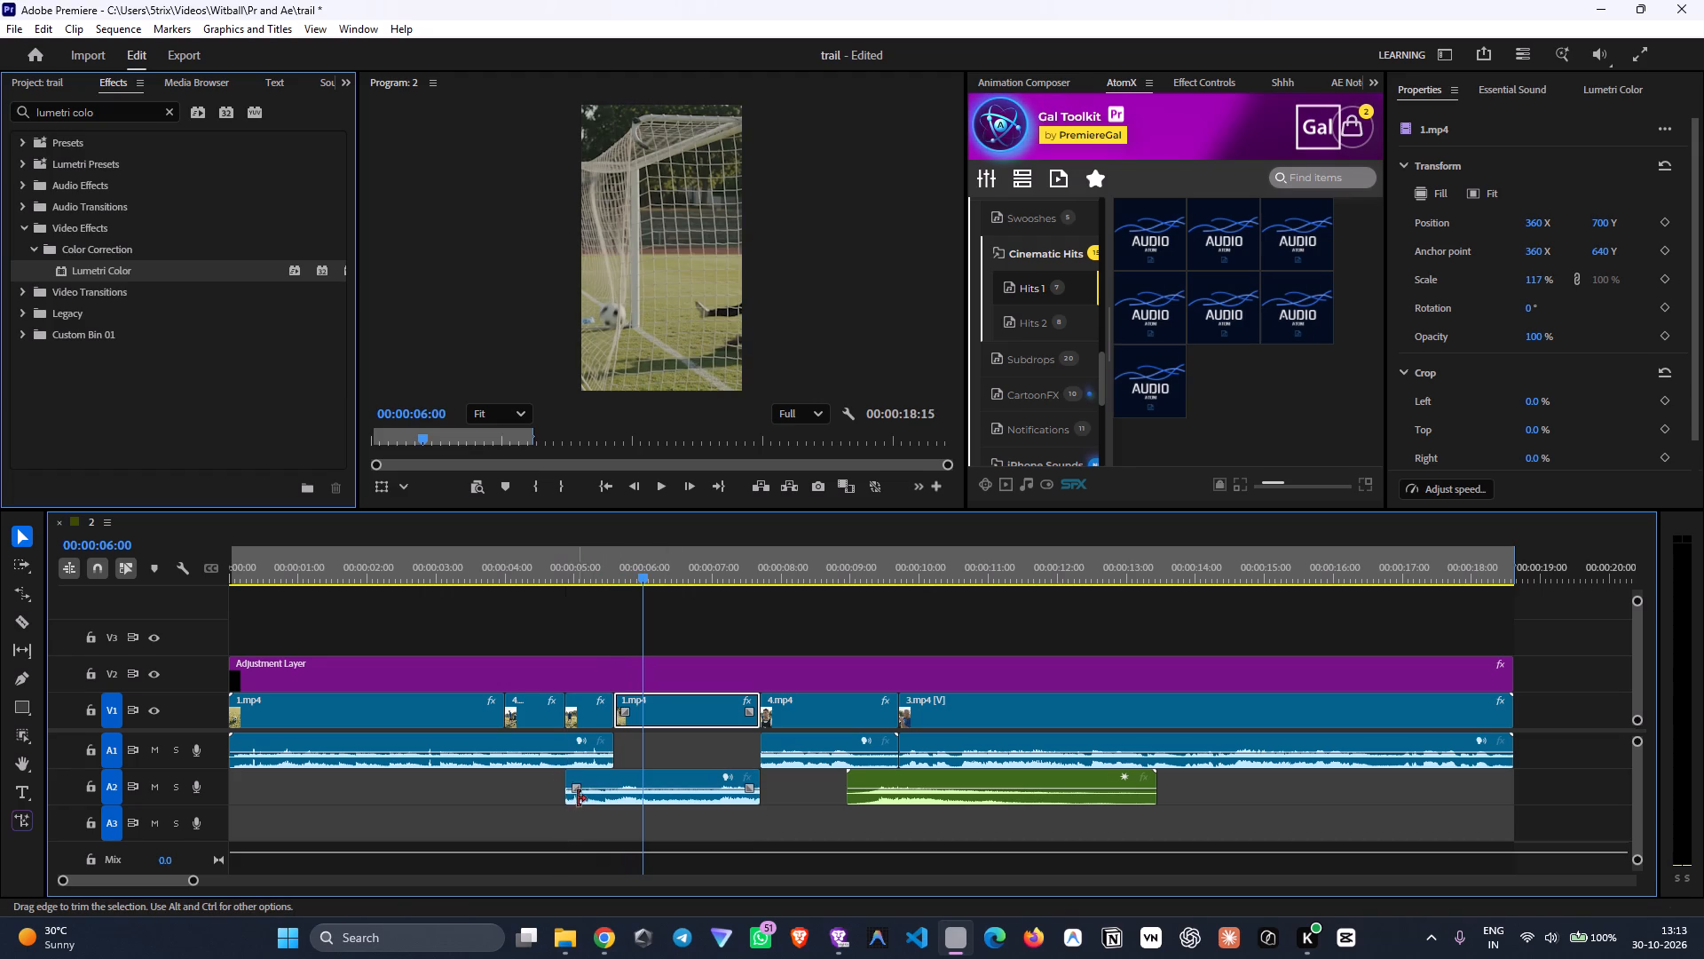
left_click_drag(576, 785, 629, 801)
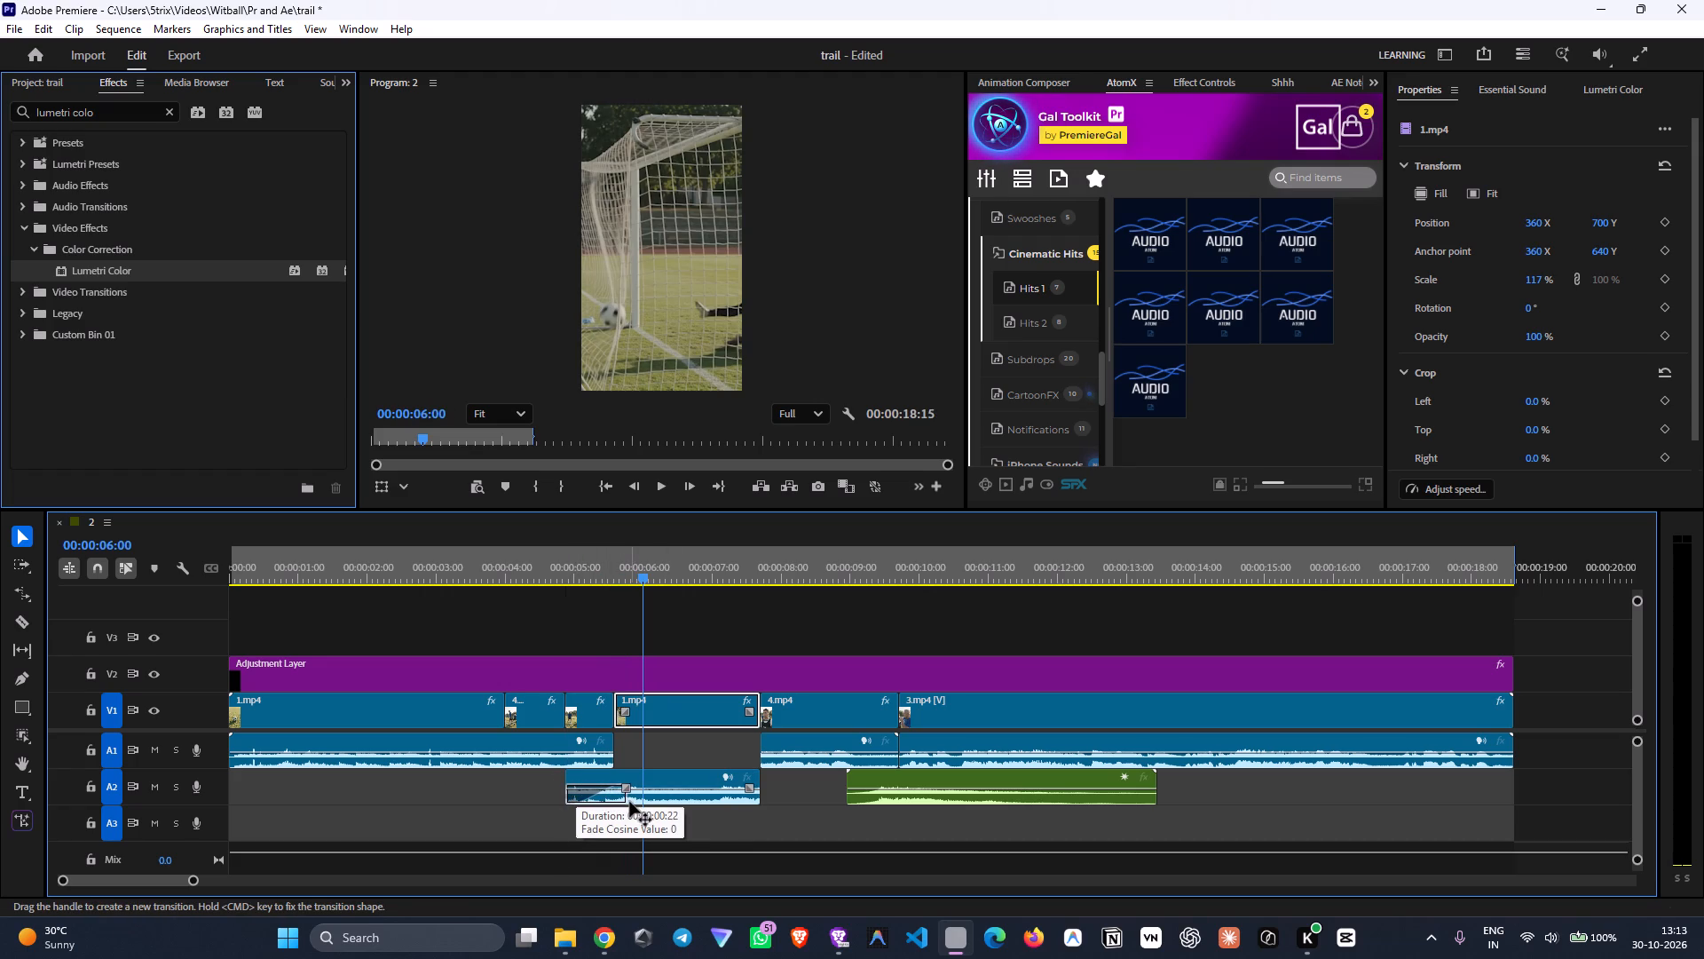
left_click_drag(629, 801, 623, 799)
left_click_drag(608, 574, 589, 566)
key("space")
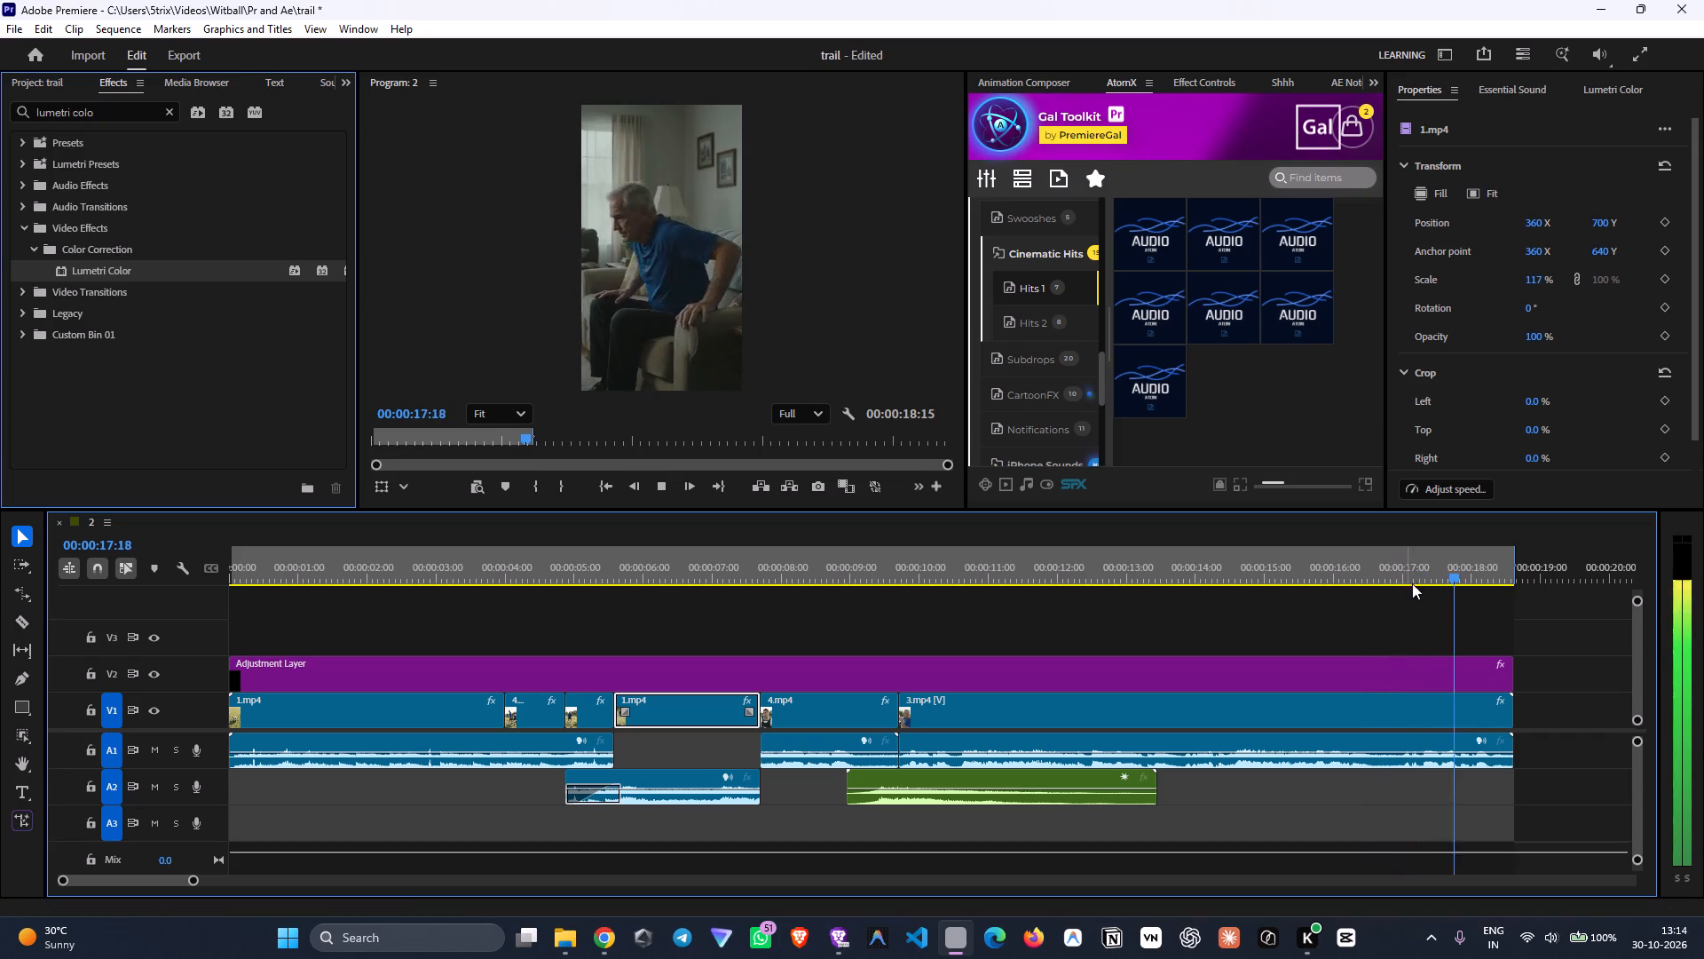
key("space")
Play the ending from about 00:00:15:15 to find where the shot of the man in the armchair begins.
left_click_drag(1456, 565, 0, 747)
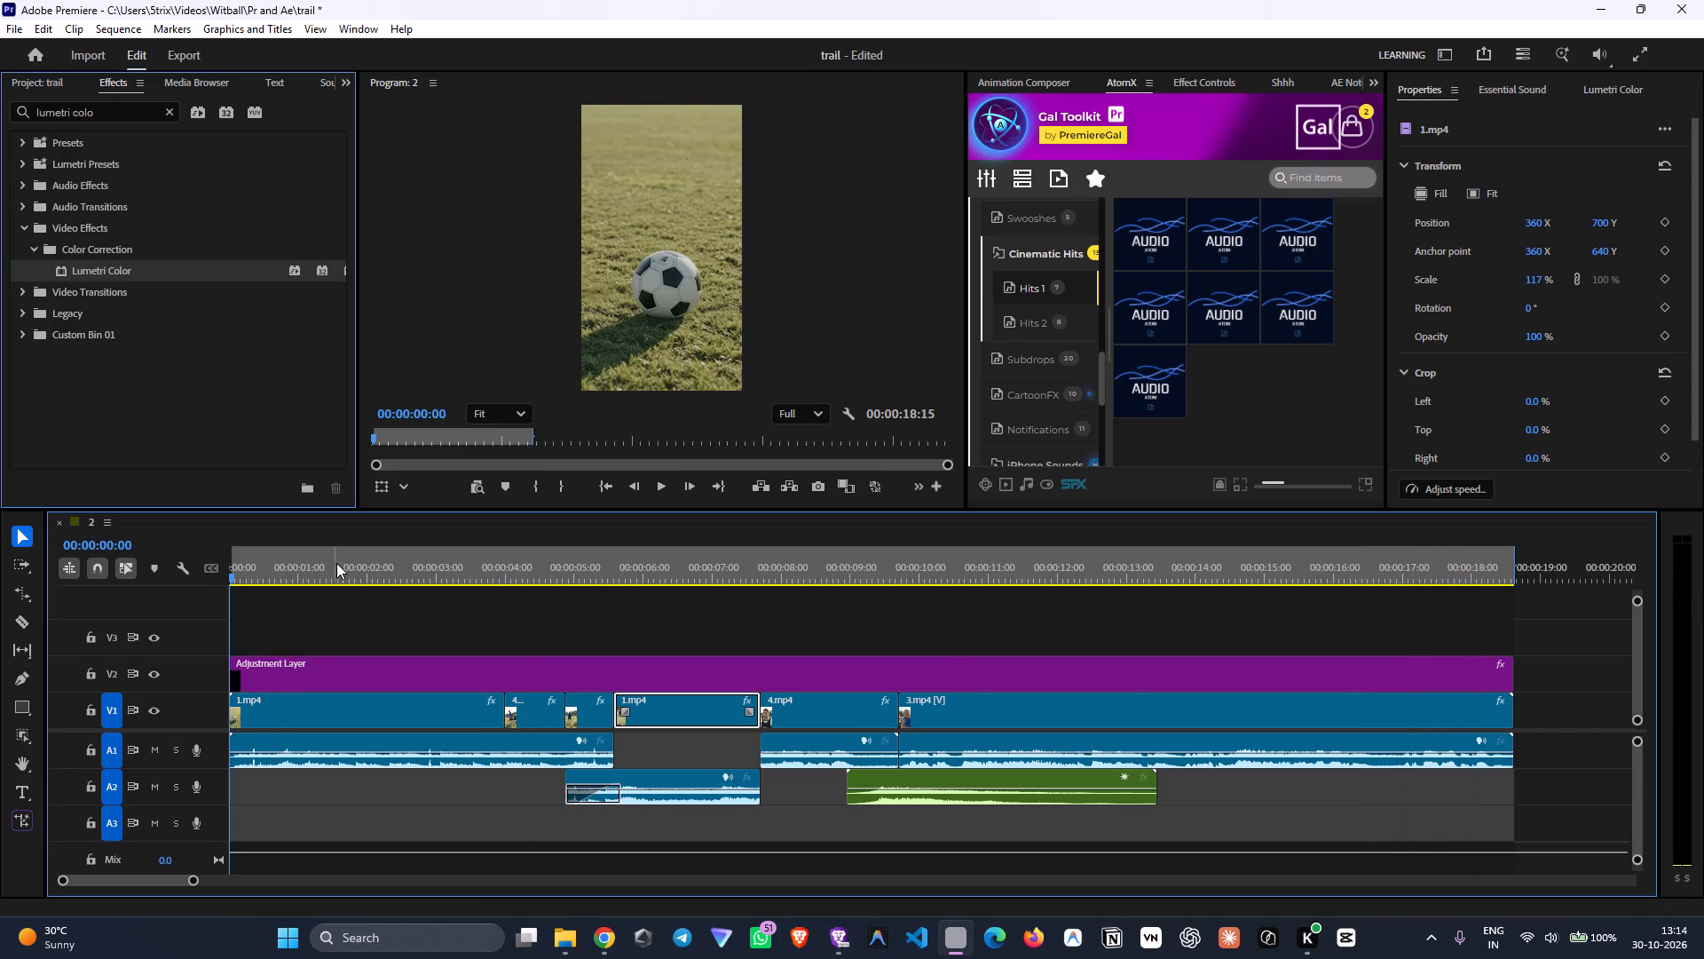
left_click_drag(338, 561, 1283, 707)
key("space")
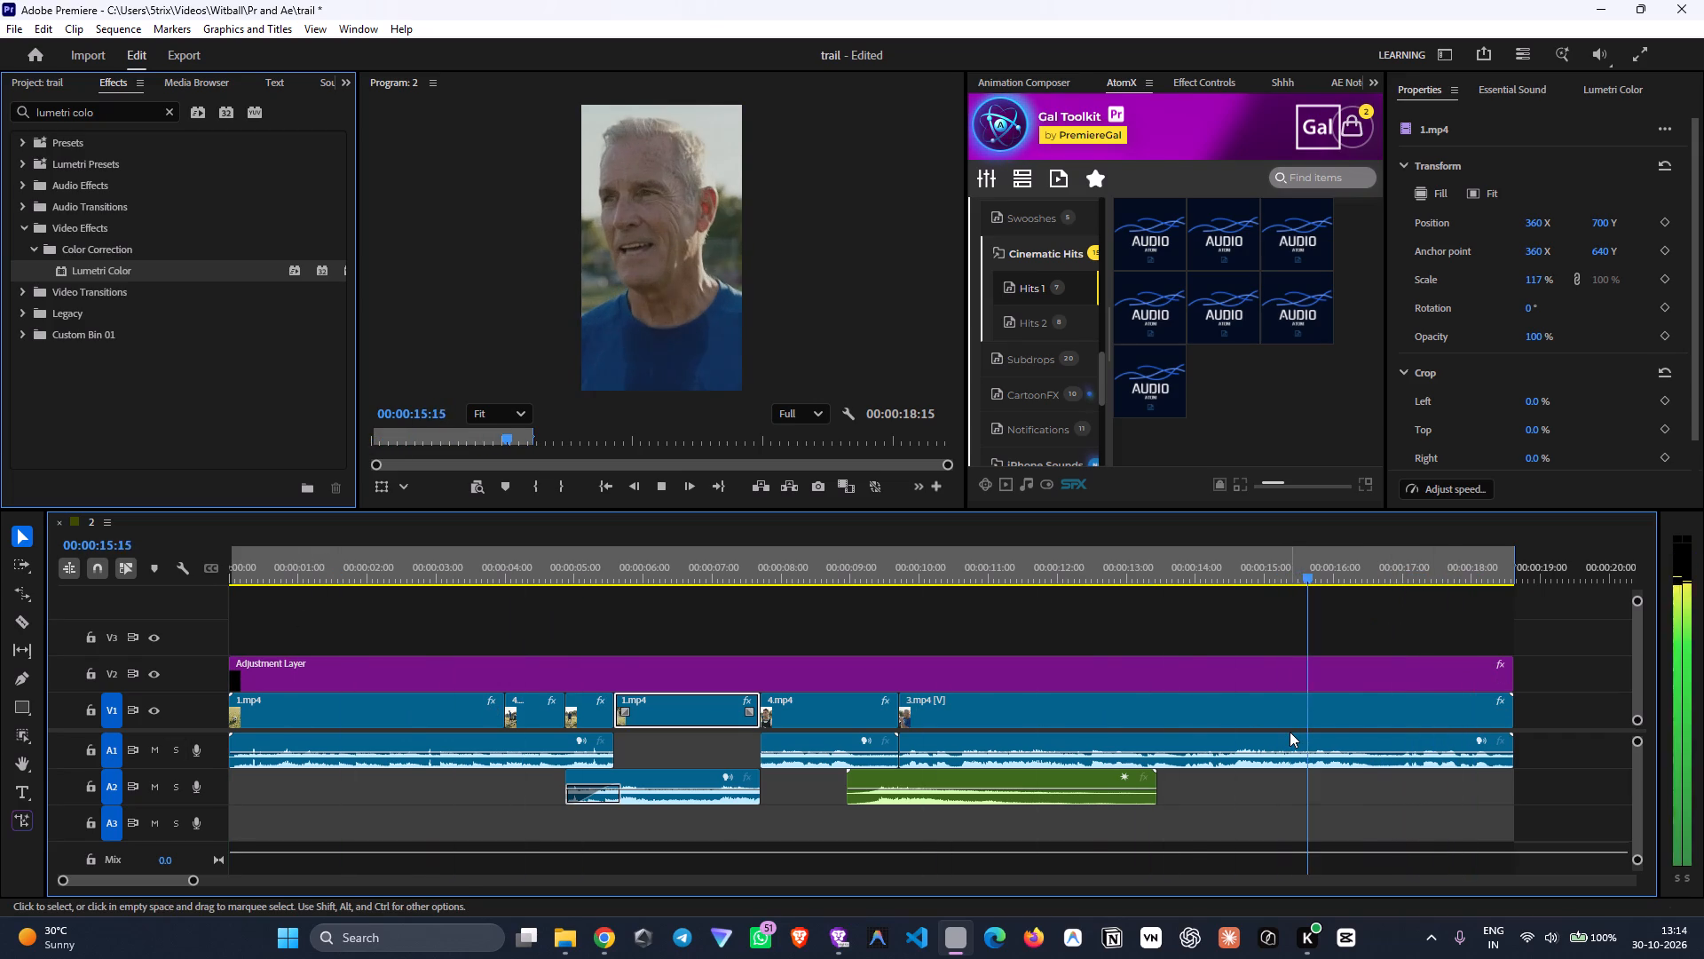
key("space")
key("space")
key("space")
key("space")
key("space")
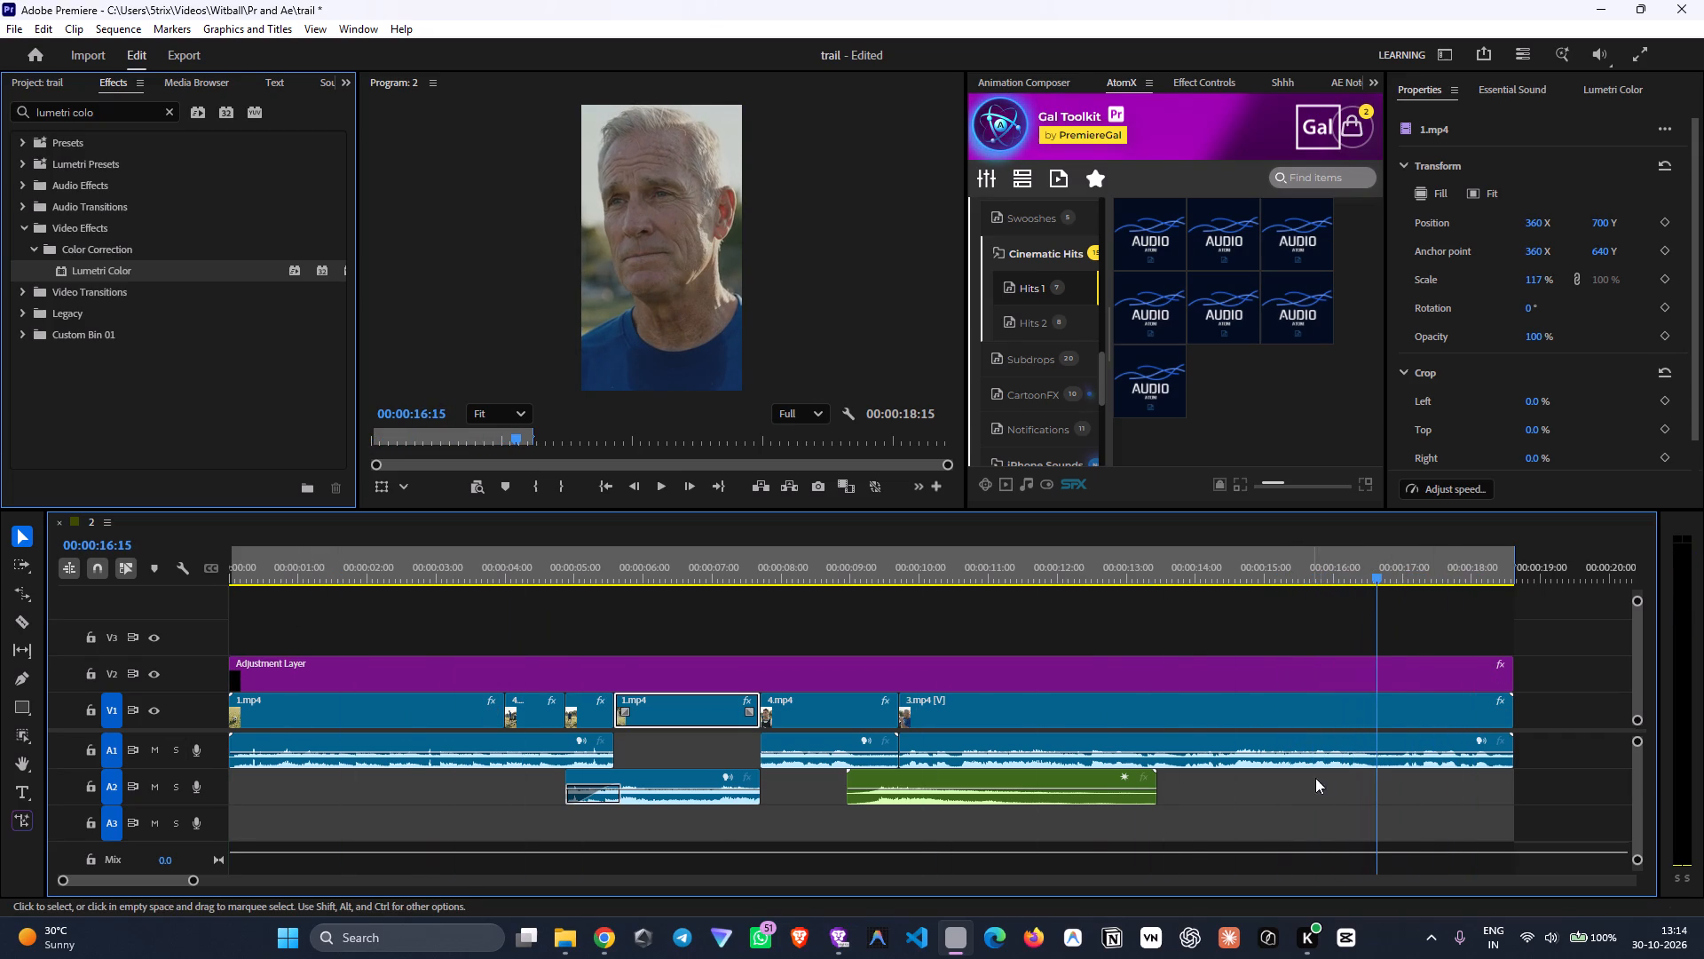
key("space")
key("space")
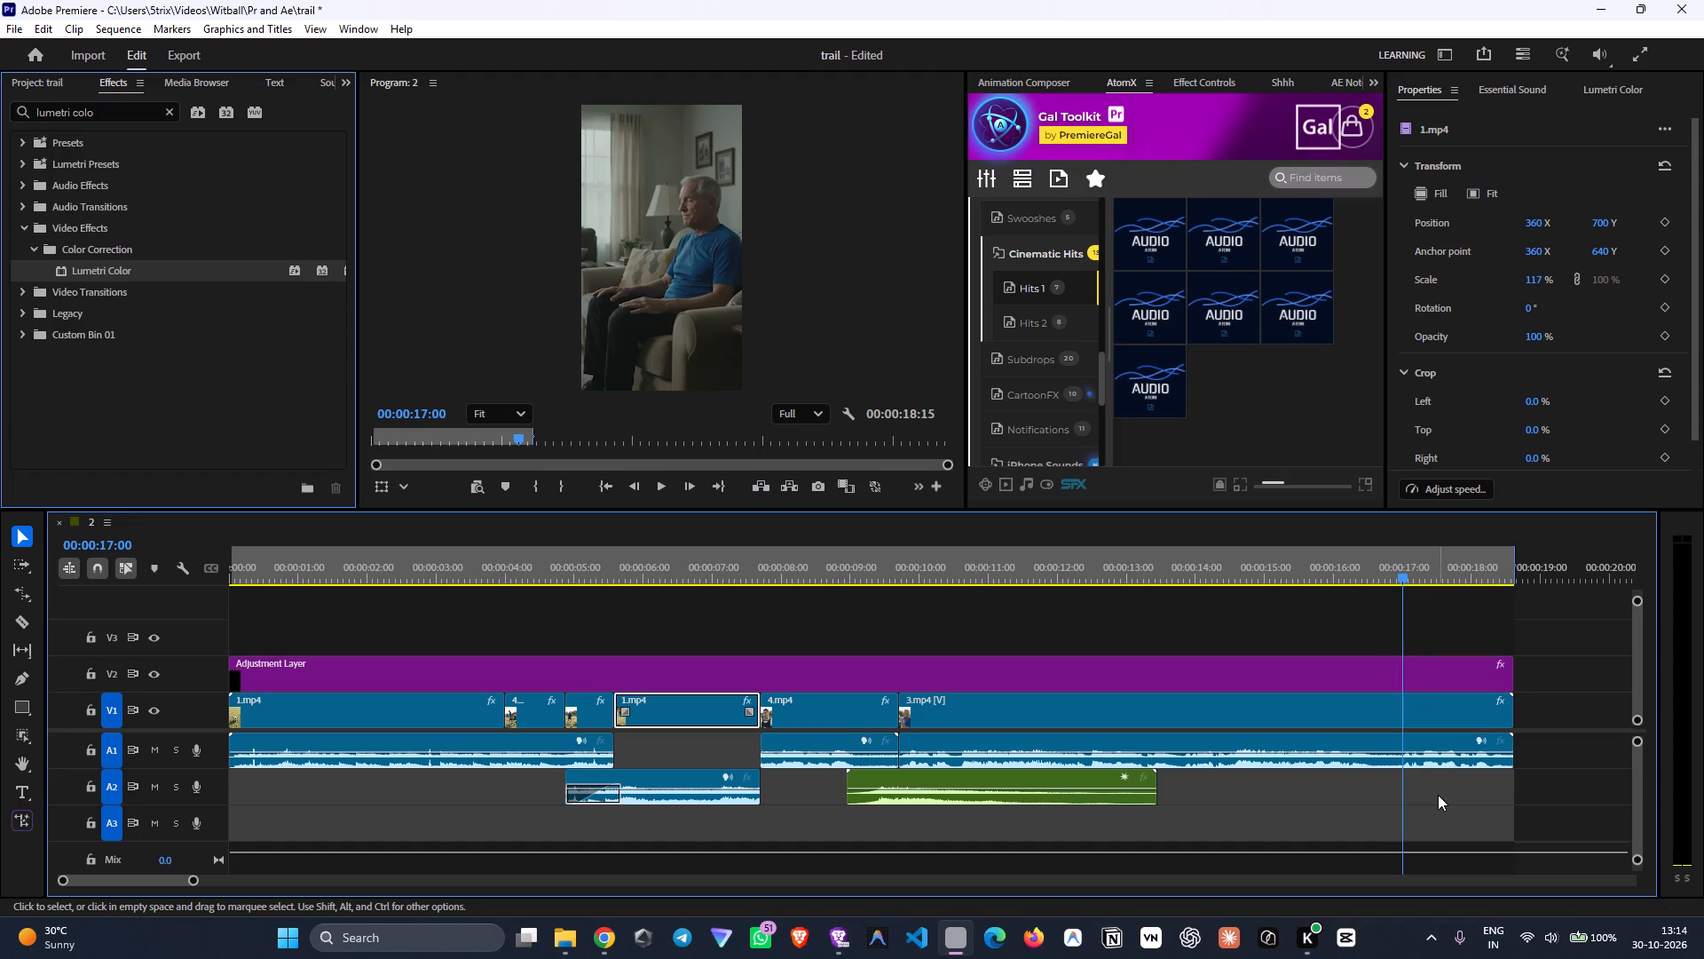
Split 3.mp4 at 00:00:16:22, where the armchair shot begins, and unlink the final piece's video from its audio.
key("Left")
key("Left")
key("Left")
key("Right")
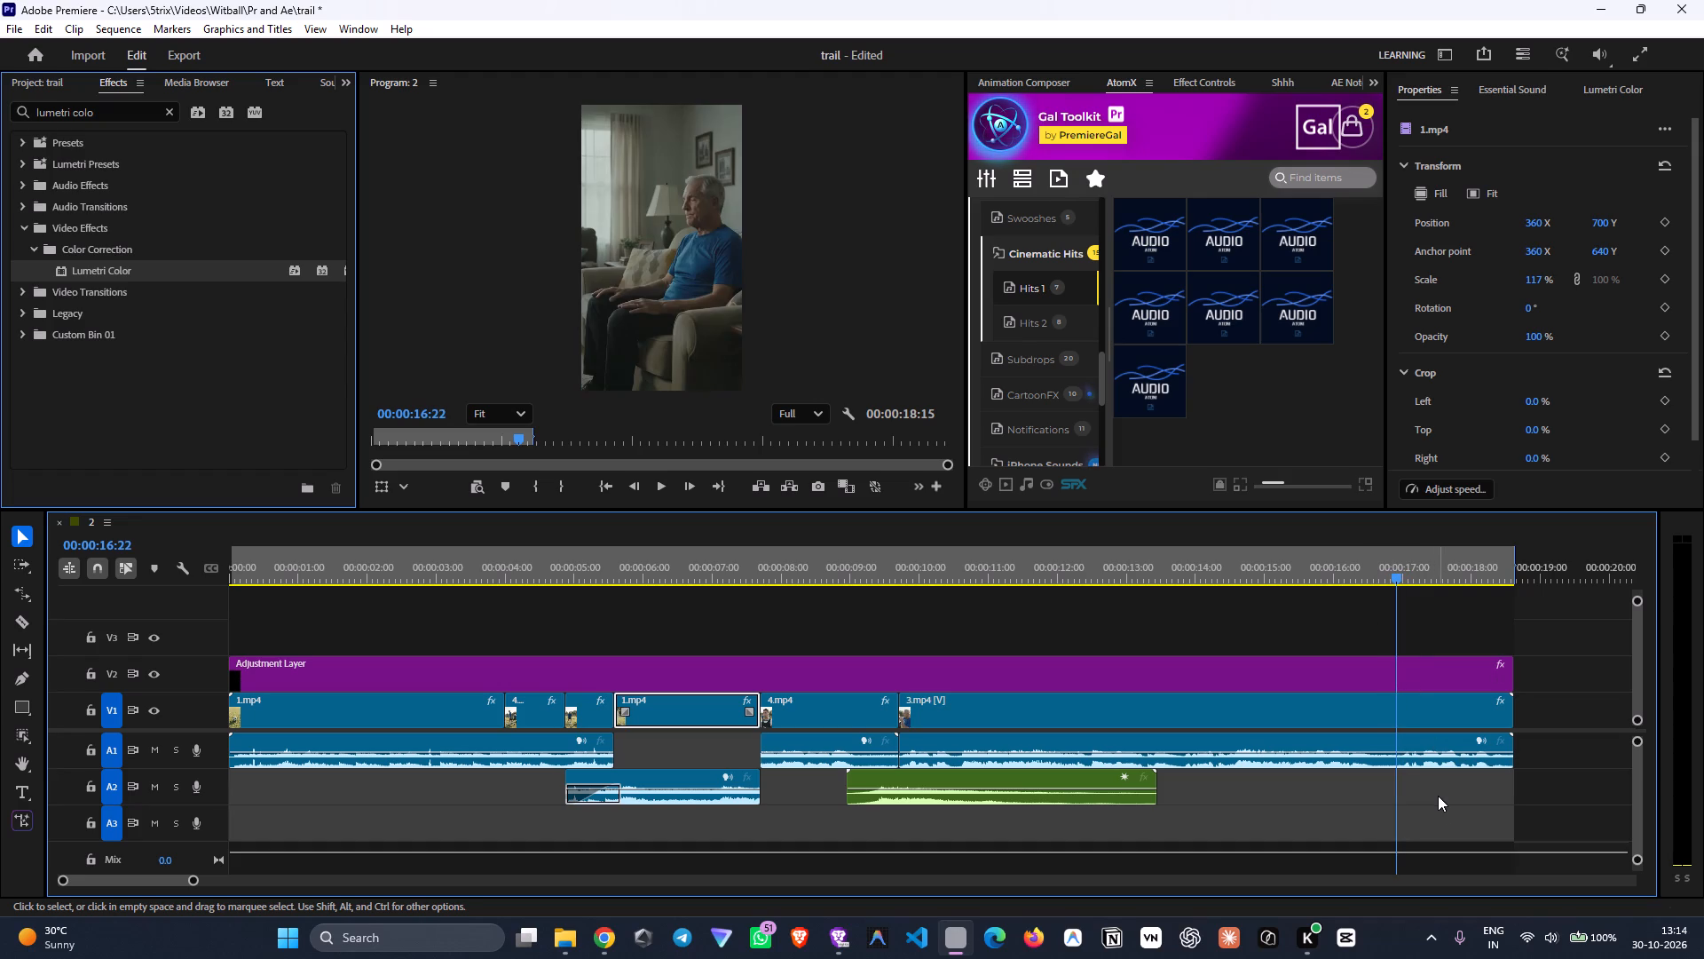
left_click(1408, 704)
key("f")
right_click(1422, 711)
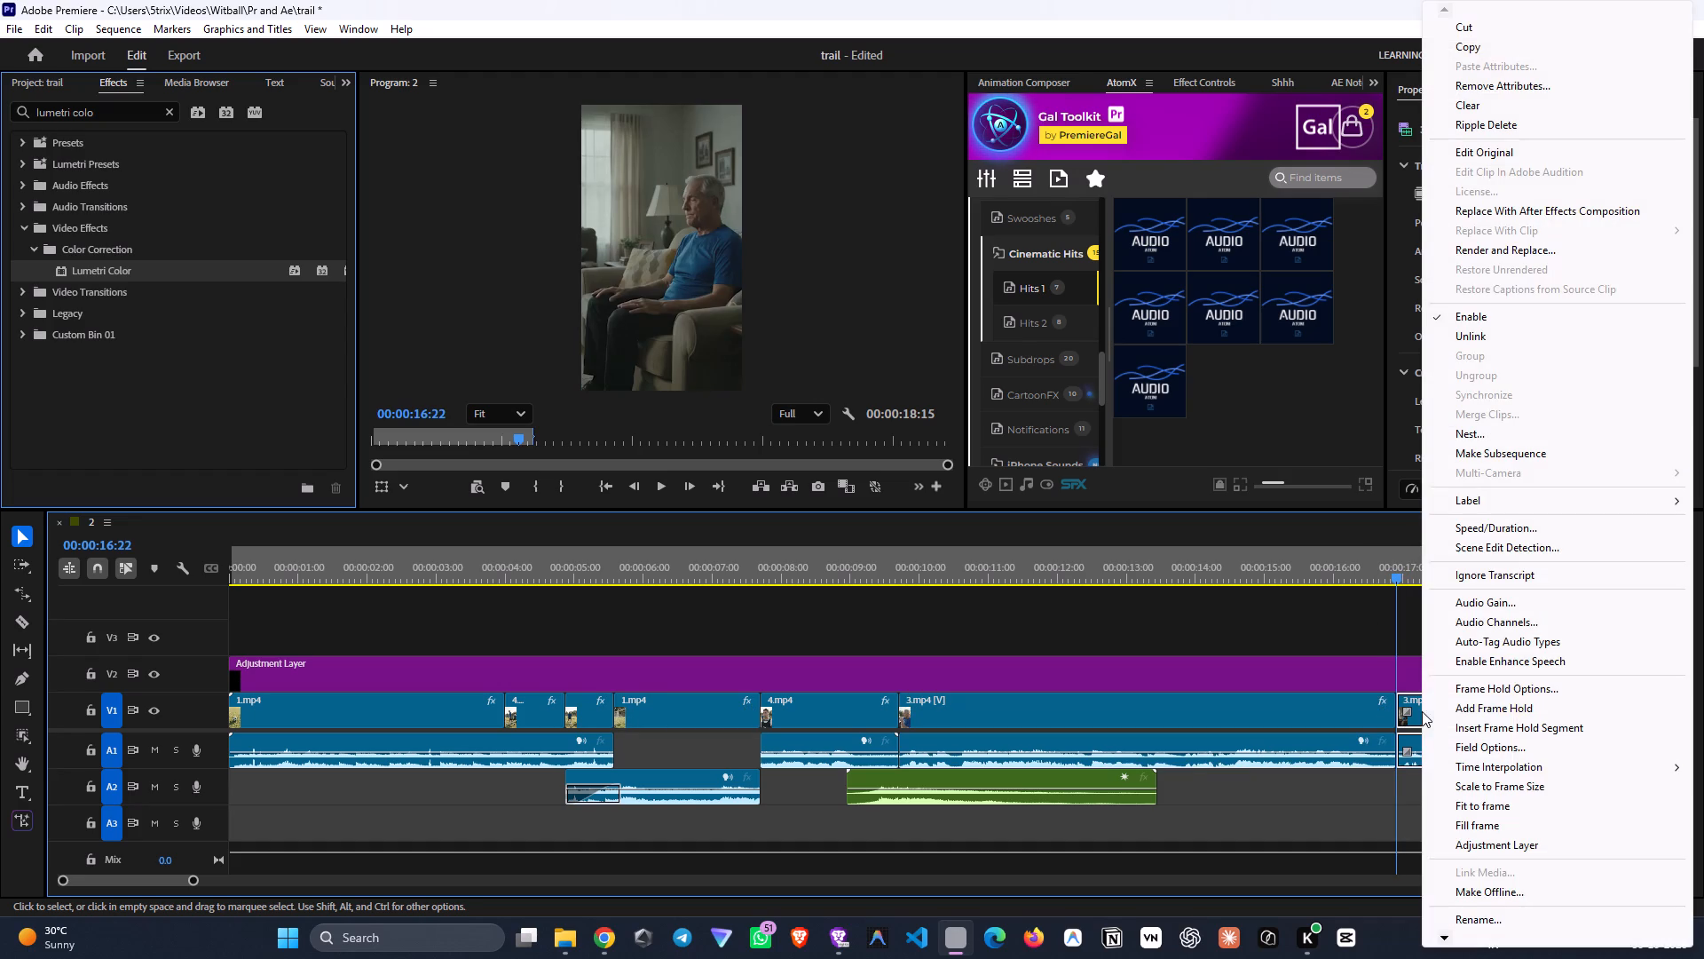
left_click(1479, 338)
Save the project and apply the Sapphire S_Flicker effect to the final 3.mp4 clip on V1.
left_click(1391, 581)
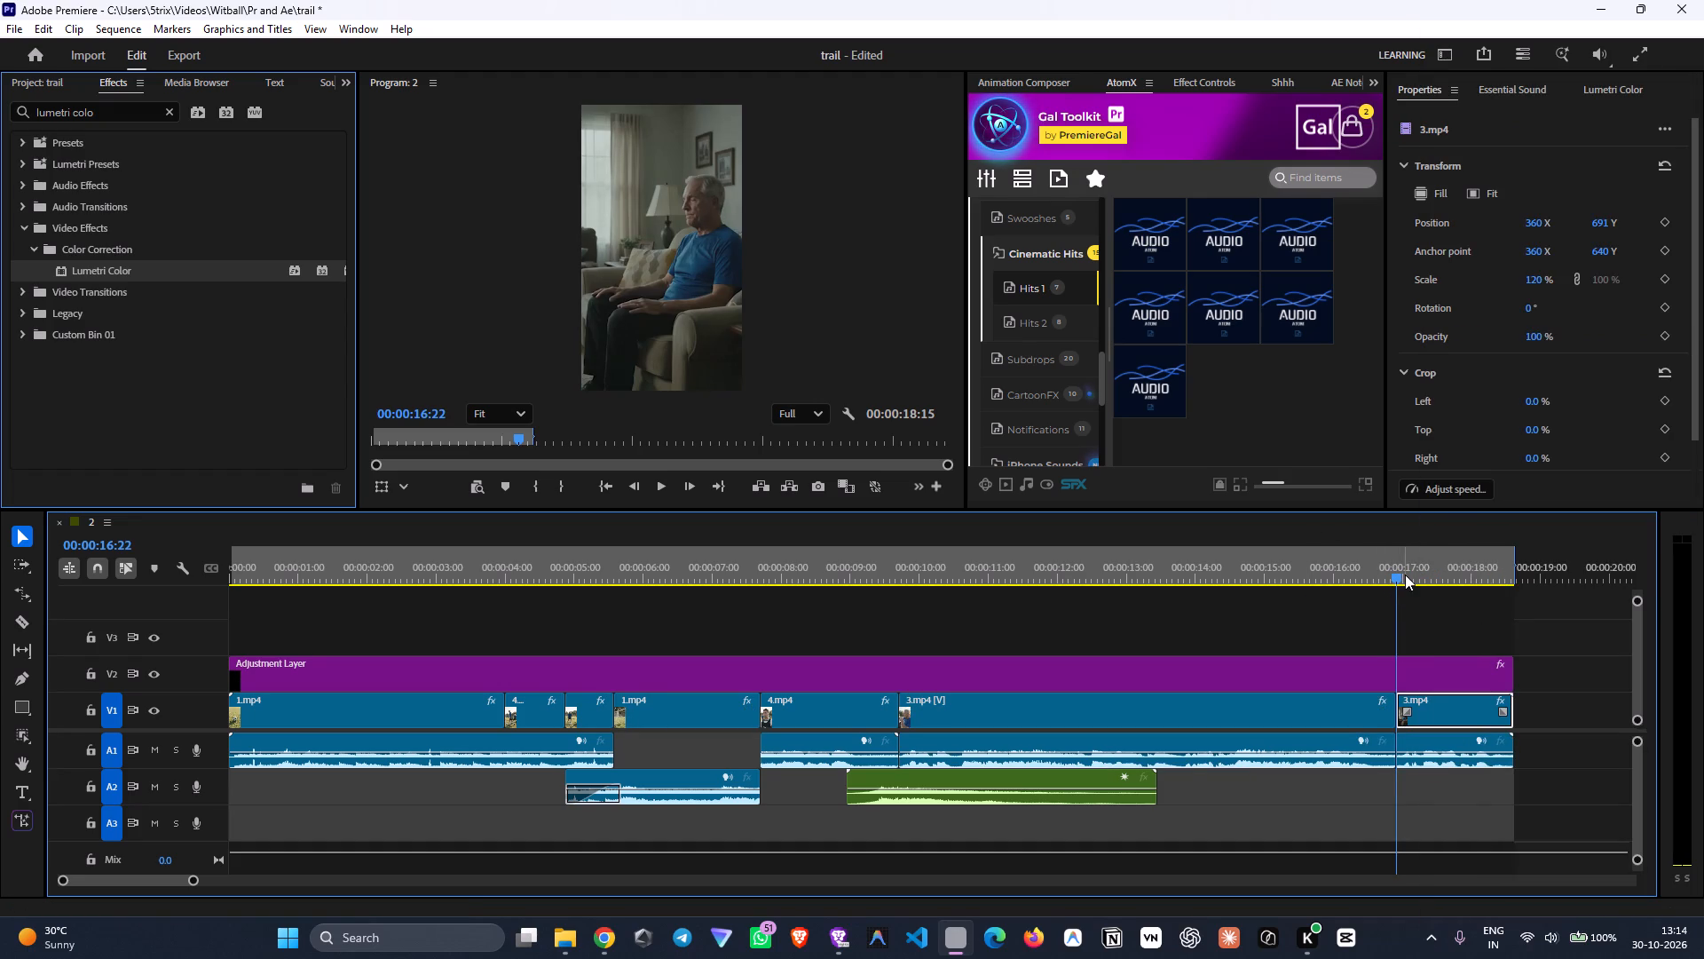
left_click_drag(1405, 575, 1417, 583)
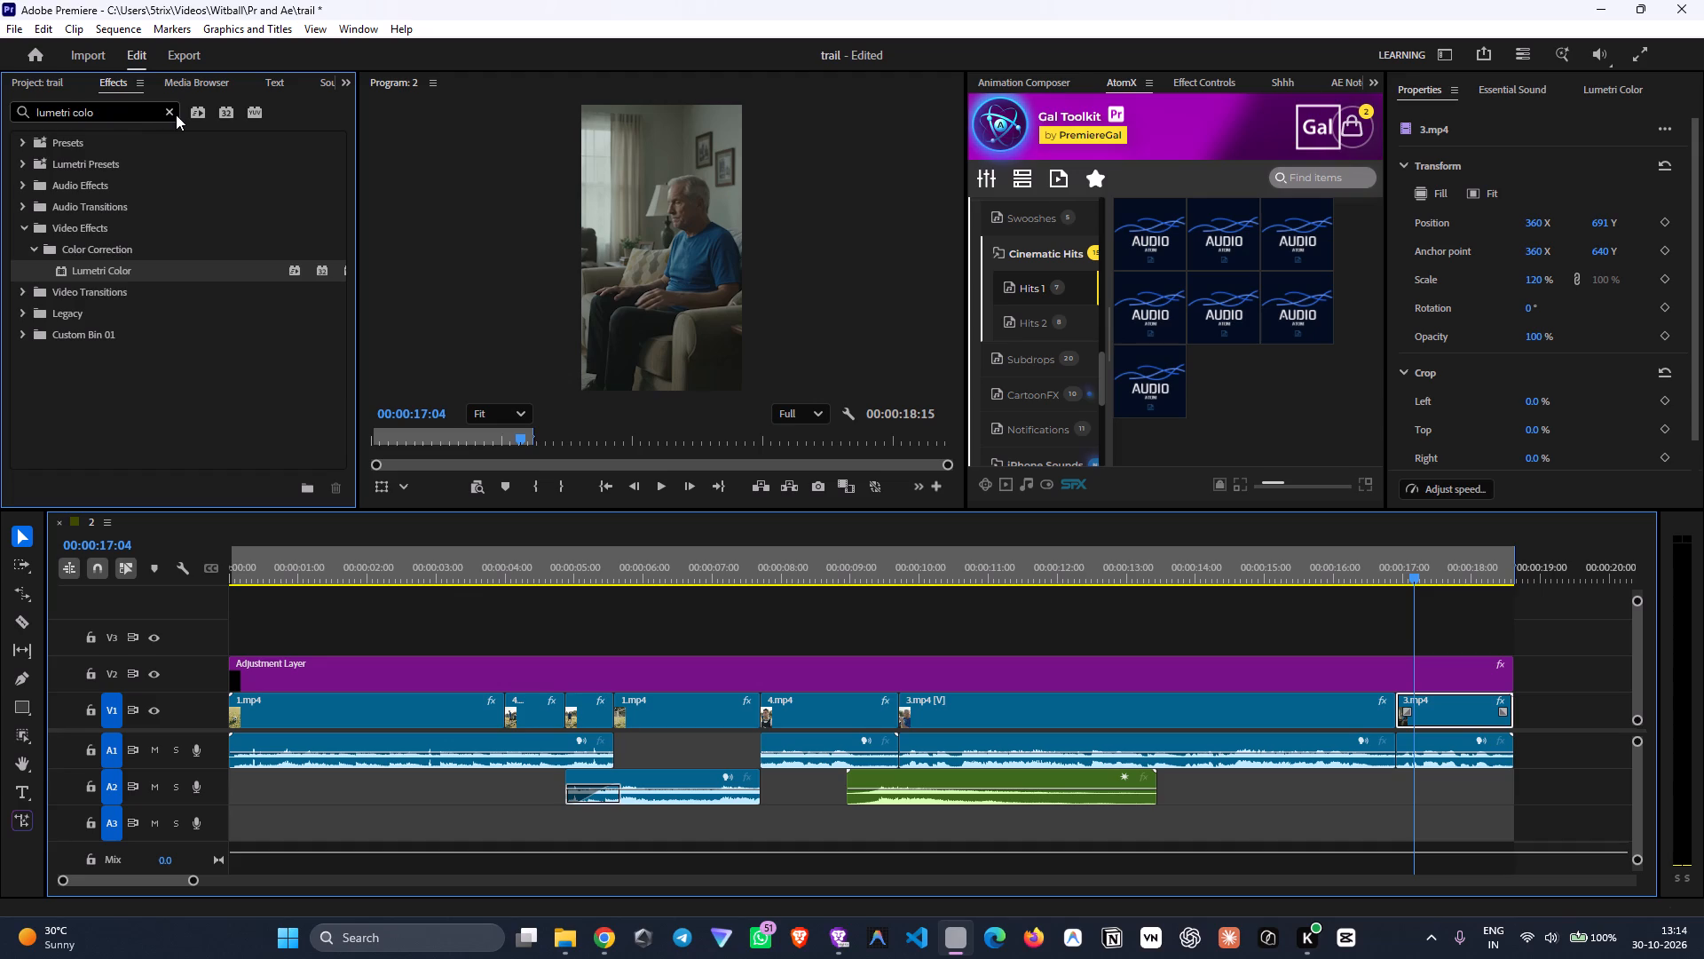
left_click(174, 111)
left_click(158, 111)
type("flim")
key("BackSpace")
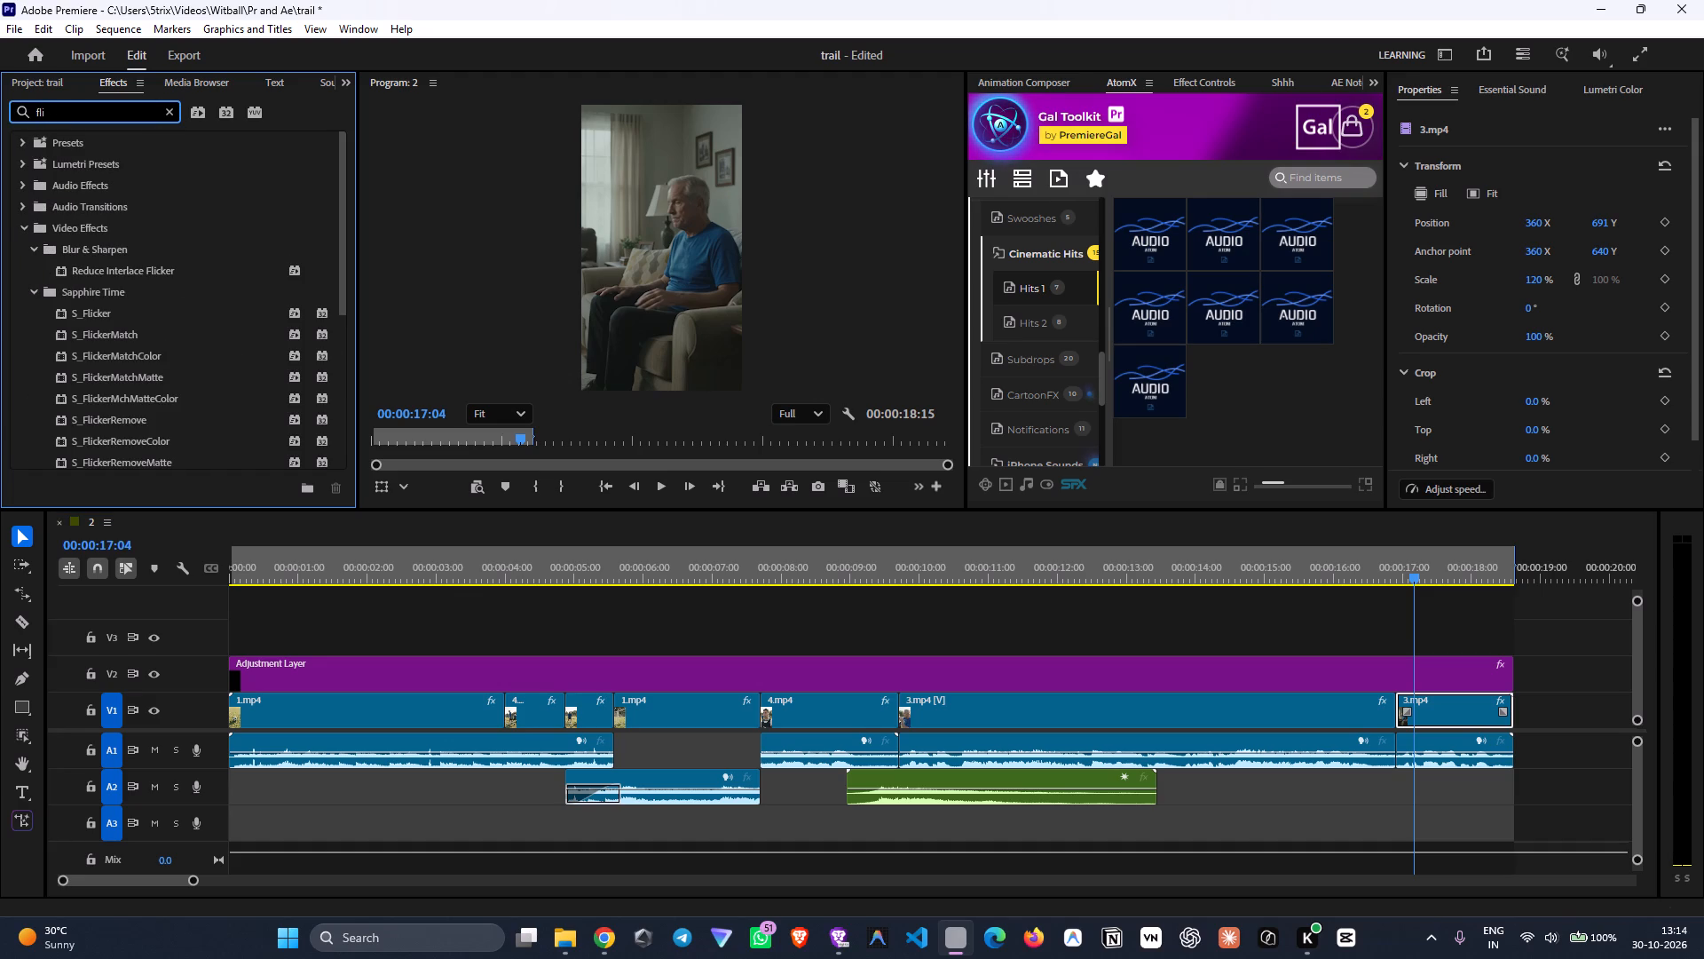
left_click(137, 316)
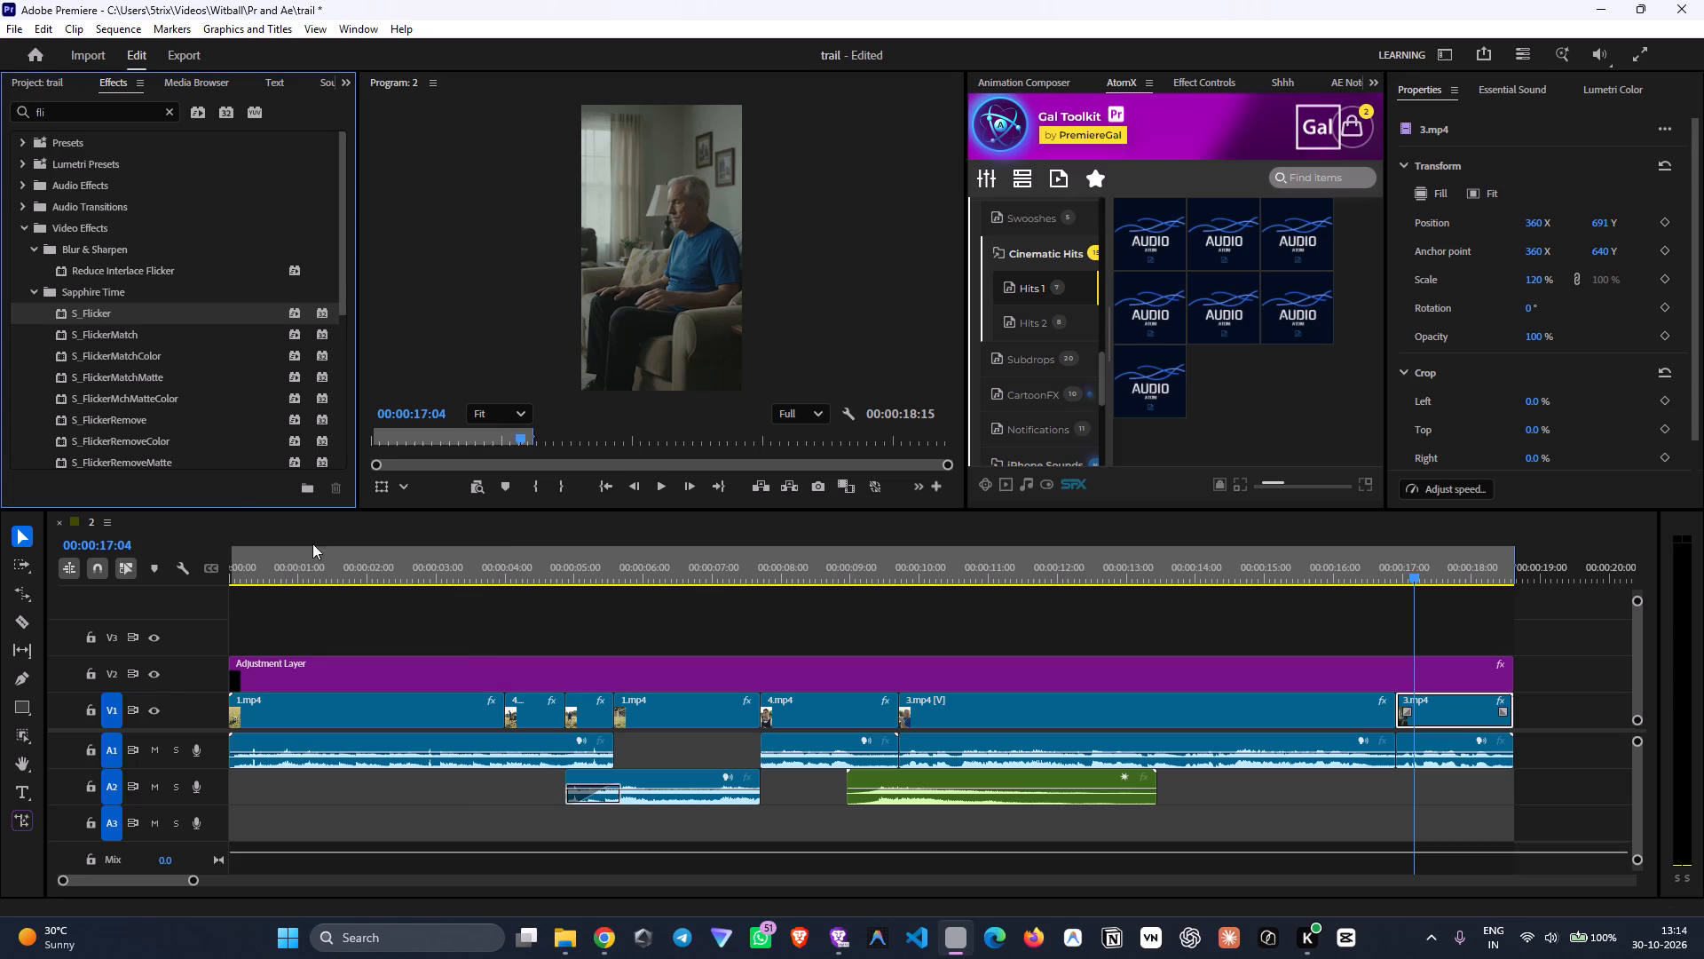
left_click(507, 643)
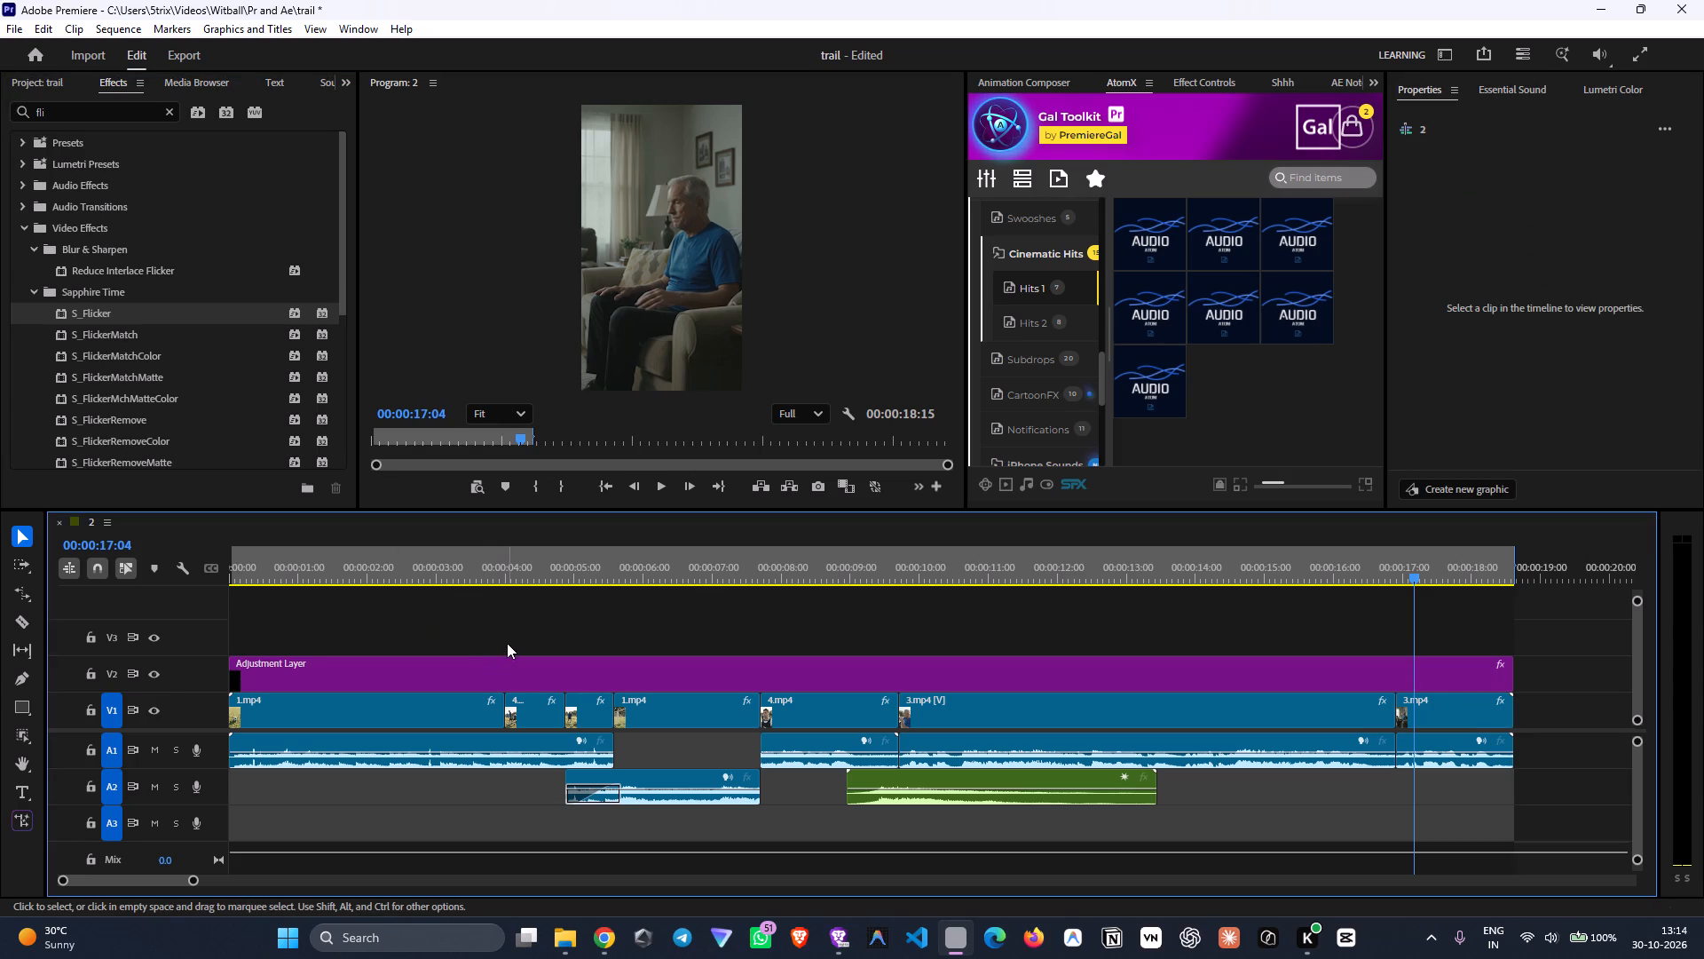
key("ctrl+s")
left_click_drag(100, 314, 183, 369)
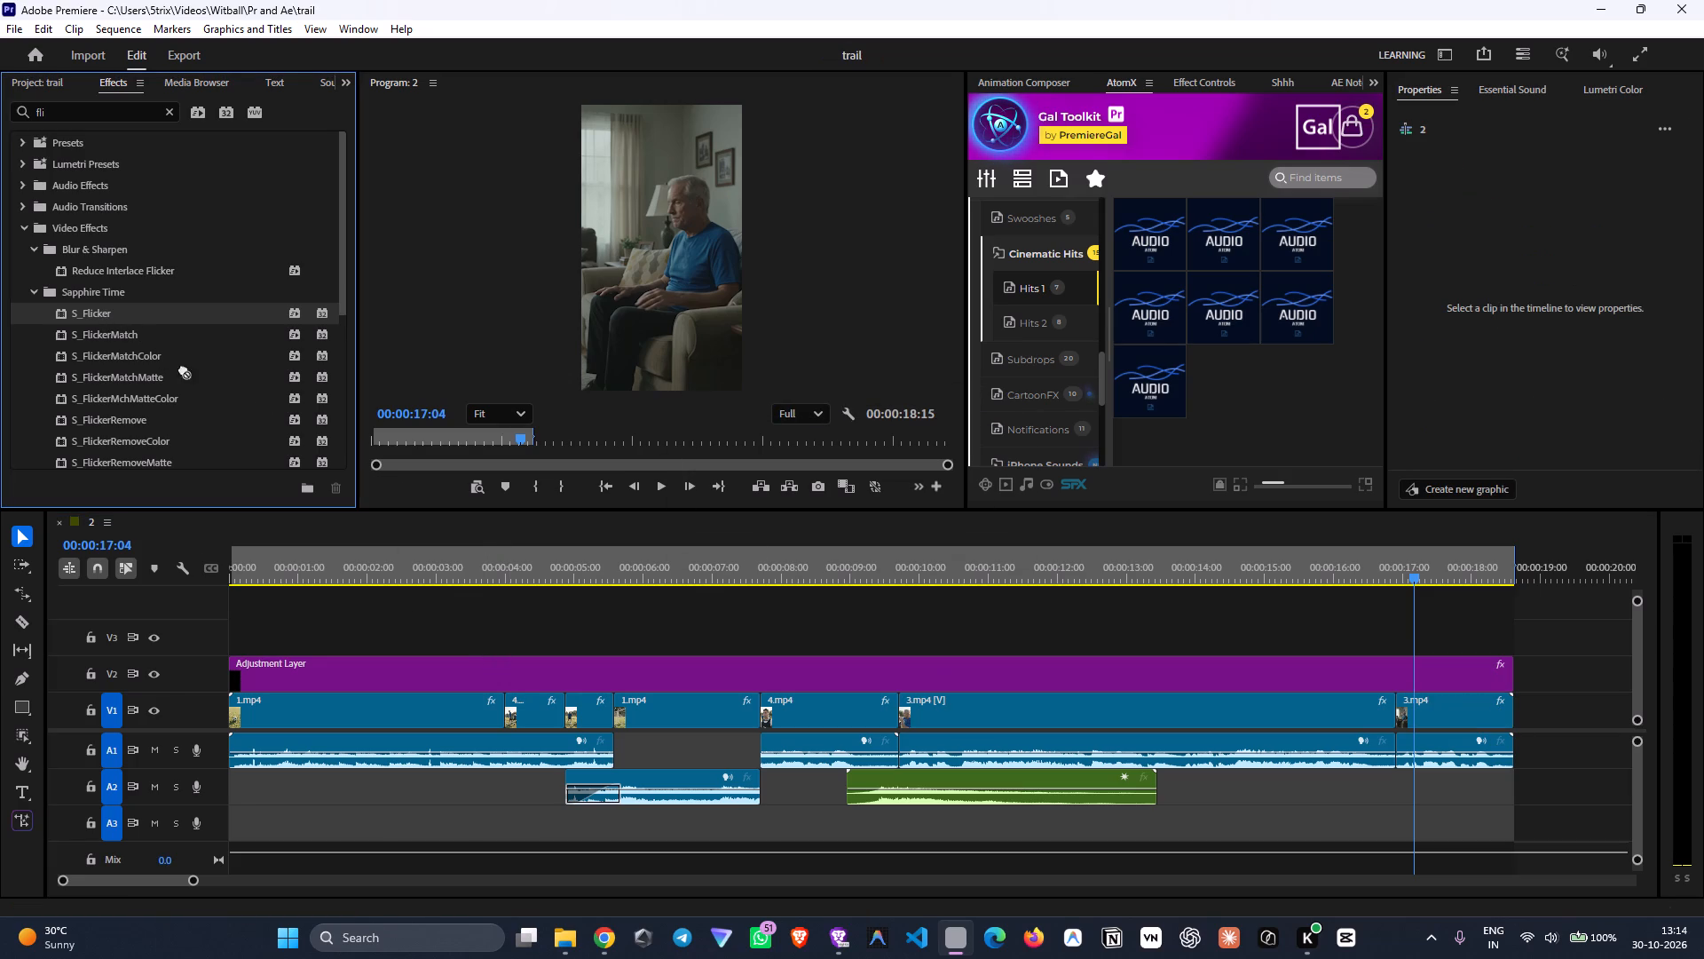
left_click_drag(183, 369, 1437, 717)
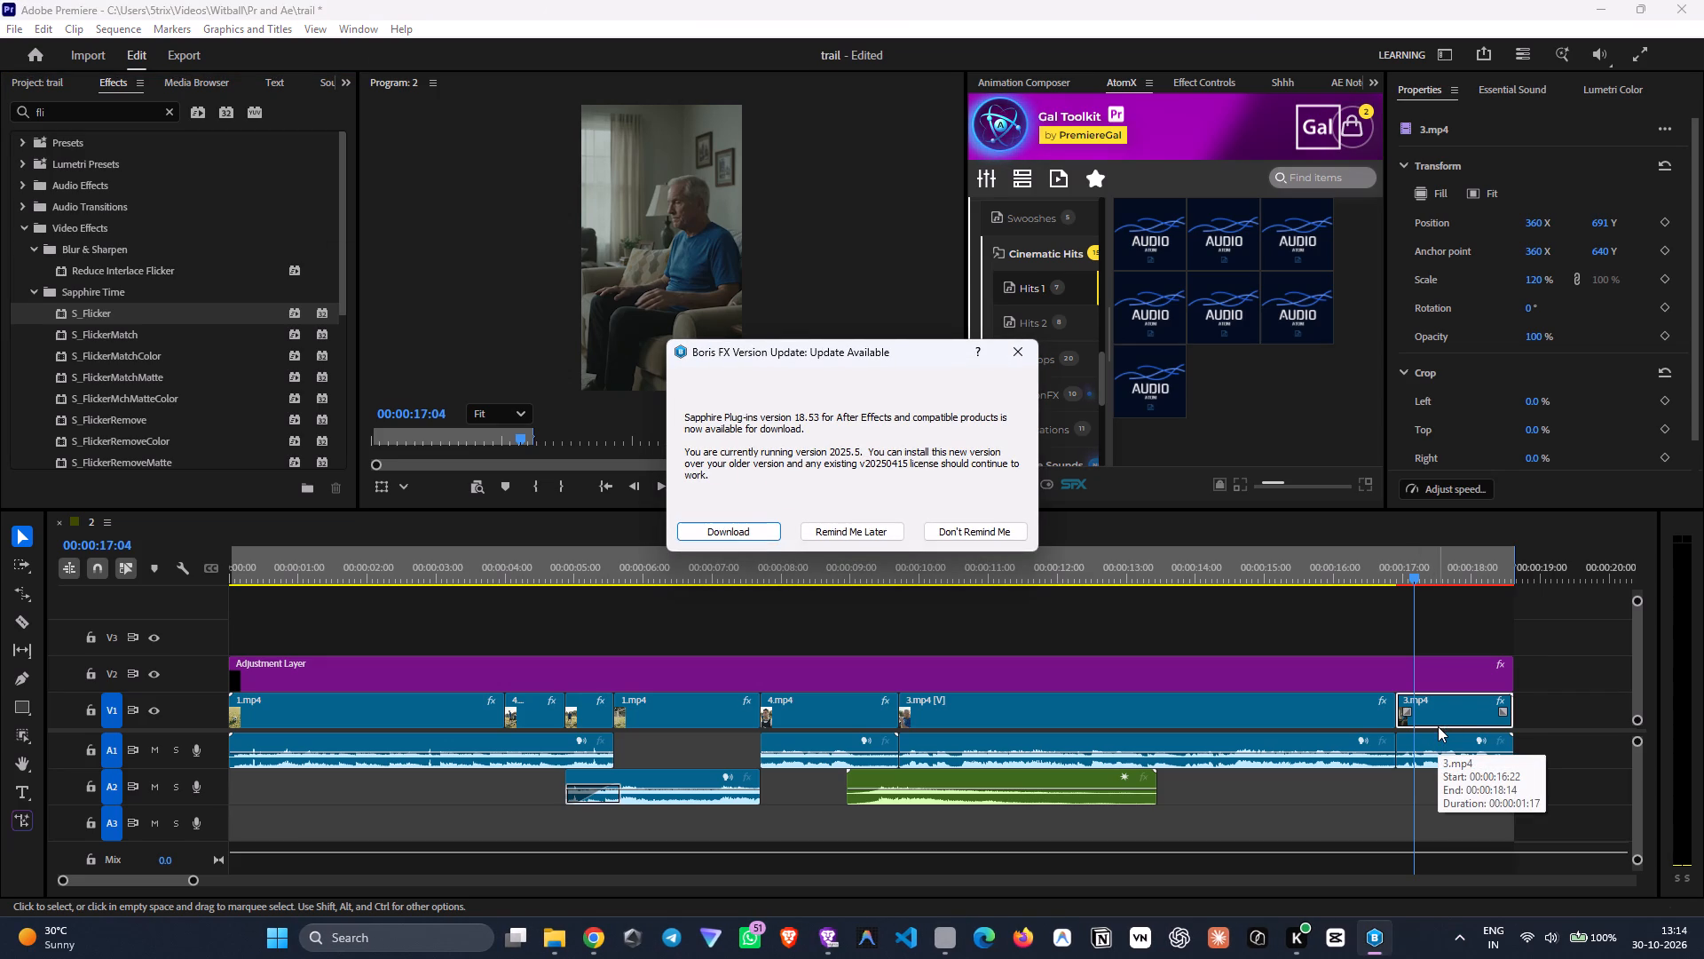
Dismiss the Boris FX Sapphire update notice without downloading the new version.
left_click(975, 527)
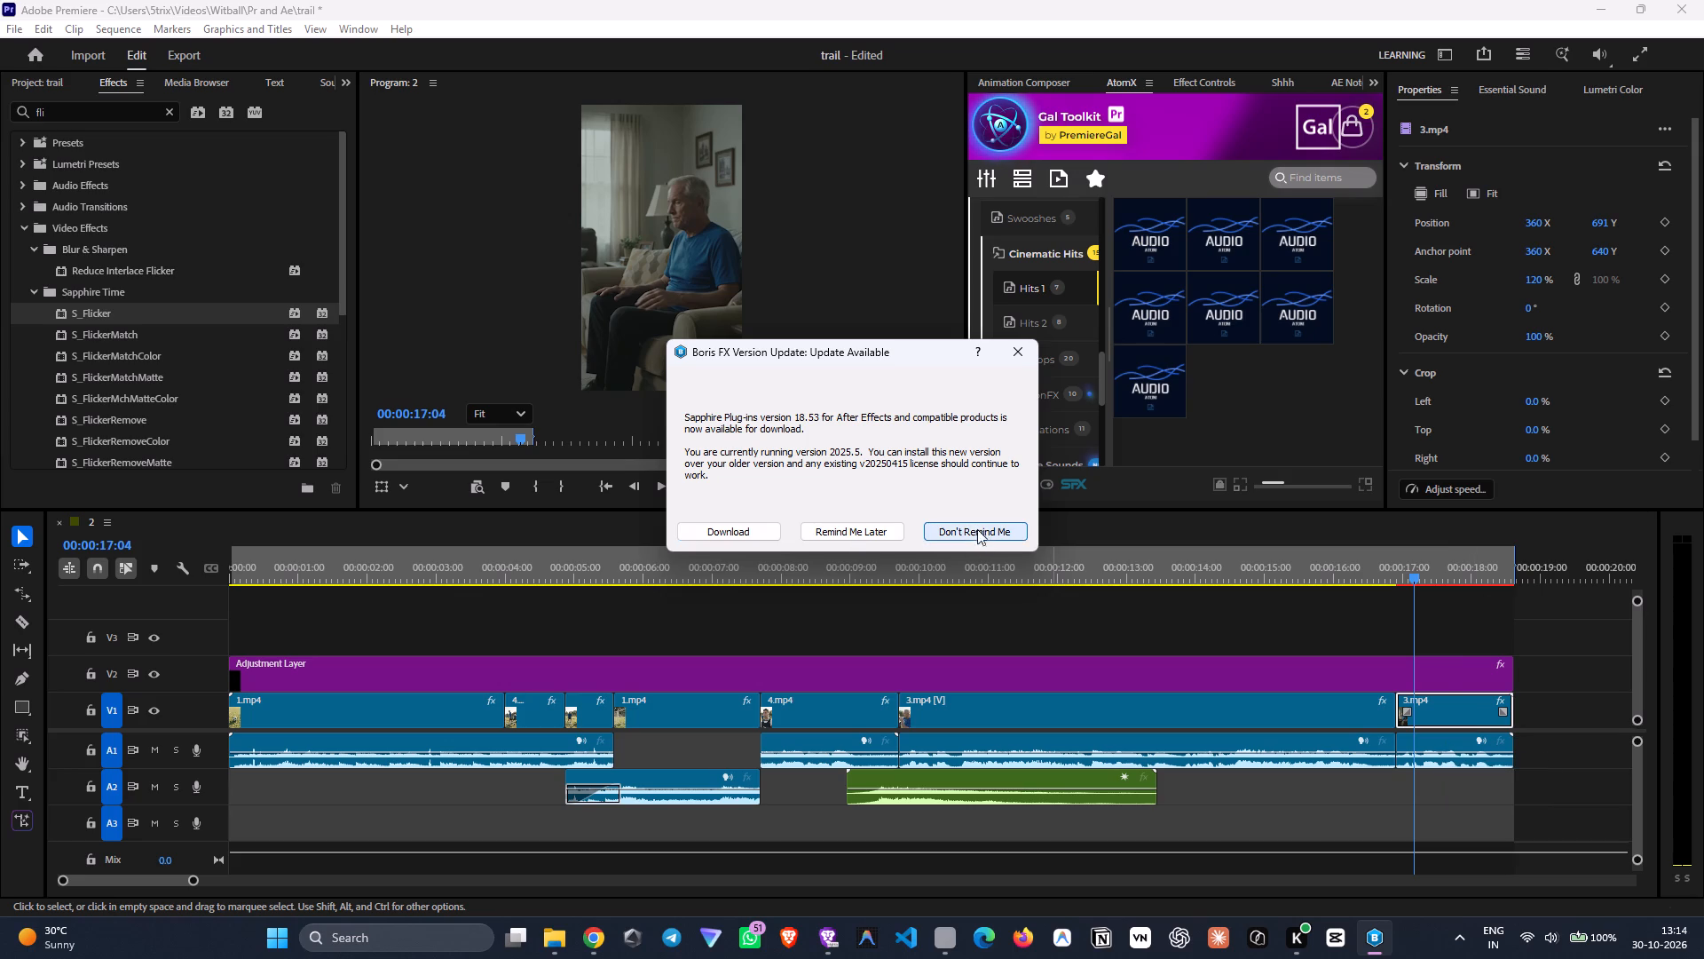
left_click(986, 534)
left_click(989, 530)
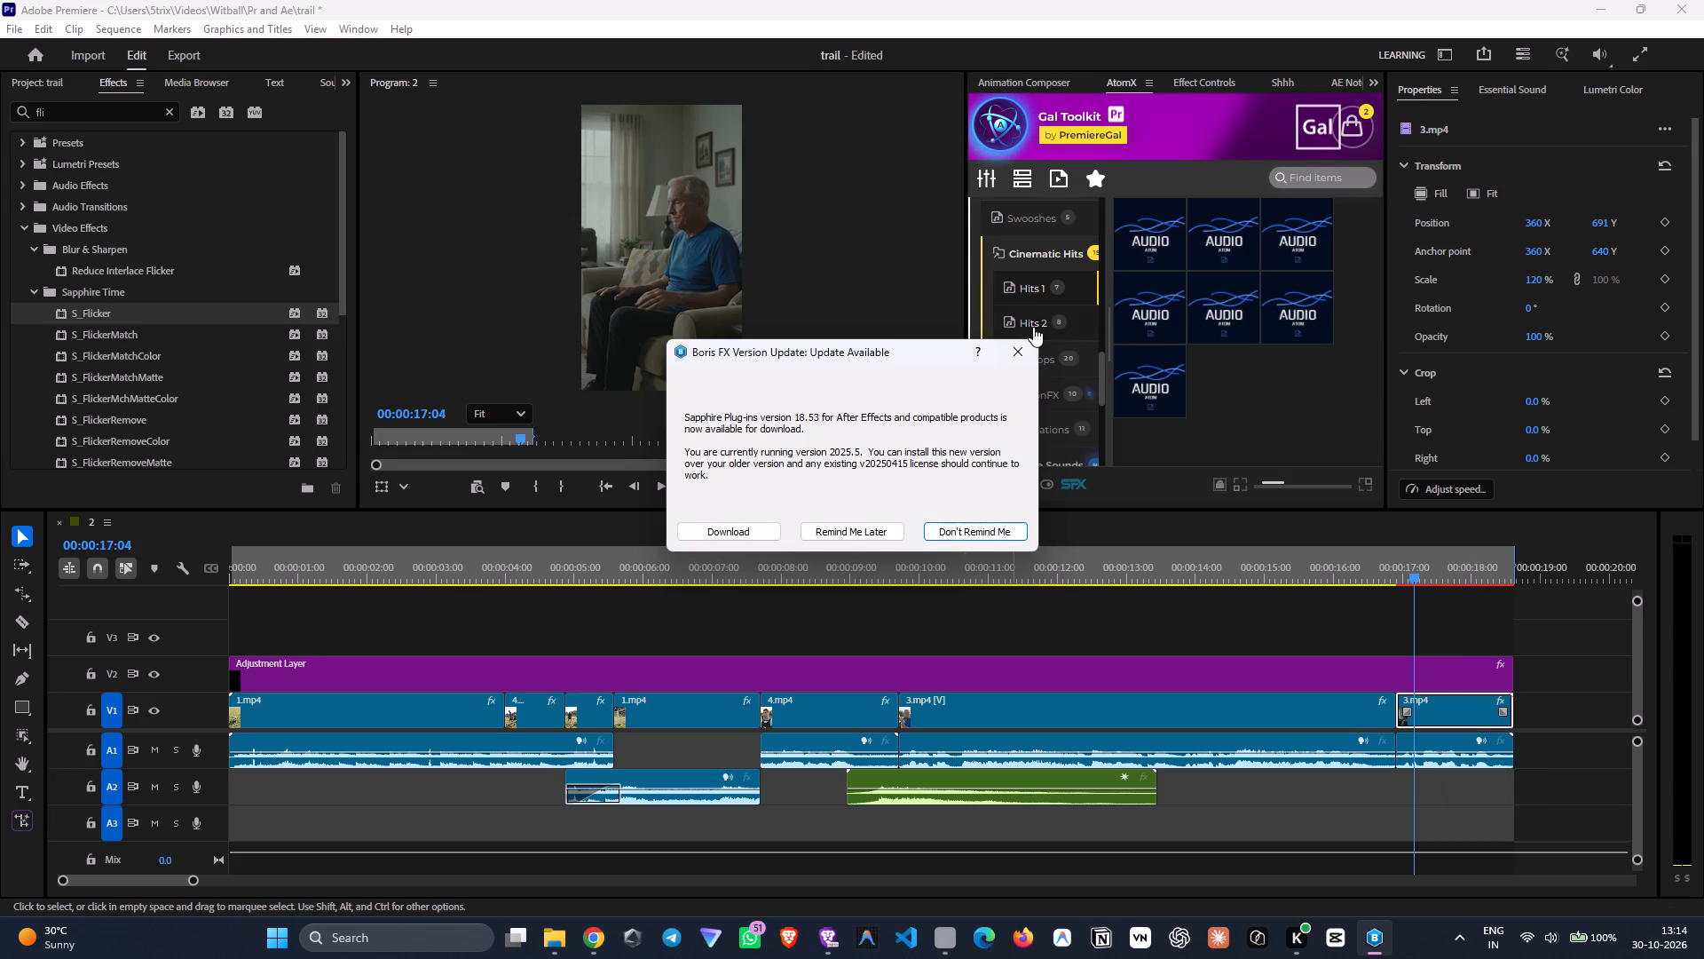
left_click(1031, 361)
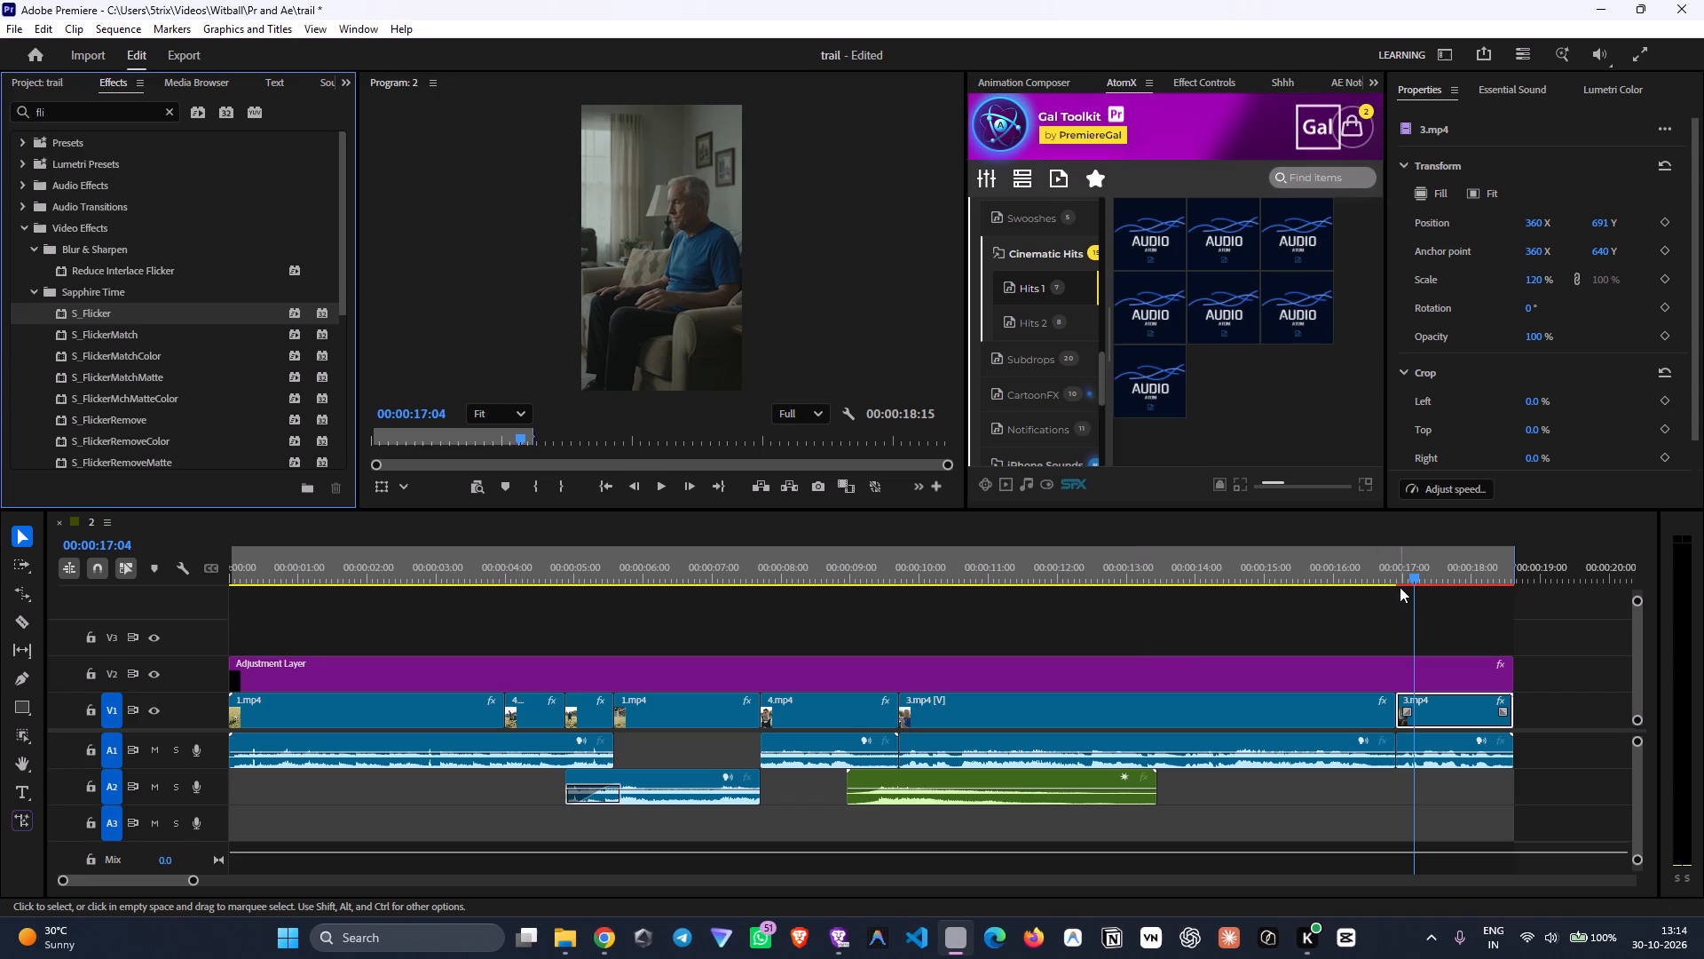
Examine the S_Flicker settings of the final 3.mp4 clip and preview the flicker from the clip's start.
left_click(1208, 84)
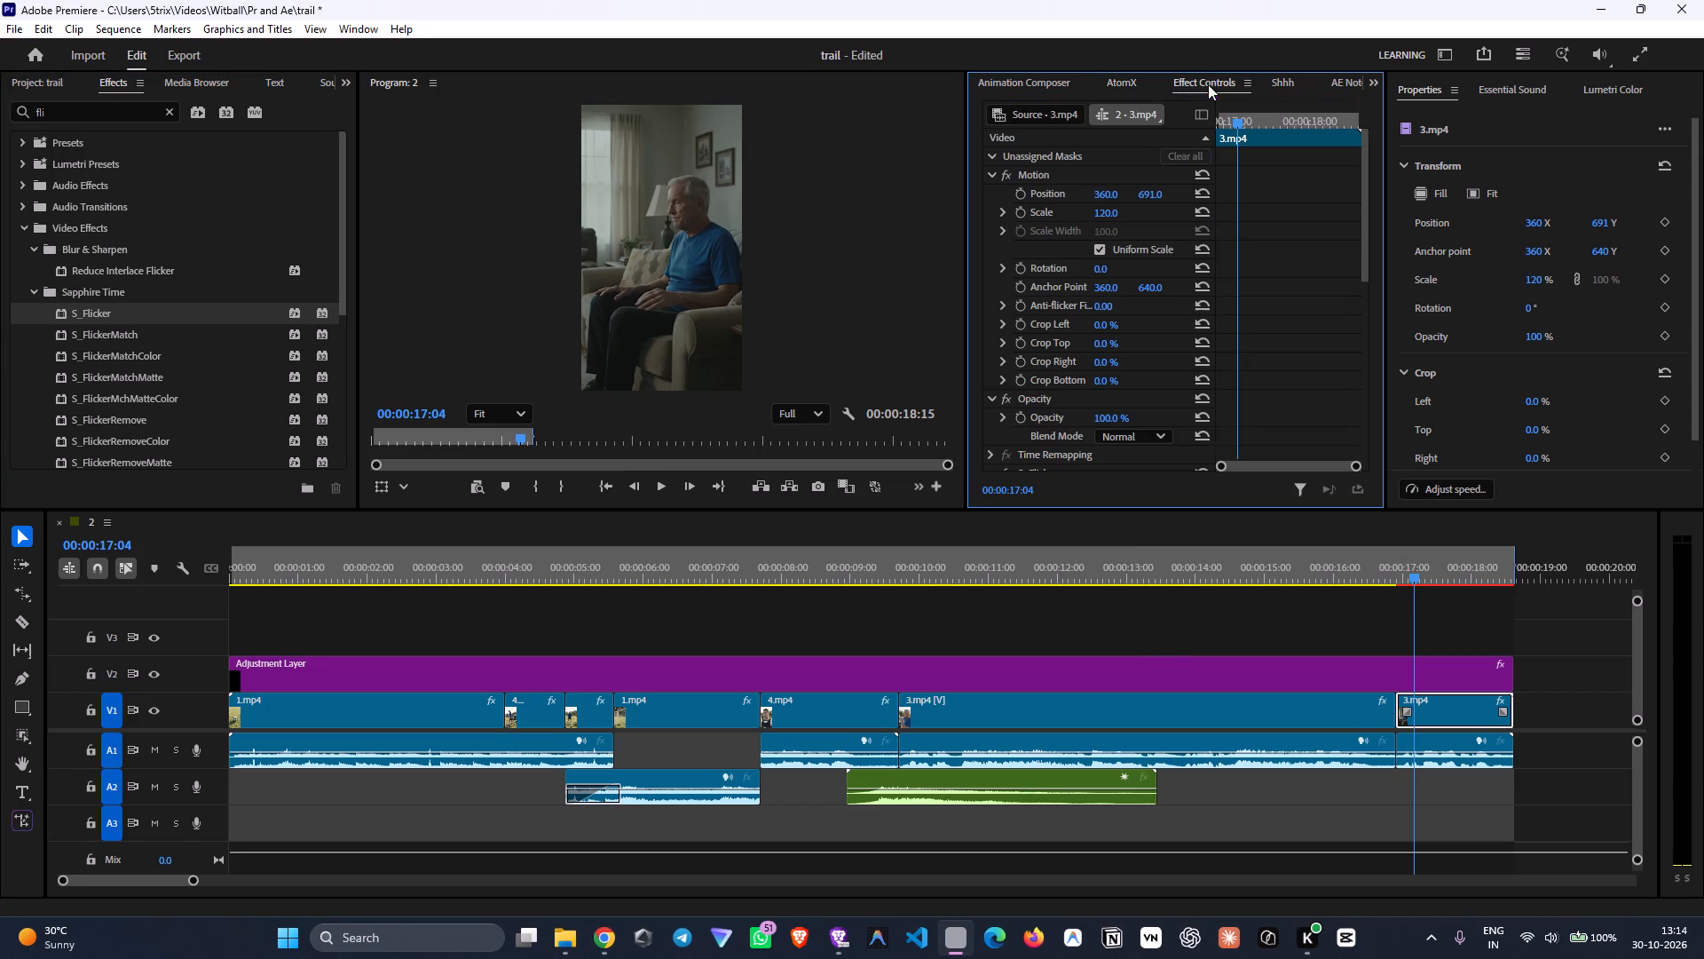
scroll(1091, 392, "down", 16)
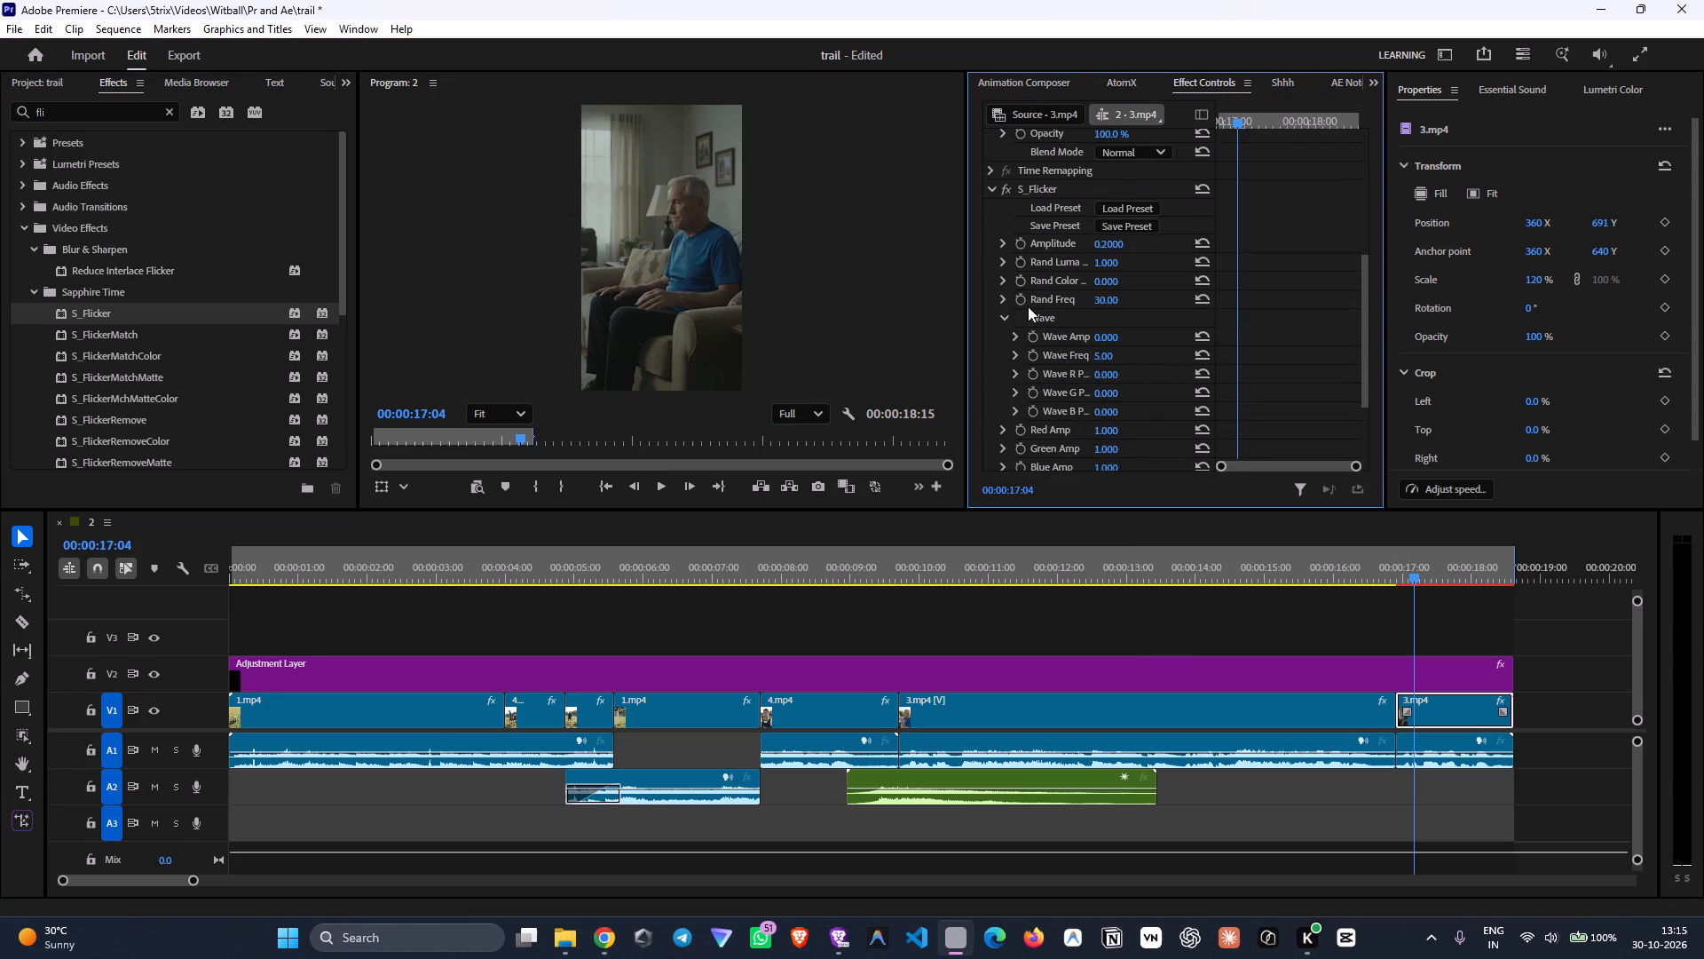
key("space")
key("space")
left_click_drag(1418, 574, 1400, 572)
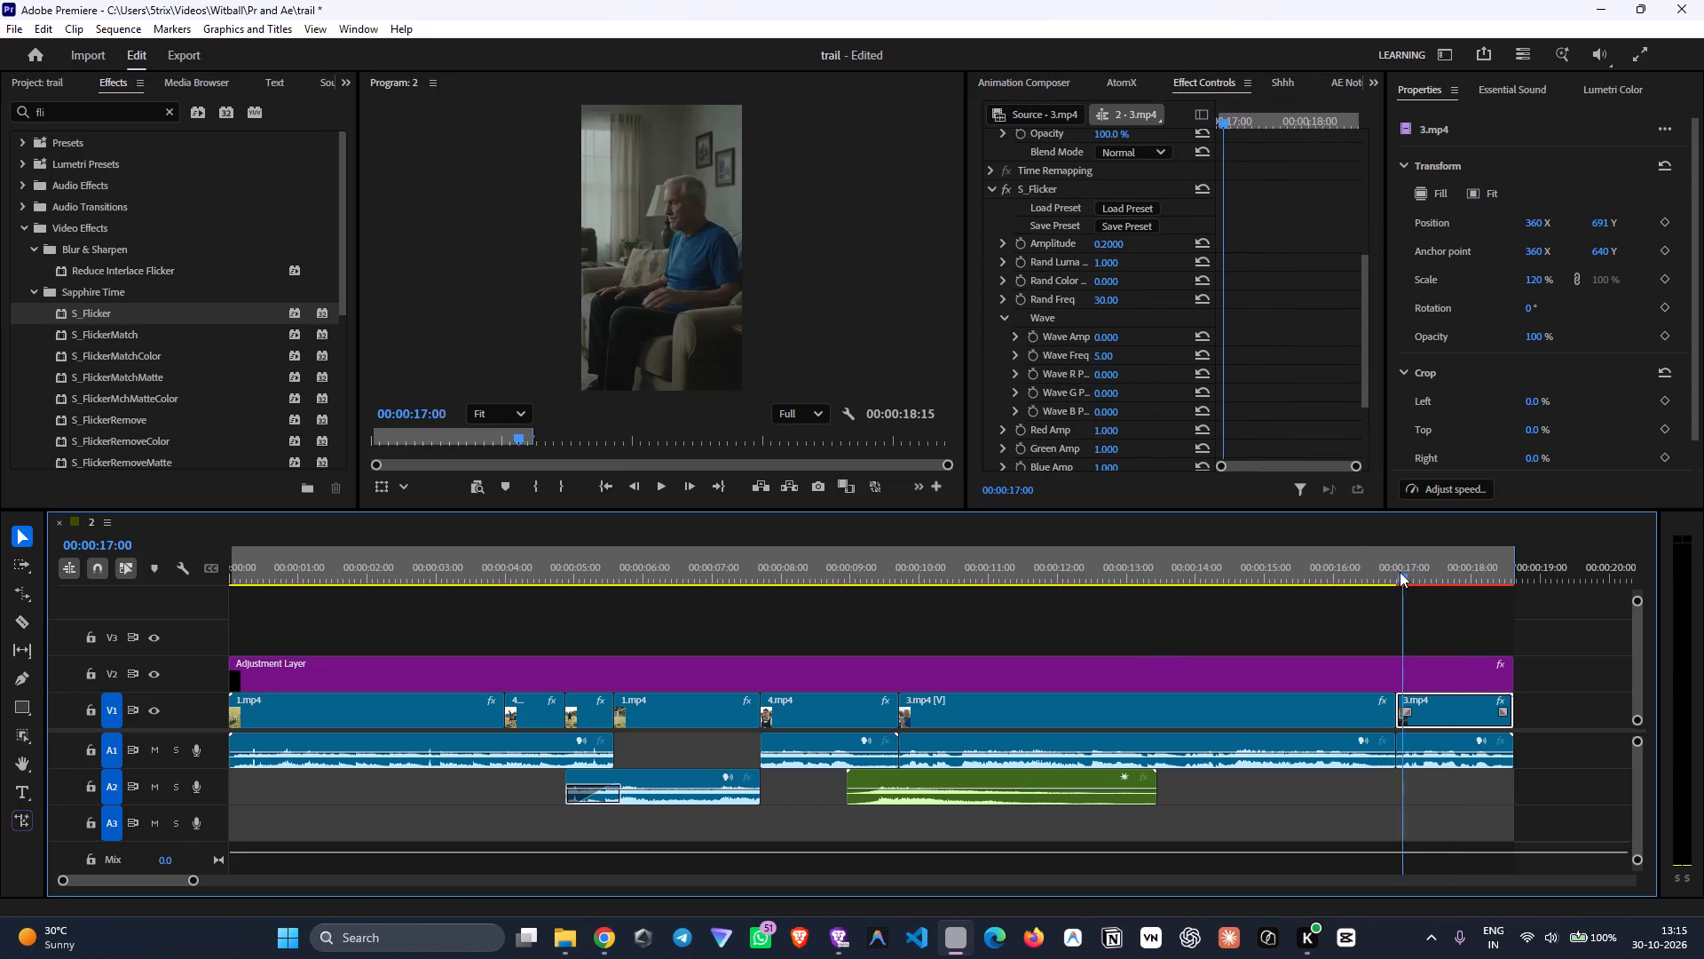
left_click_drag(1400, 572, 1399, 571)
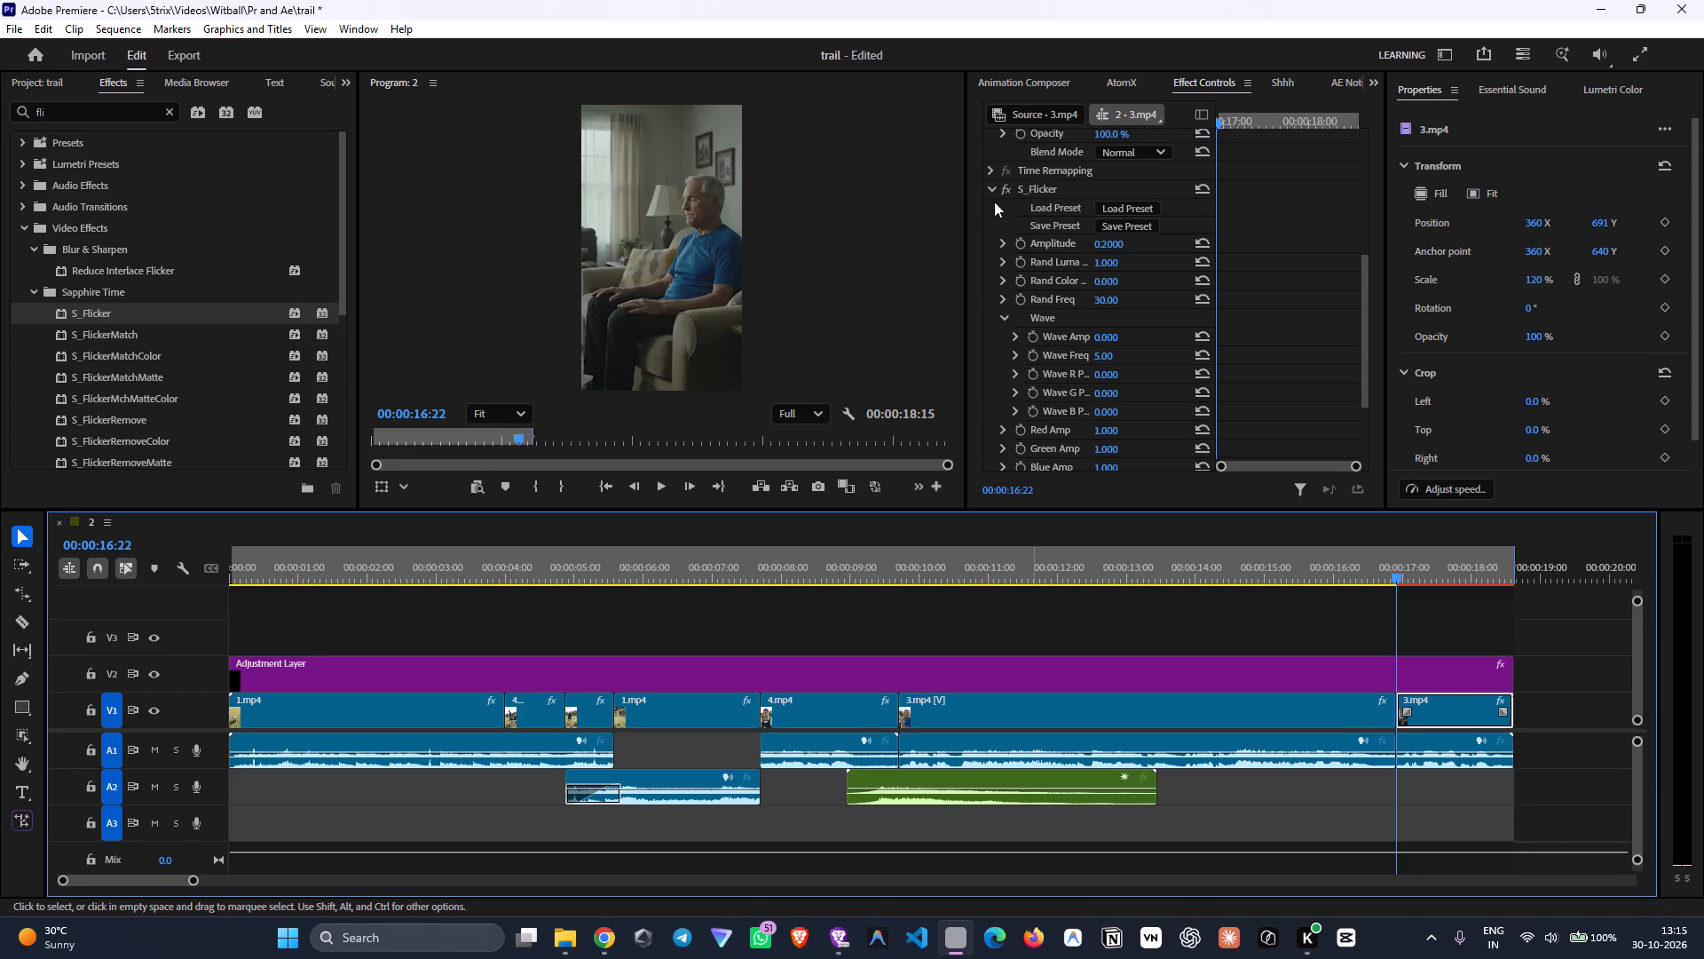
Find the Lumetri Color effect and apply it to the final 3.mp4 clip on V1.
left_click(168, 116)
left_click(145, 107)
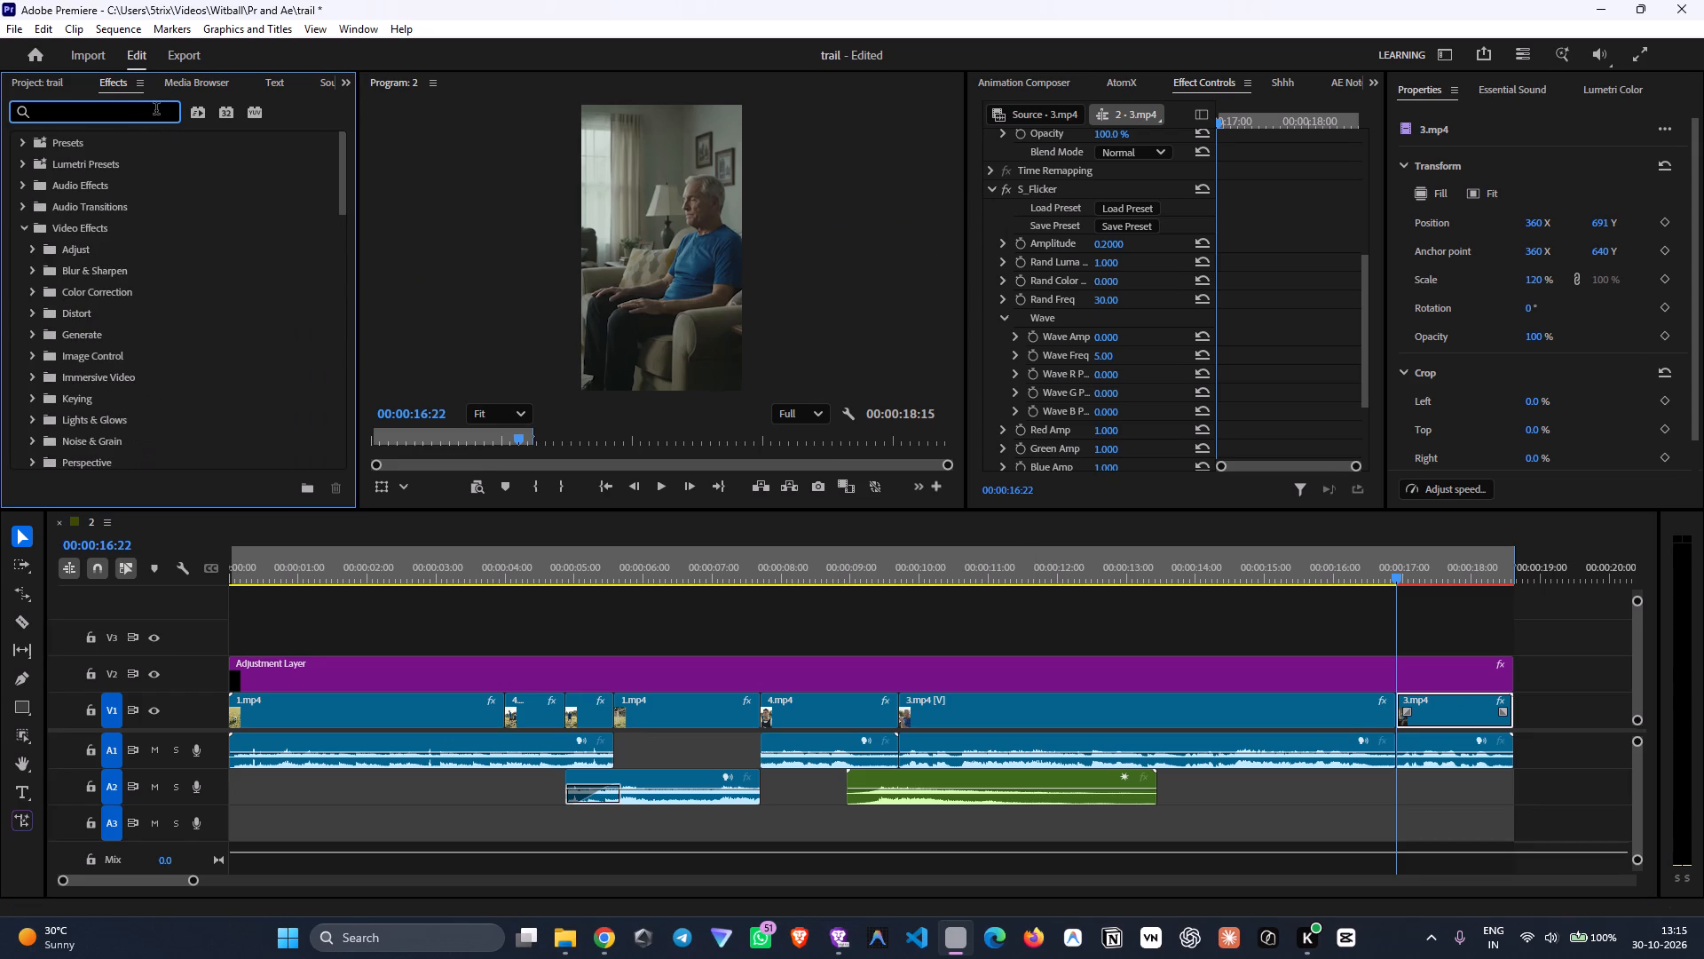
type("lume")
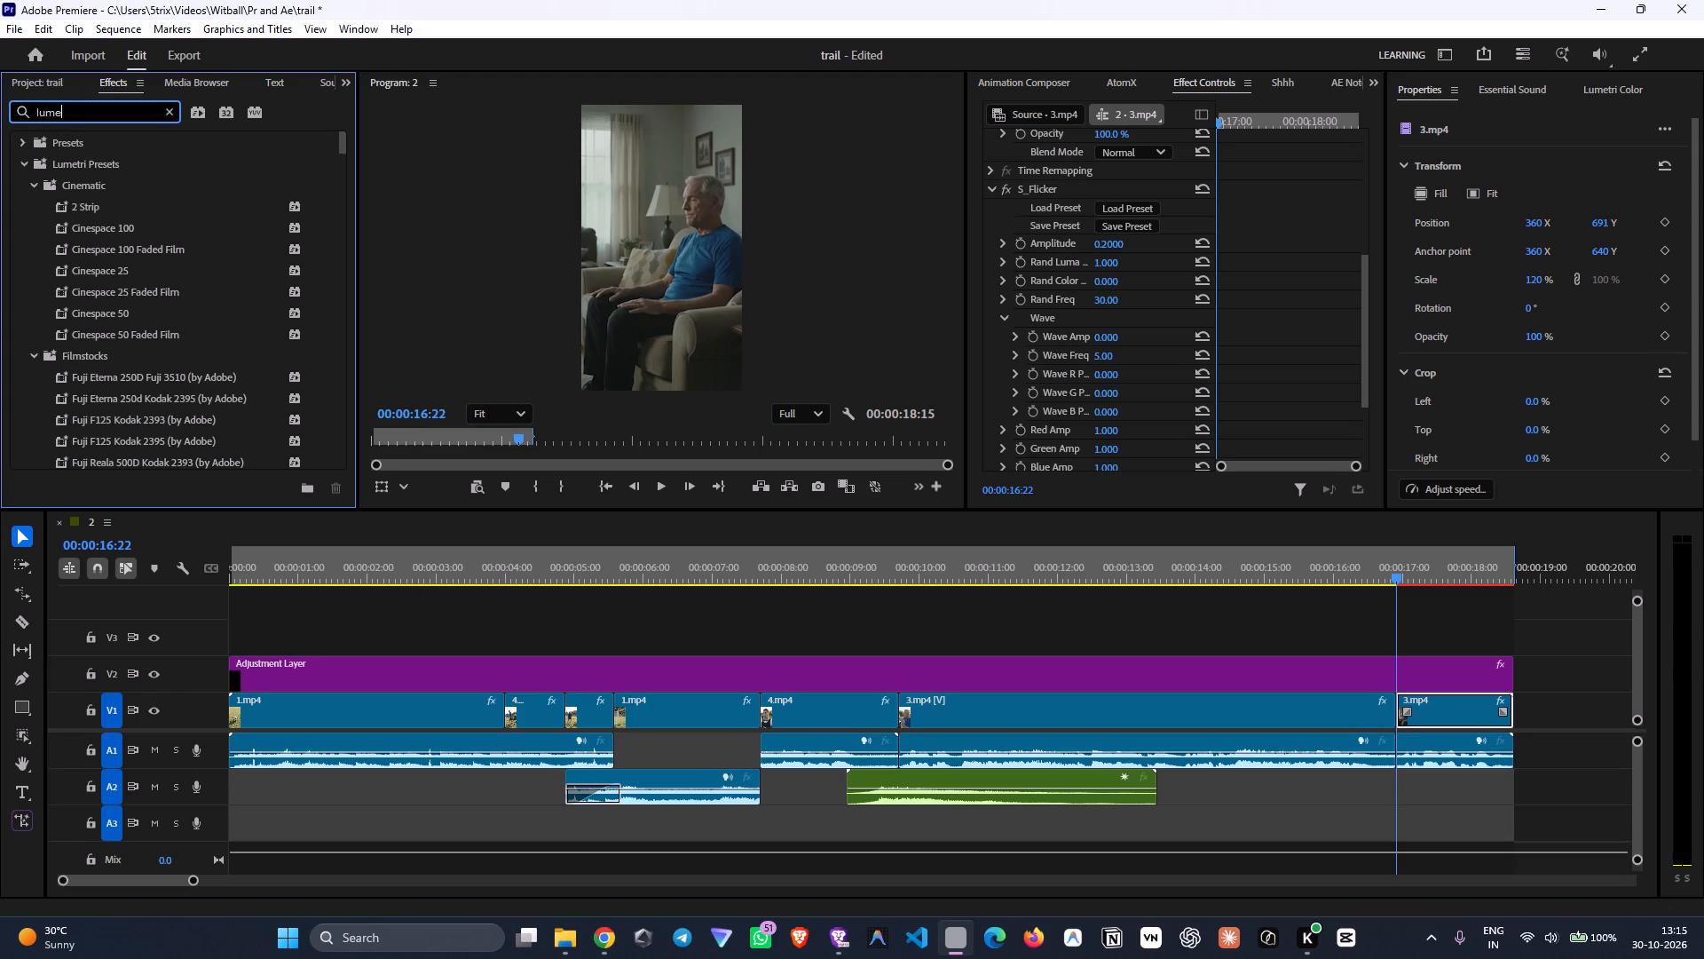
type("tri colo")
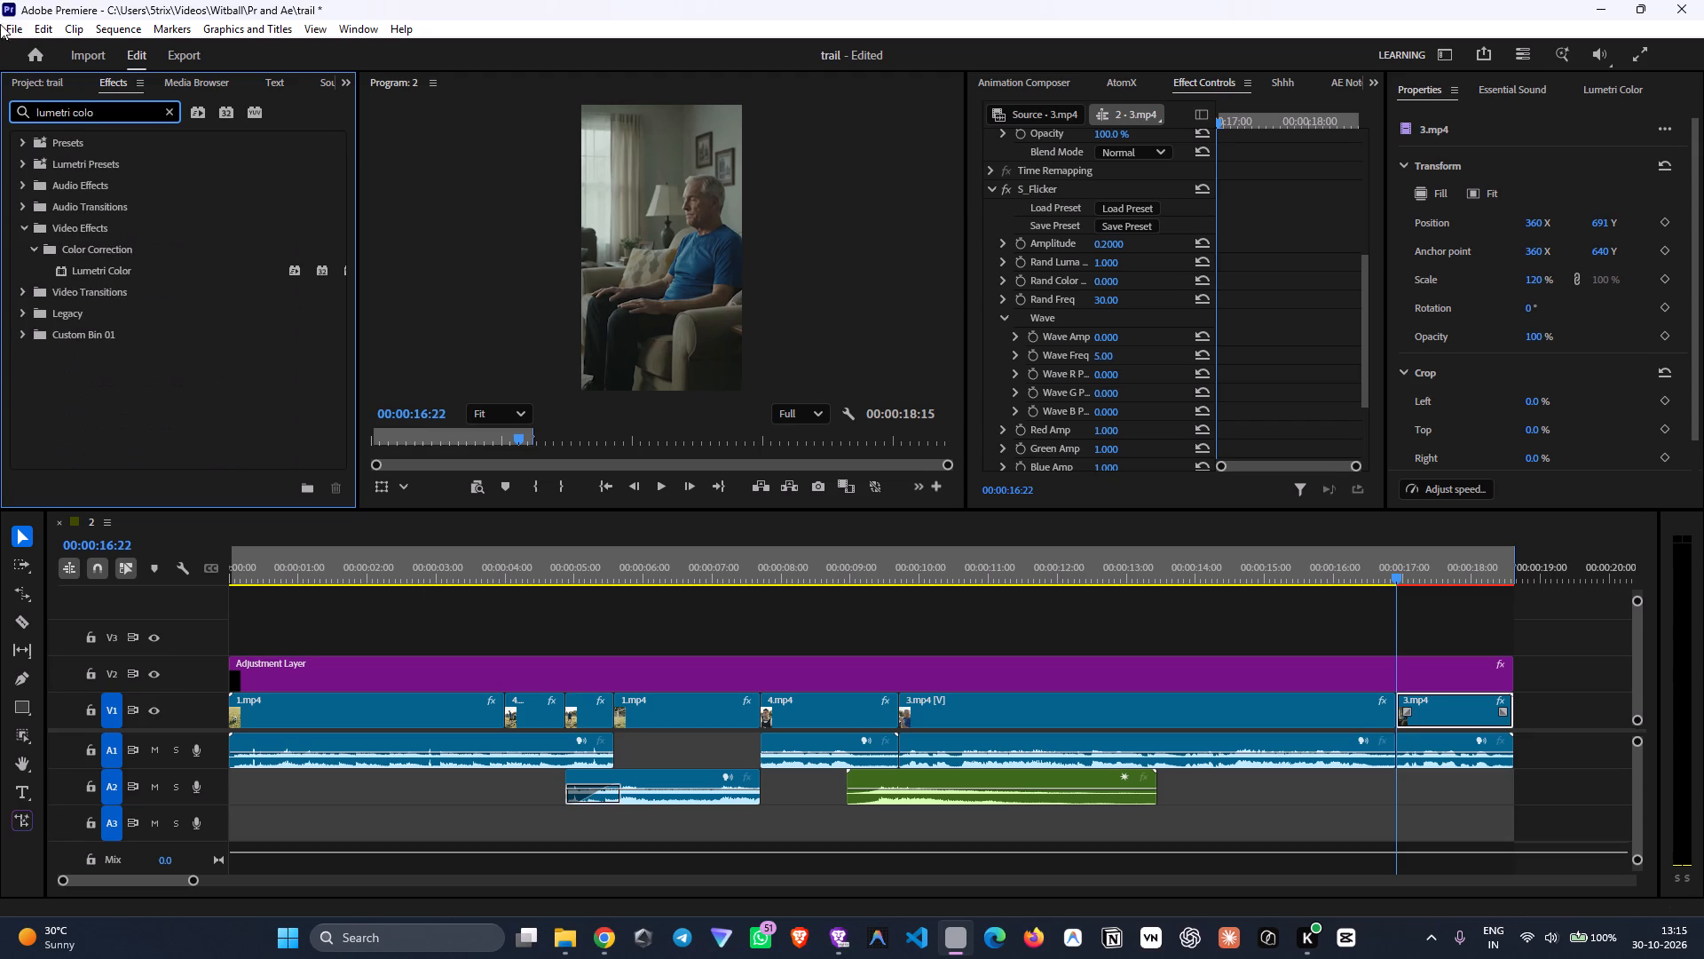
left_click(133, 263)
left_click_drag(95, 269, 1488, 655)
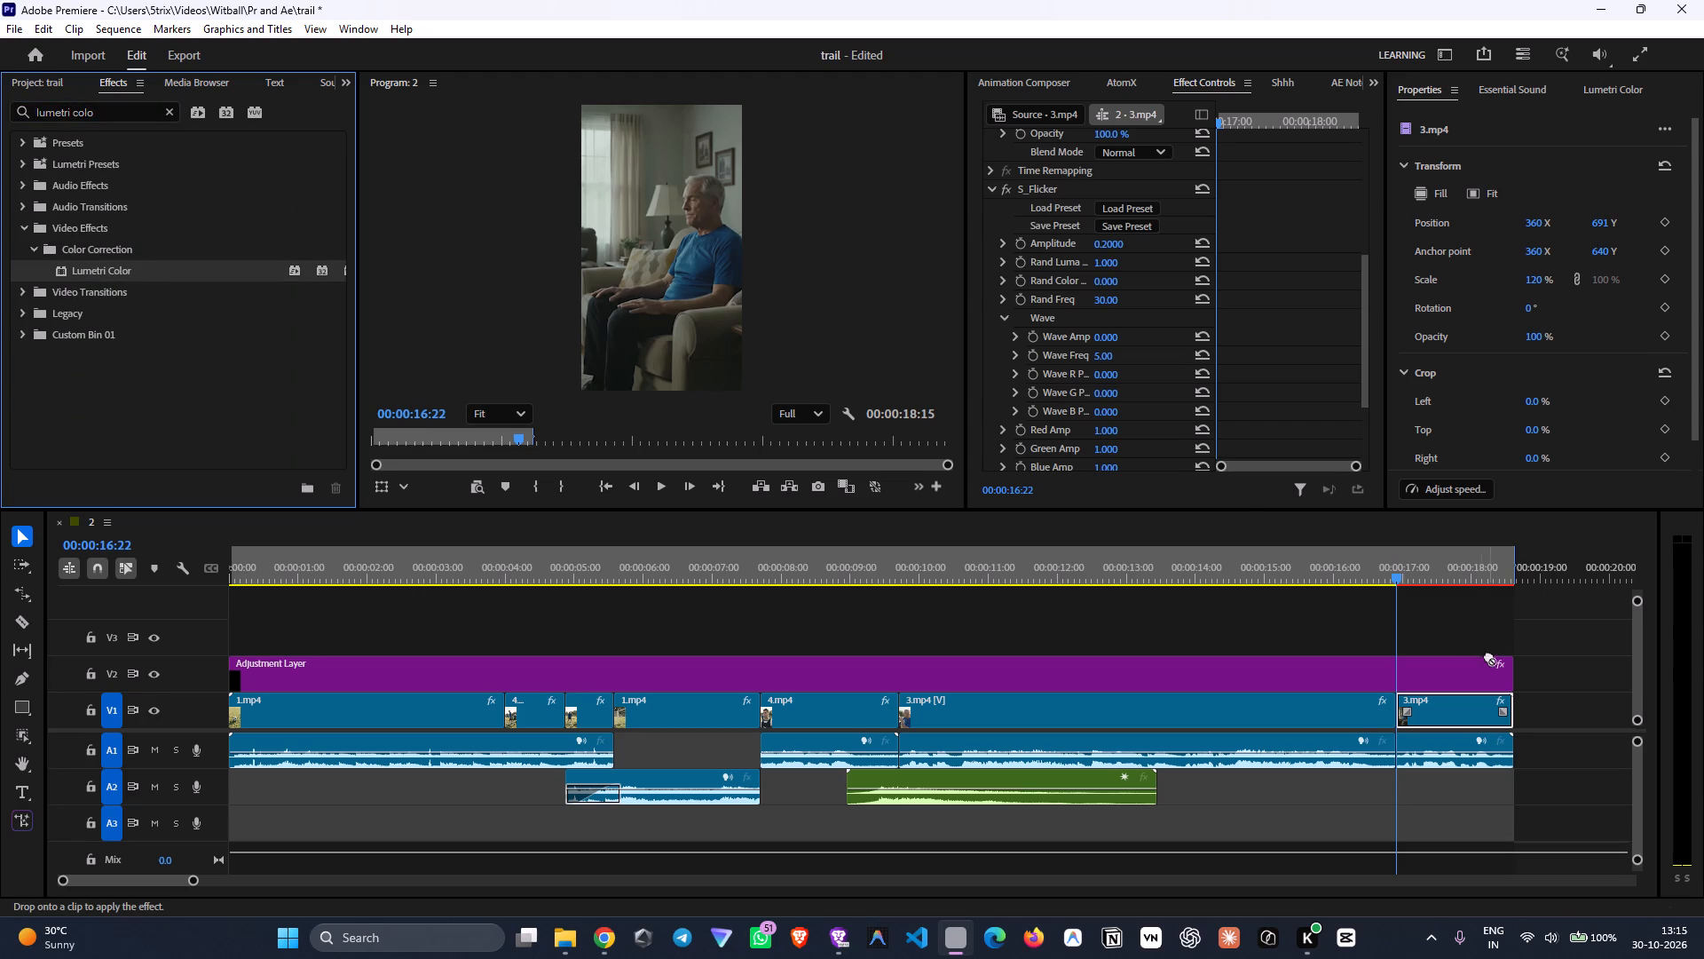
left_click_drag(1488, 655, 1455, 718)
Set the Lumetri basic correction saturation of the final 3.mp4 clip to 0 and play the black-and-white shot.
scroll(1122, 352, "down", 13)
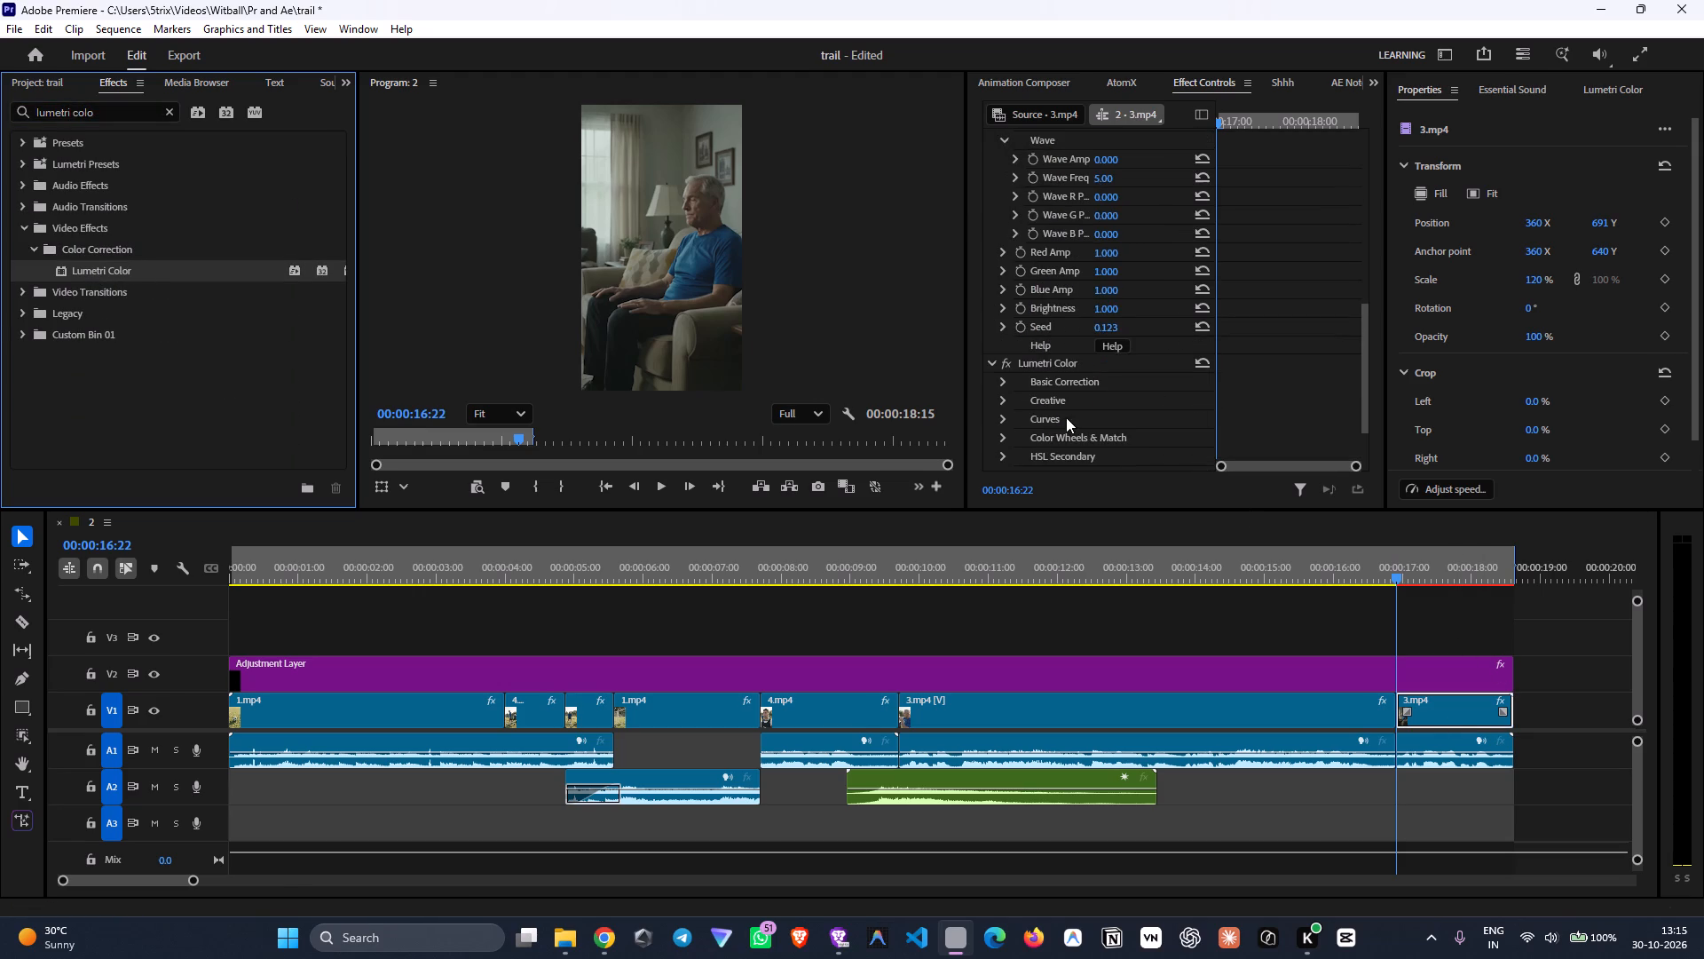
left_click(1002, 326)
scroll(1067, 391, "down", 7)
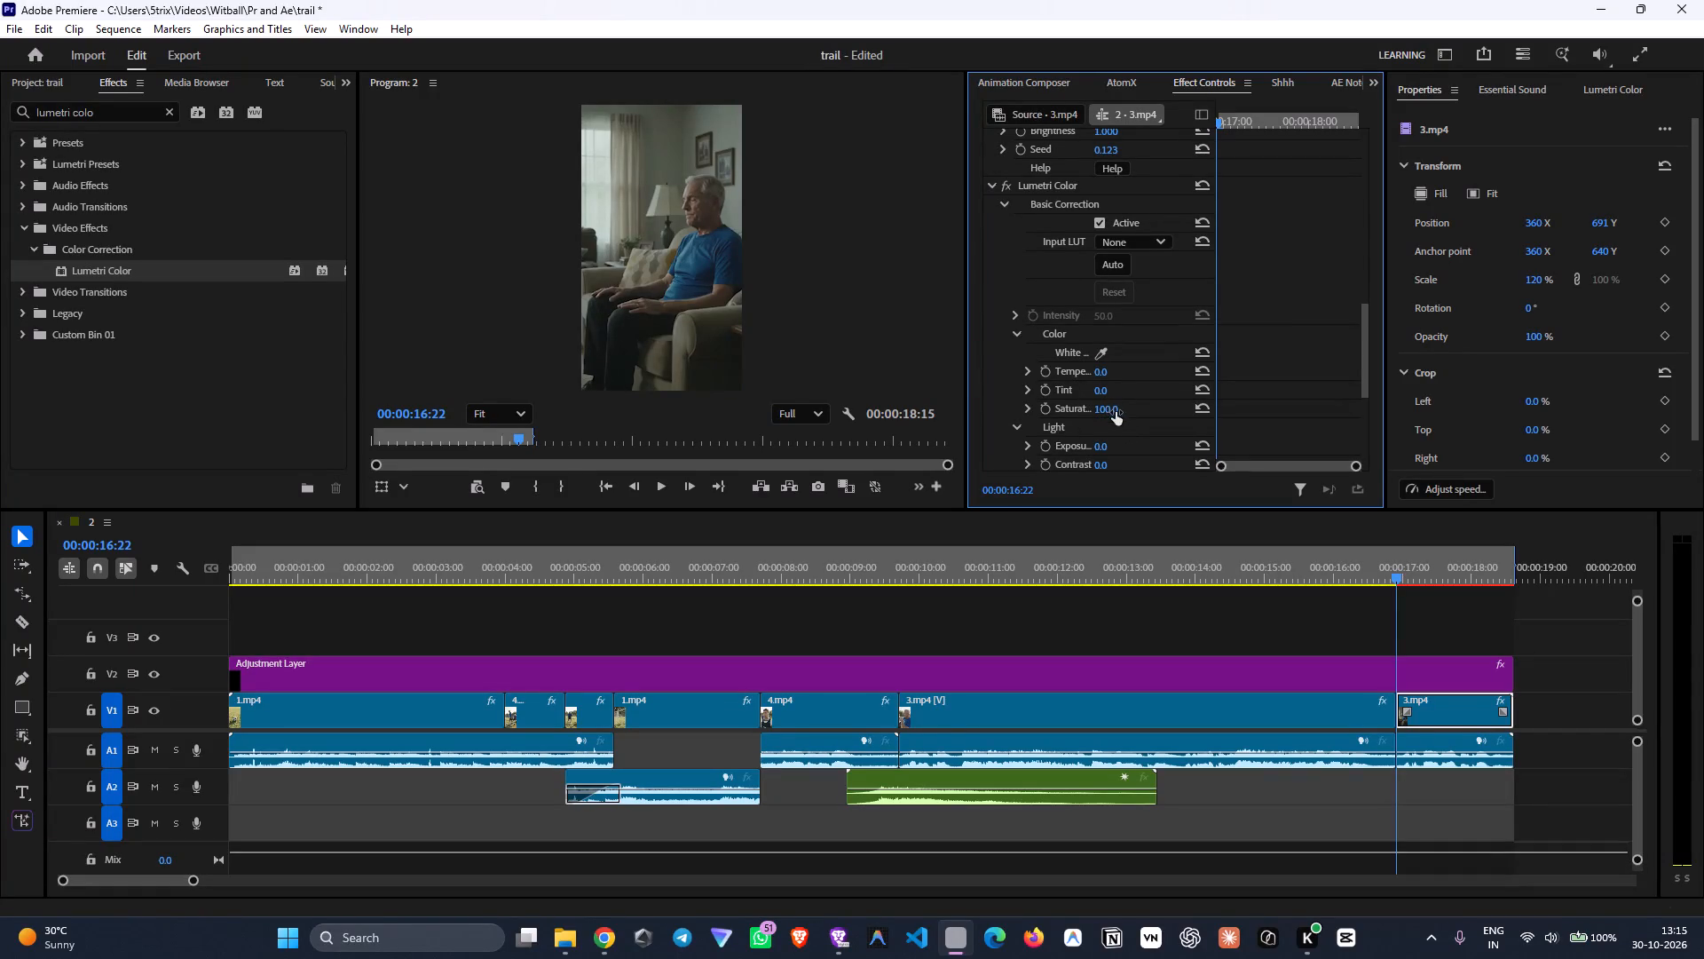
left_click_drag(1116, 412, 893, 453)
scroll(1154, 416, "down", 4)
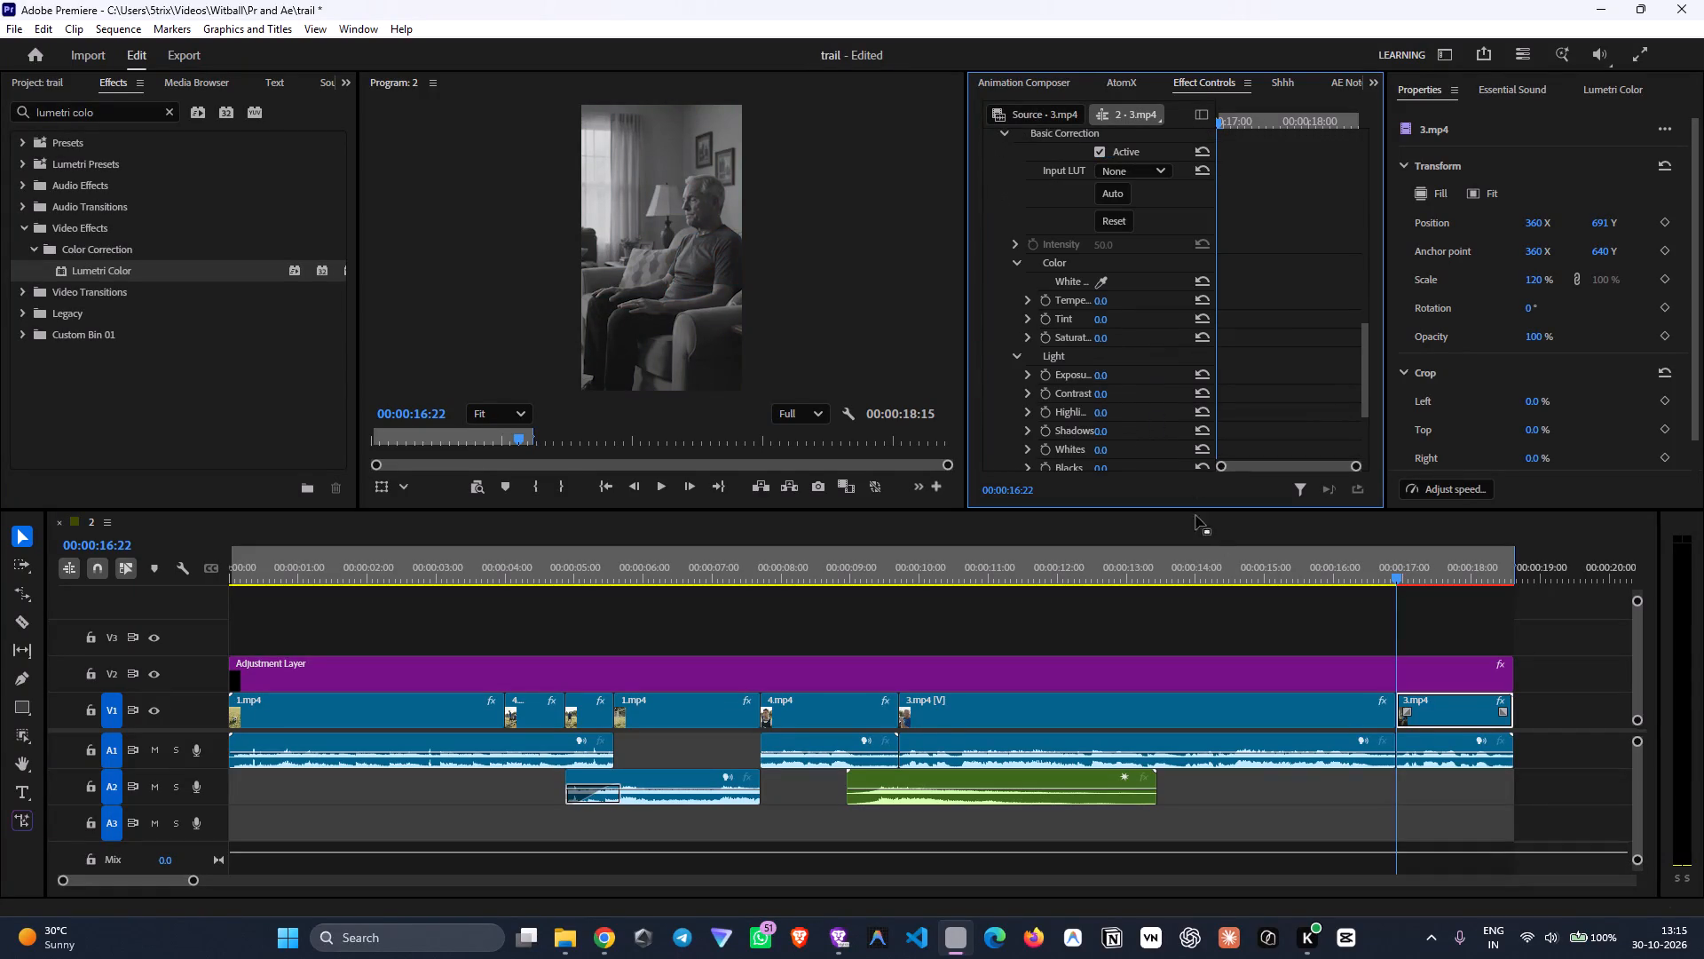
scroll(1087, 427, "down", 3)
key("space")
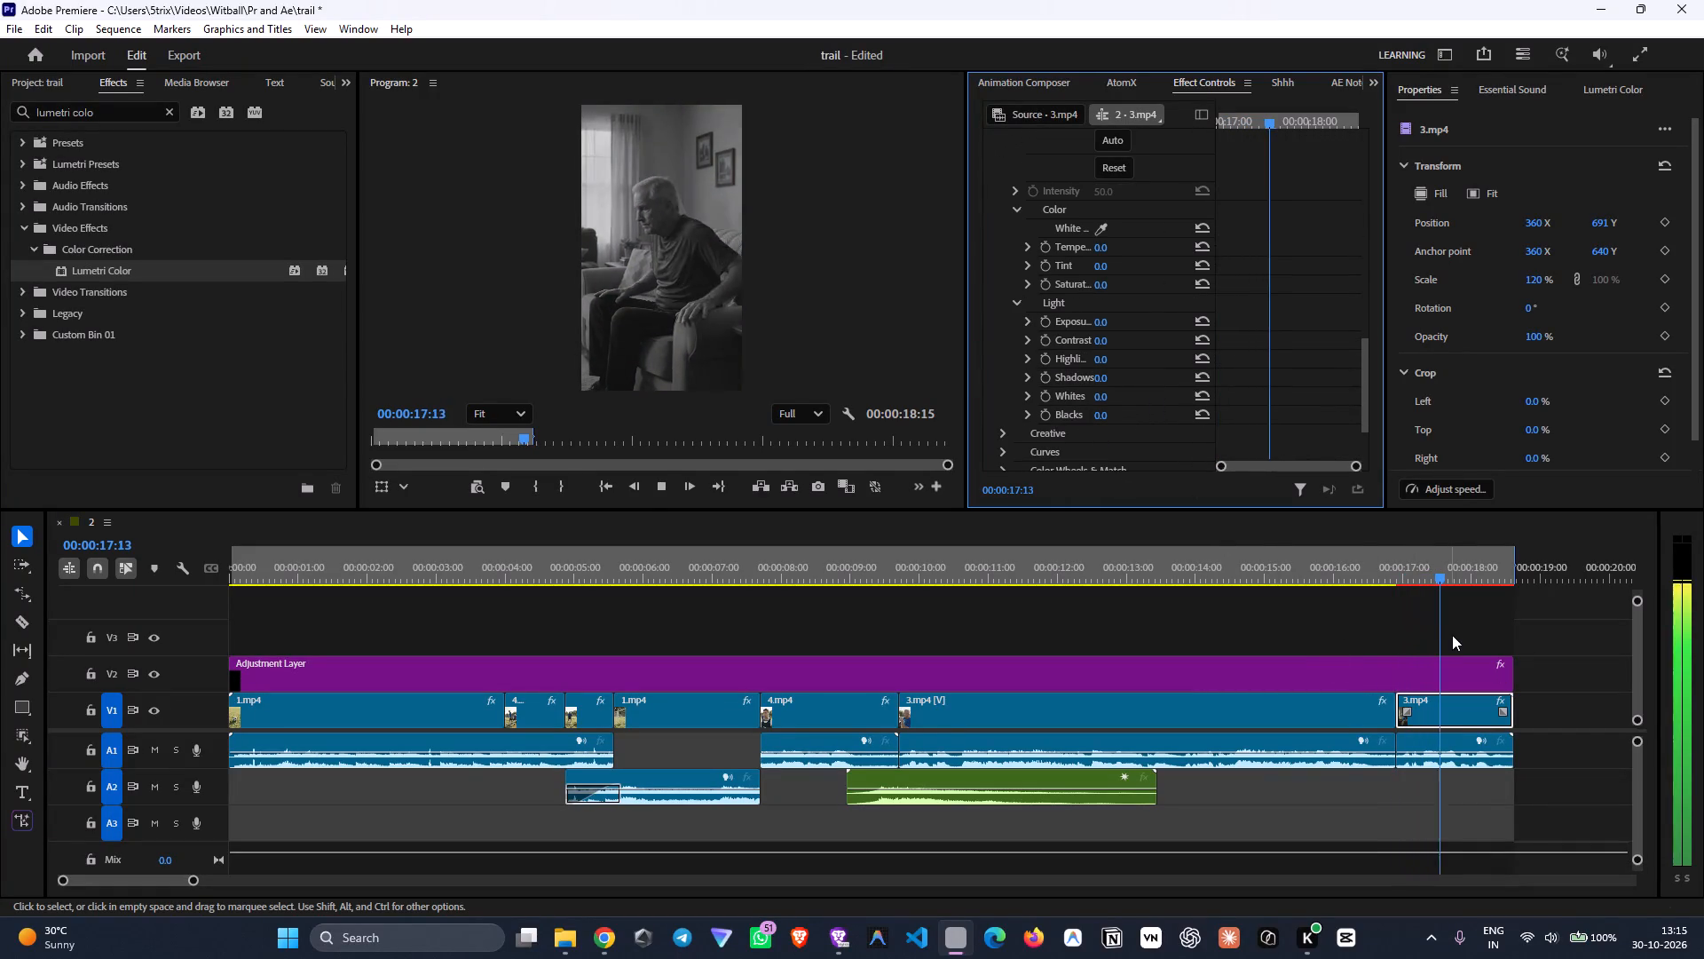
key("space")
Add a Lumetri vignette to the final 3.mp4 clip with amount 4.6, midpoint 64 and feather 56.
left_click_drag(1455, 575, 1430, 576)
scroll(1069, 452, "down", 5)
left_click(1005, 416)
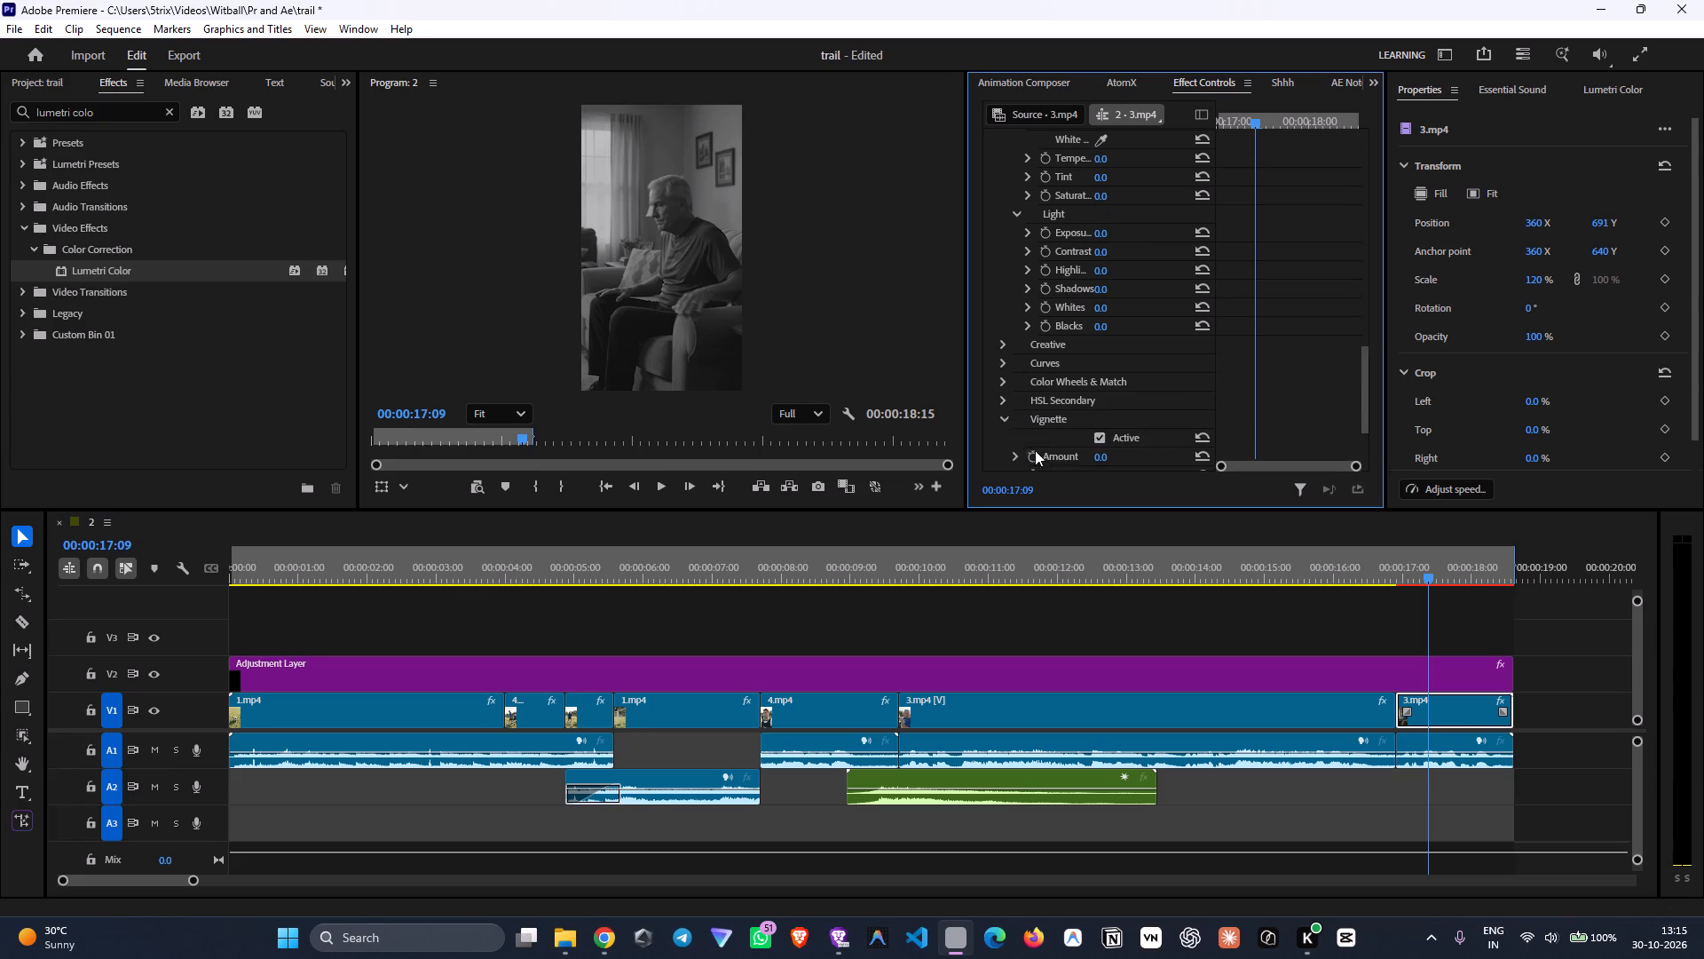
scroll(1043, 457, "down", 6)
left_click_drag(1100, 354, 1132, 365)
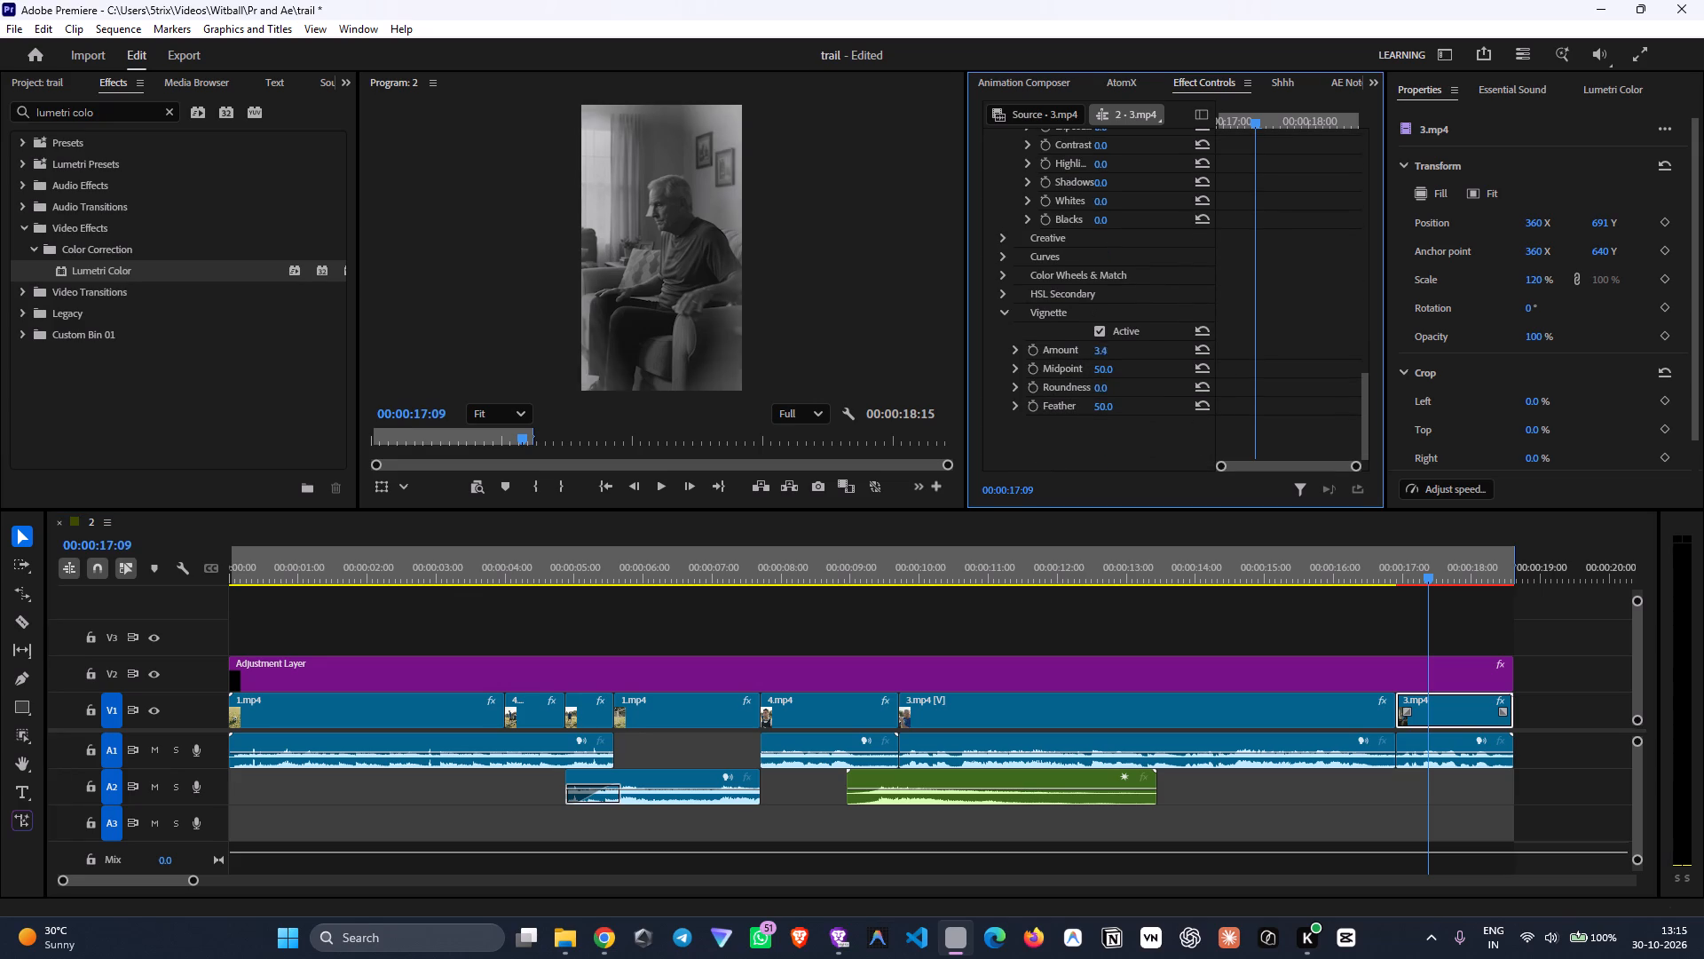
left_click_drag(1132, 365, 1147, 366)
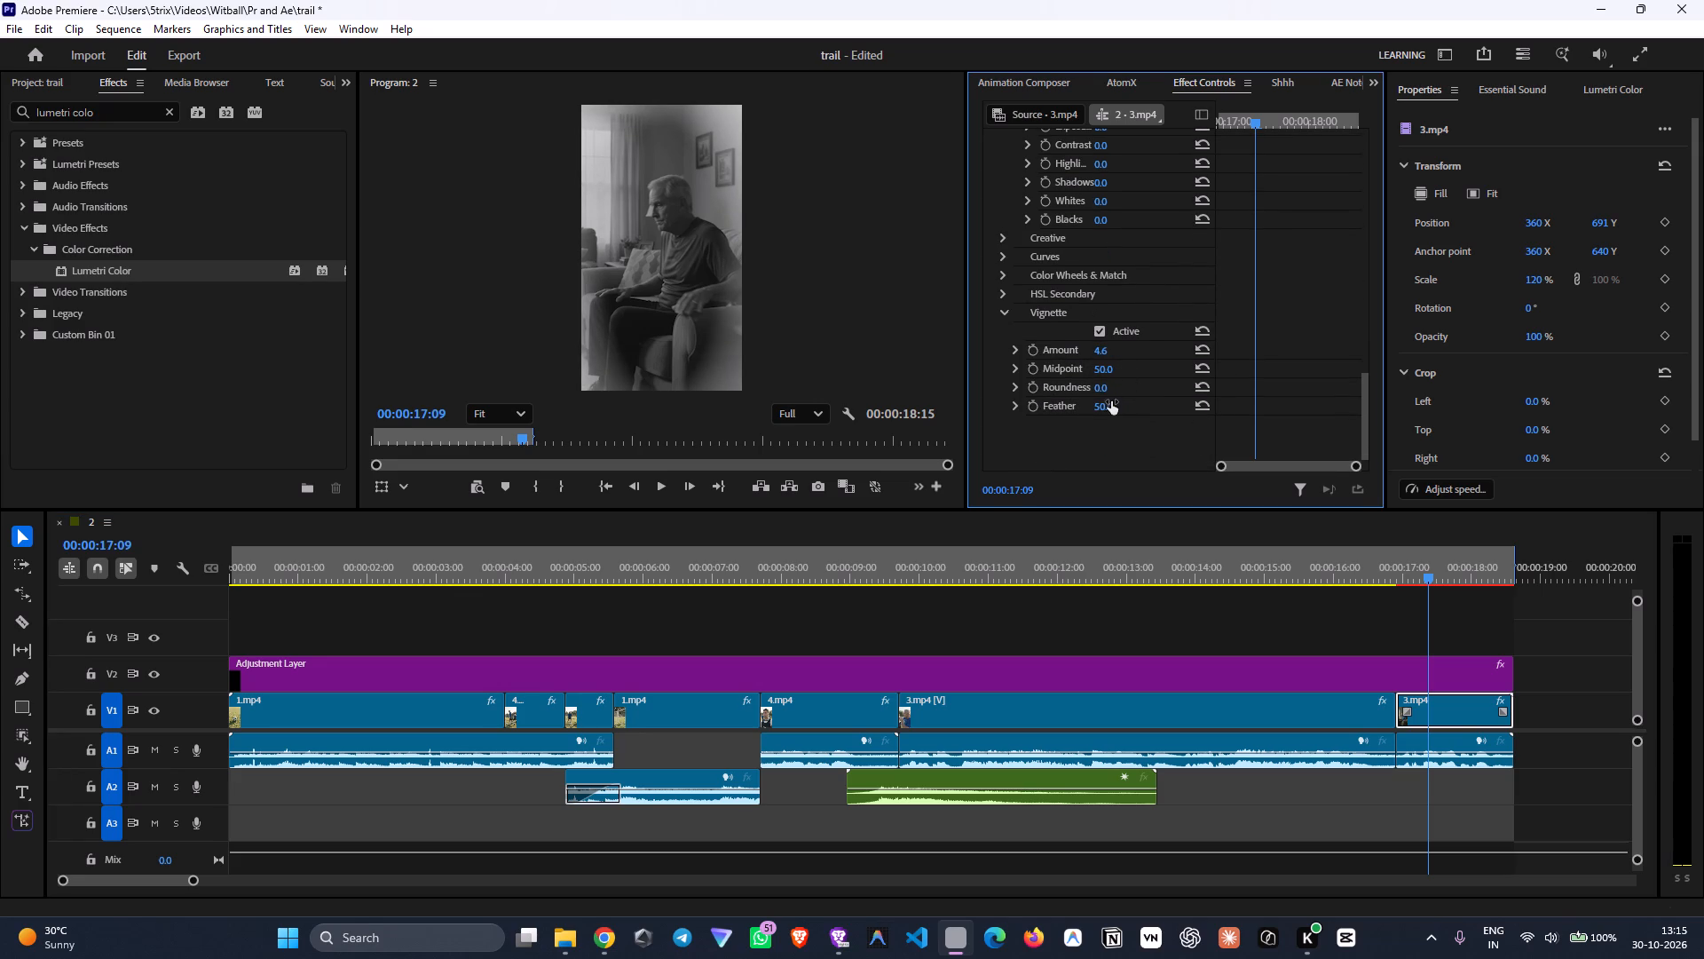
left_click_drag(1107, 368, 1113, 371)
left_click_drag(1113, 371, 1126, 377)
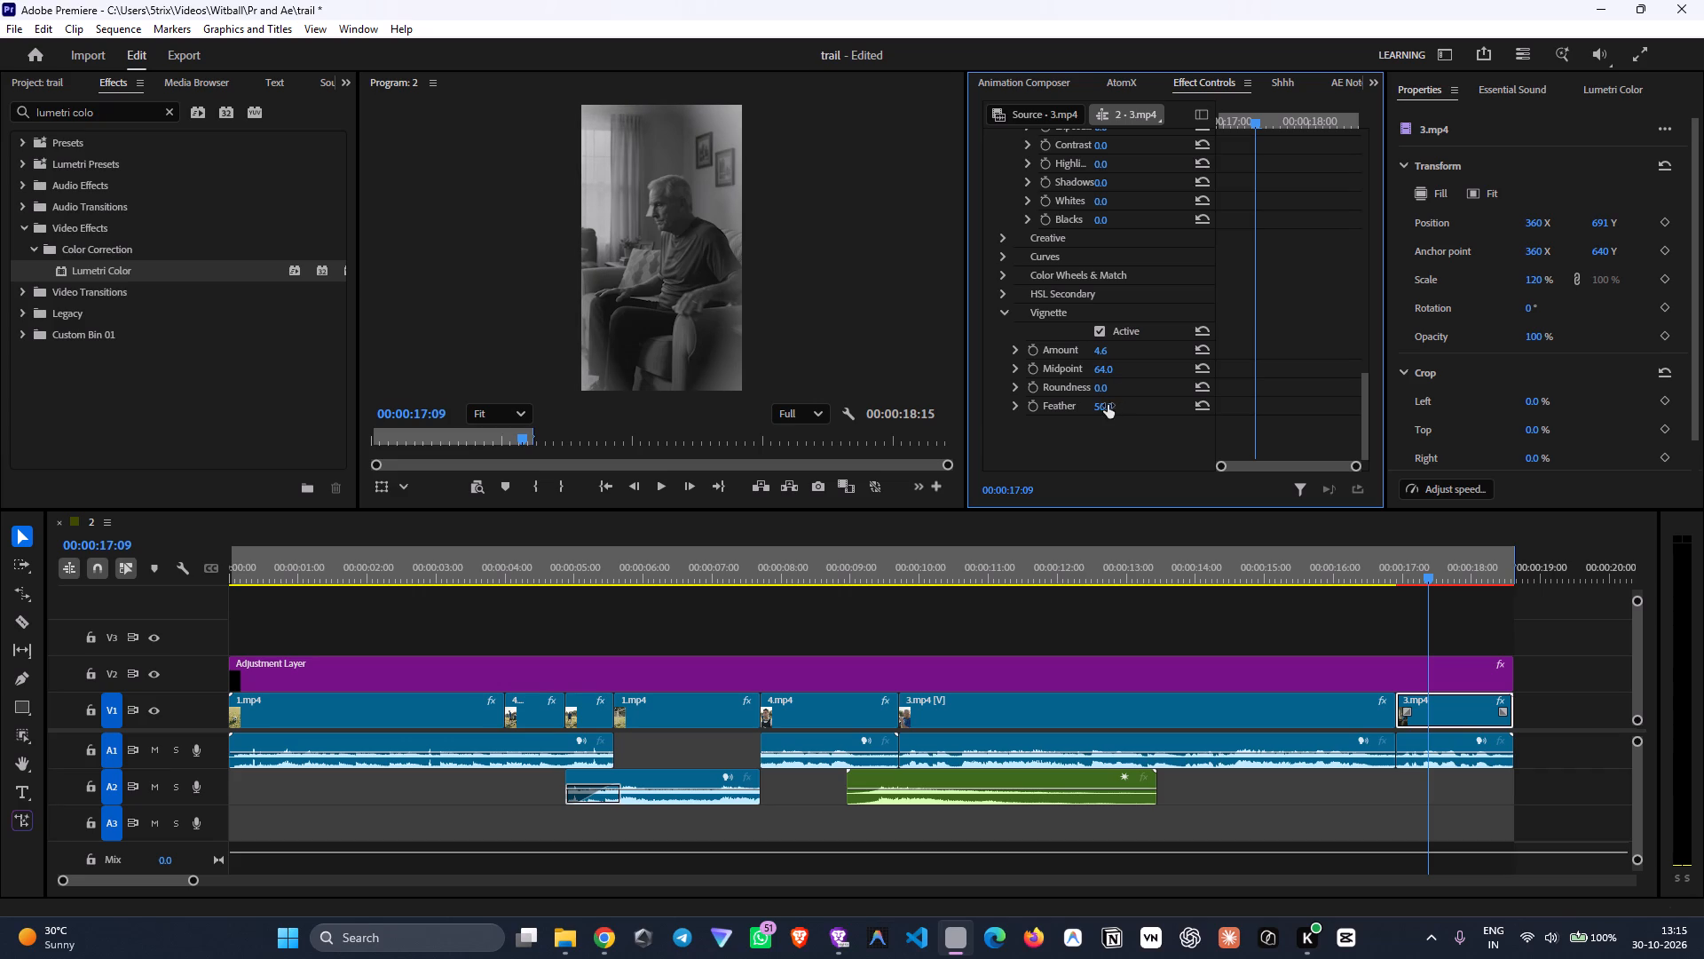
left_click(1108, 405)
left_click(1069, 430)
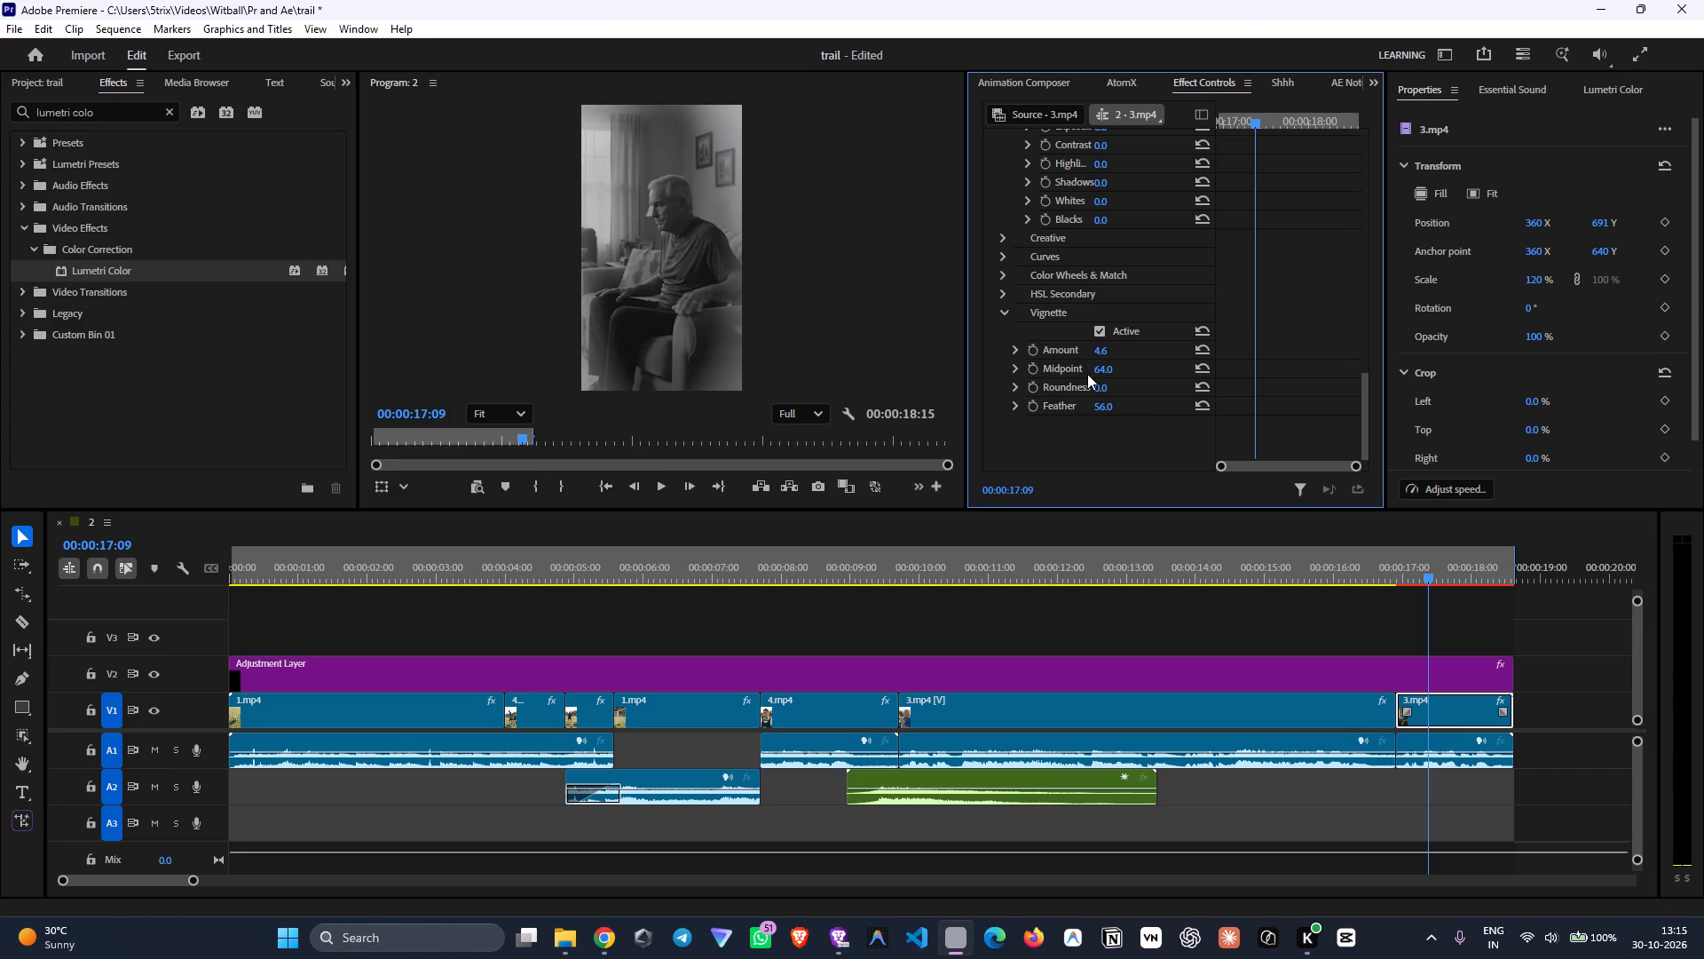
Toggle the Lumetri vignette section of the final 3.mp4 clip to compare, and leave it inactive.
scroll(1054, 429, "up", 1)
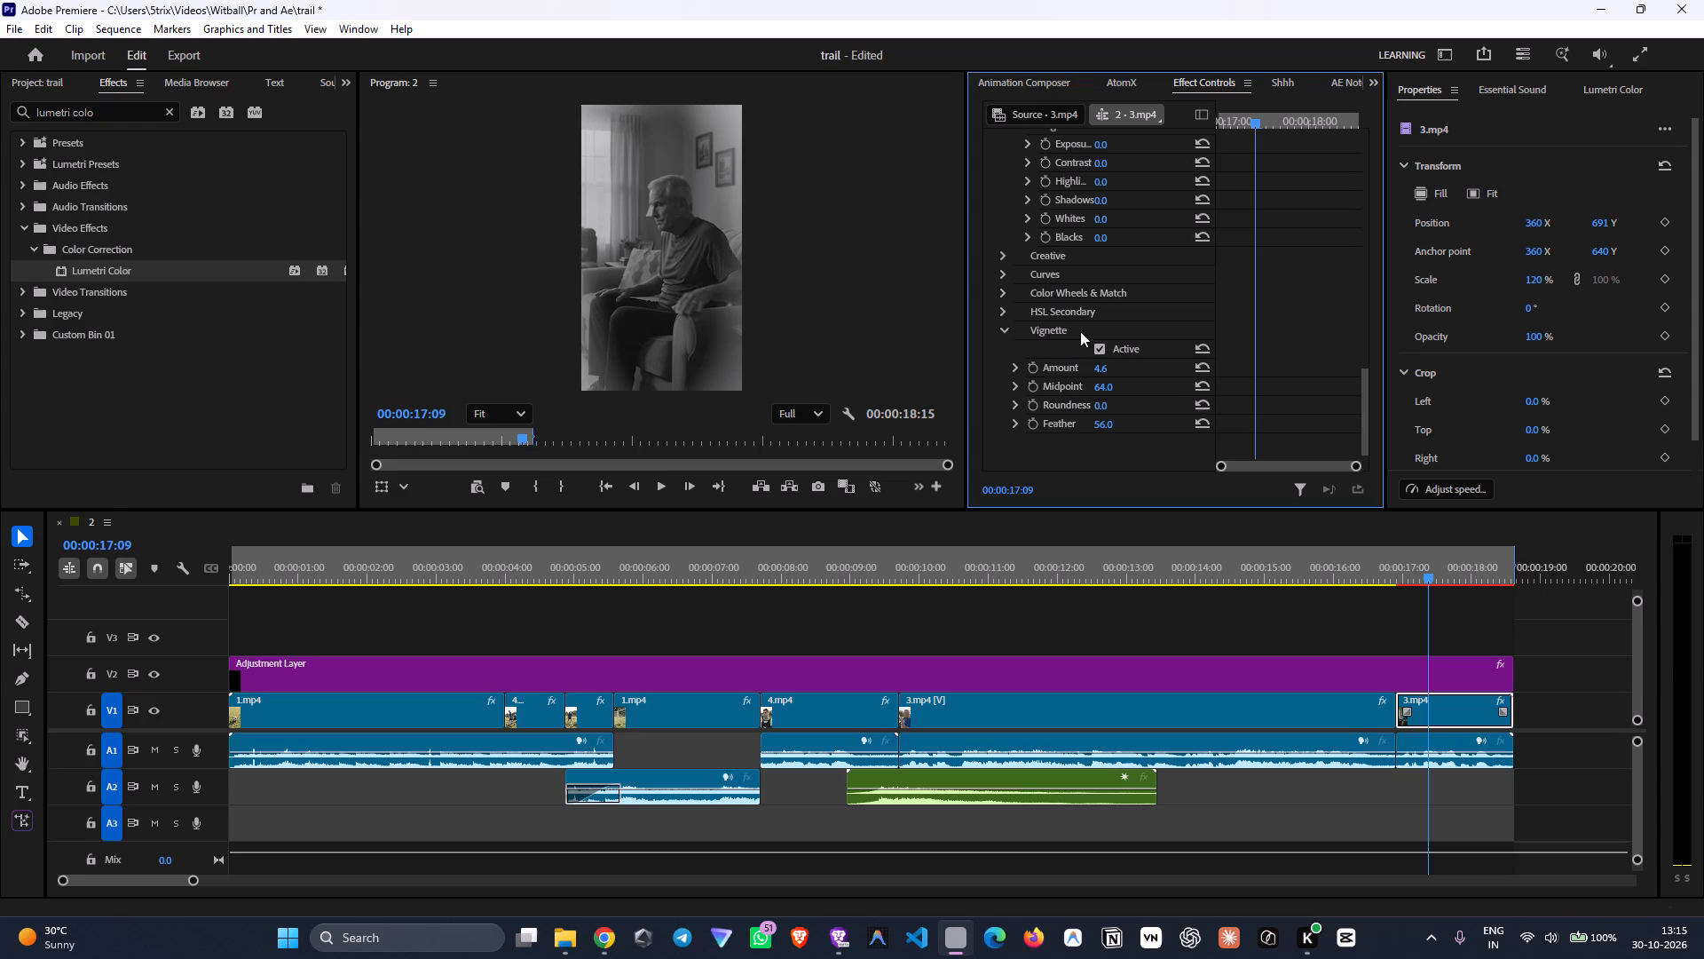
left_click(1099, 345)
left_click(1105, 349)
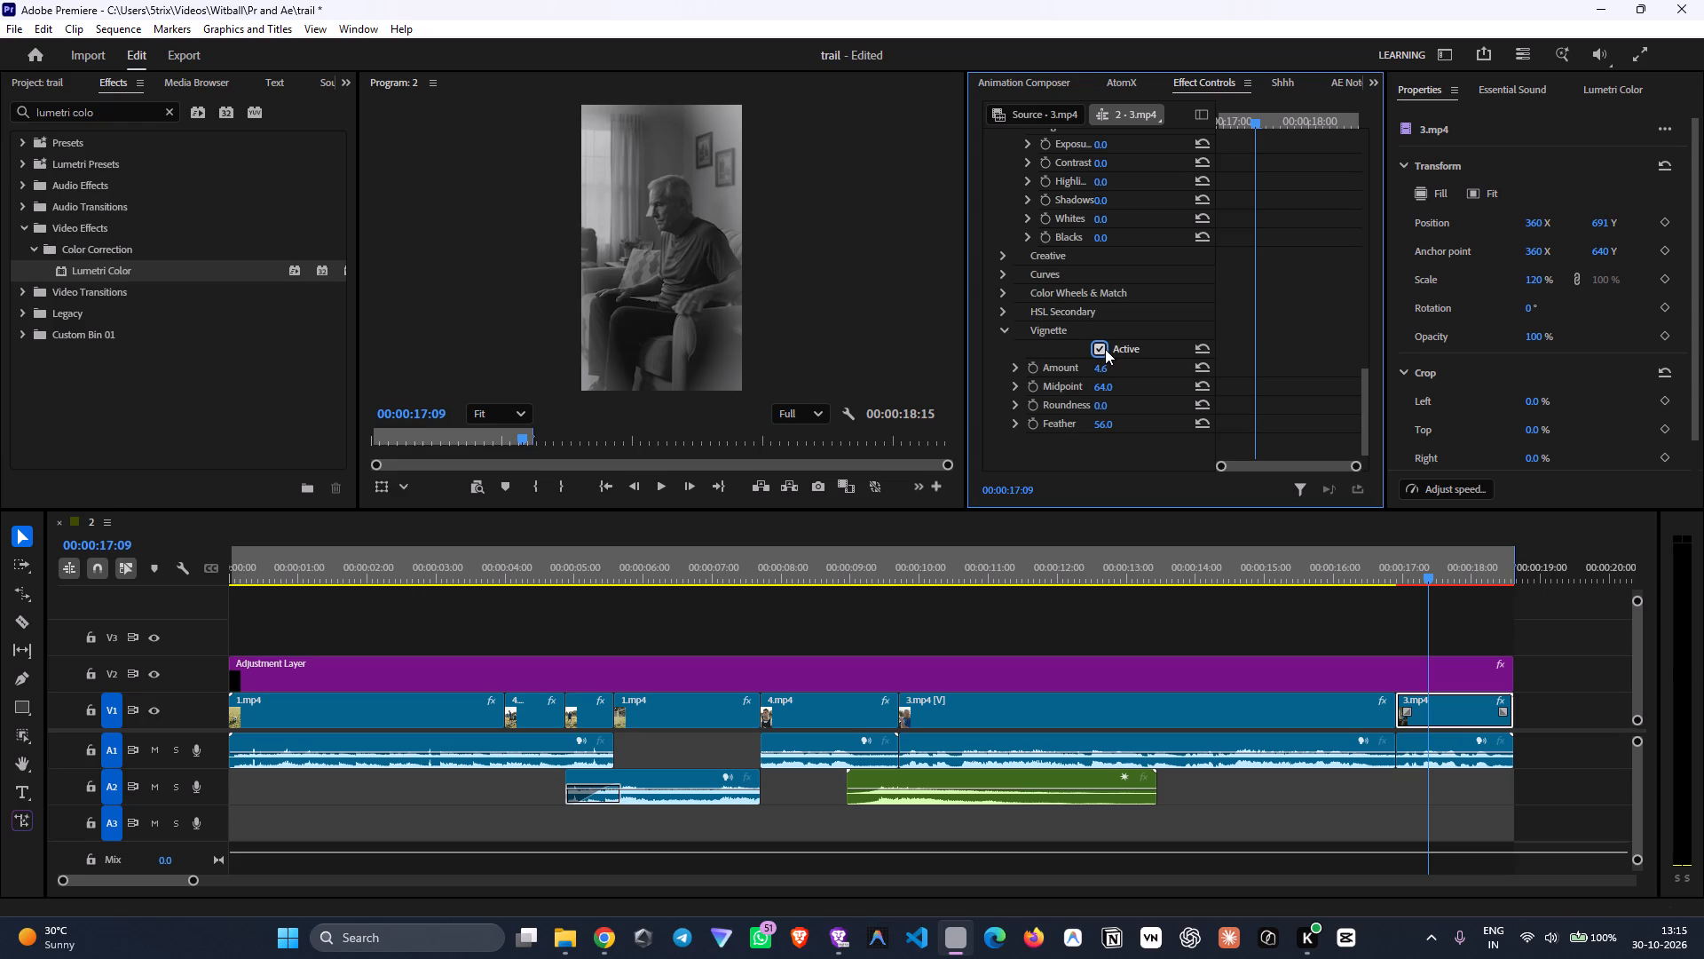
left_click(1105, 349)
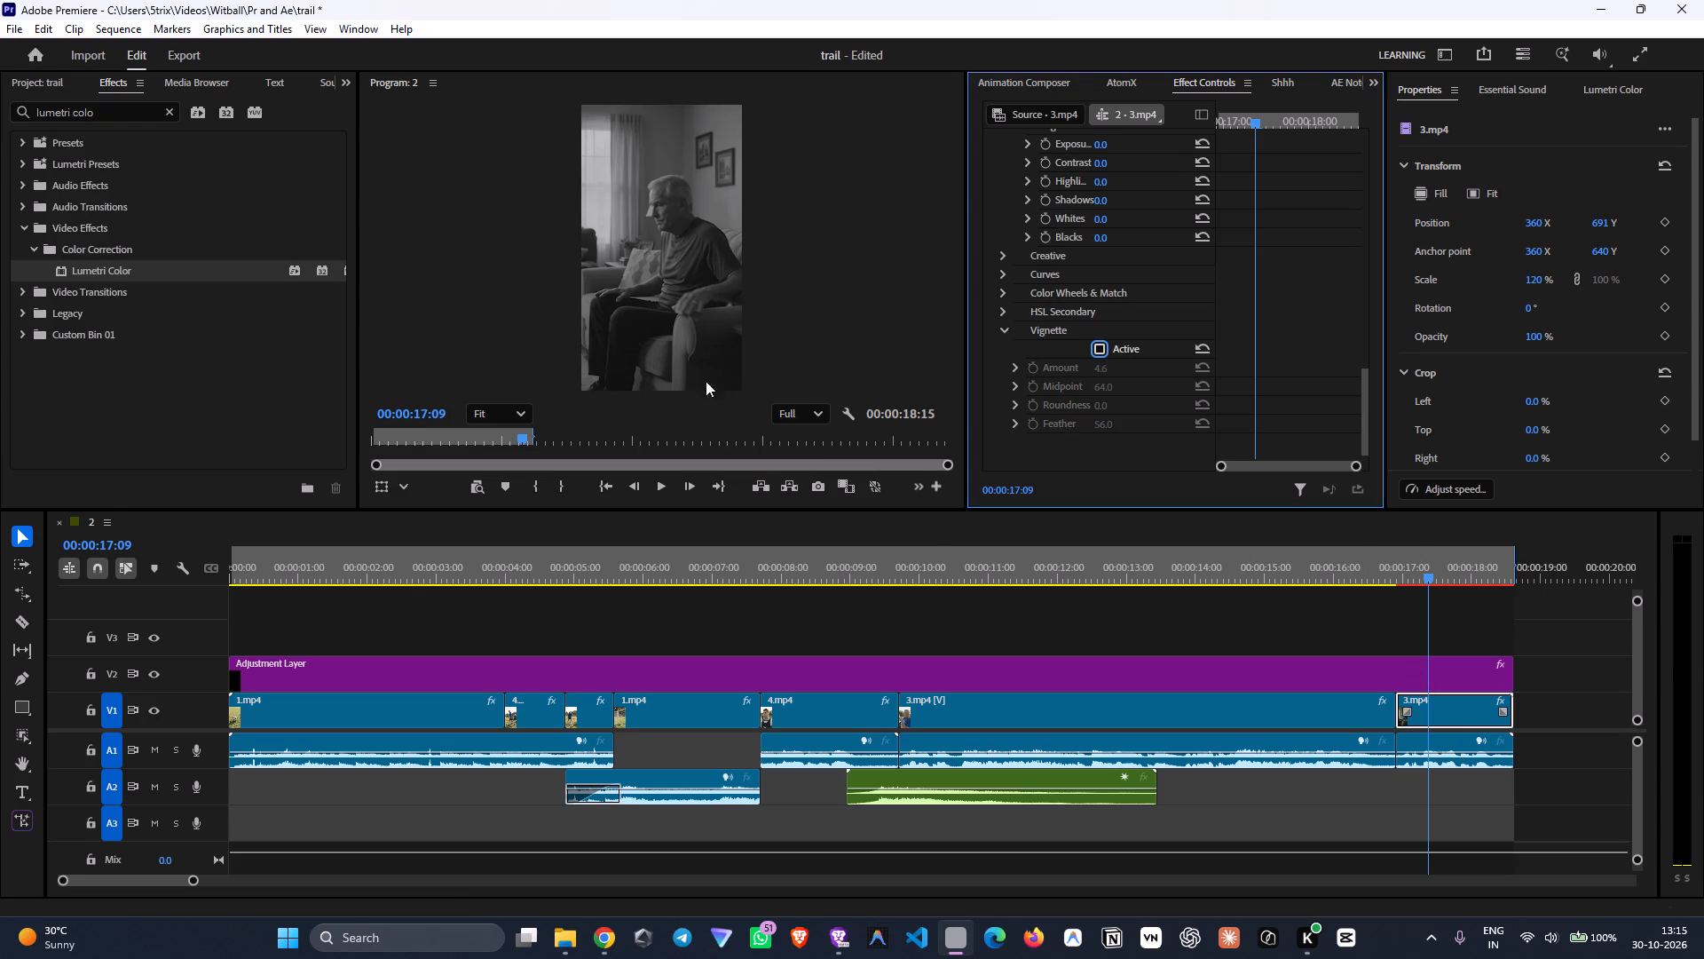
Find the Vignette video effect under Color Correction and apply it to the final 3.mp4 clip on V1.
left_click(166, 114)
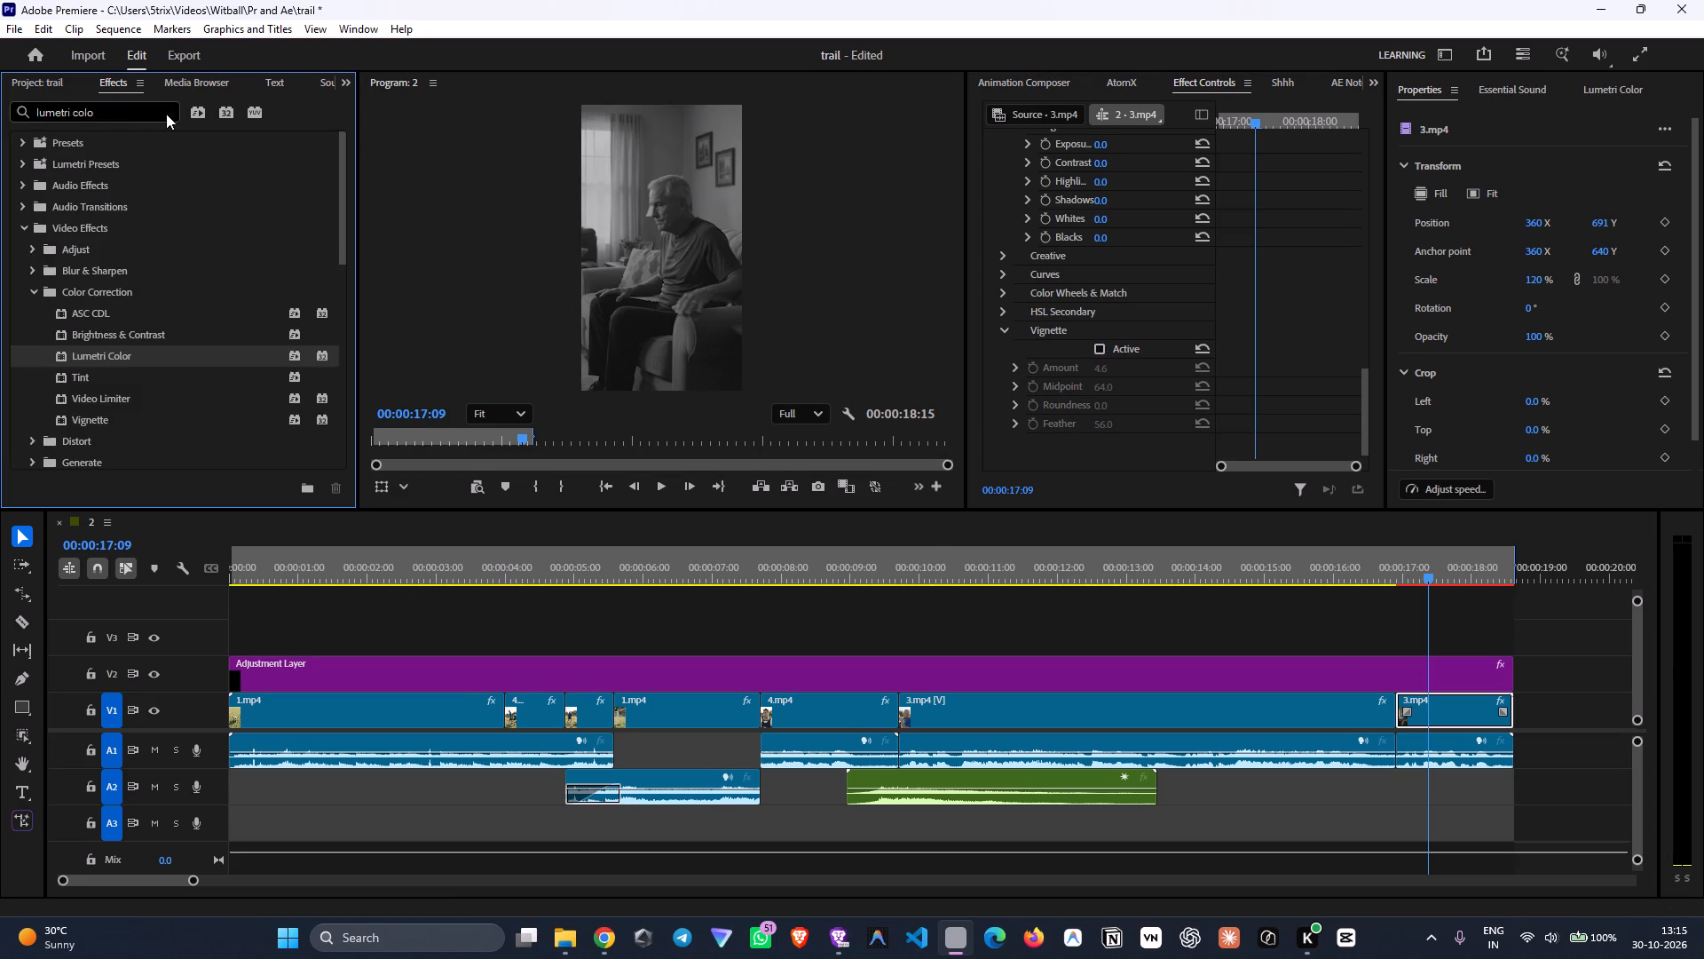
left_click(152, 114)
type("vi")
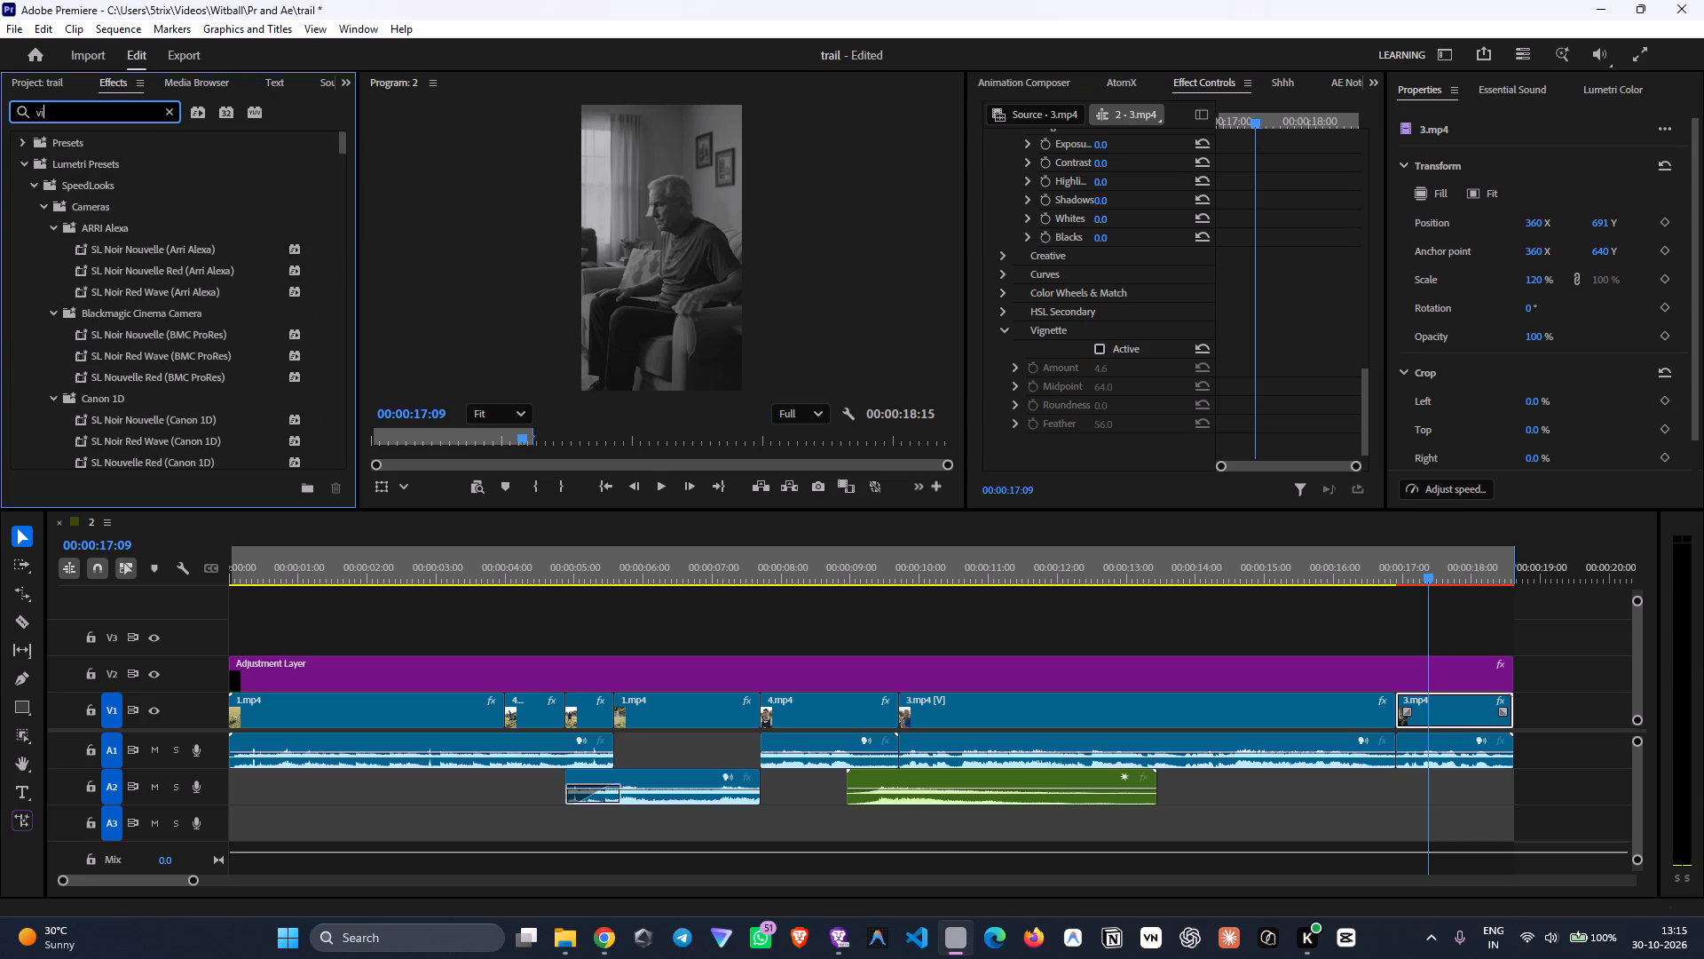
type("gn")
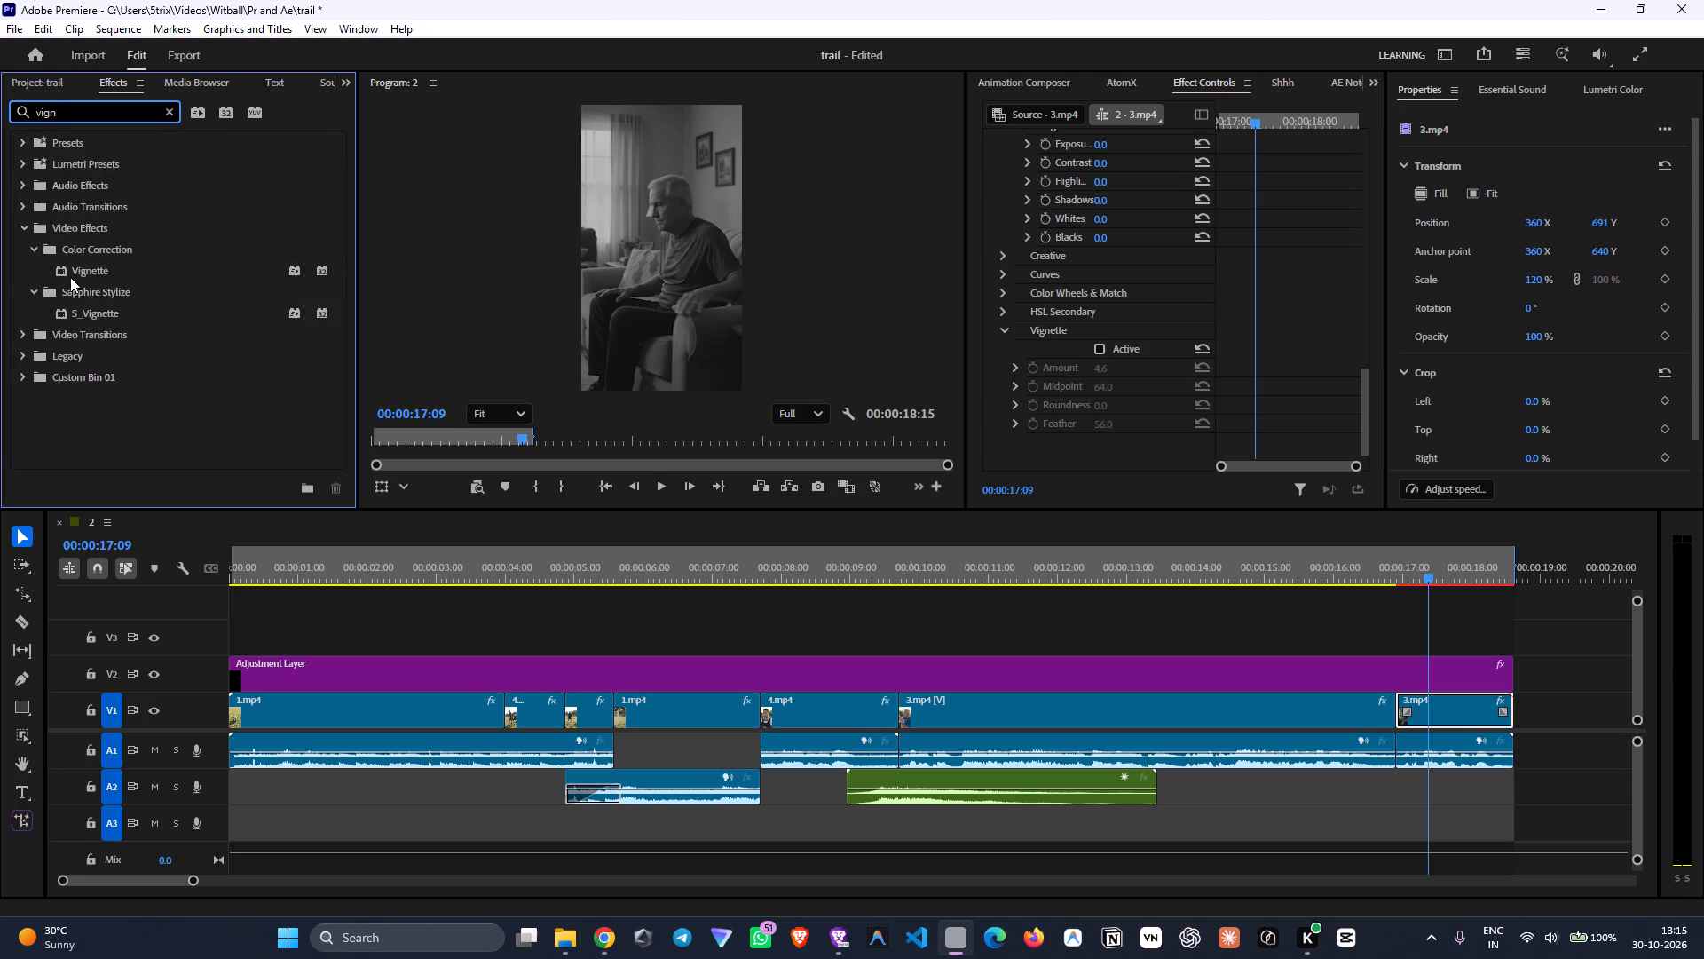
left_click(70, 277)
left_click_drag(99, 267, 1465, 713)
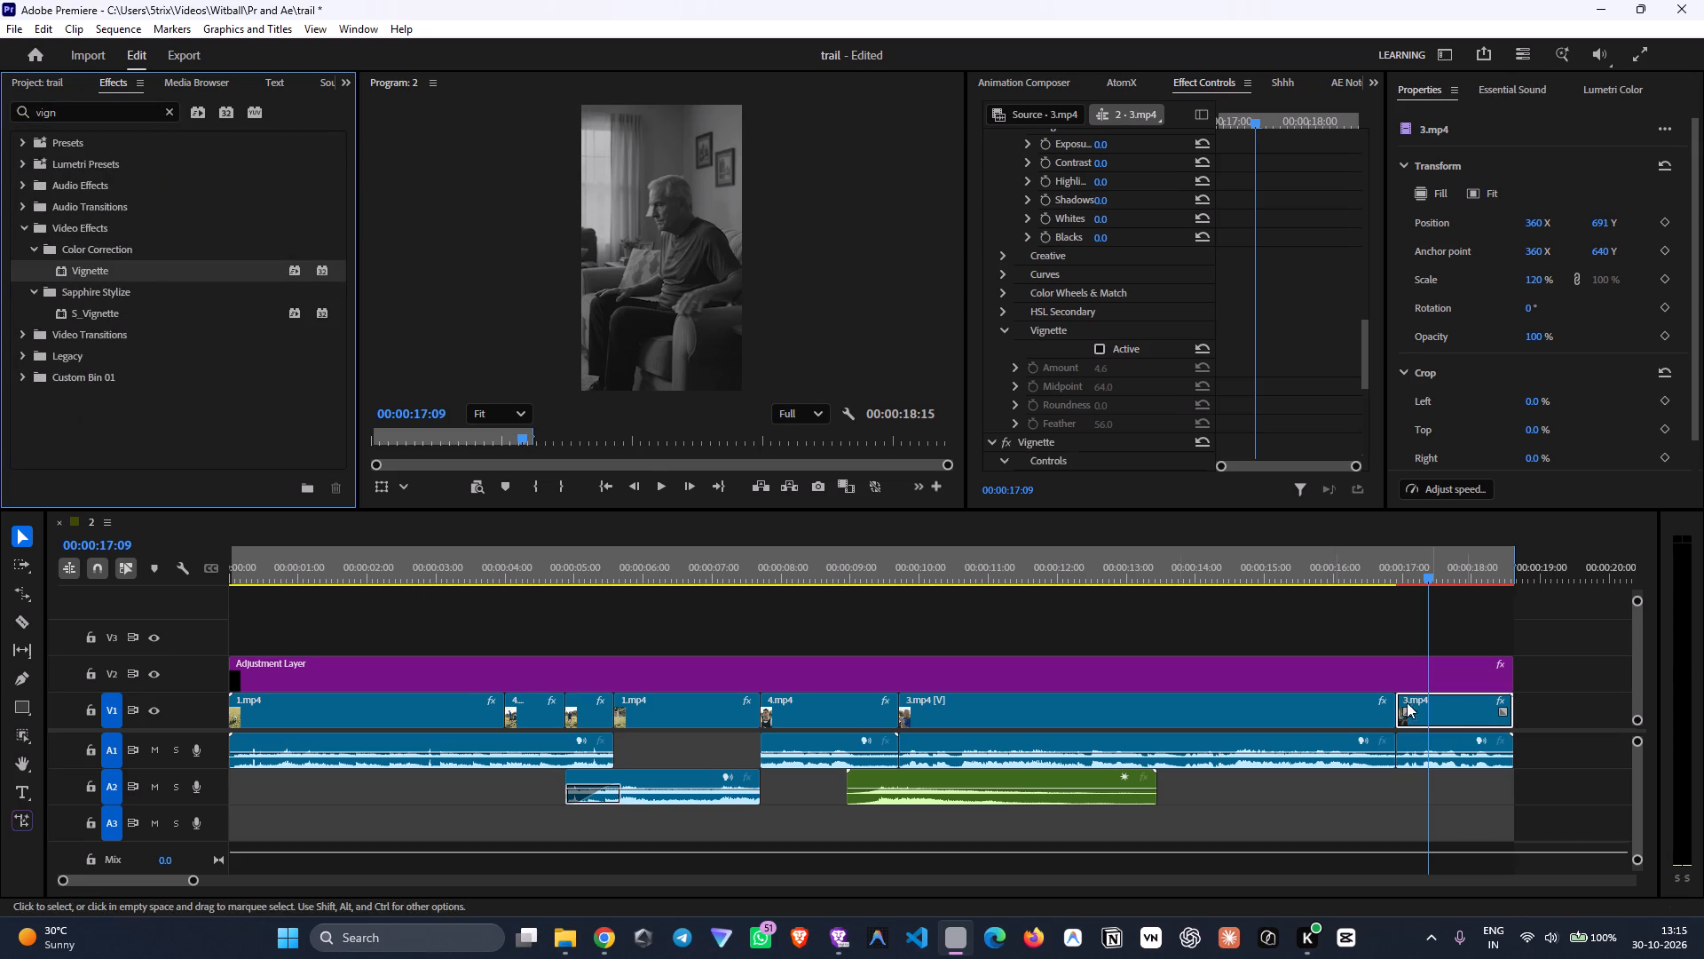
Set the Vignette effect on the final 3.mp4 clip to 99% strength, 43% width, 71% height and 86% roundness.
scroll(1089, 416, "down", 8)
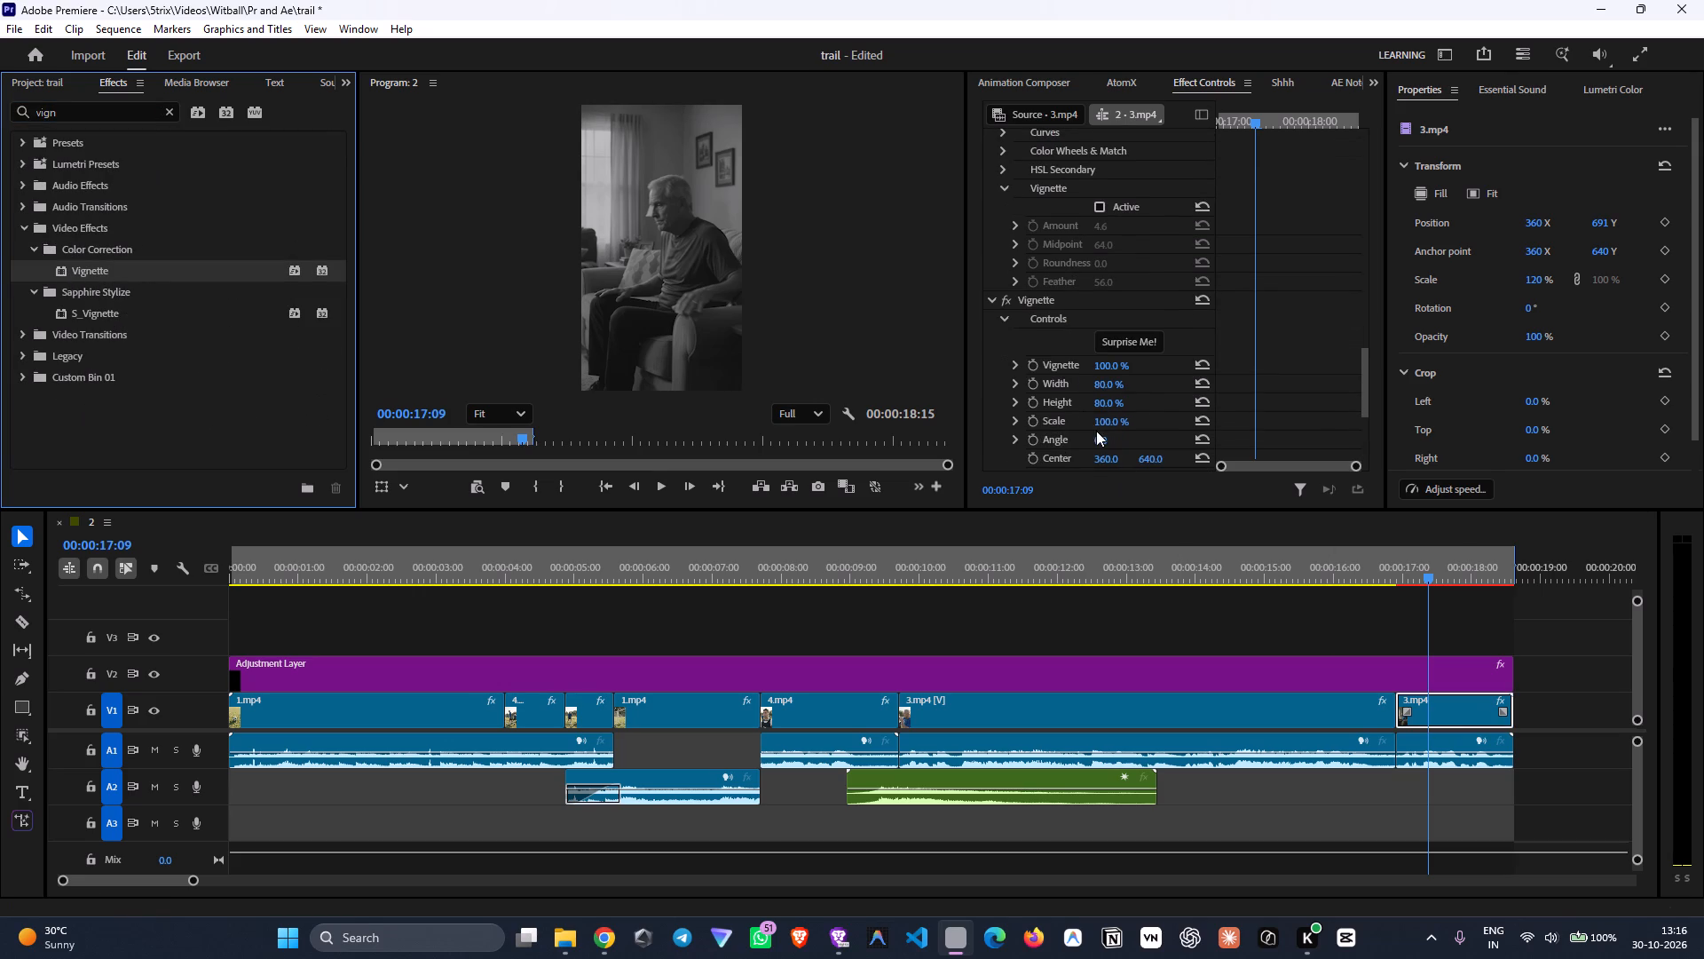
scroll(1075, 415, "down", 2)
left_click_drag(1109, 330, 1135, 337)
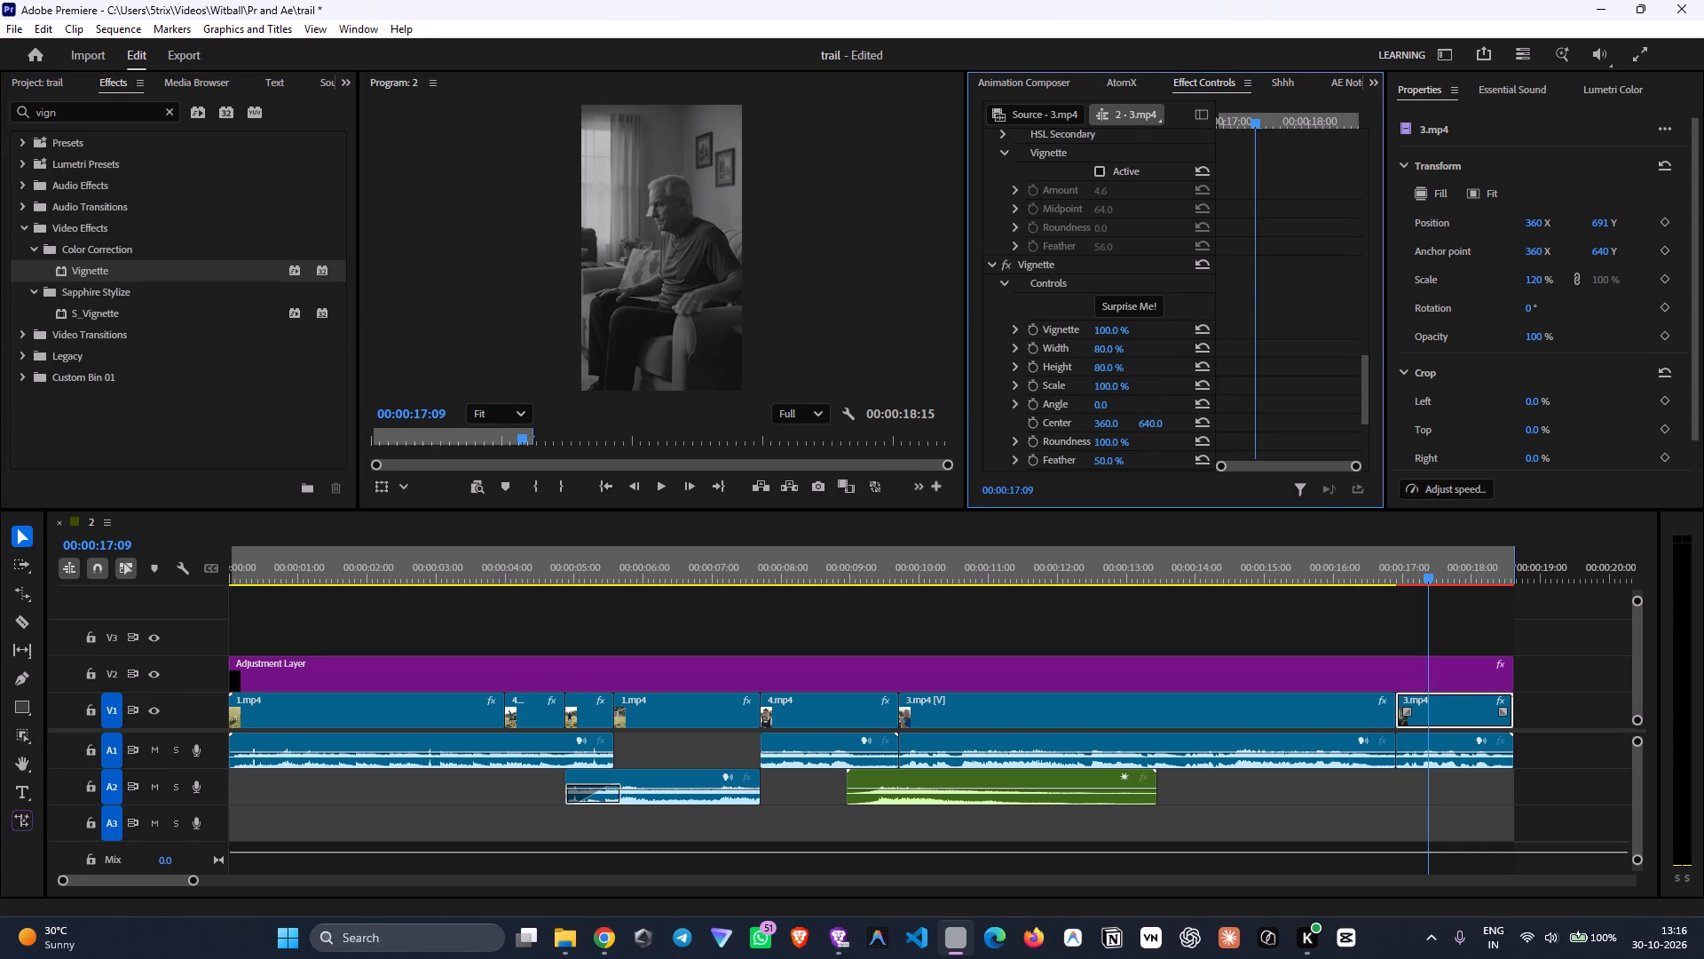
left_click_drag(1135, 337, 1253, 375)
left_click_drag(1107, 353, 1093, 362)
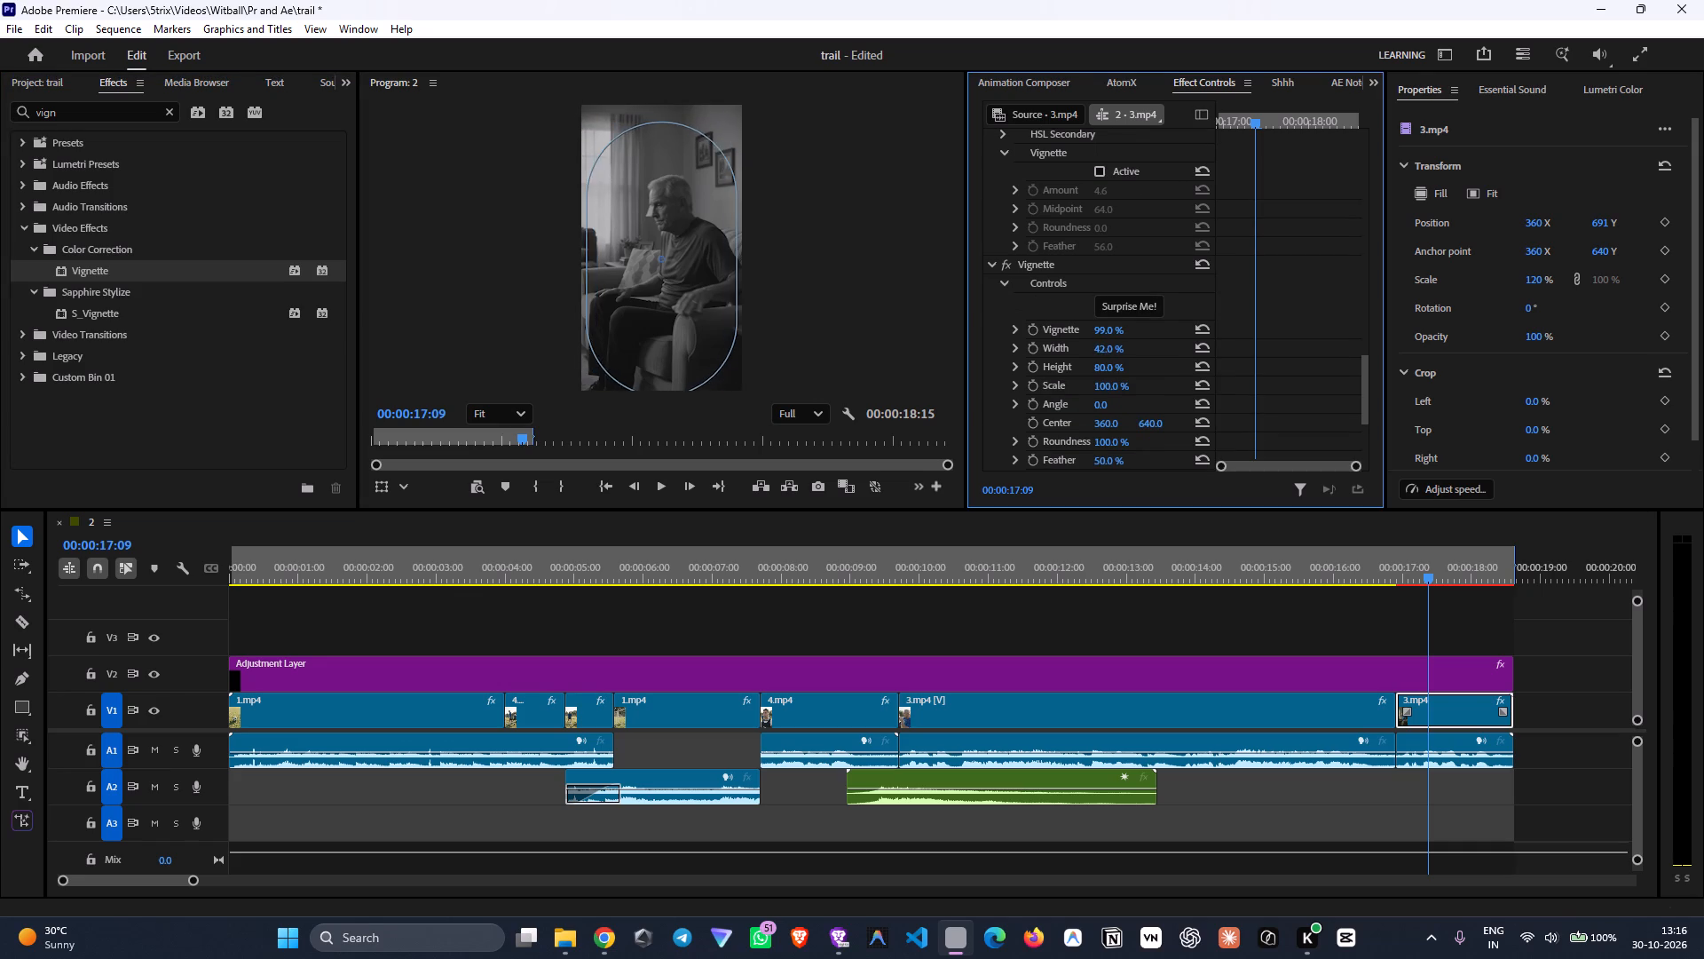
left_click_drag(1093, 362, 1093, 362)
left_click_drag(1112, 368, 1104, 369)
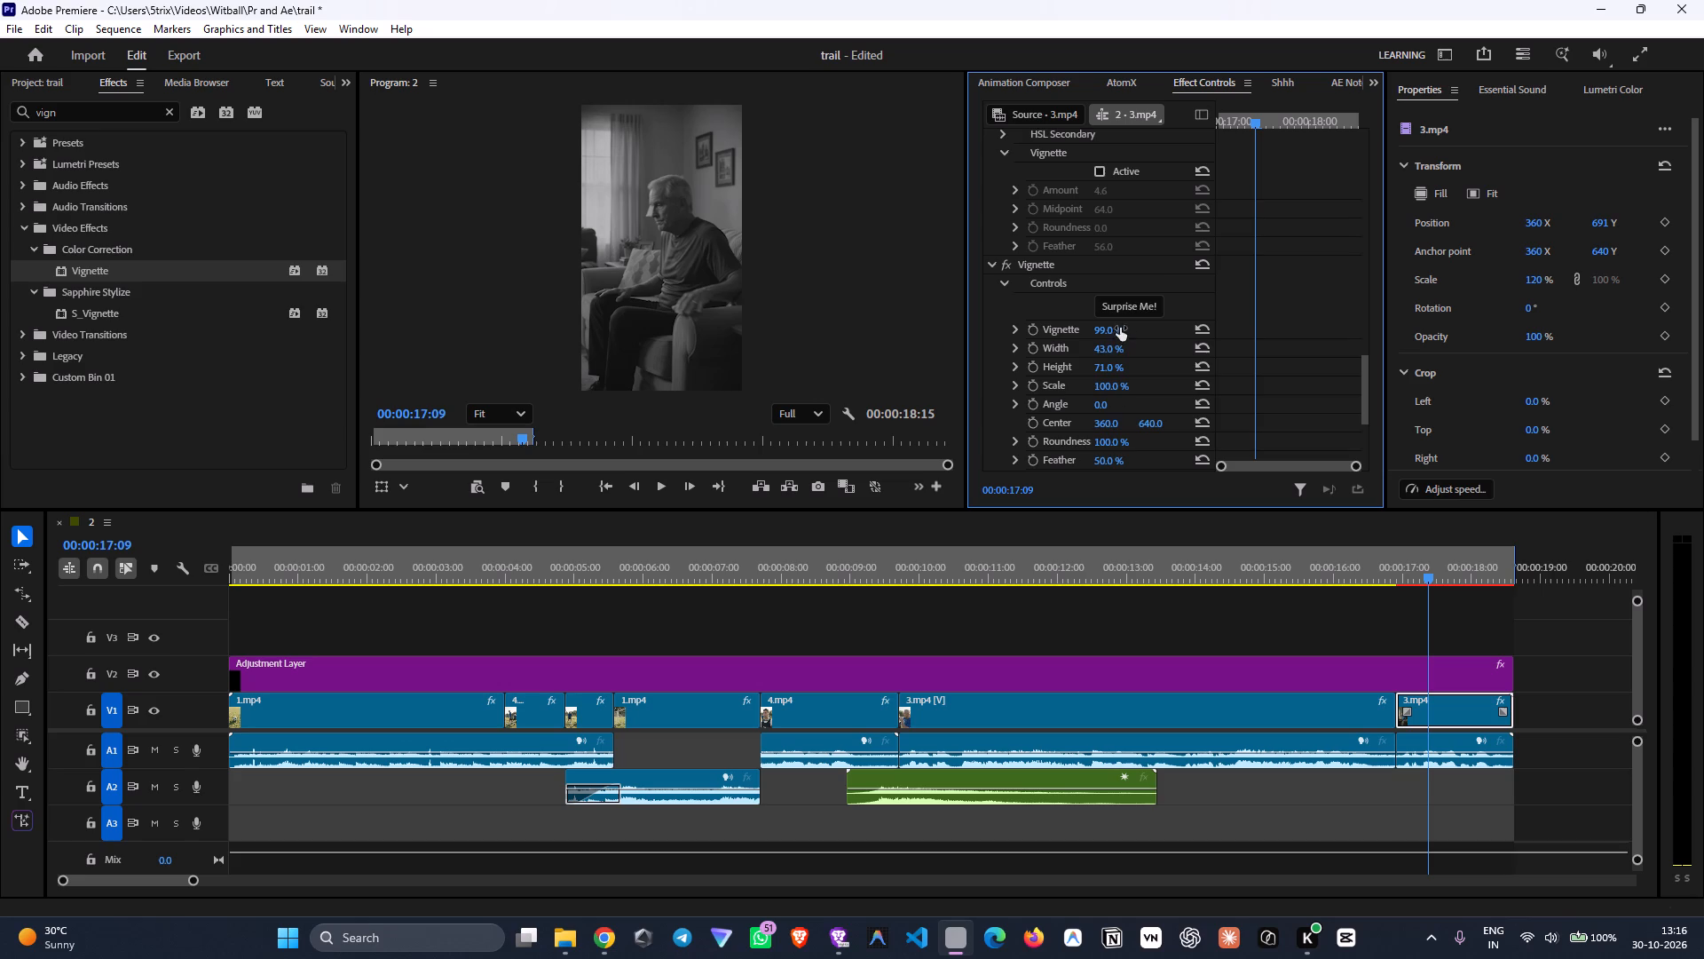
scroll(1053, 448, "down", 1)
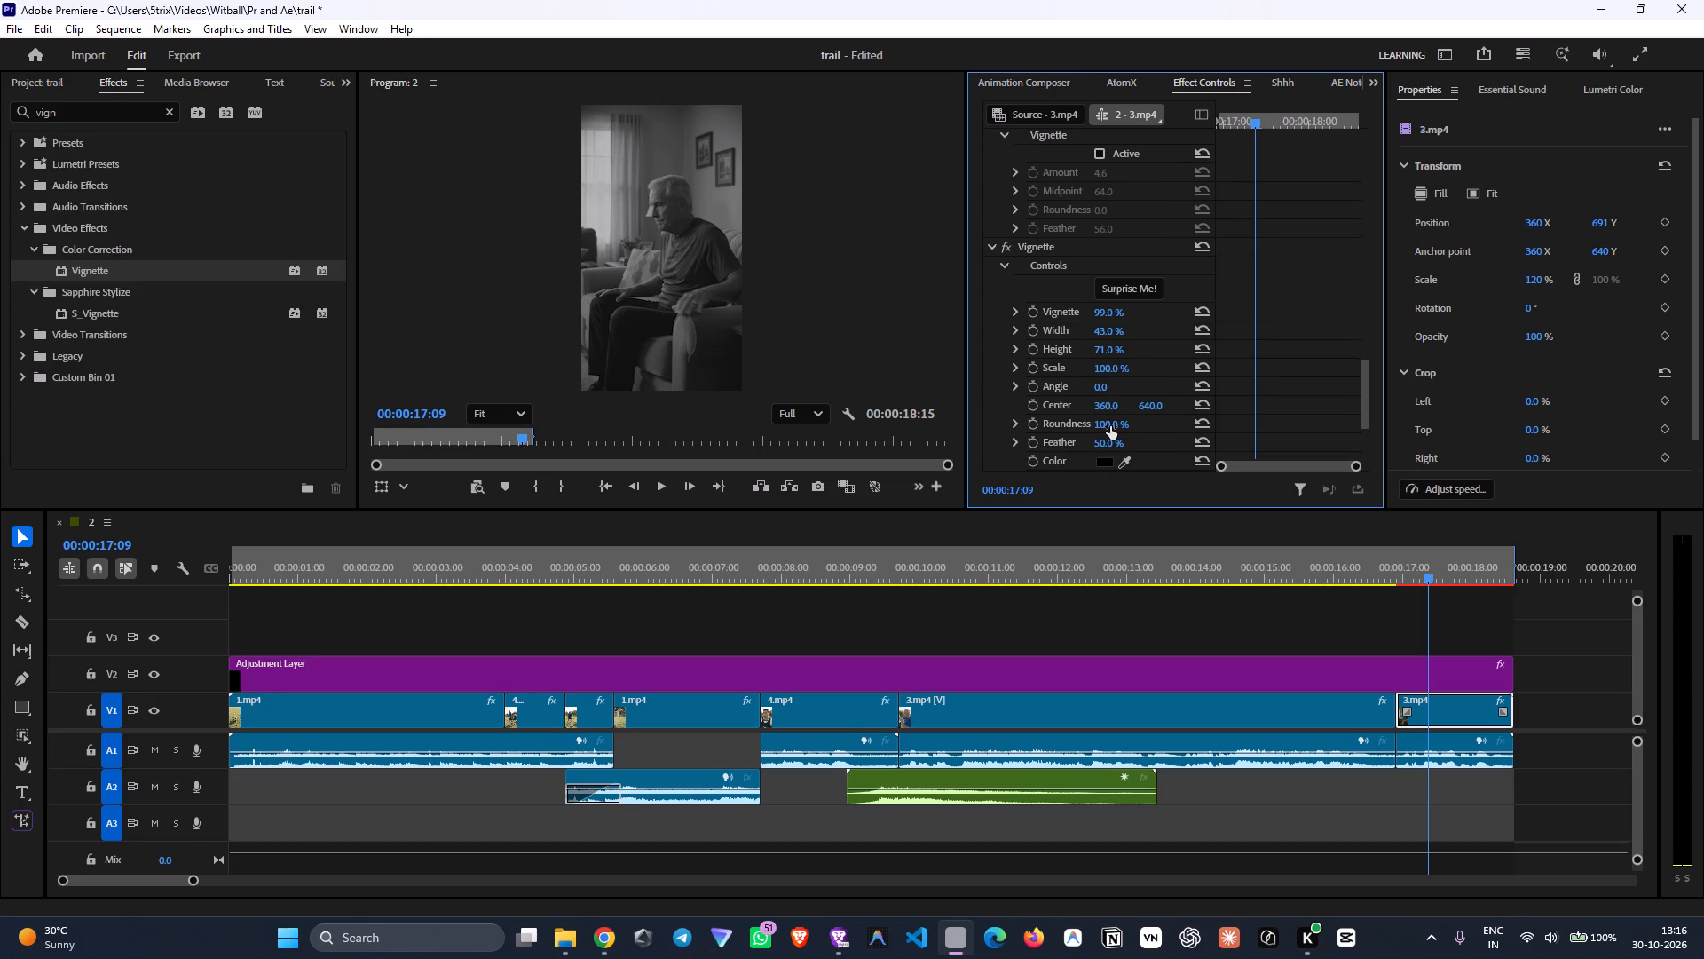
left_click_drag(1110, 426, 1119, 425)
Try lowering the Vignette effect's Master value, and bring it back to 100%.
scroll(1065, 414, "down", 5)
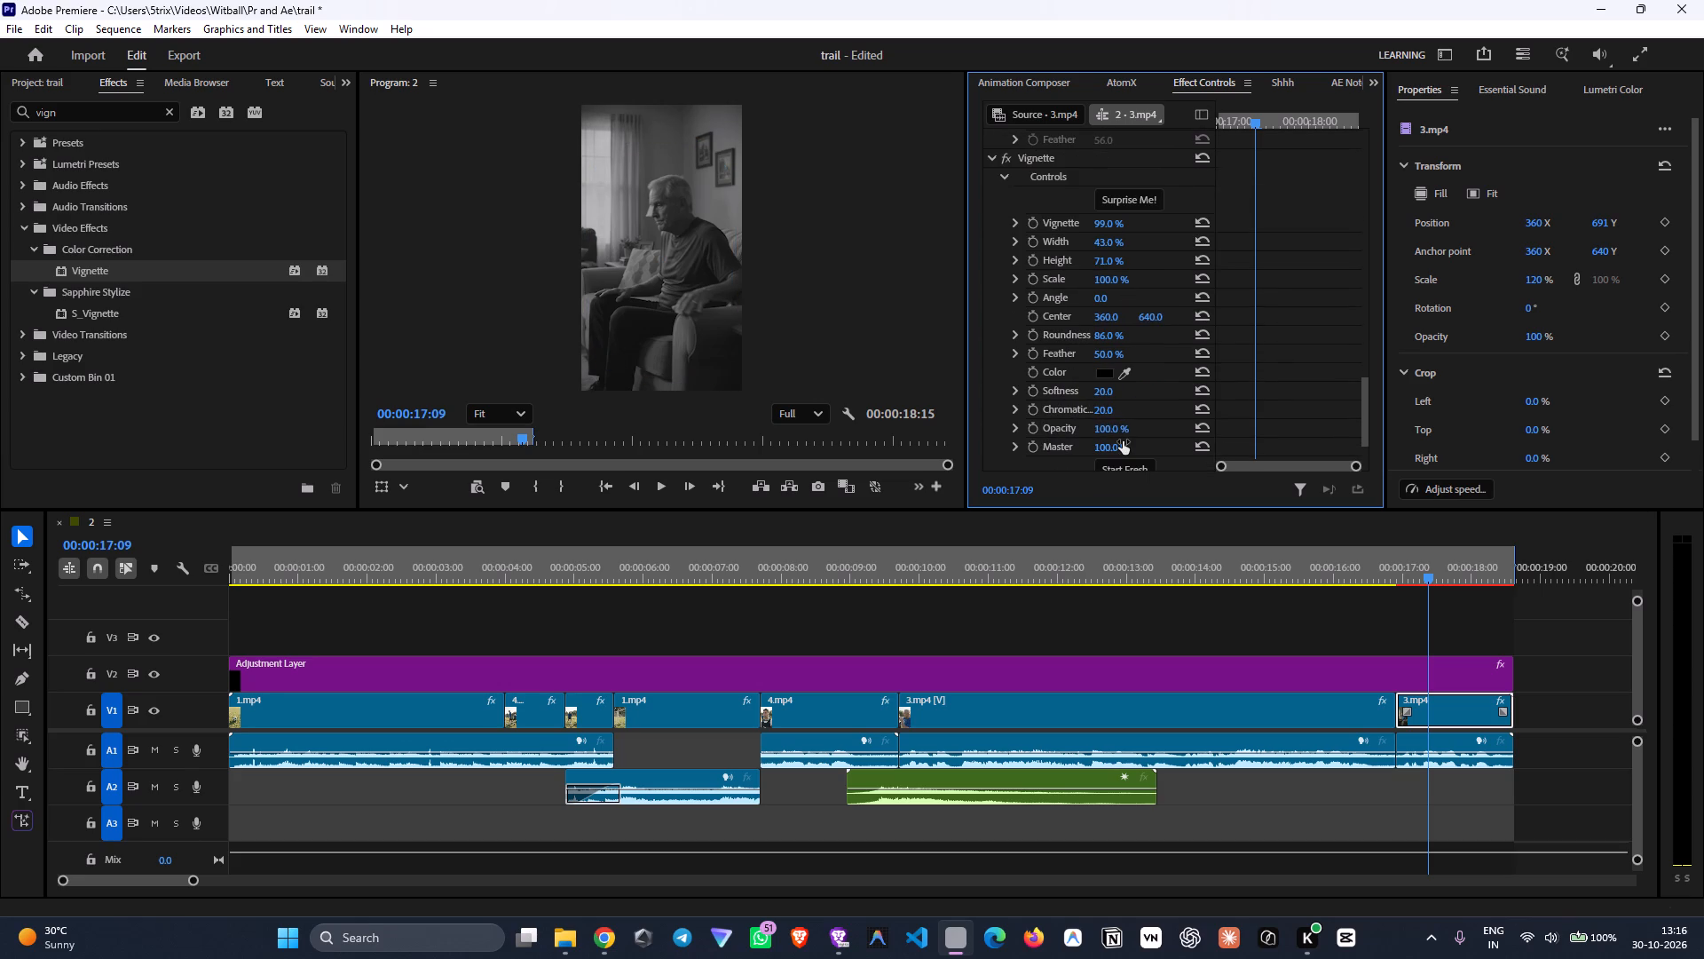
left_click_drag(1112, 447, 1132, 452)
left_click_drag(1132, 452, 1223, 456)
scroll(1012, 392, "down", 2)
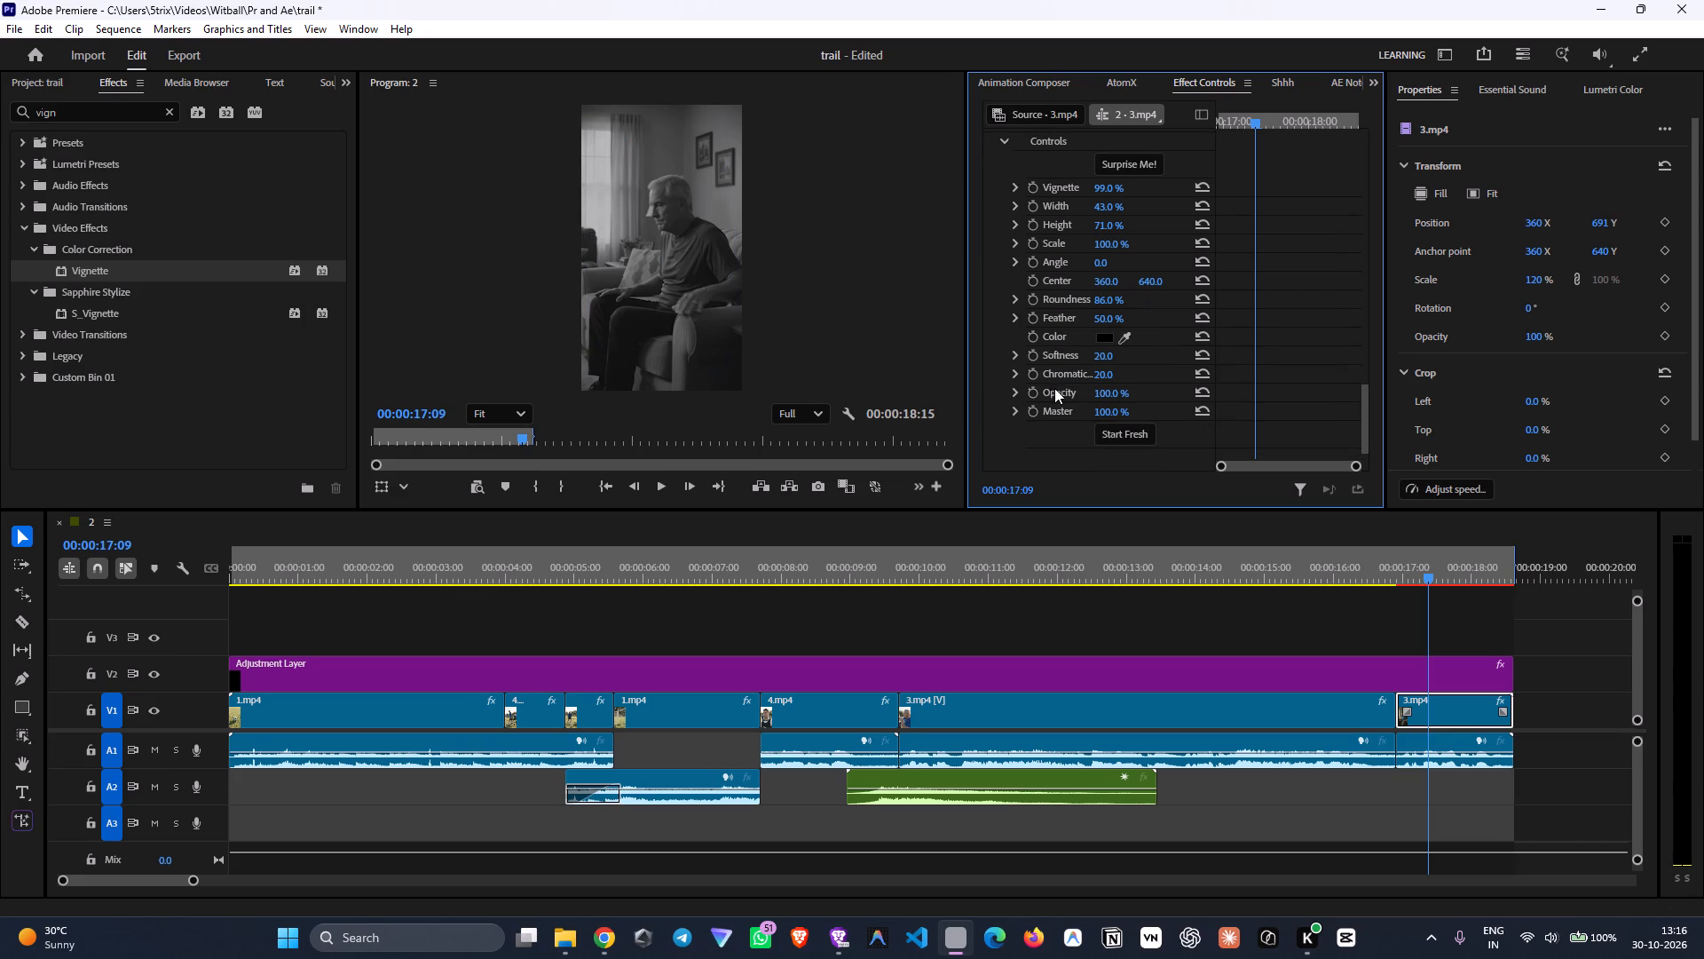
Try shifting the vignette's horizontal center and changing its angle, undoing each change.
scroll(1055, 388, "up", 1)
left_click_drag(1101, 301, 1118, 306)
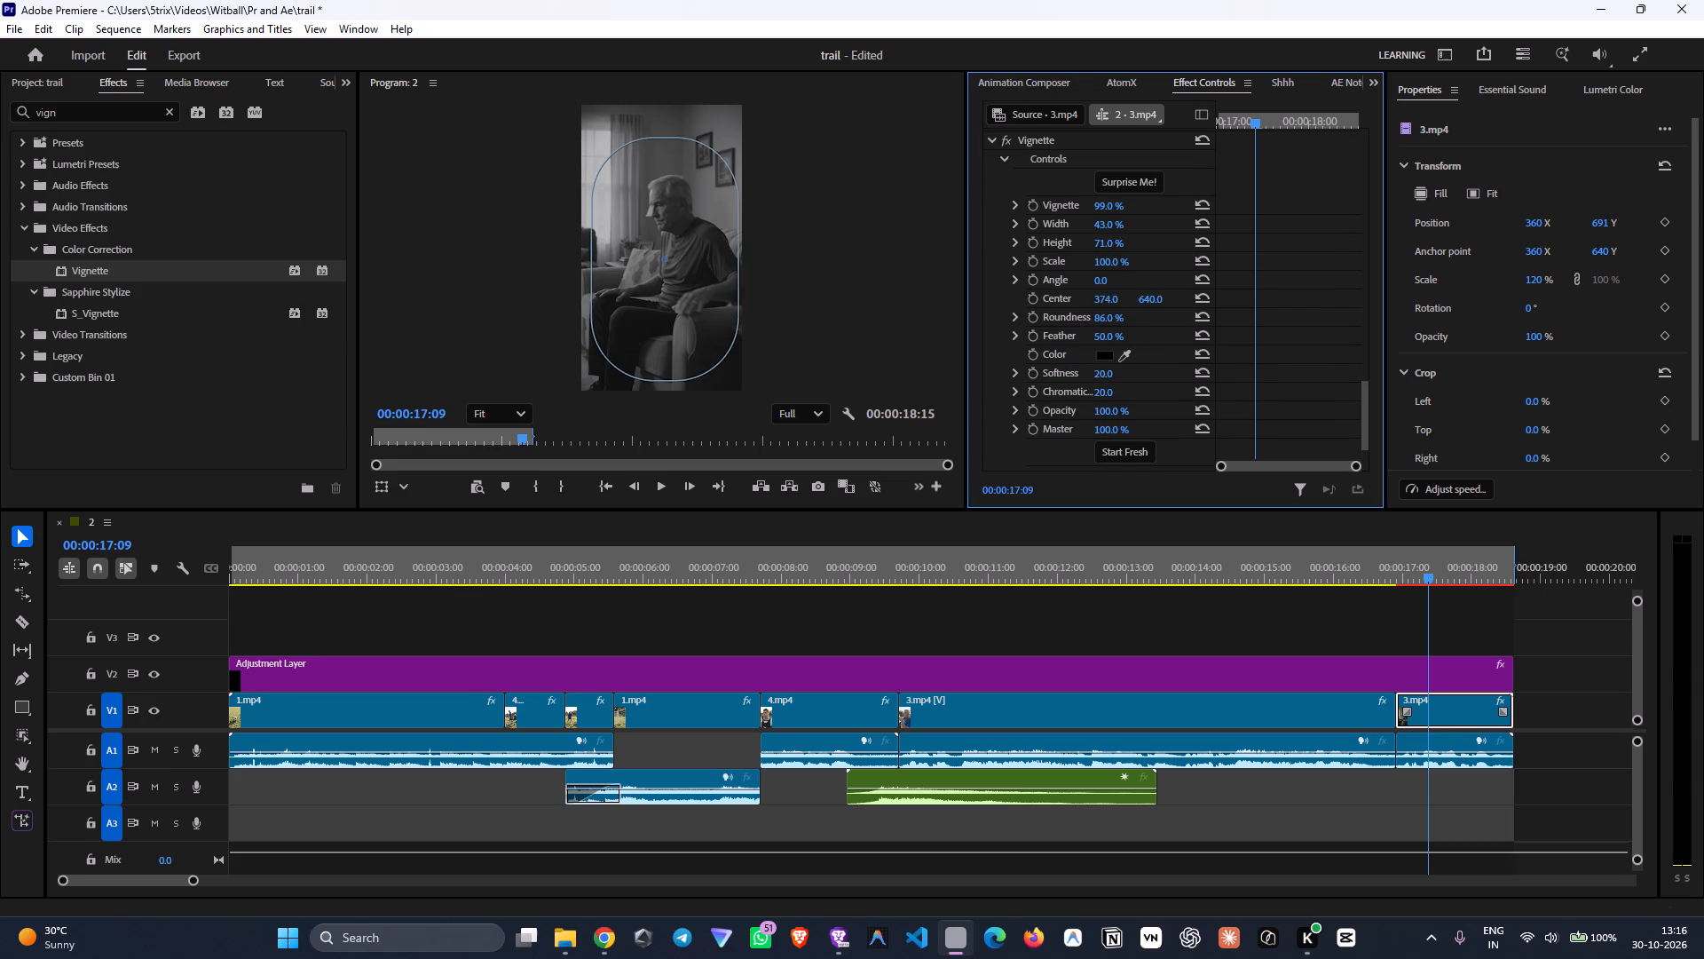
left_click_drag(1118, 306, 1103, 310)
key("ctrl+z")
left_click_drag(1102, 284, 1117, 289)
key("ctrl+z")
Tighten the vignette to 42% width, 43% height and 69% feather, and preview the final 3.mp4 shot.
left_click_drag(1100, 226, 1079, 226)
left_click_drag(1111, 242, 1075, 248)
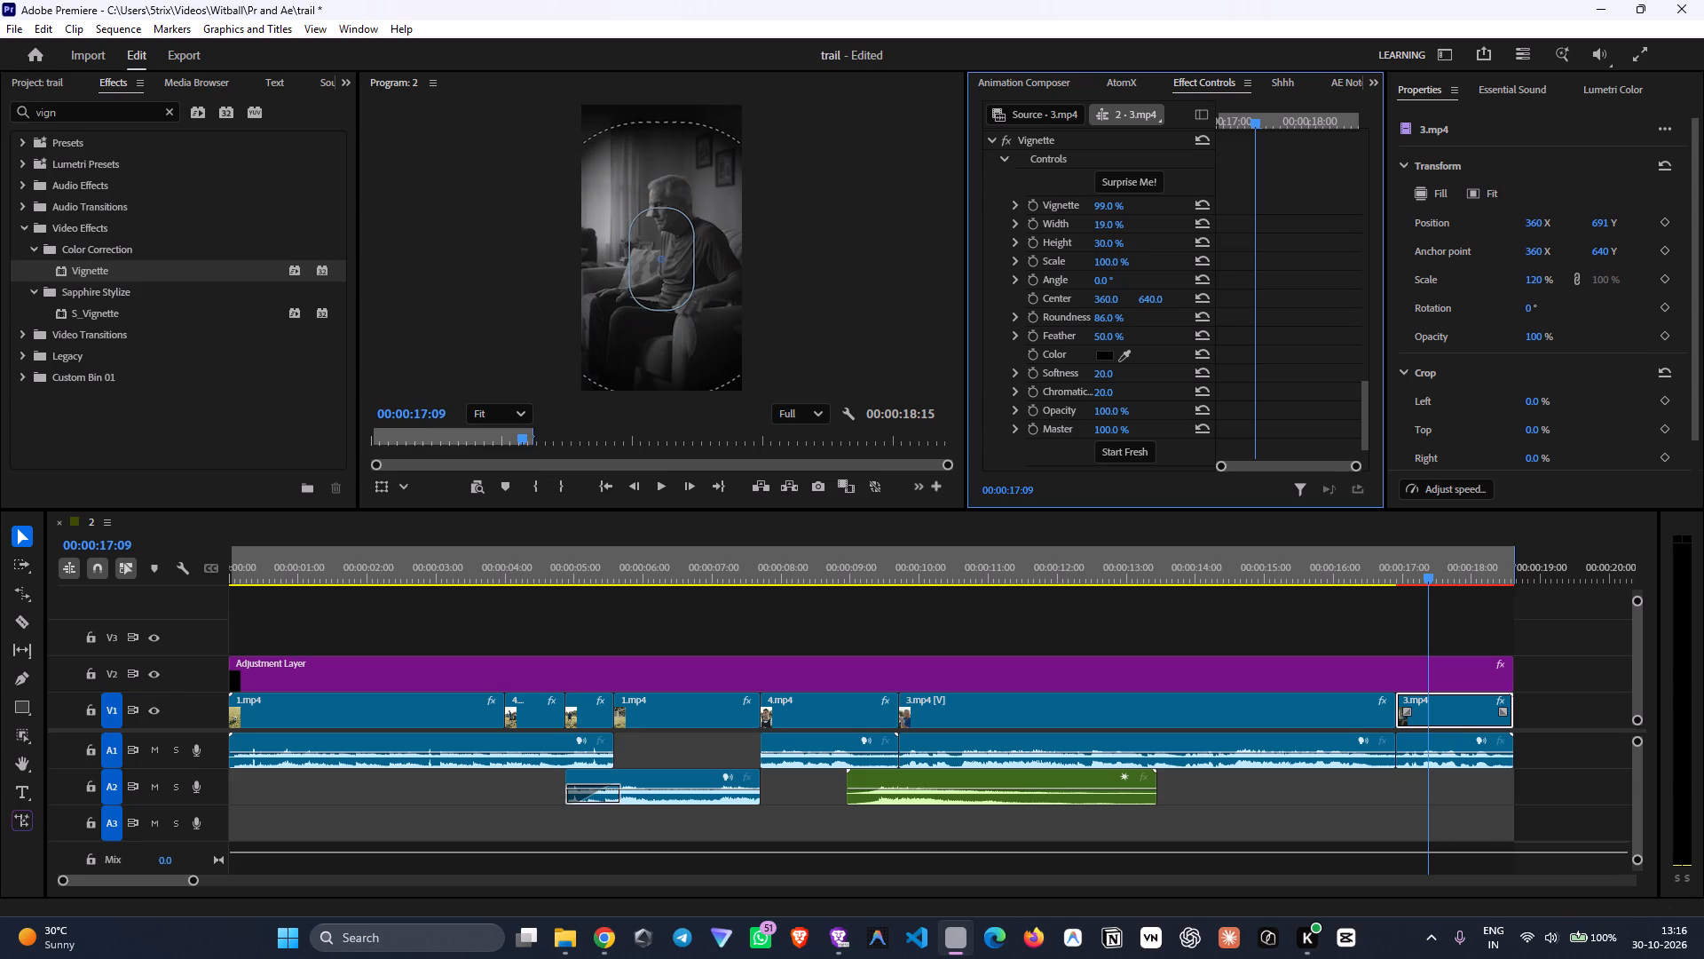
left_click_drag(1075, 248, 1085, 251)
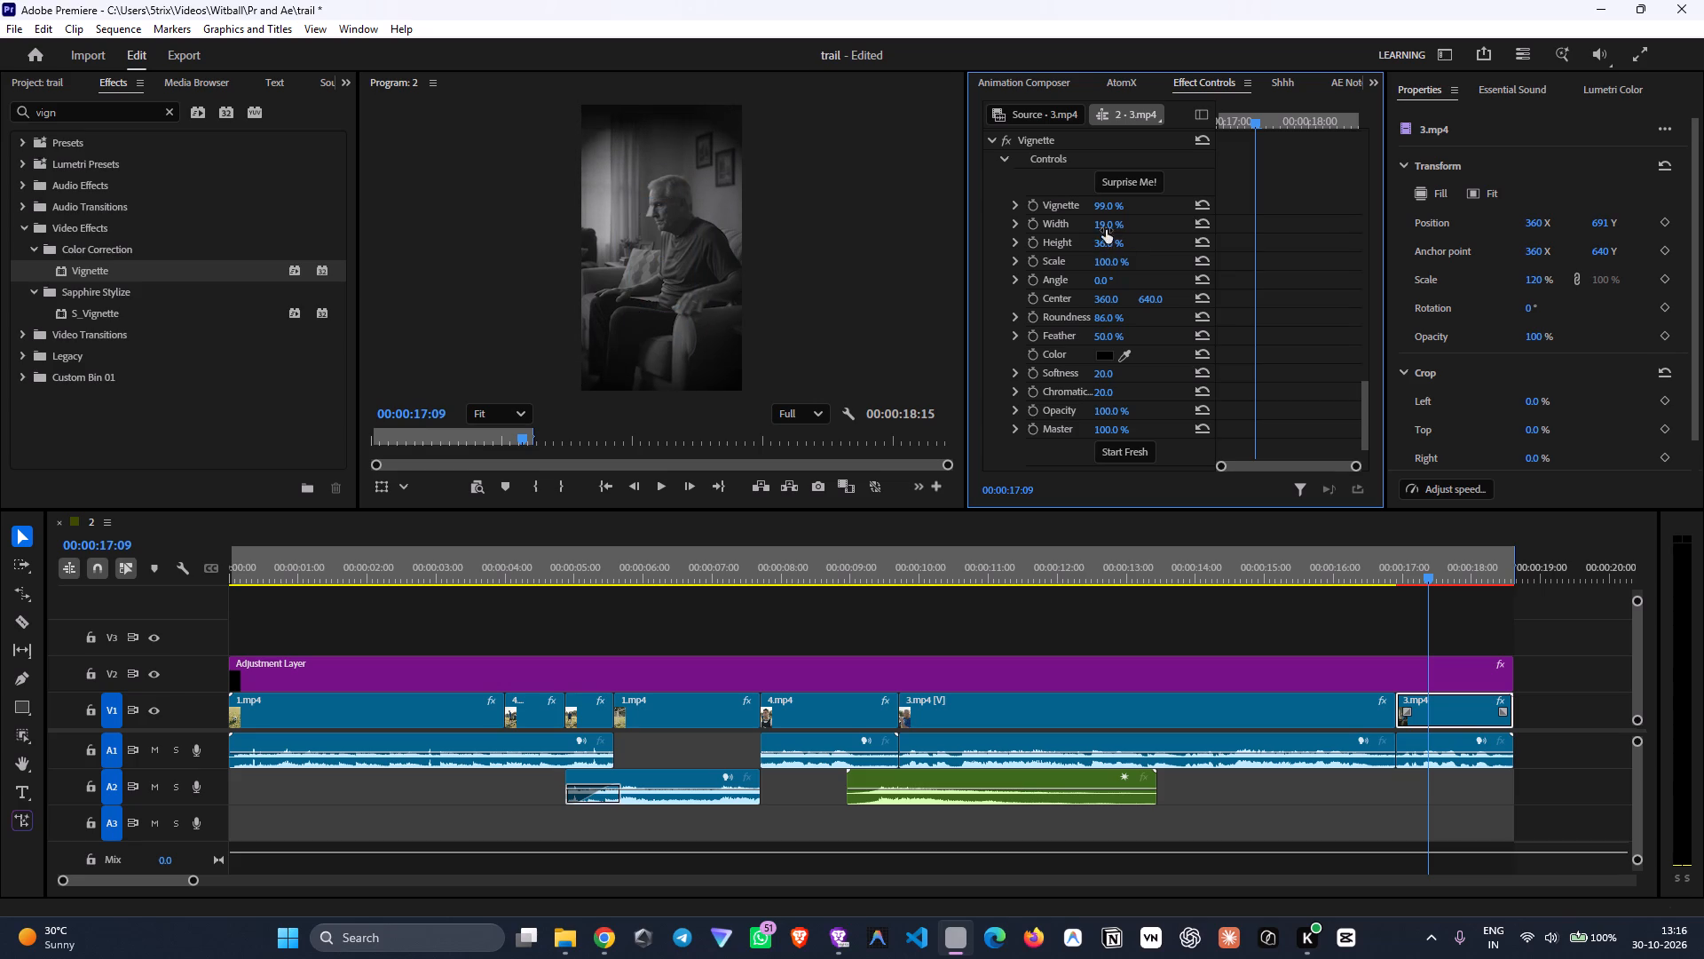
left_click_drag(1106, 230, 1126, 237)
left_click(1114, 244)
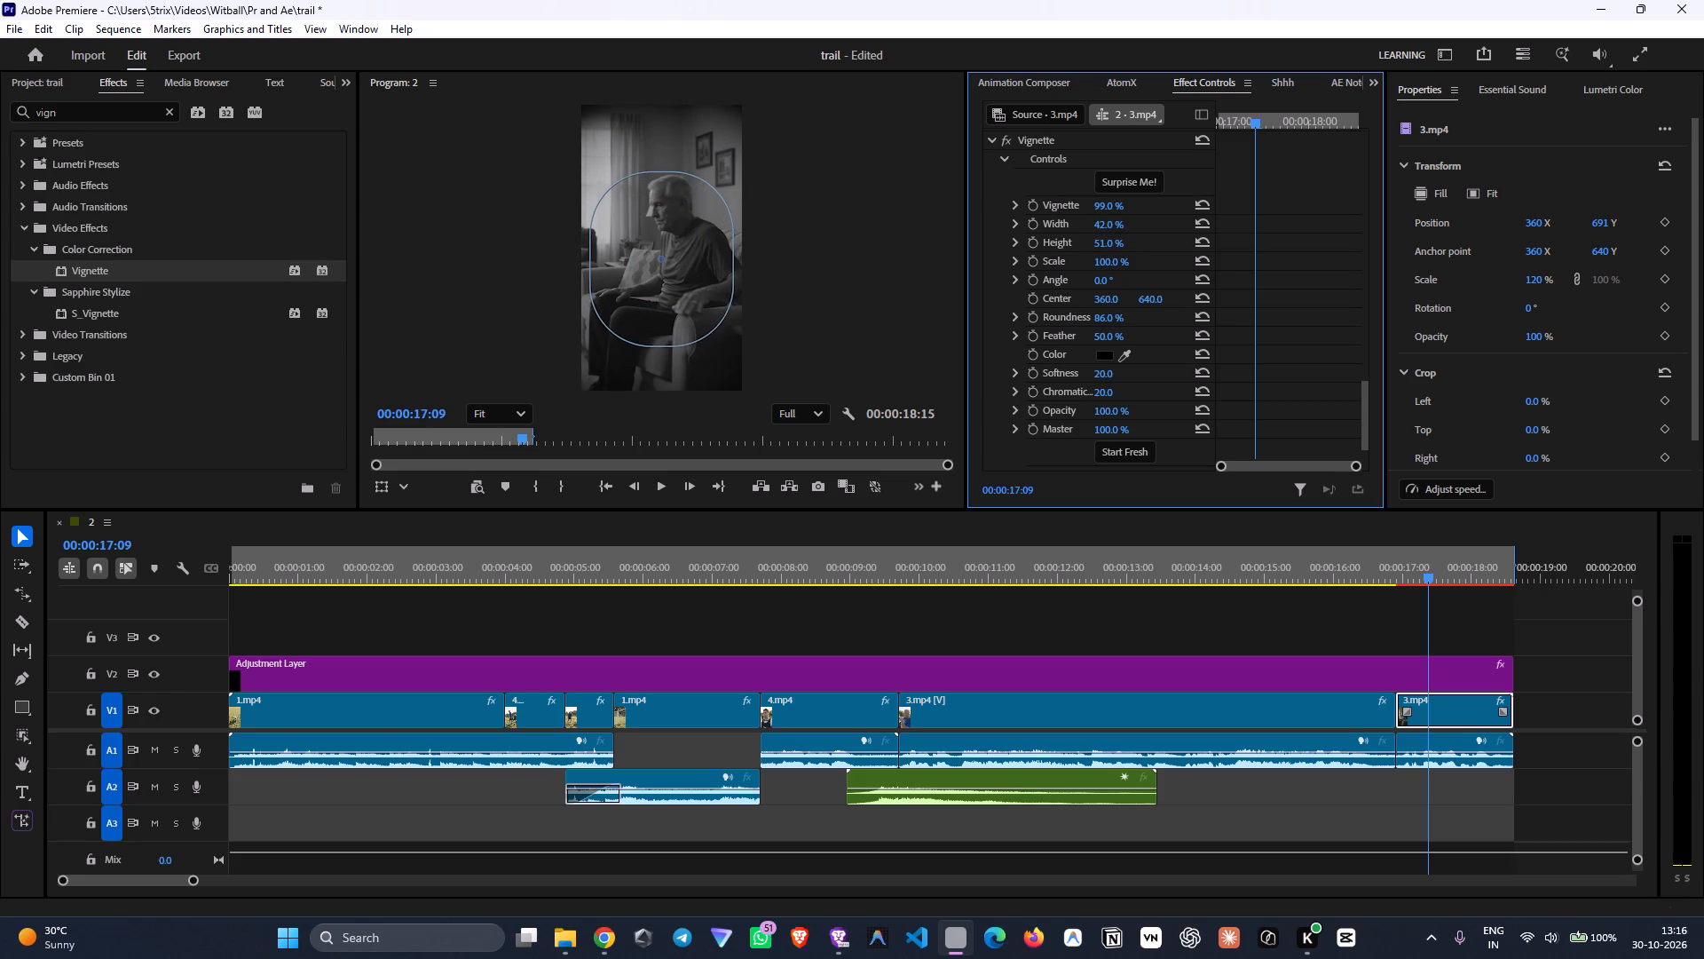
left_click_drag(1108, 337, 1116, 340)
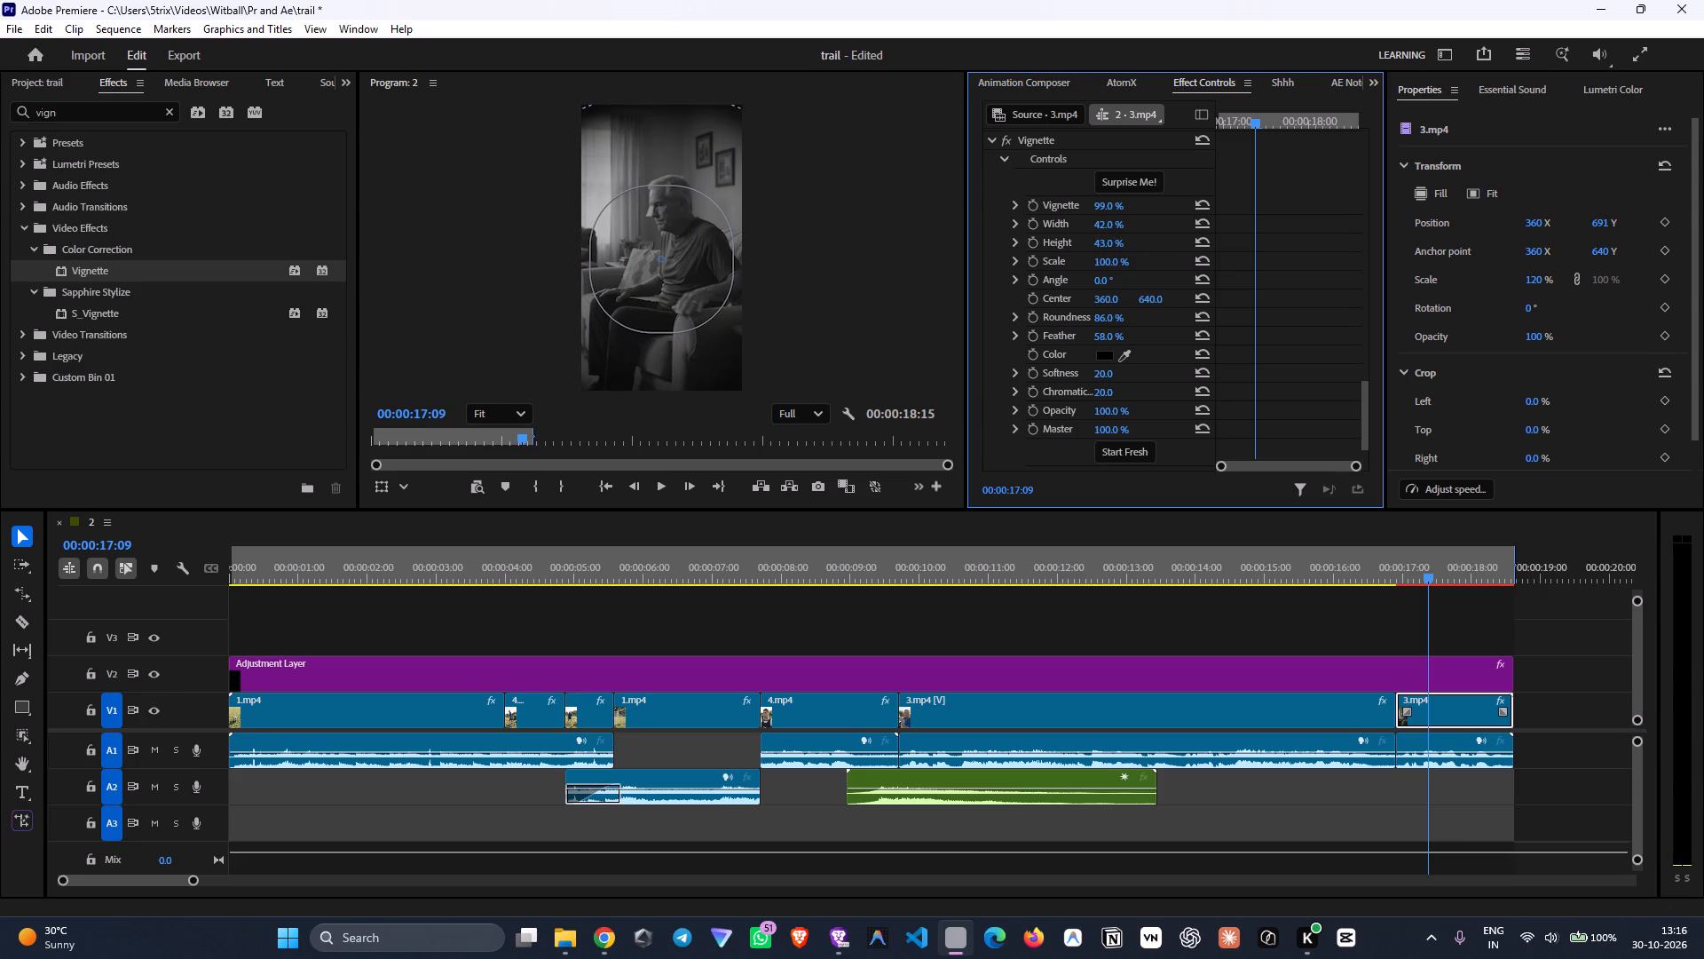
left_click_drag(1116, 340, 1124, 341)
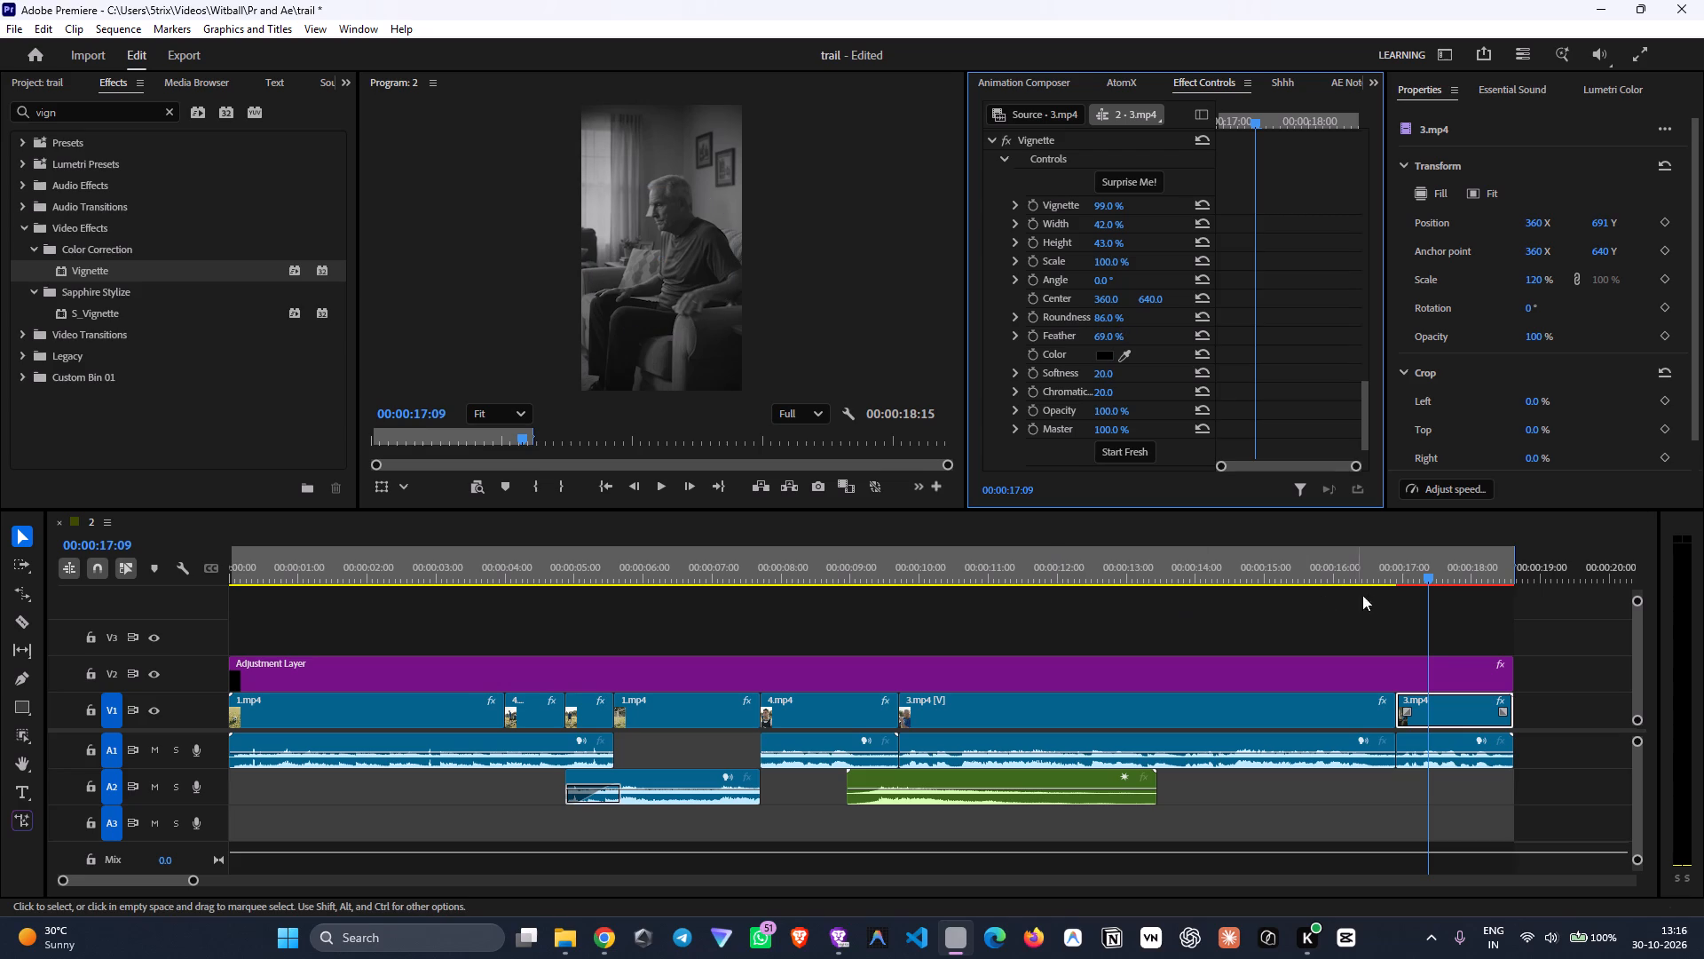
key("space")
key("space")
left_click_drag(1449, 571, 1416, 580)
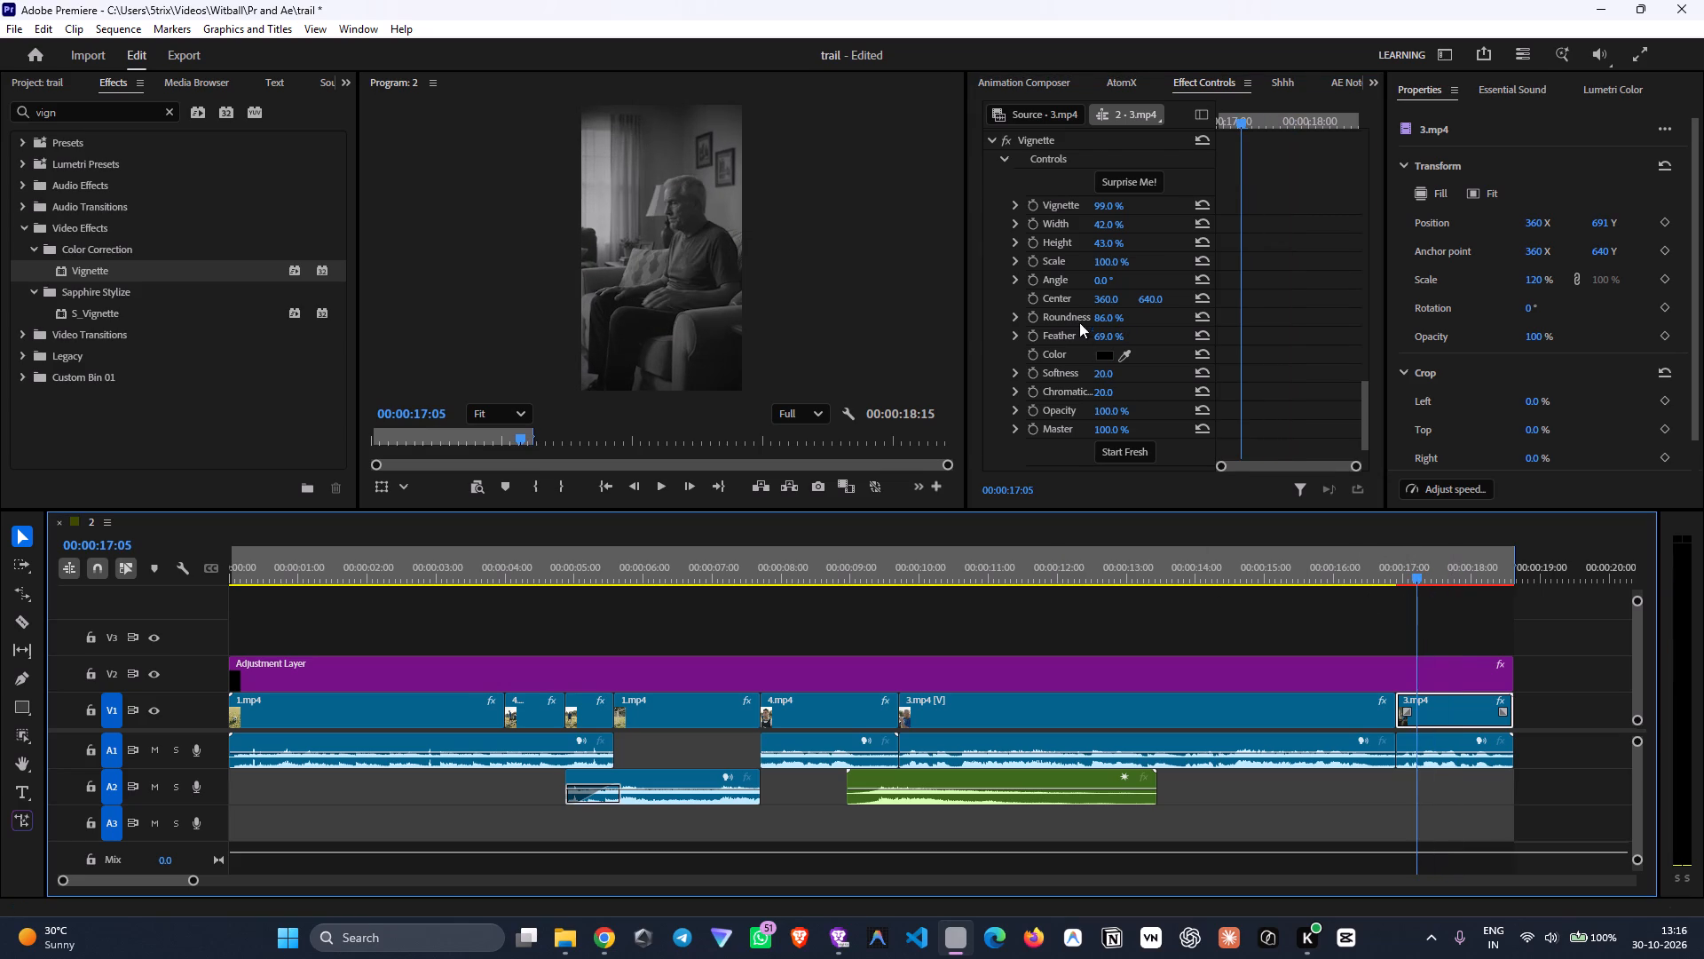
Move the Vignette effect above S_Flicker and Lumetri Color on the final 3.mp4 clip, and preview the shot.
scroll(1053, 286, "up", 3)
left_click(990, 191)
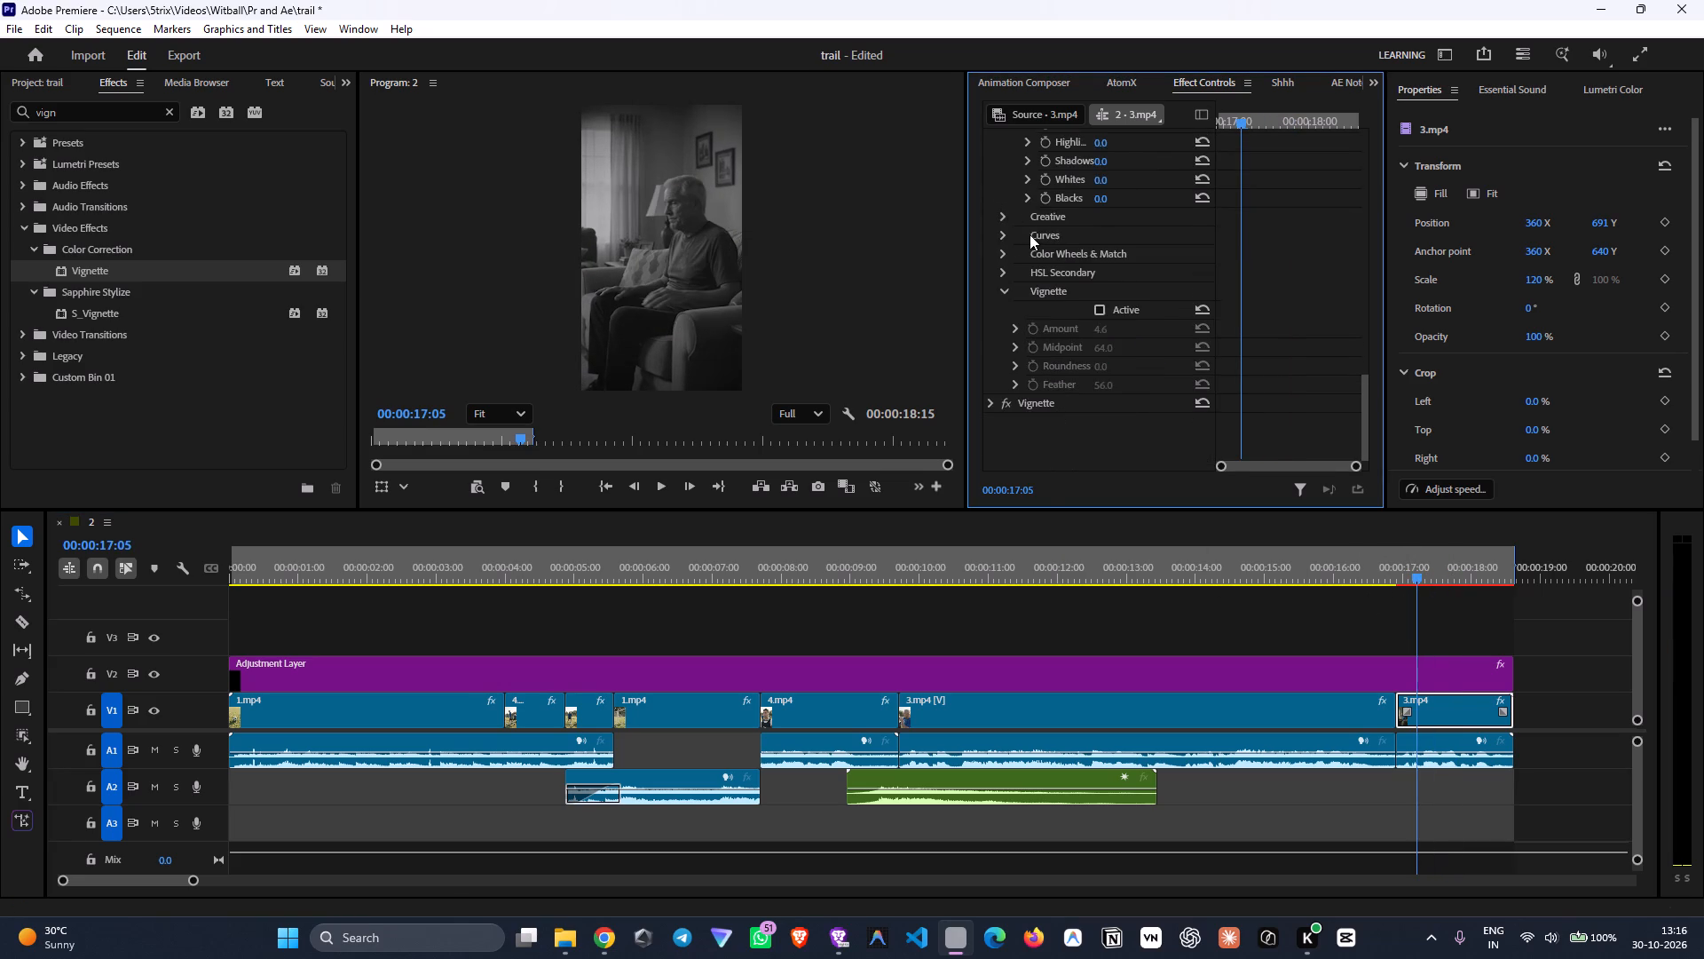
scroll(1014, 239, "up", 20)
scroll(1014, 239, "up", 2)
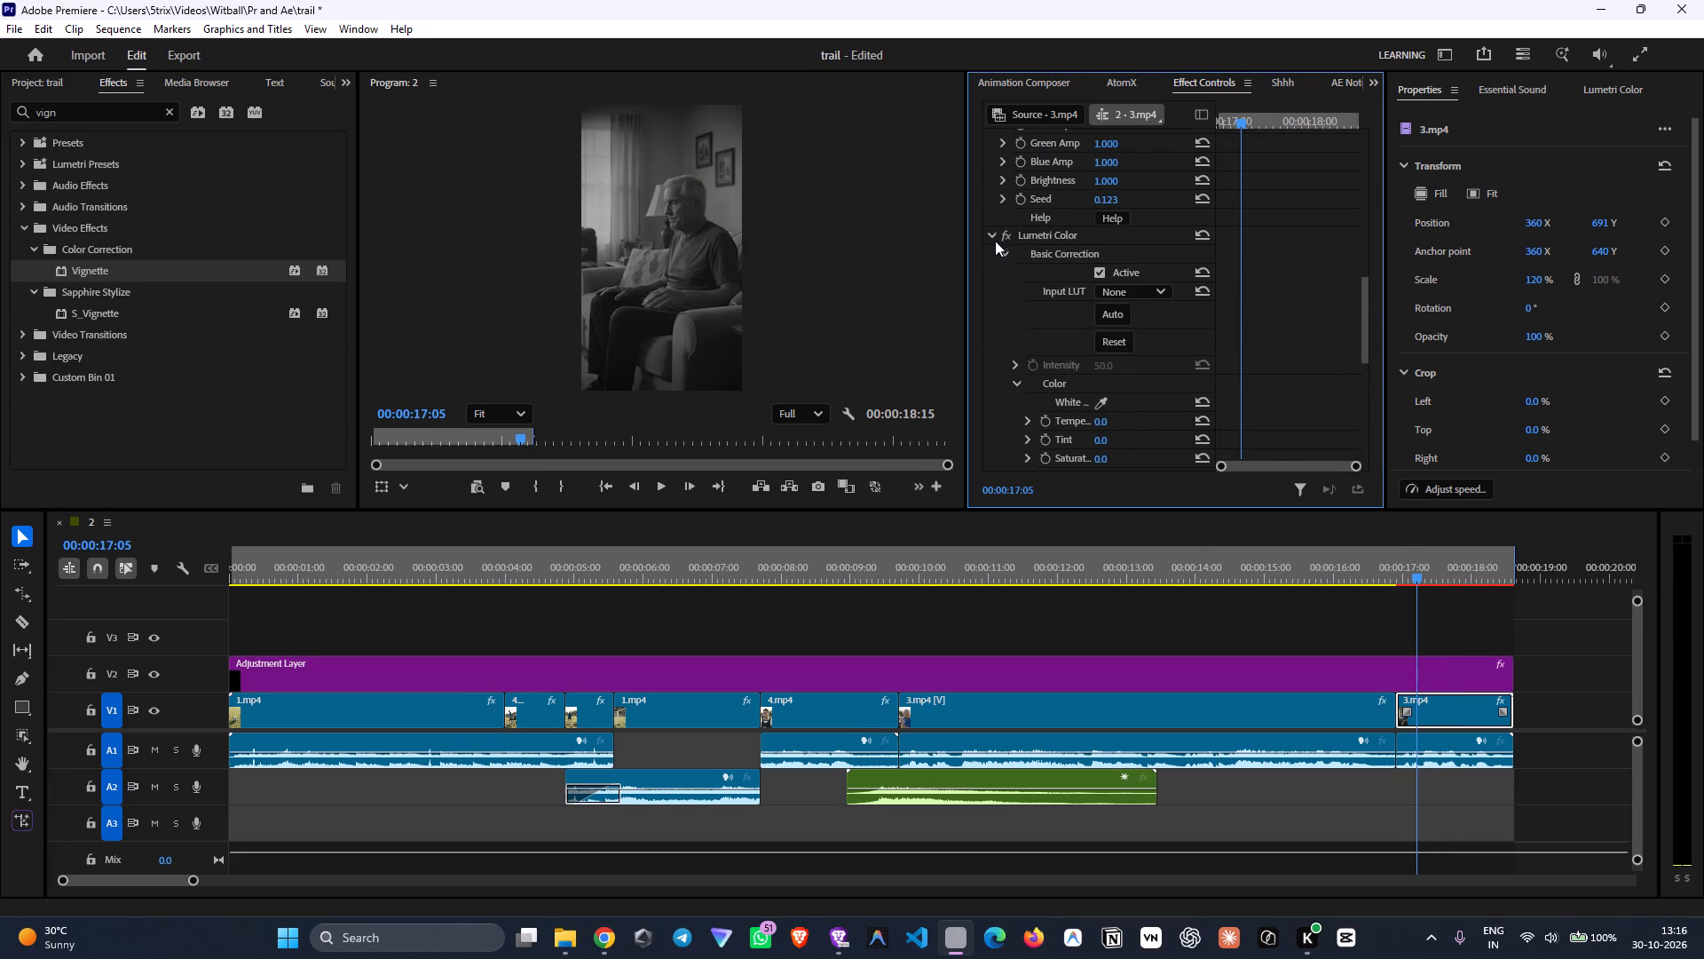
left_click(989, 237)
scroll(1026, 260, "up", 12)
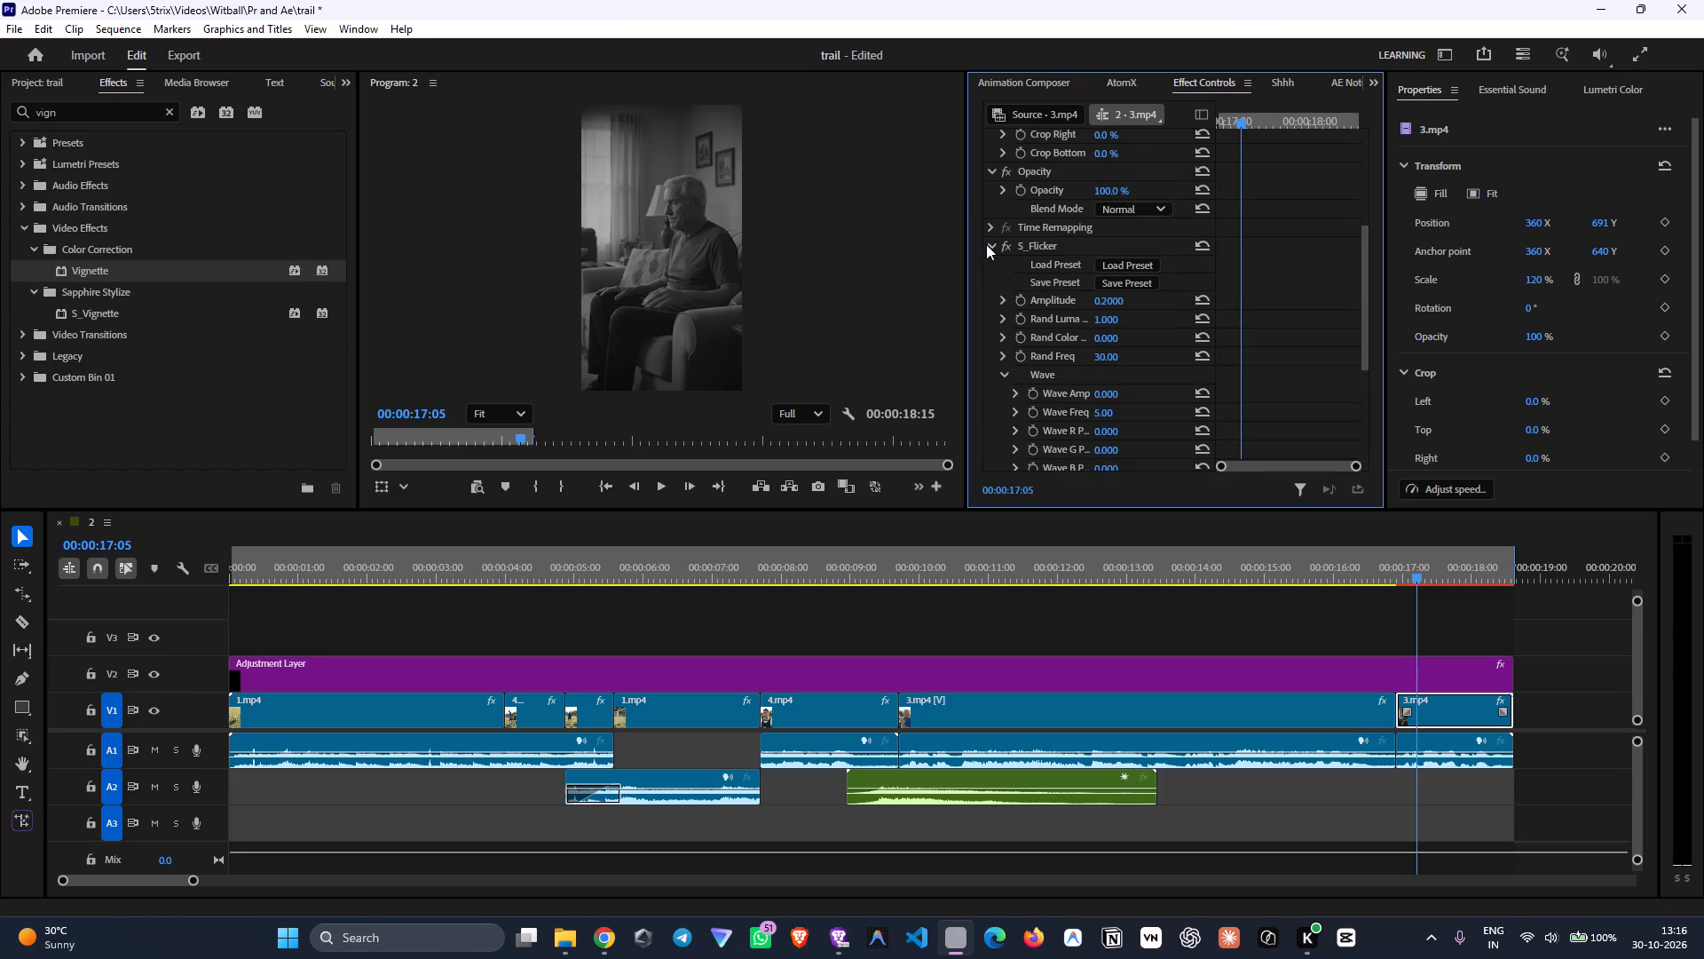
left_click(986, 244)
left_click(1090, 421)
left_click_drag(1053, 405, 1040, 365)
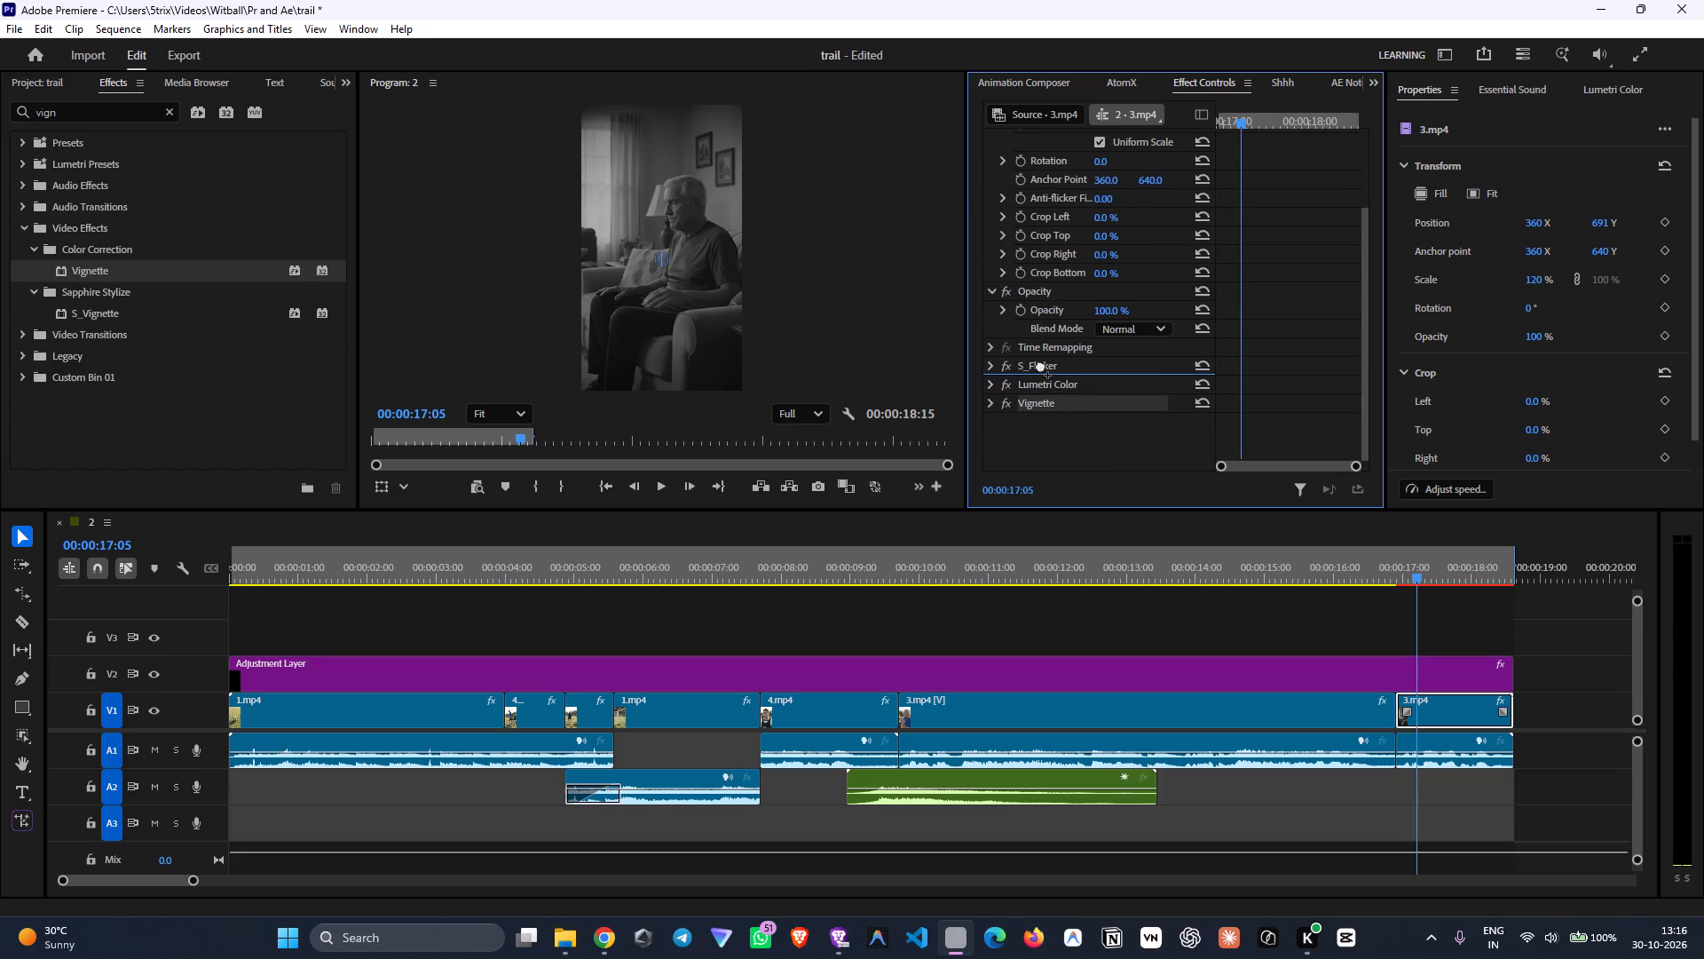
left_click_drag(1040, 365, 1040, 360)
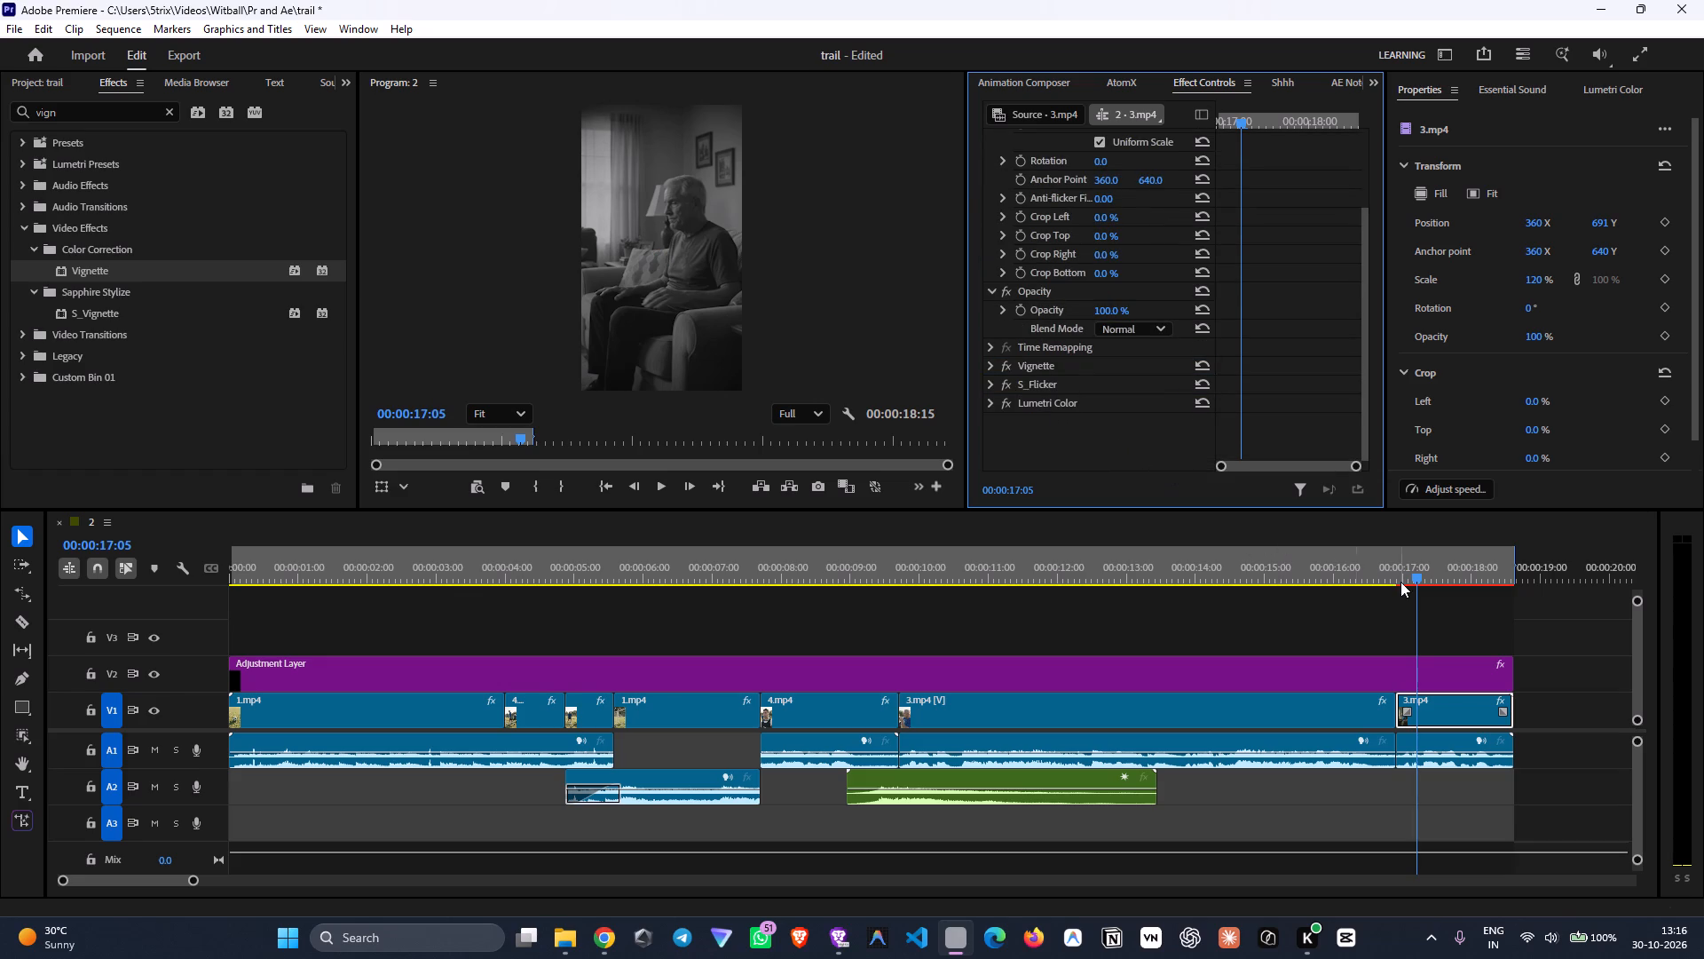
left_click_drag(1411, 574, 1398, 574)
key("space")
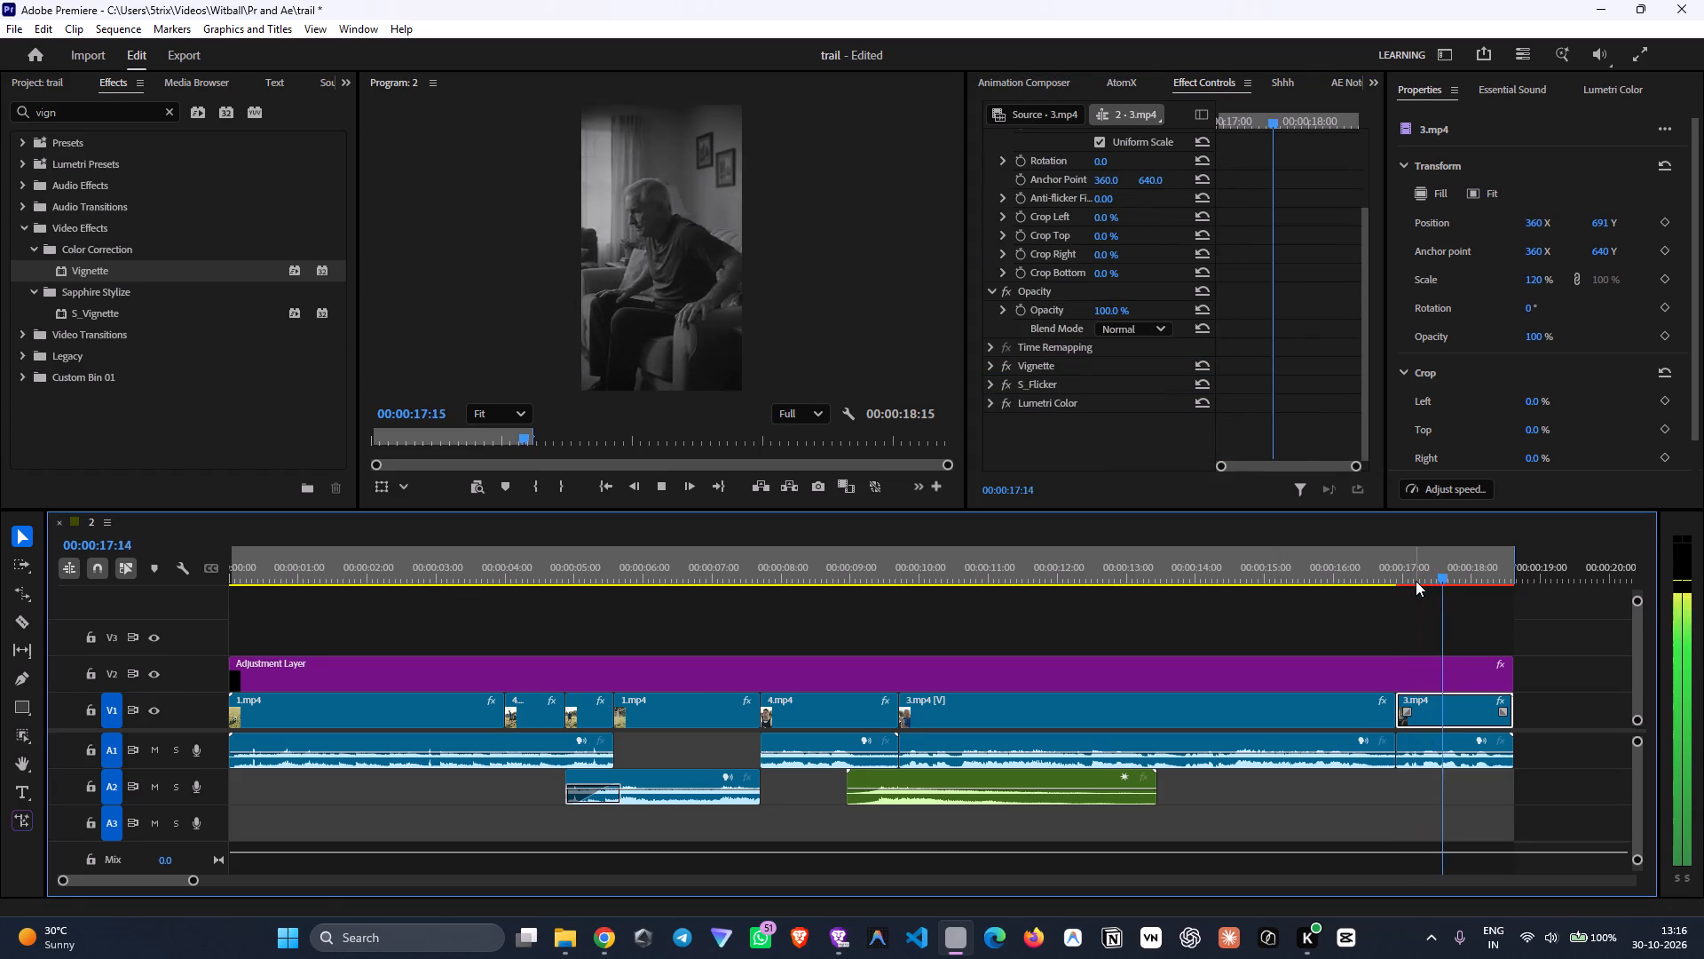
key("space")
left_click_drag(1448, 563, 1400, 567)
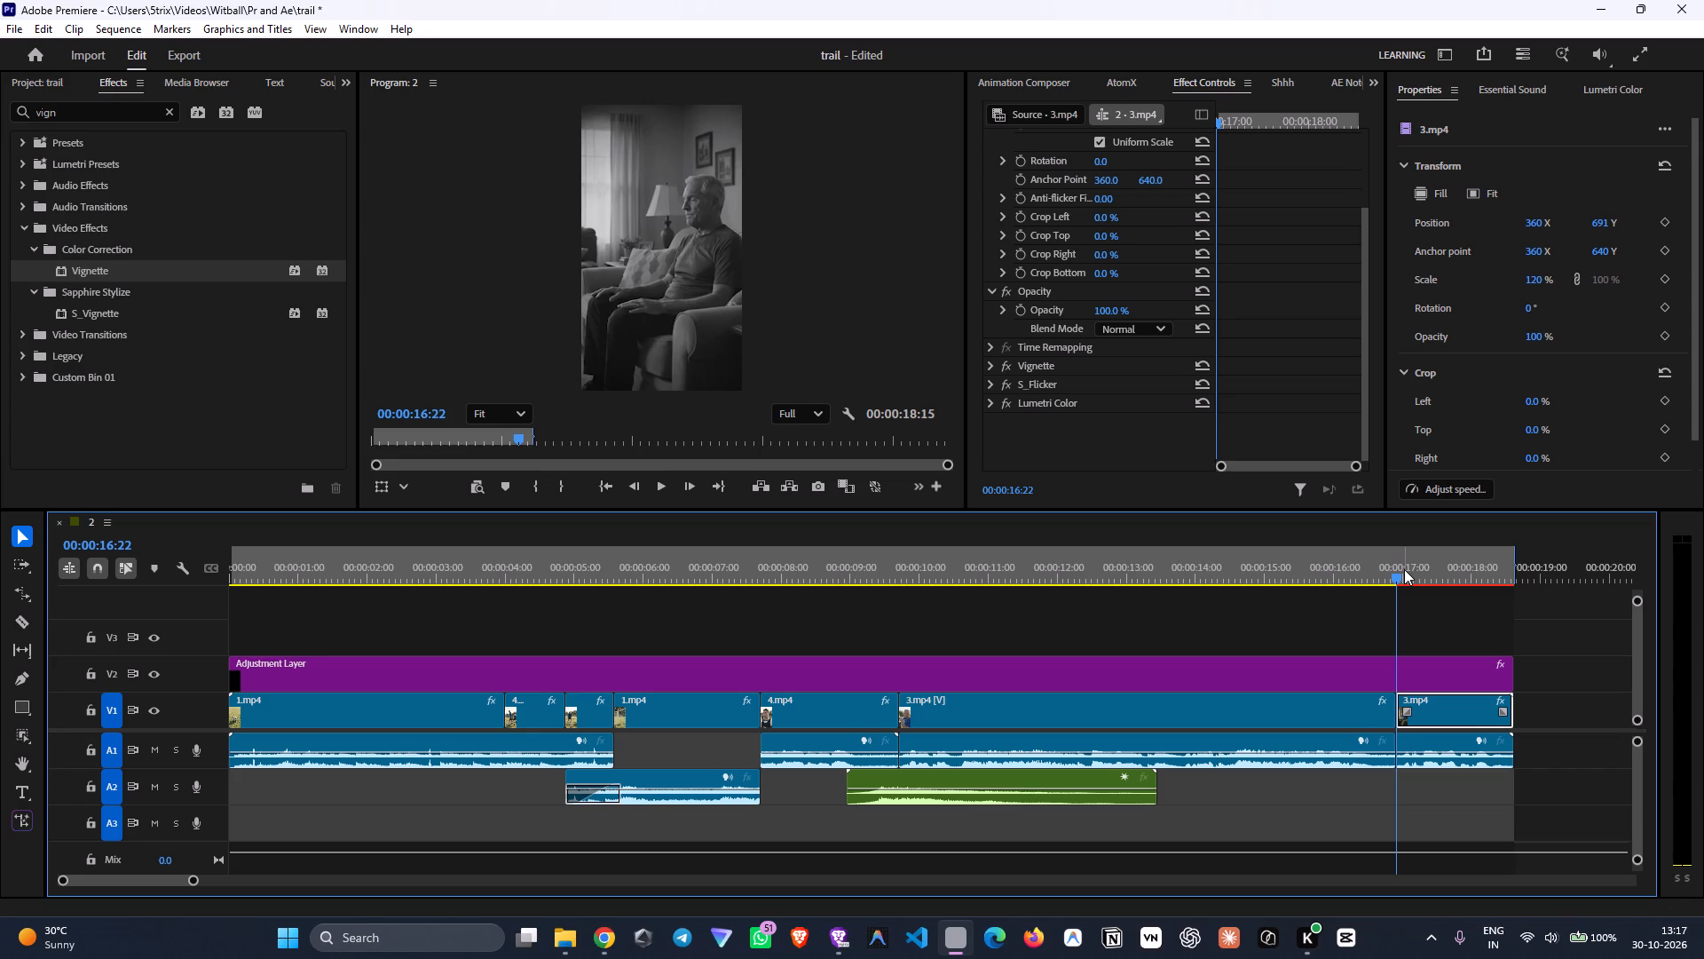
left_click_drag(1065, 567, 988, 573)
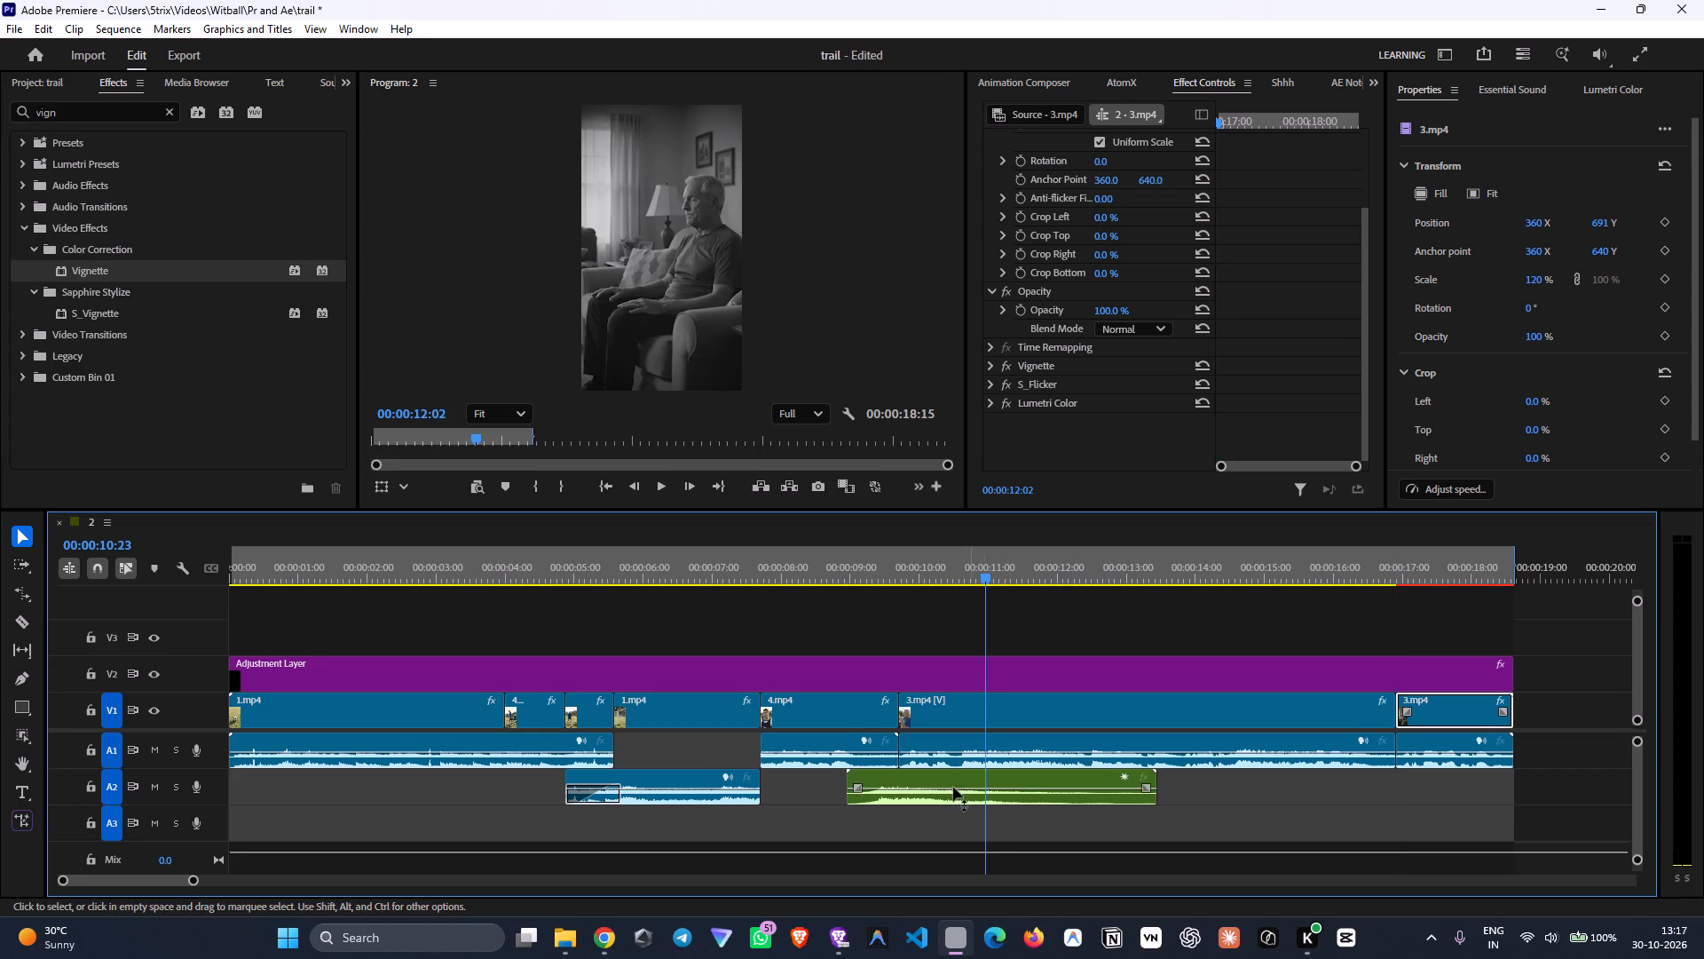
left_click(575, 931)
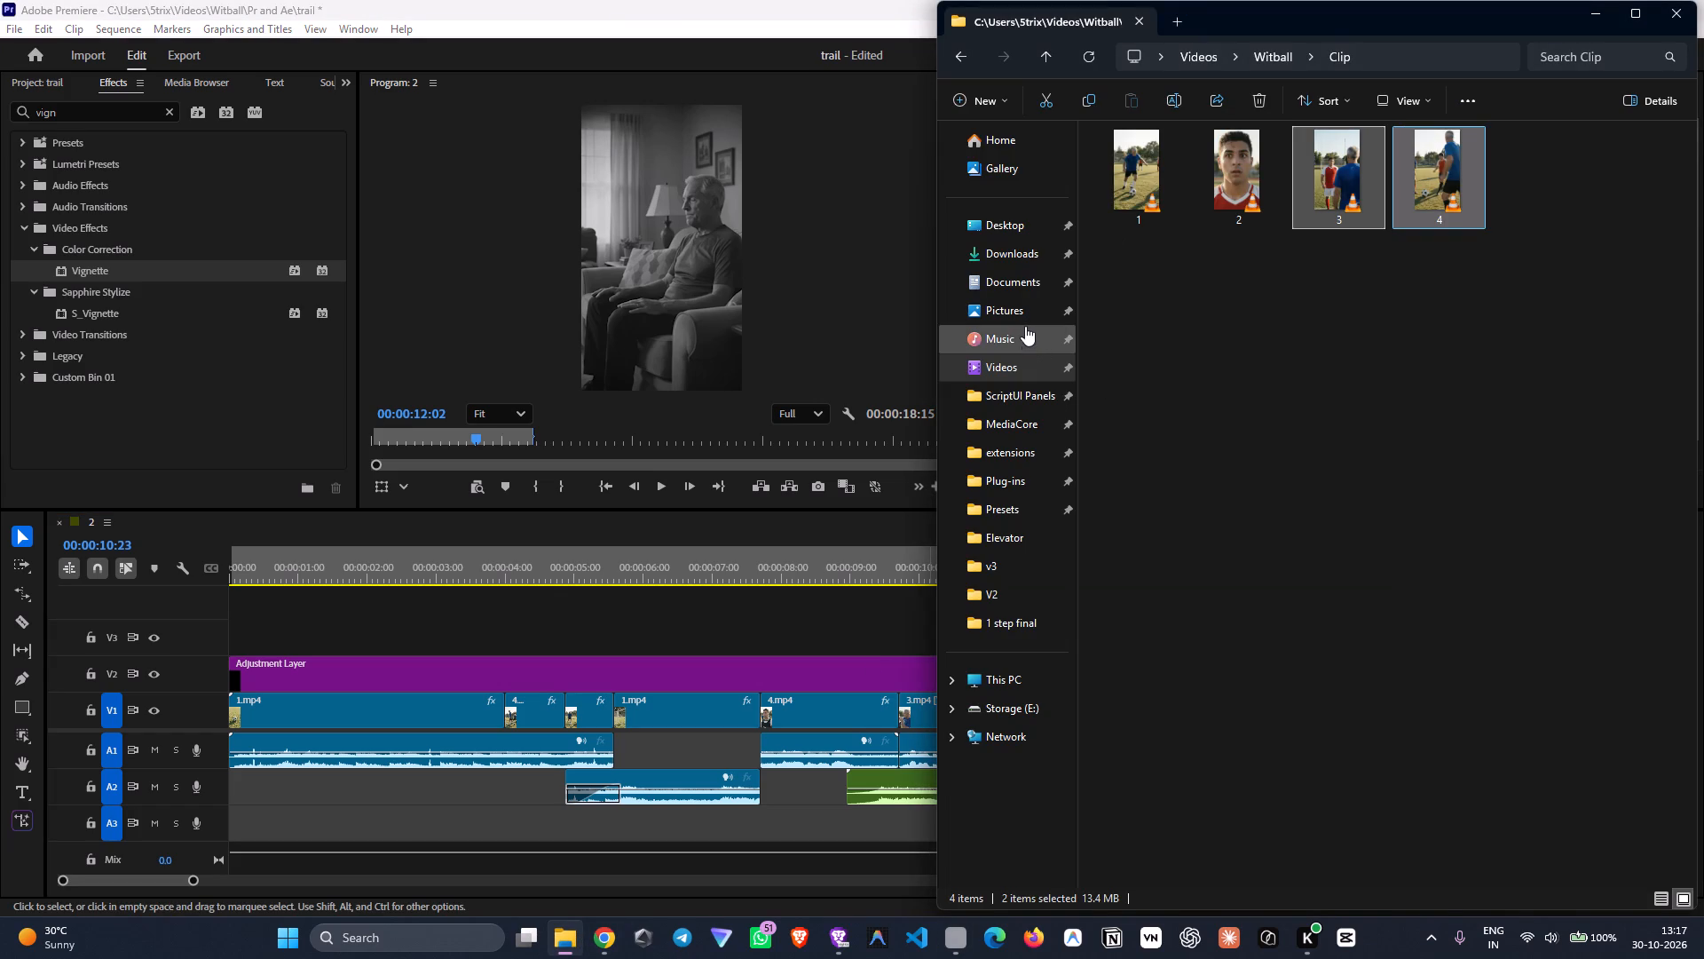
left_click(1024, 310)
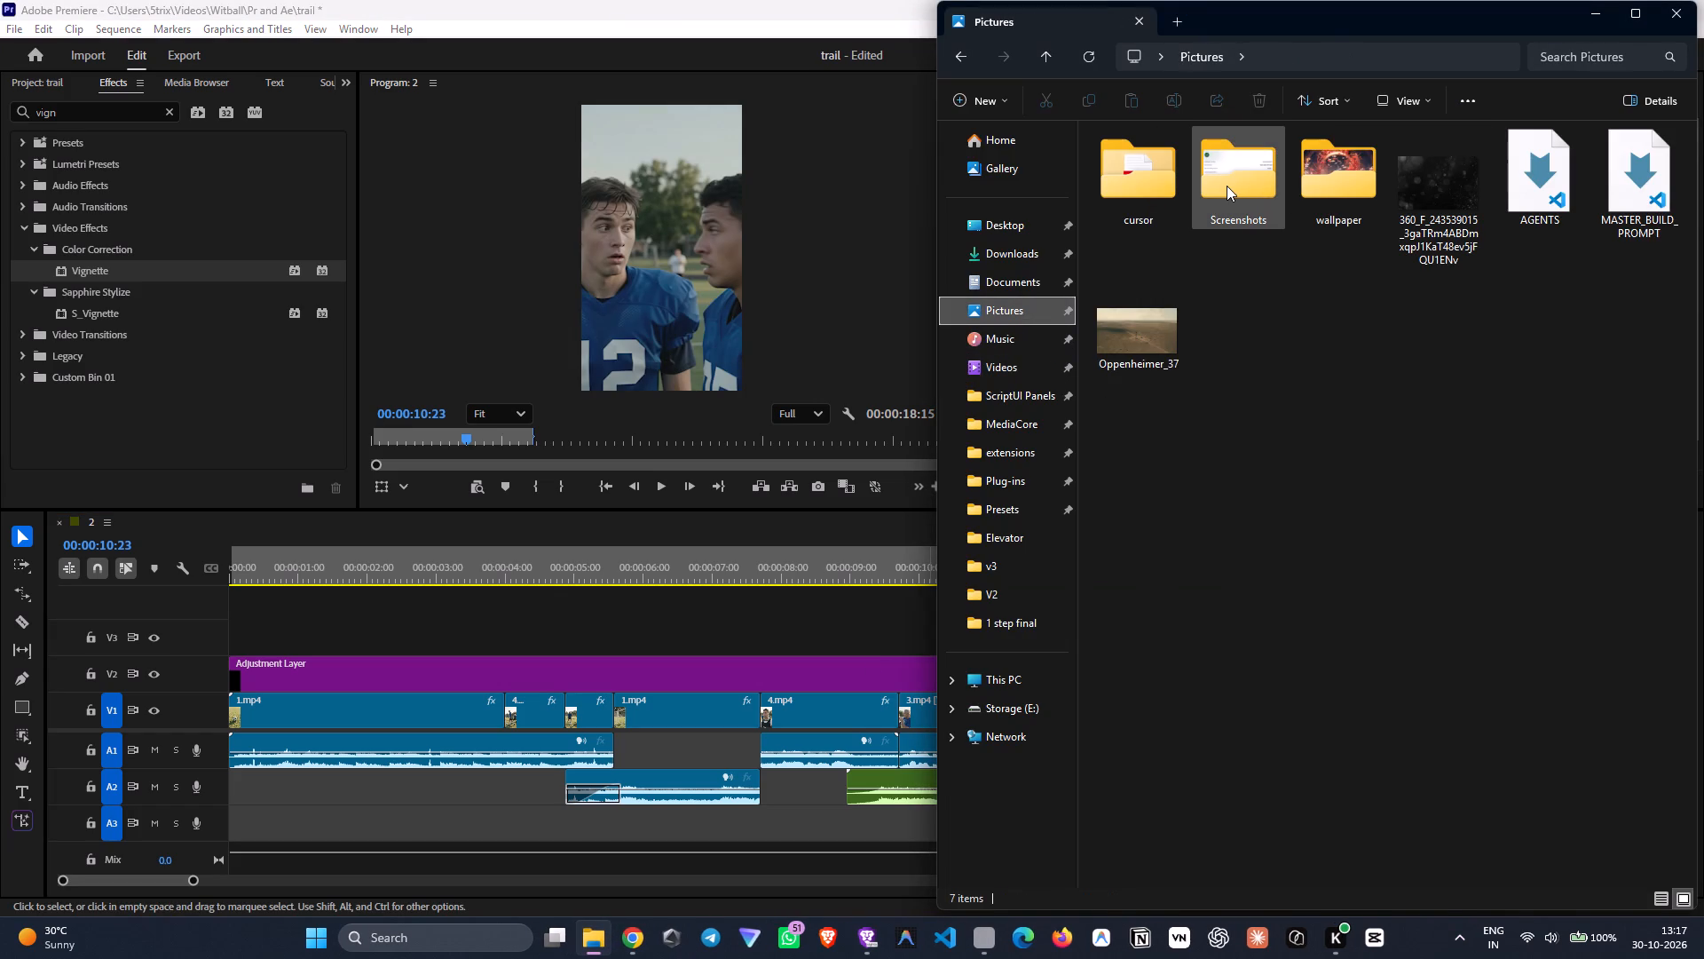
double_click(1227, 186)
scroll(1507, 663, "down", 2)
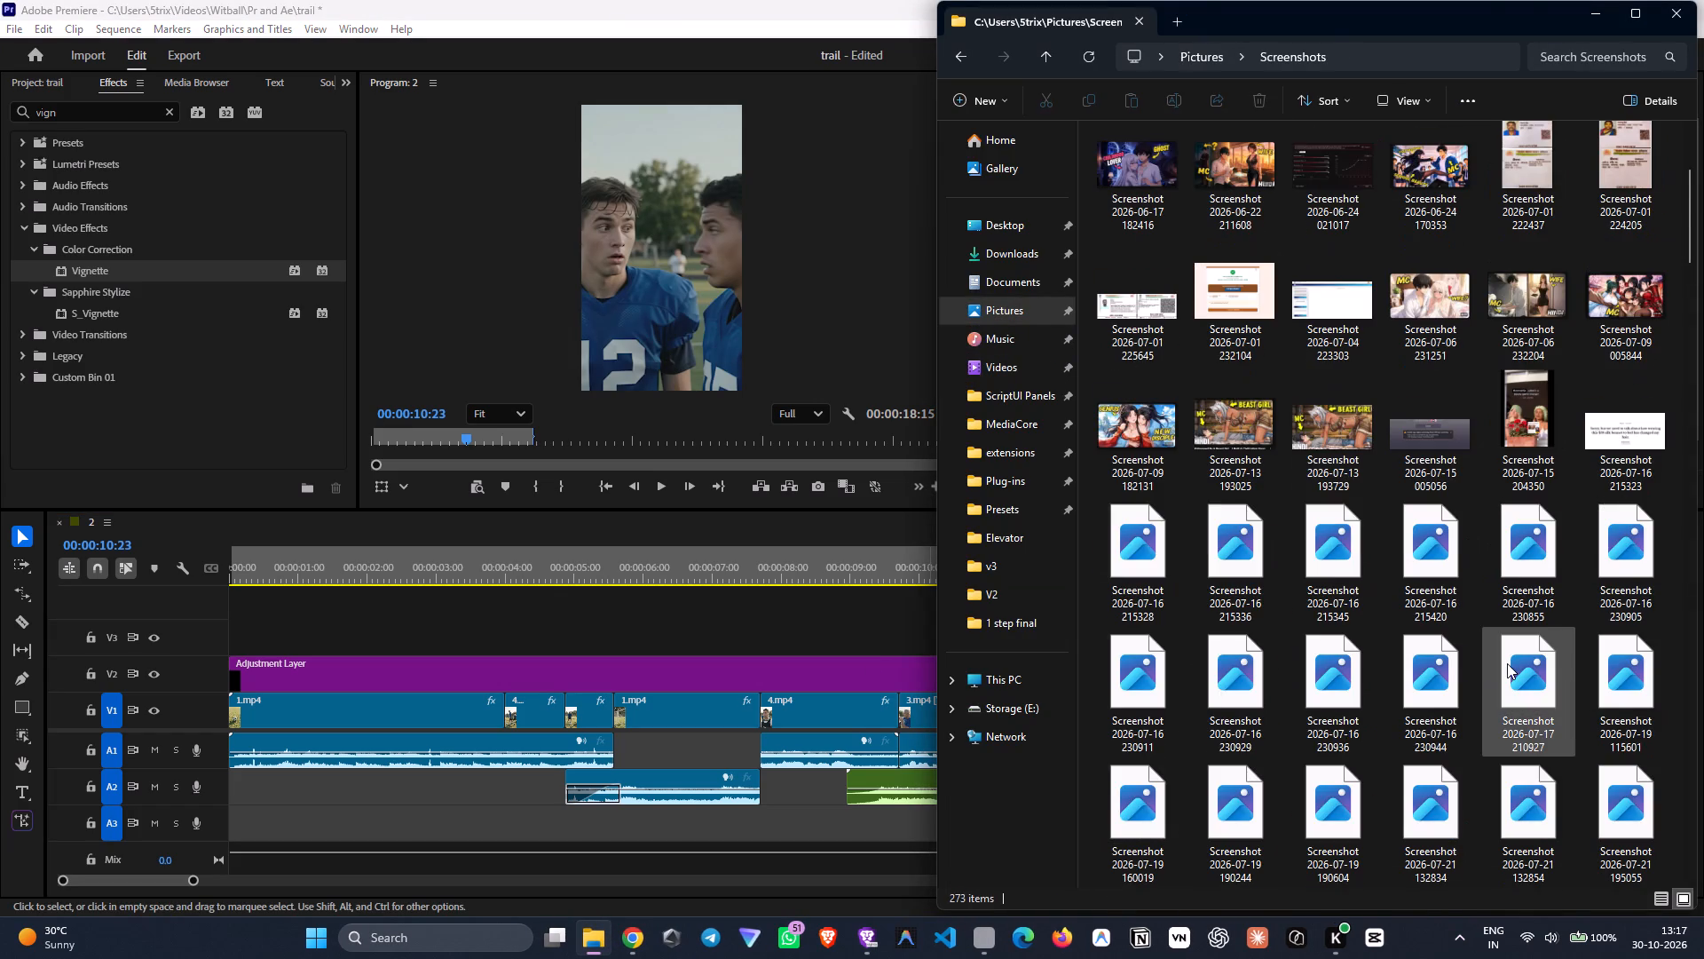
double_click(1606, 695)
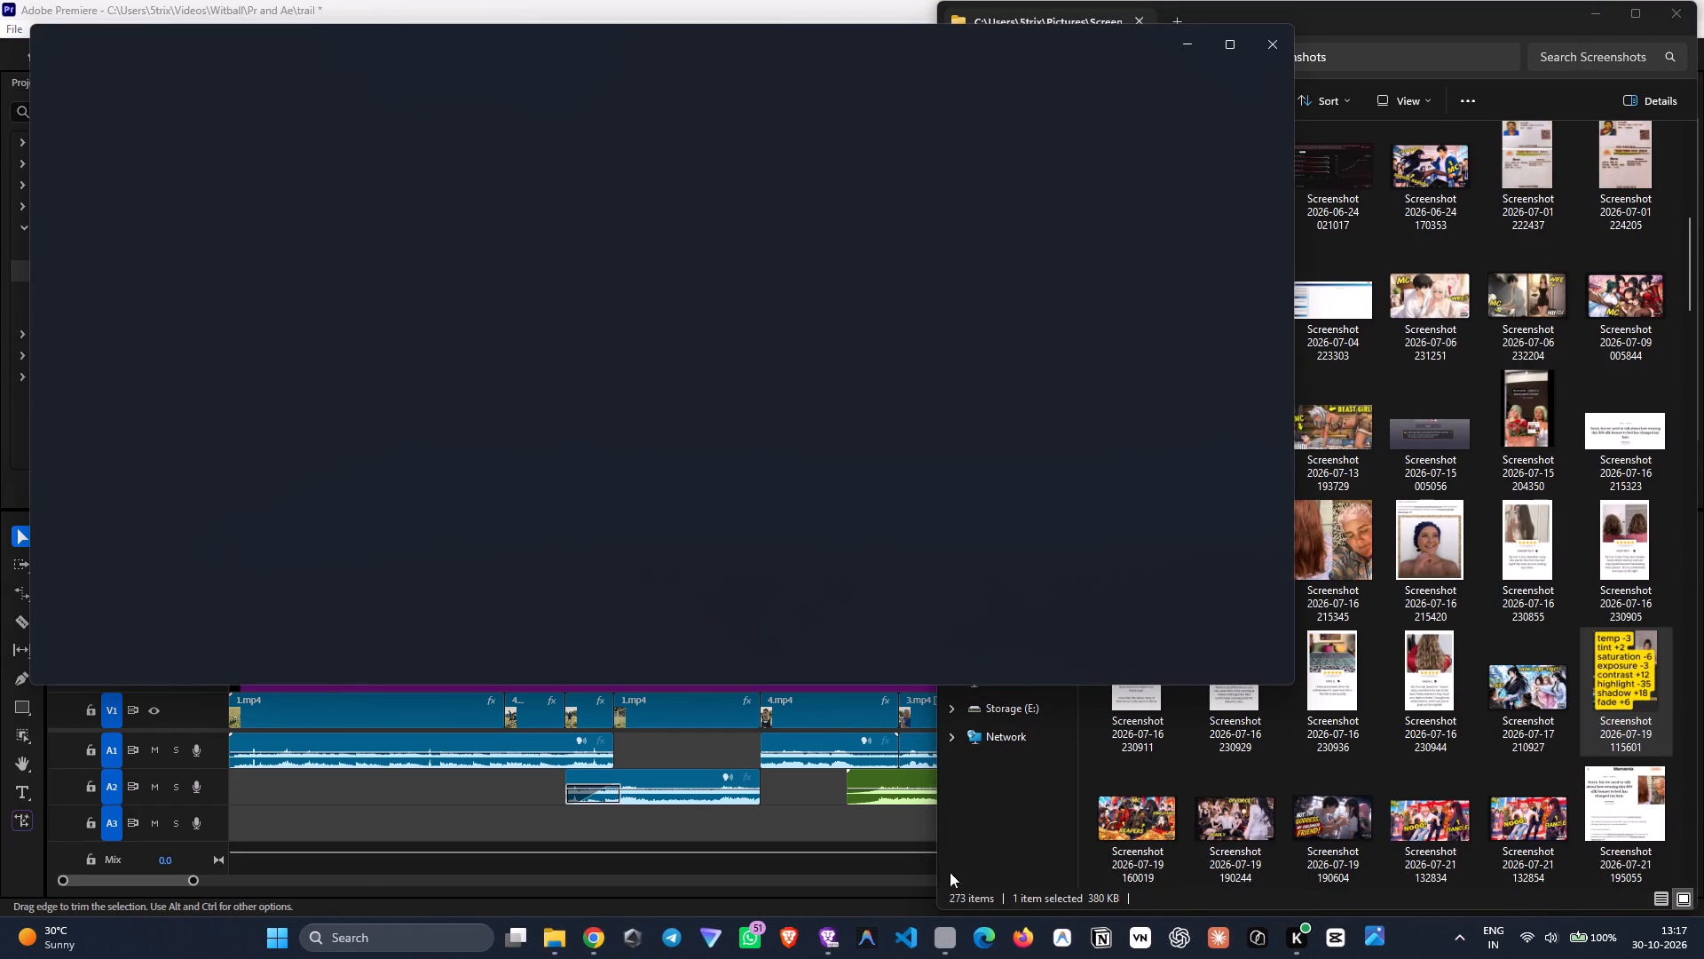
left_click(935, 948)
left_click(1347, 956)
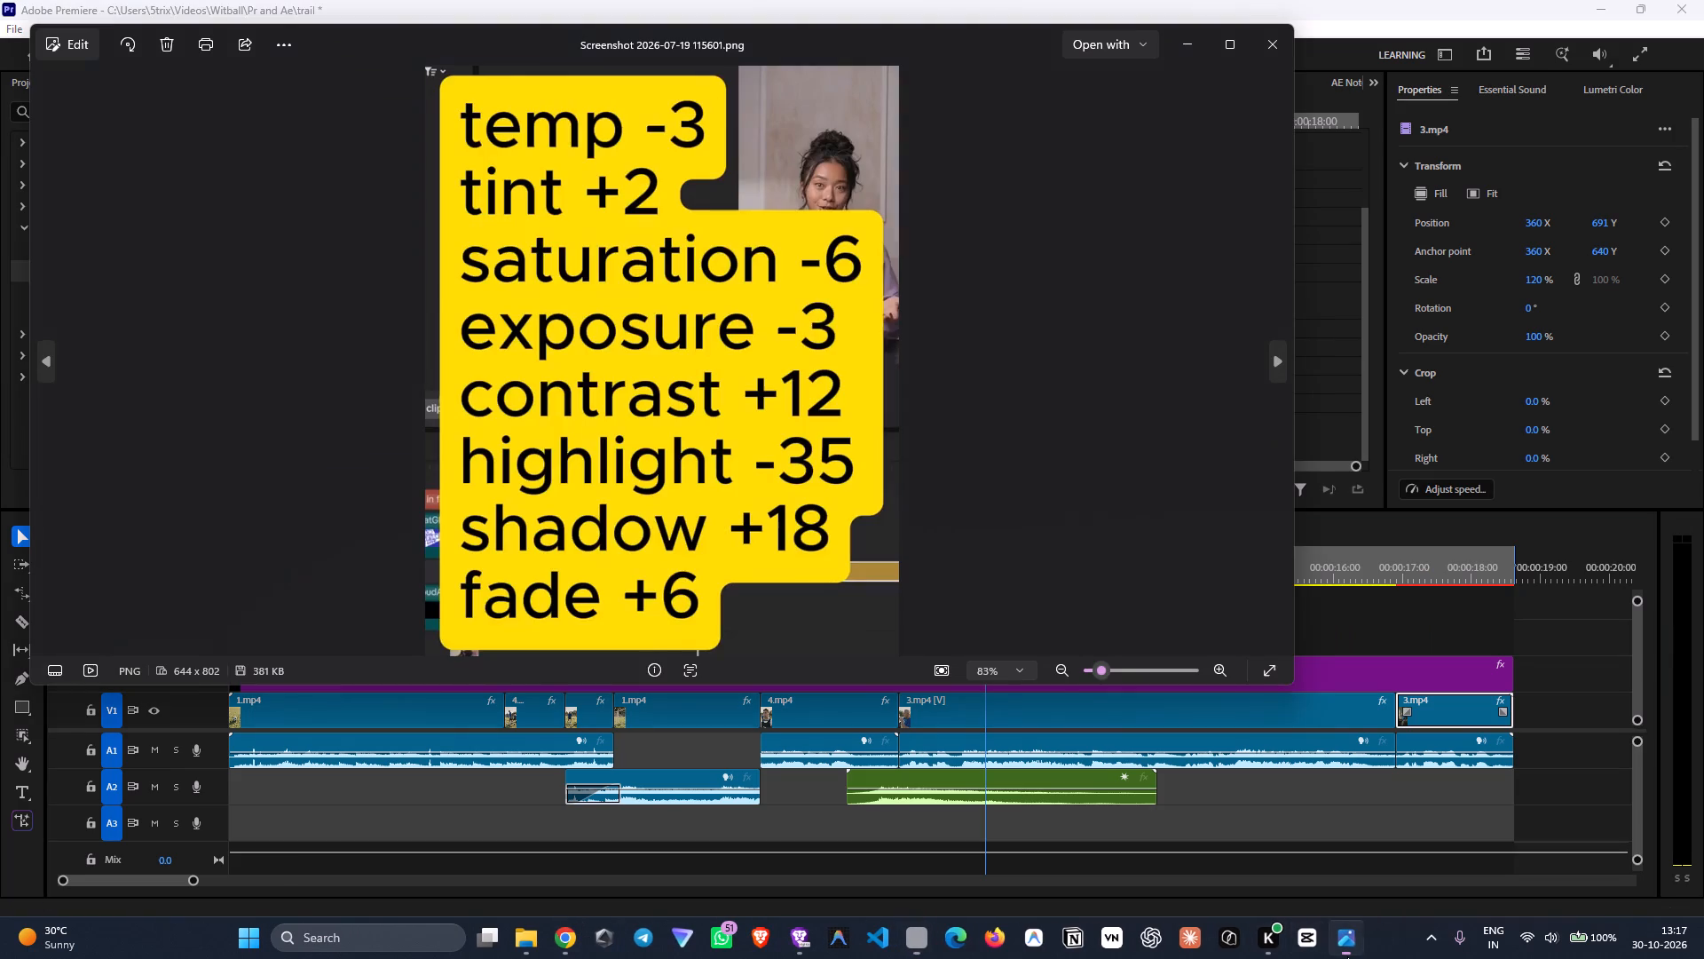
Set the Adjustment Layer's Lumetri Basic Correction temperature to -3 and tint to 2, following the reference image.
left_click(1367, 673)
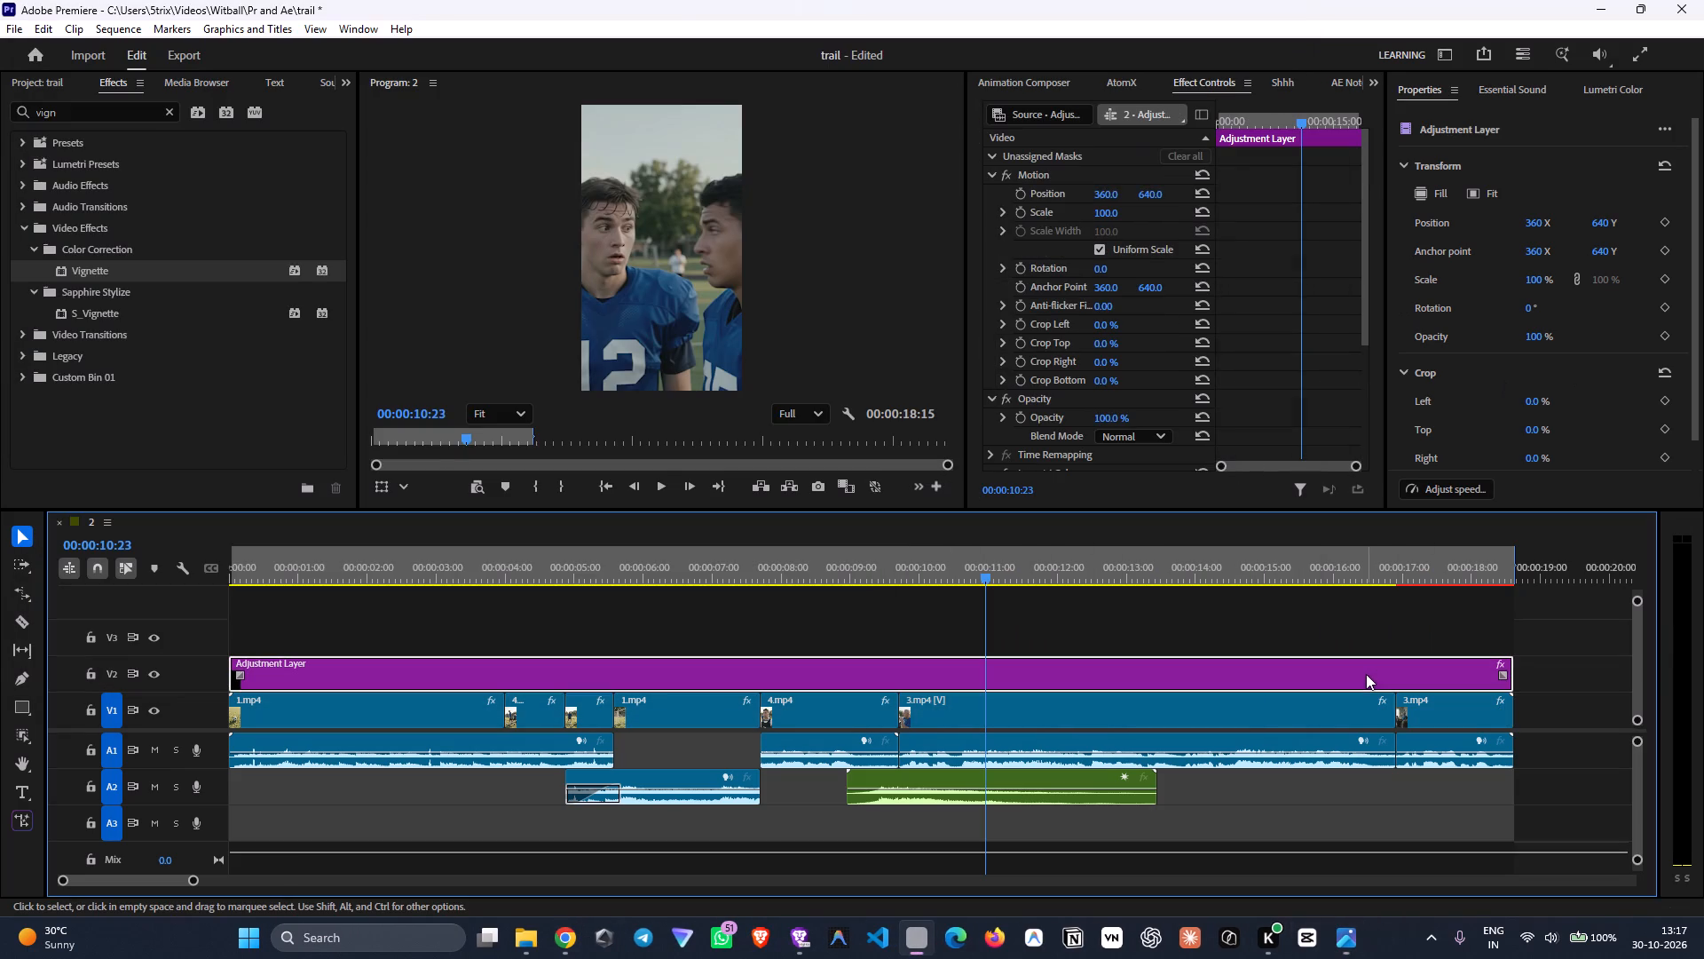
scroll(1547, 318, "up", 4)
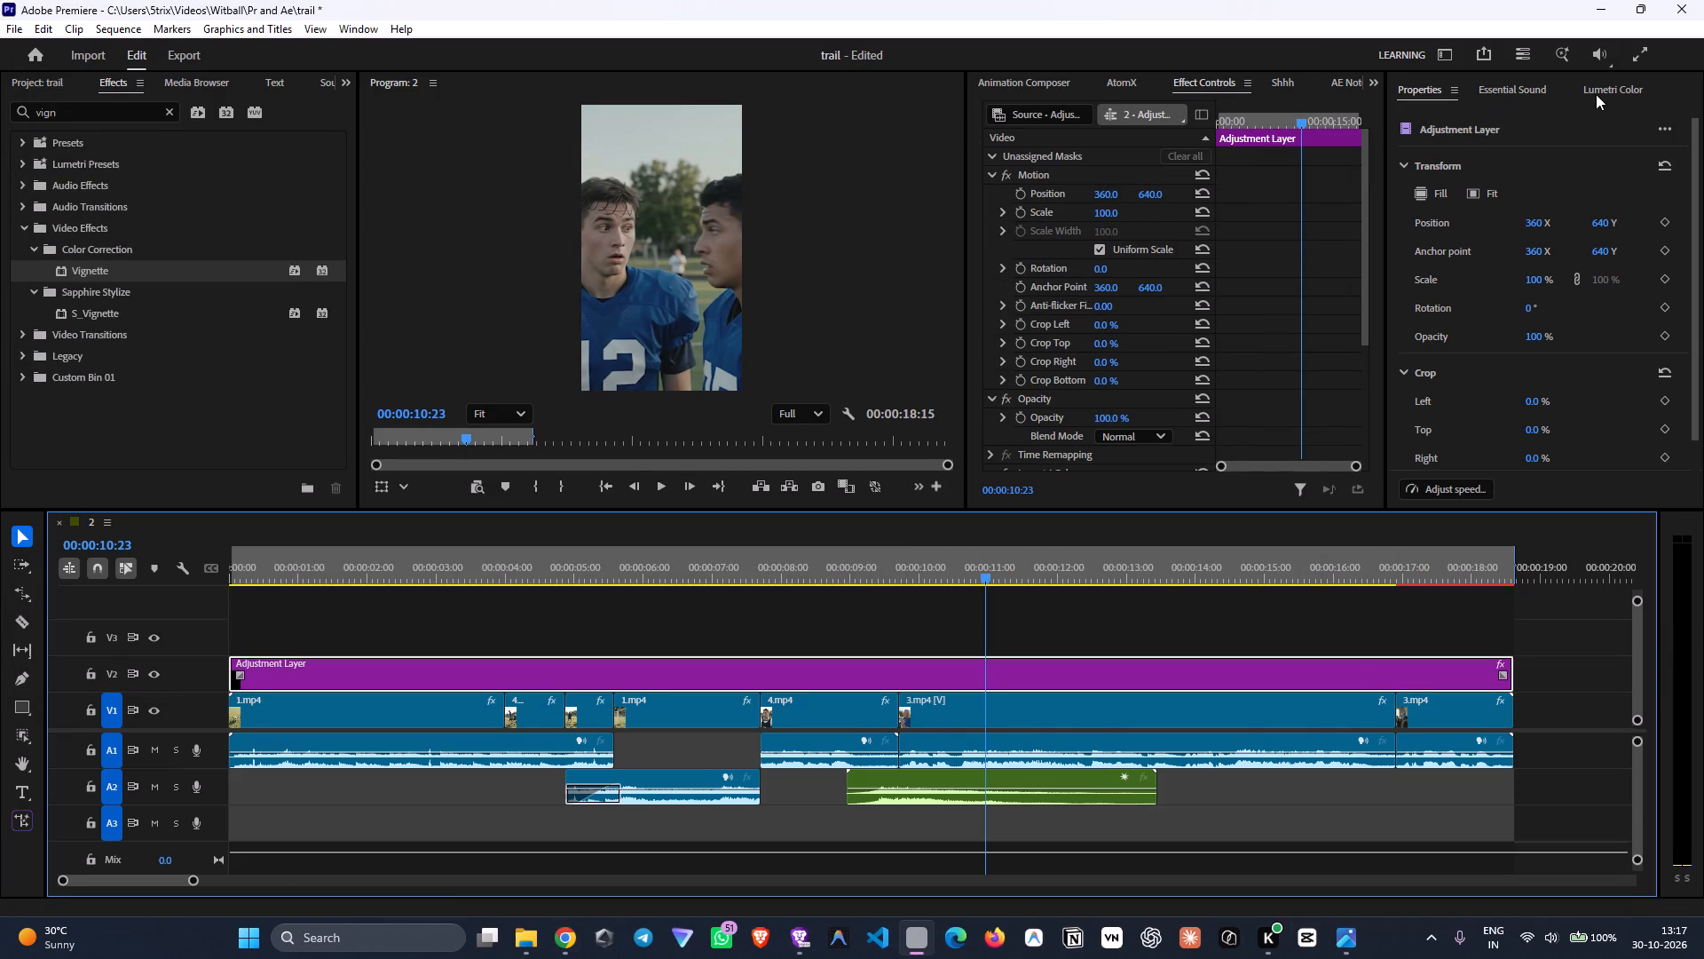
left_click(1596, 94)
left_click_drag(1697, 384, 1678, 122)
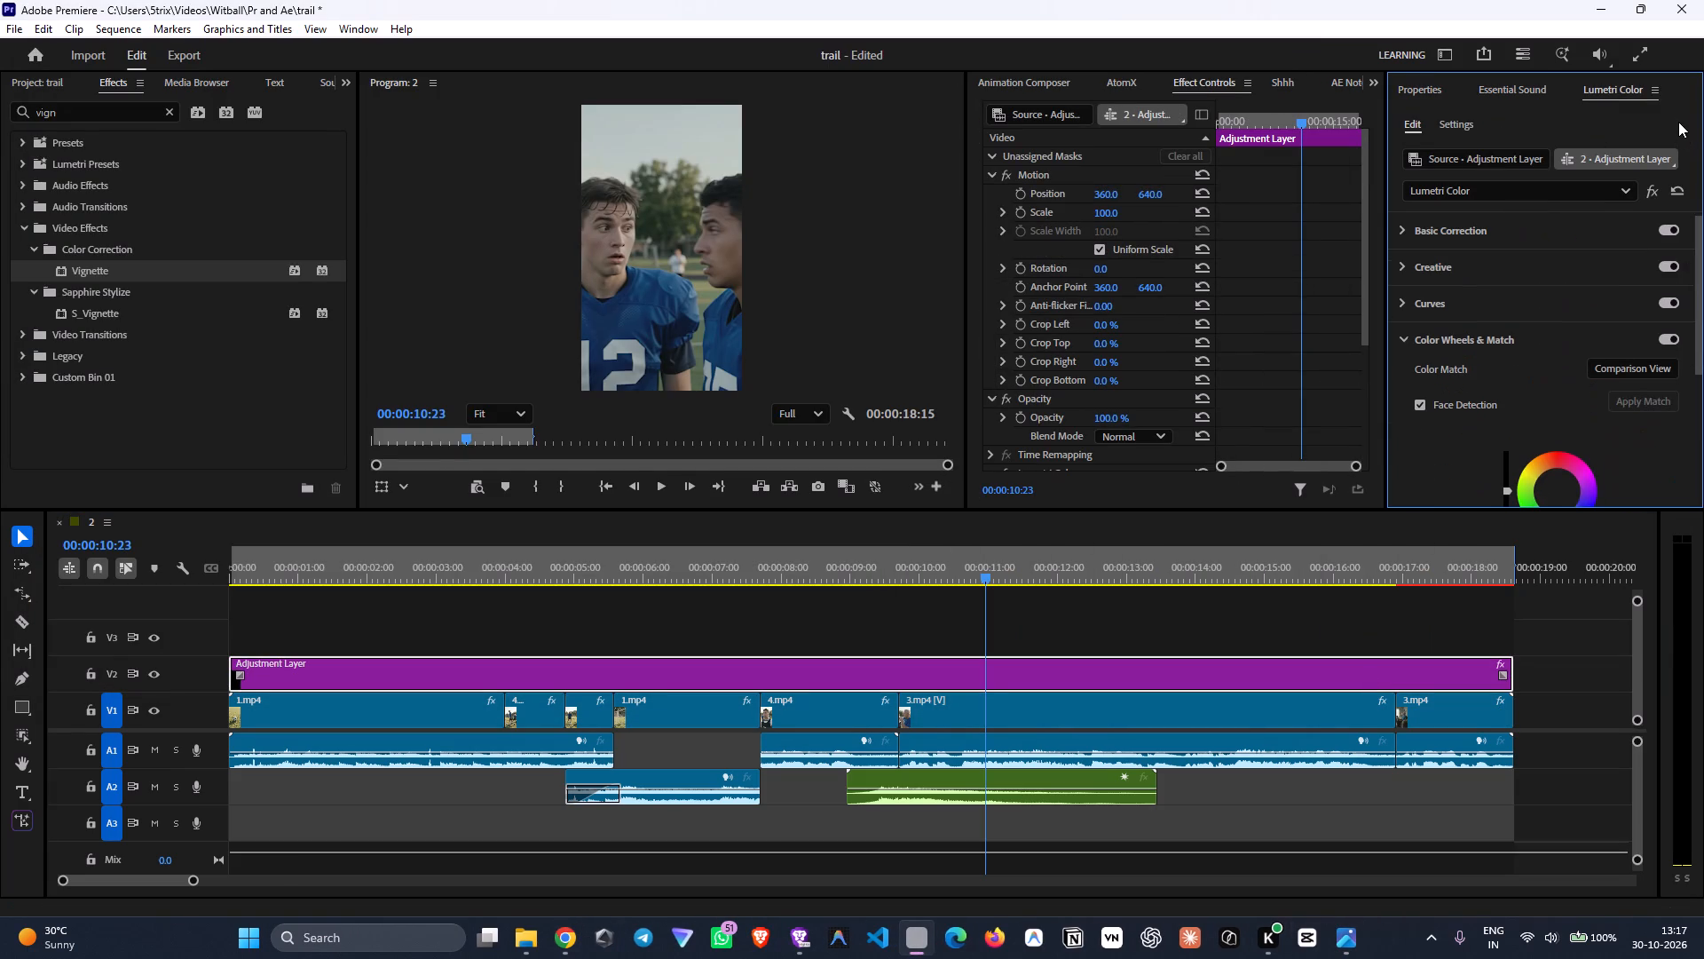
left_click_drag(1678, 122, 1678, 120)
left_click(1409, 229)
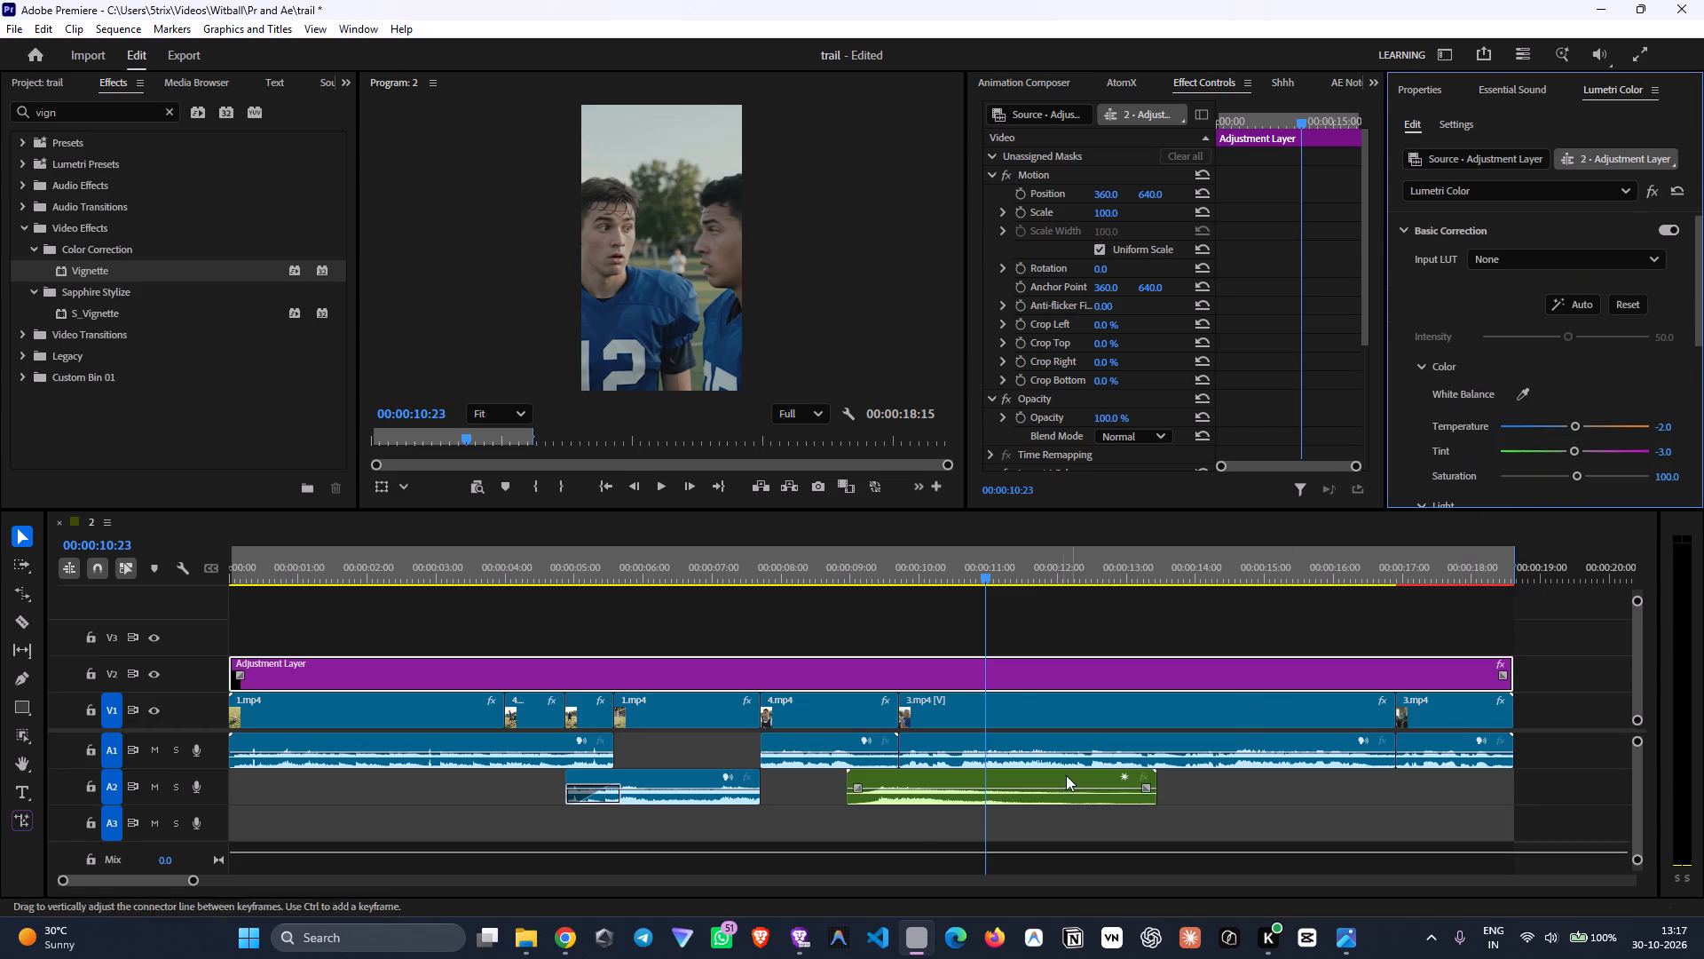
left_click(527, 939)
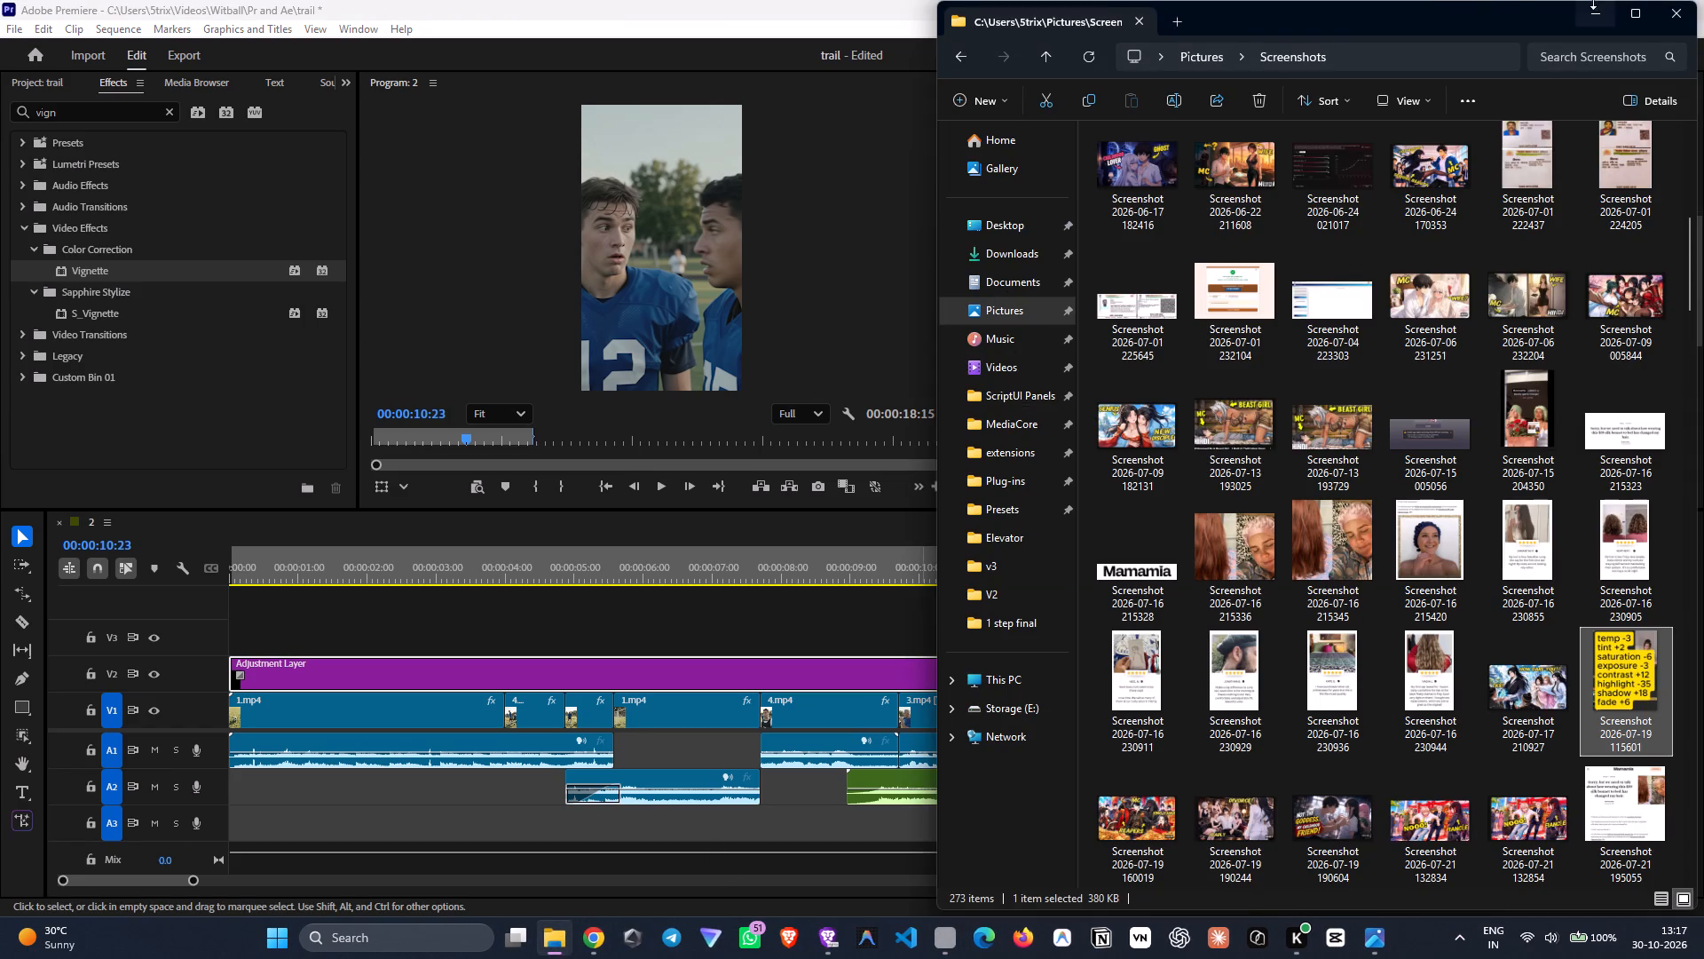
left_click(1602, 8)
left_click(1361, 951)
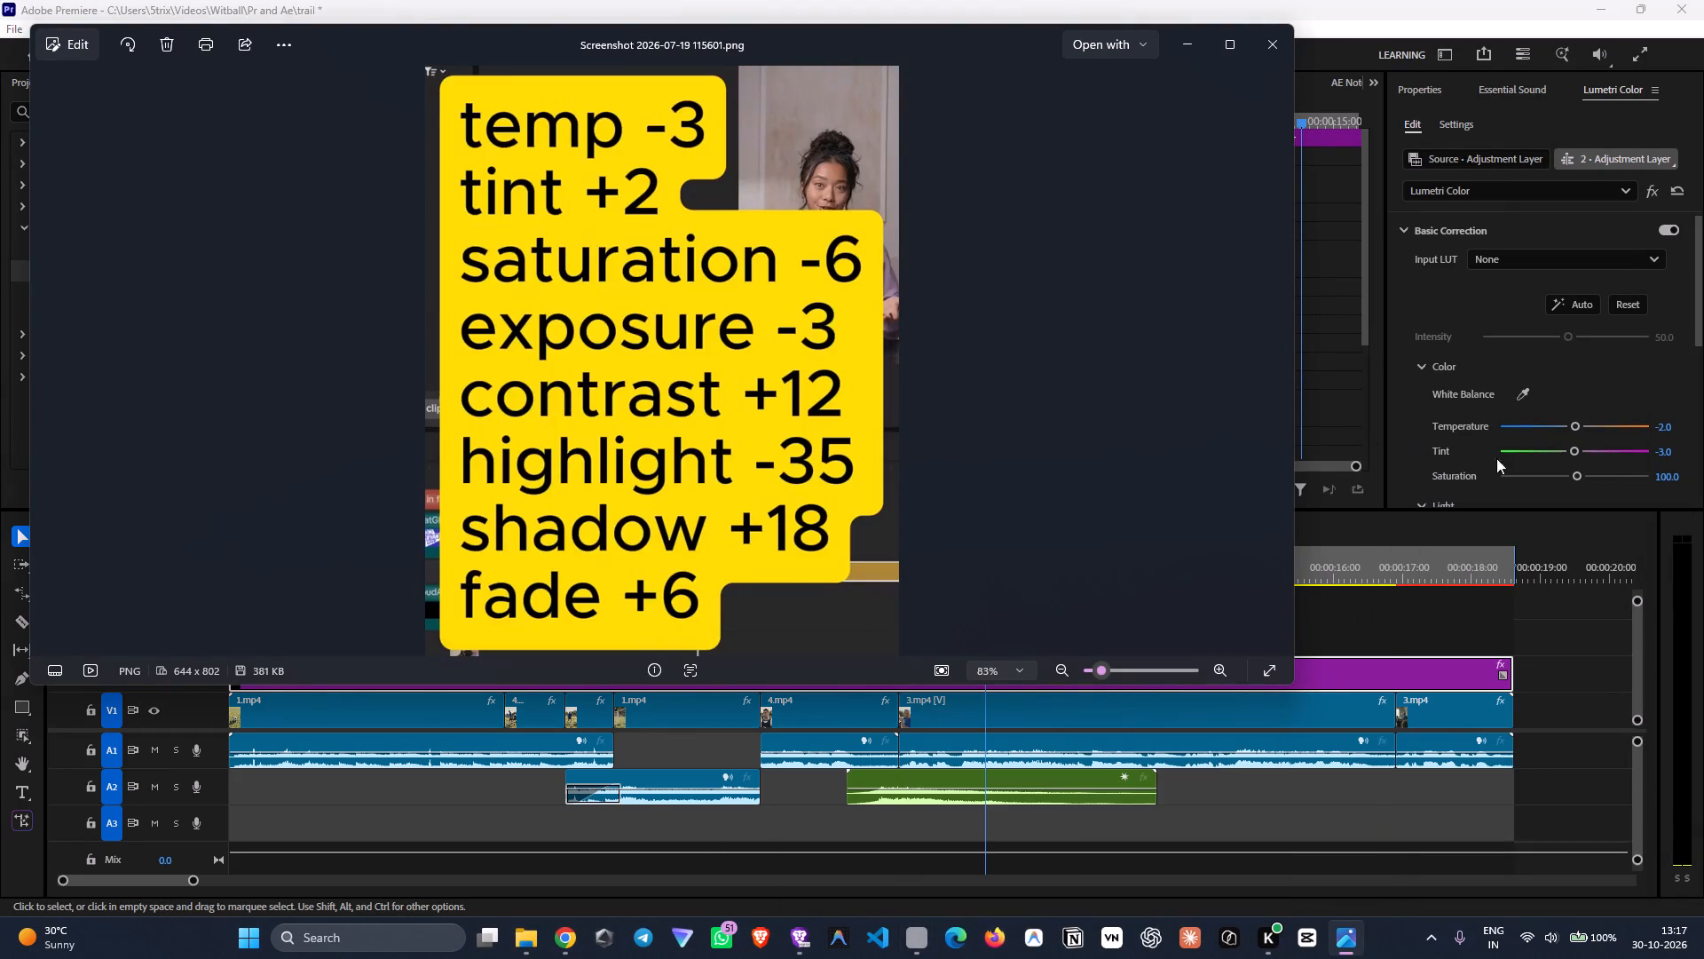
left_click(1667, 425)
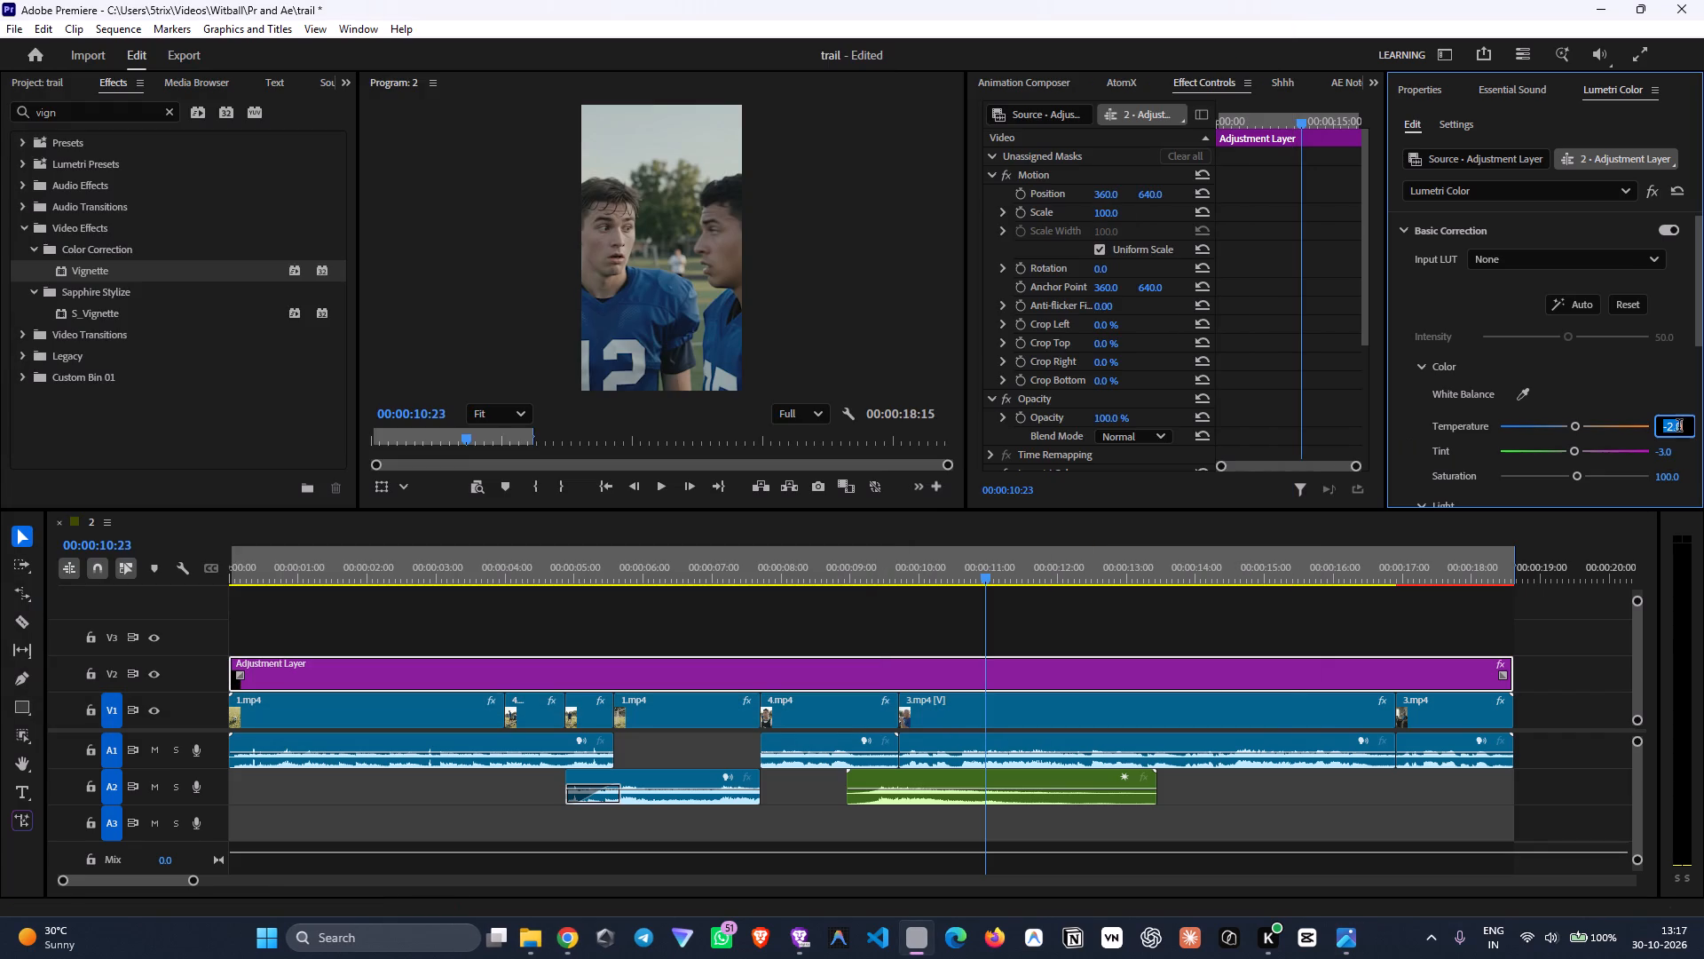
type("-3")
key("Return")
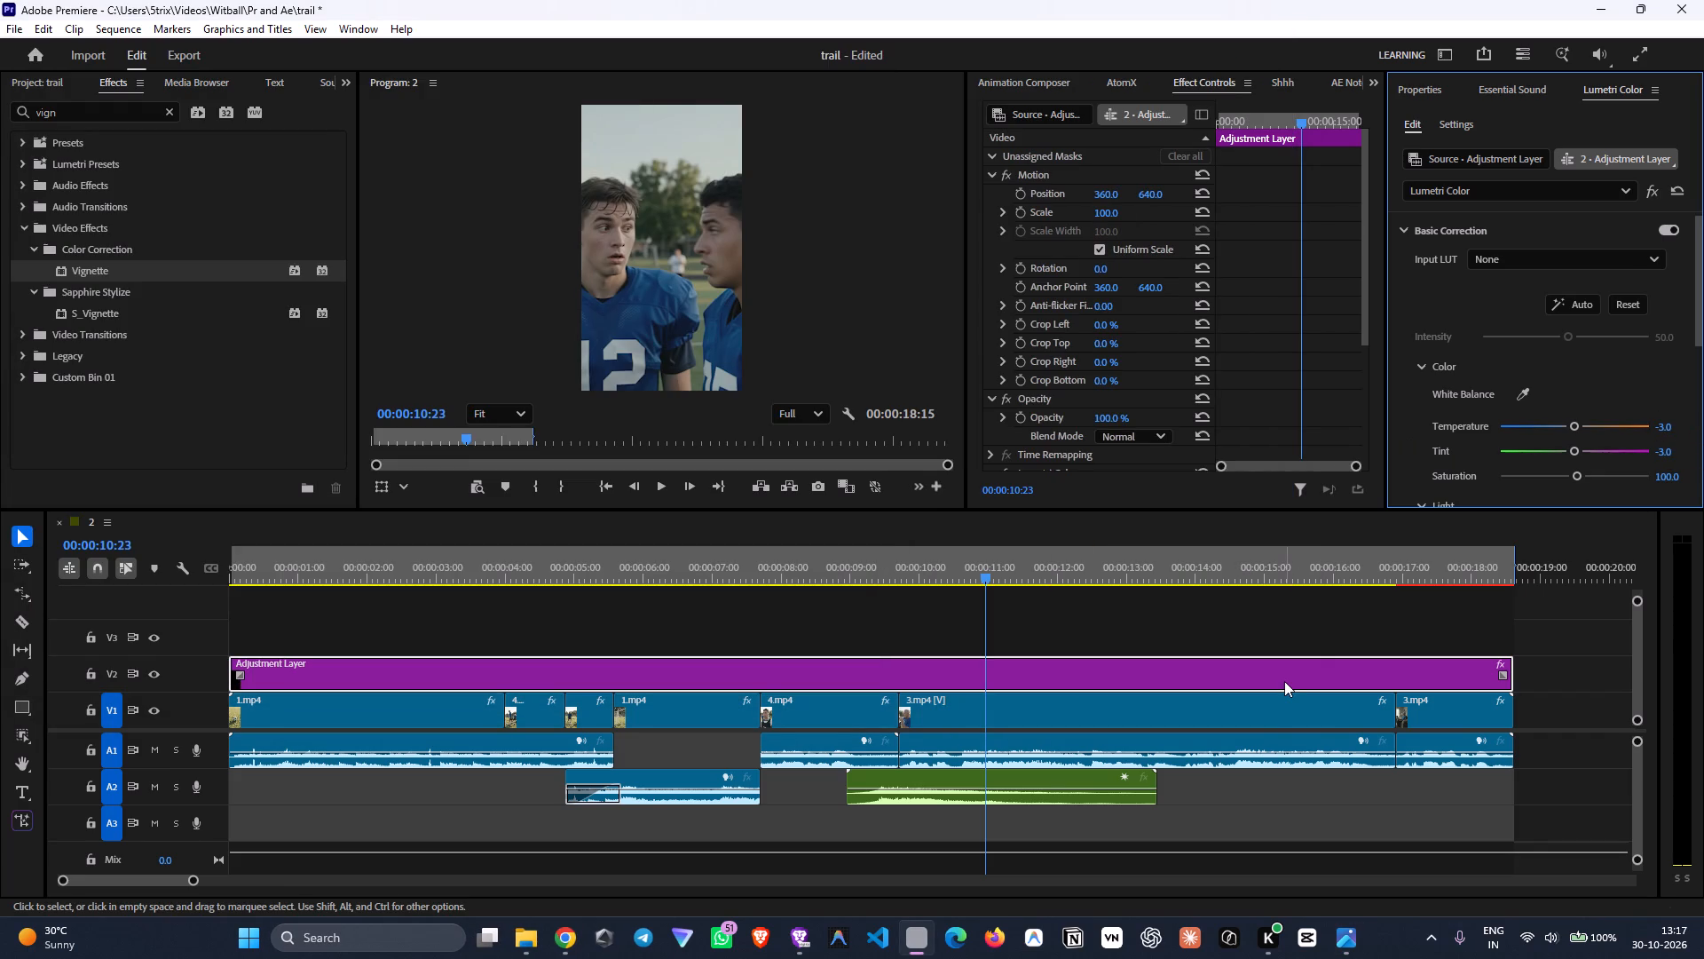
left_click(1658, 456)
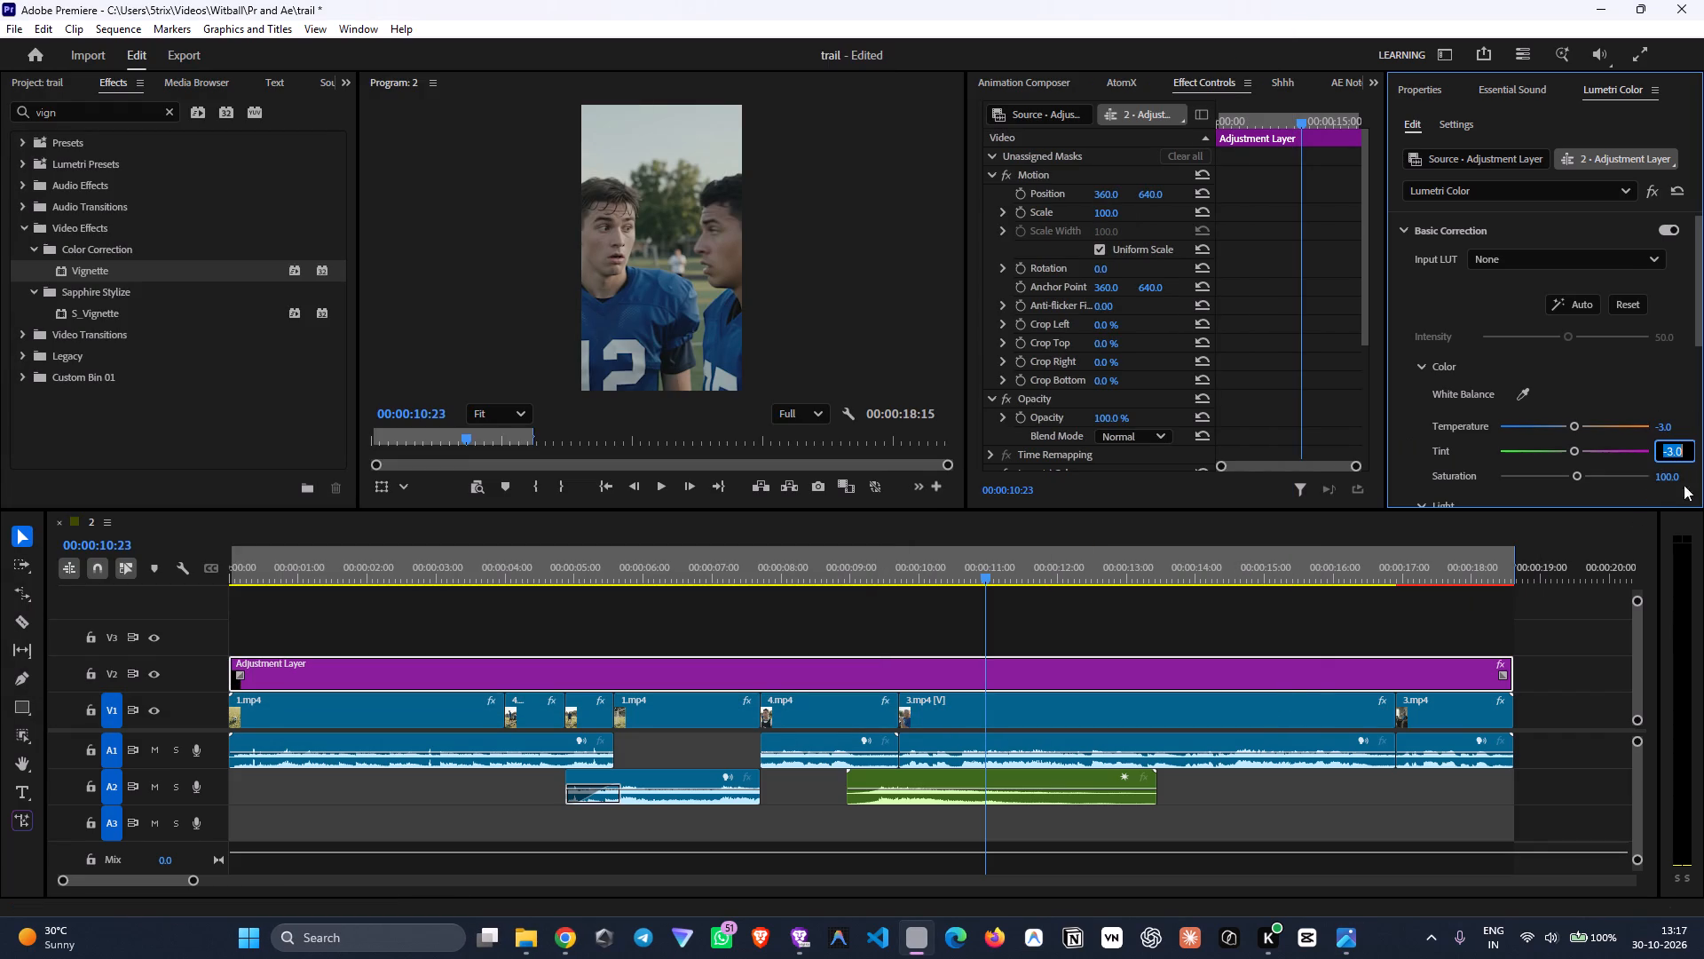
key("2")
left_click(1626, 390)
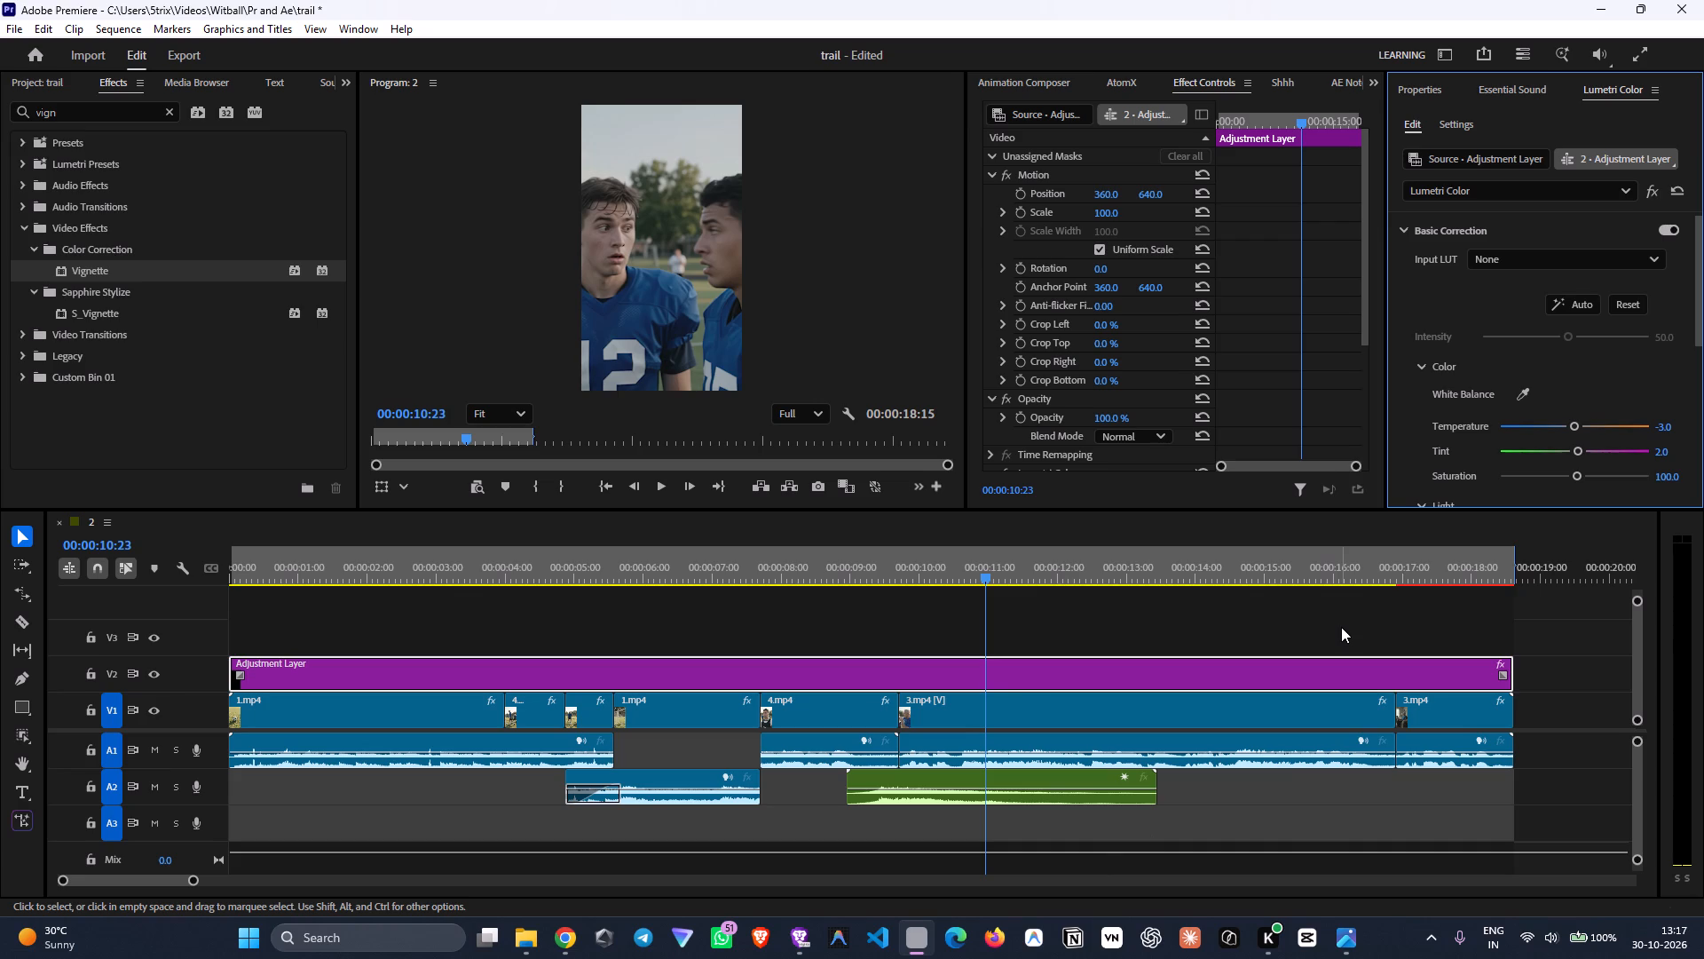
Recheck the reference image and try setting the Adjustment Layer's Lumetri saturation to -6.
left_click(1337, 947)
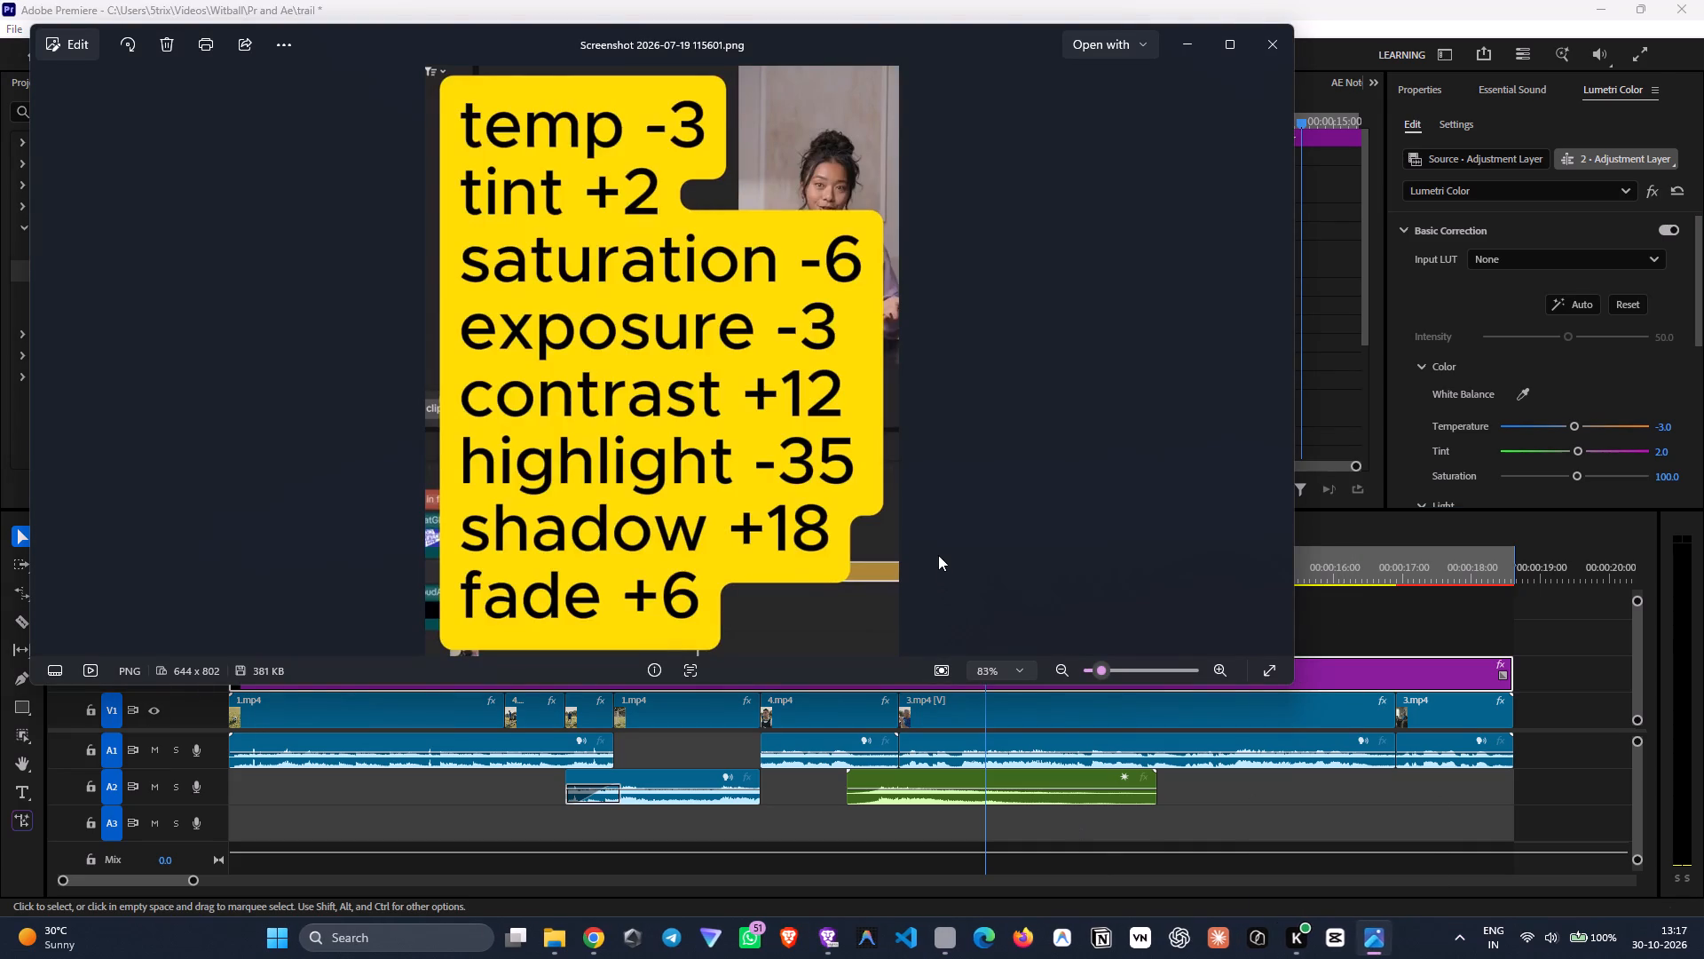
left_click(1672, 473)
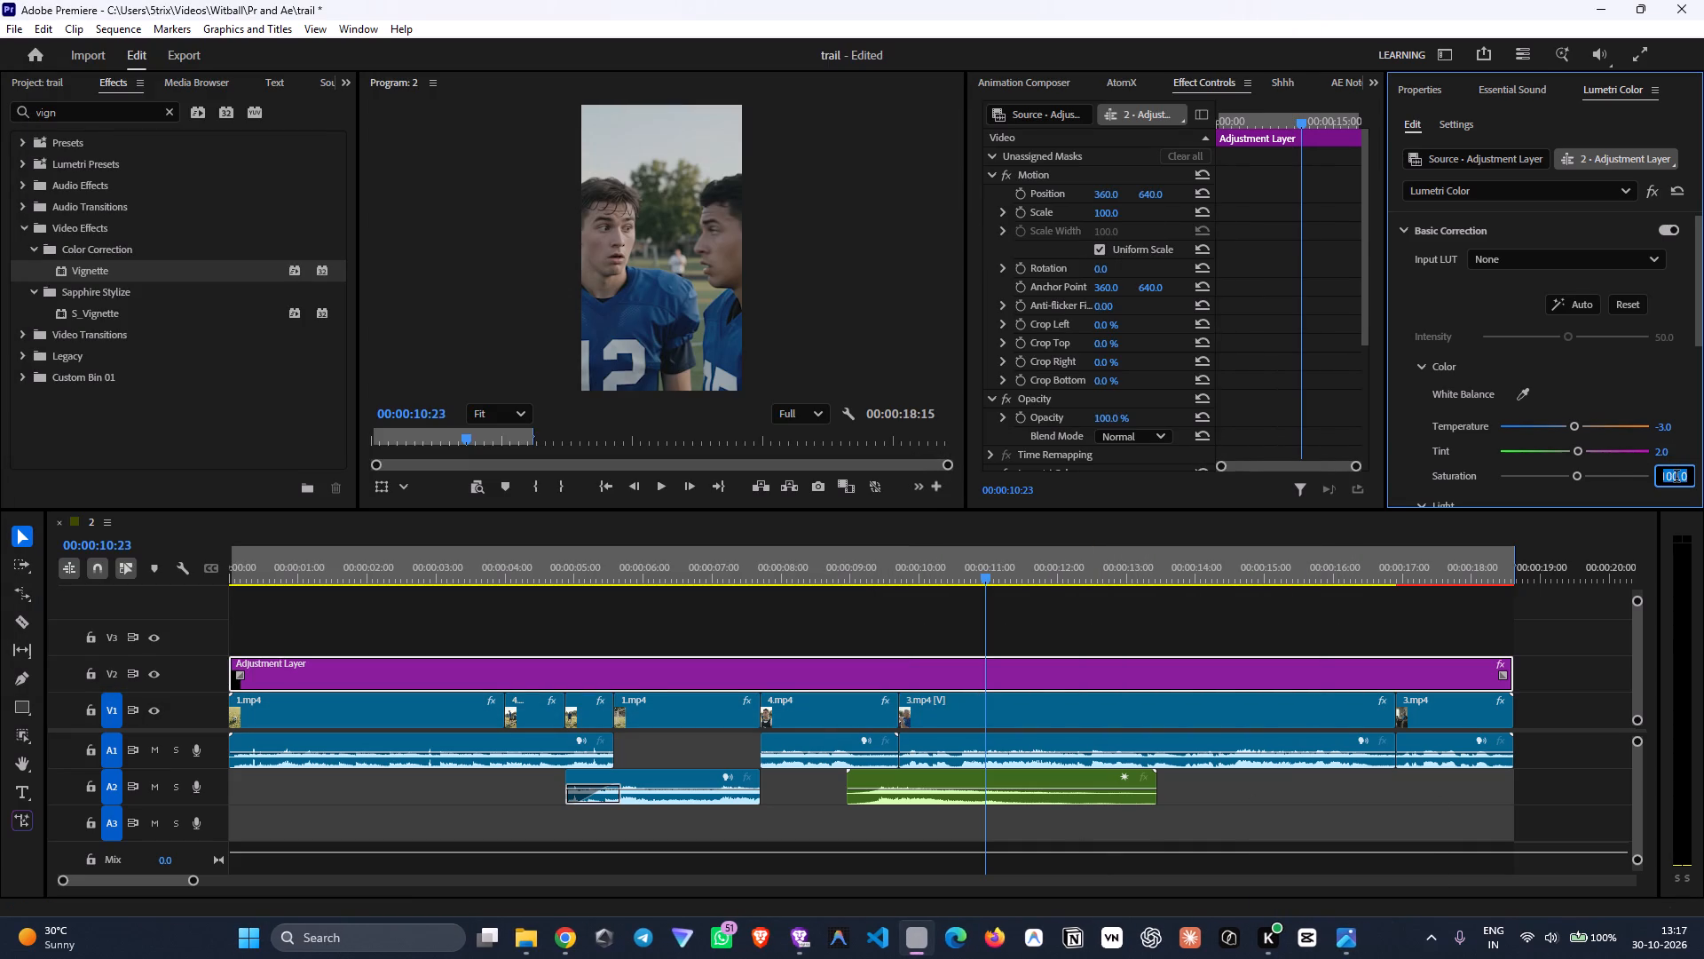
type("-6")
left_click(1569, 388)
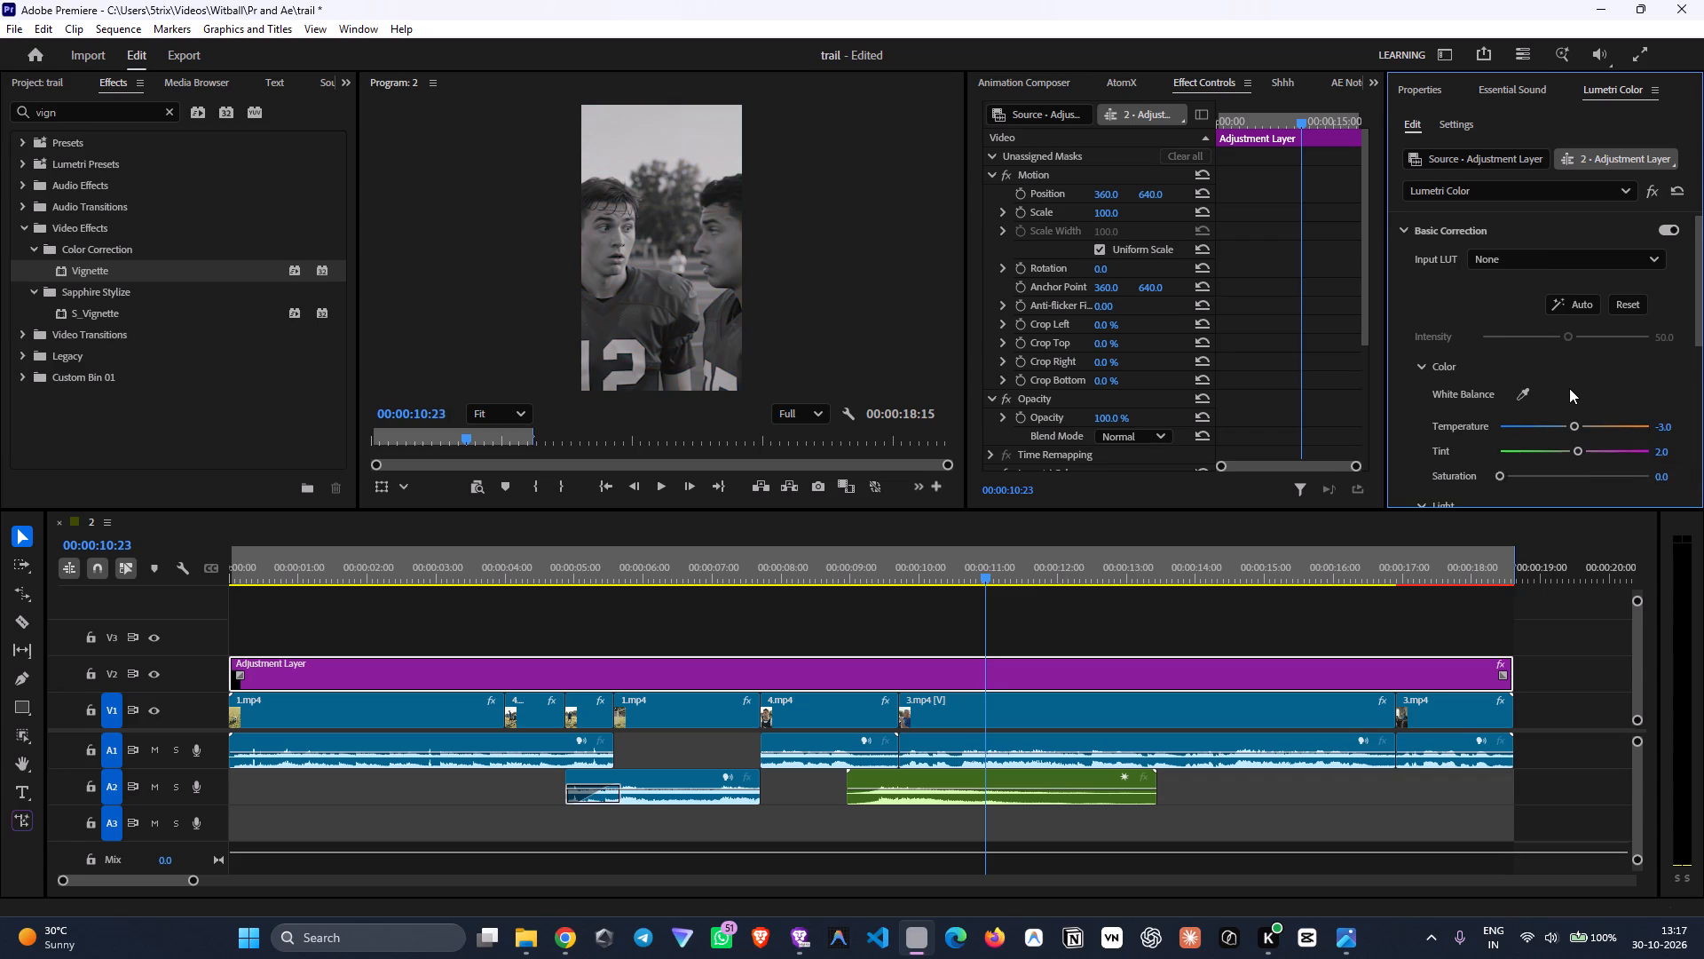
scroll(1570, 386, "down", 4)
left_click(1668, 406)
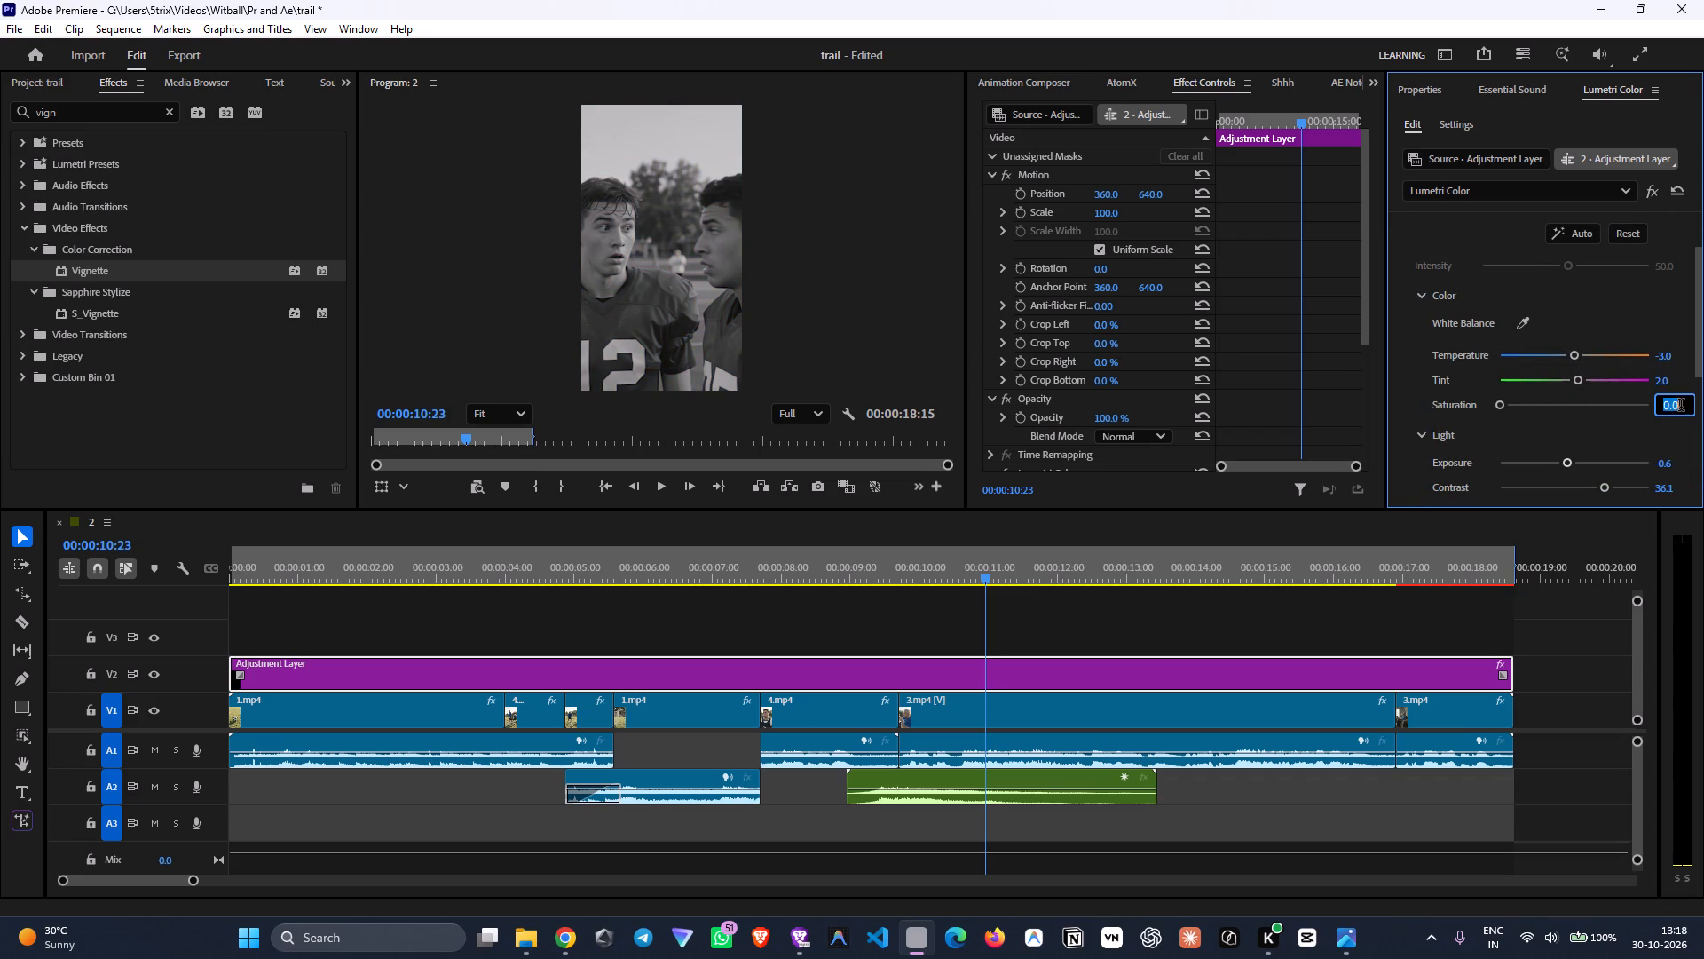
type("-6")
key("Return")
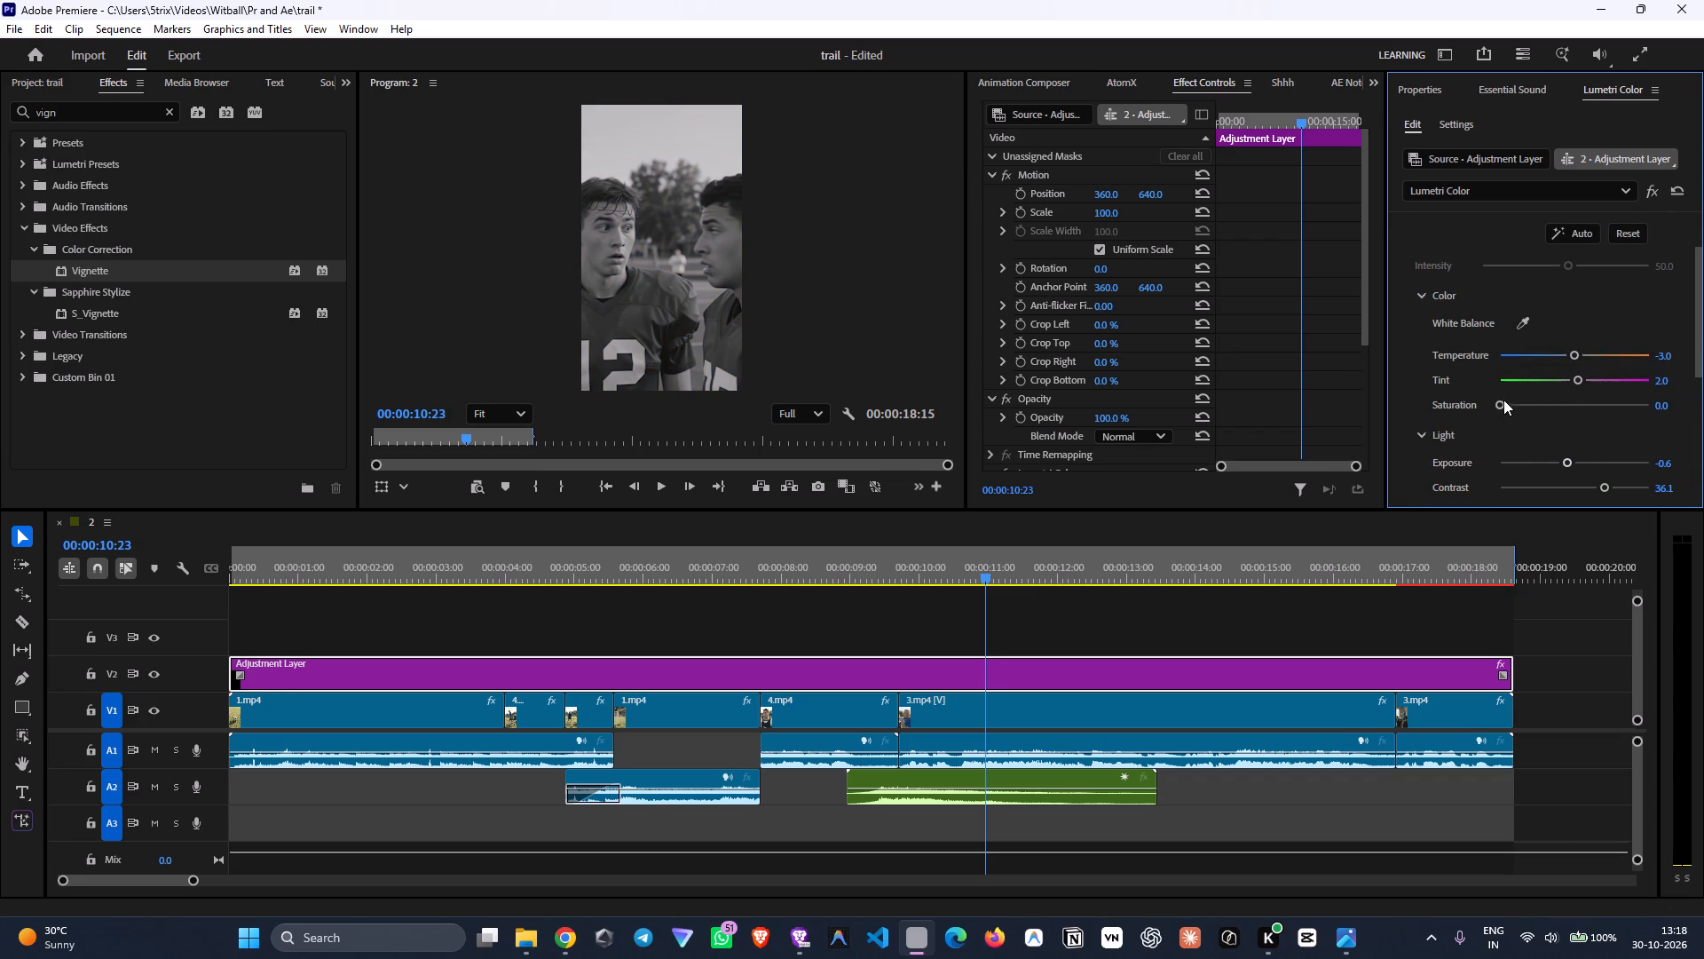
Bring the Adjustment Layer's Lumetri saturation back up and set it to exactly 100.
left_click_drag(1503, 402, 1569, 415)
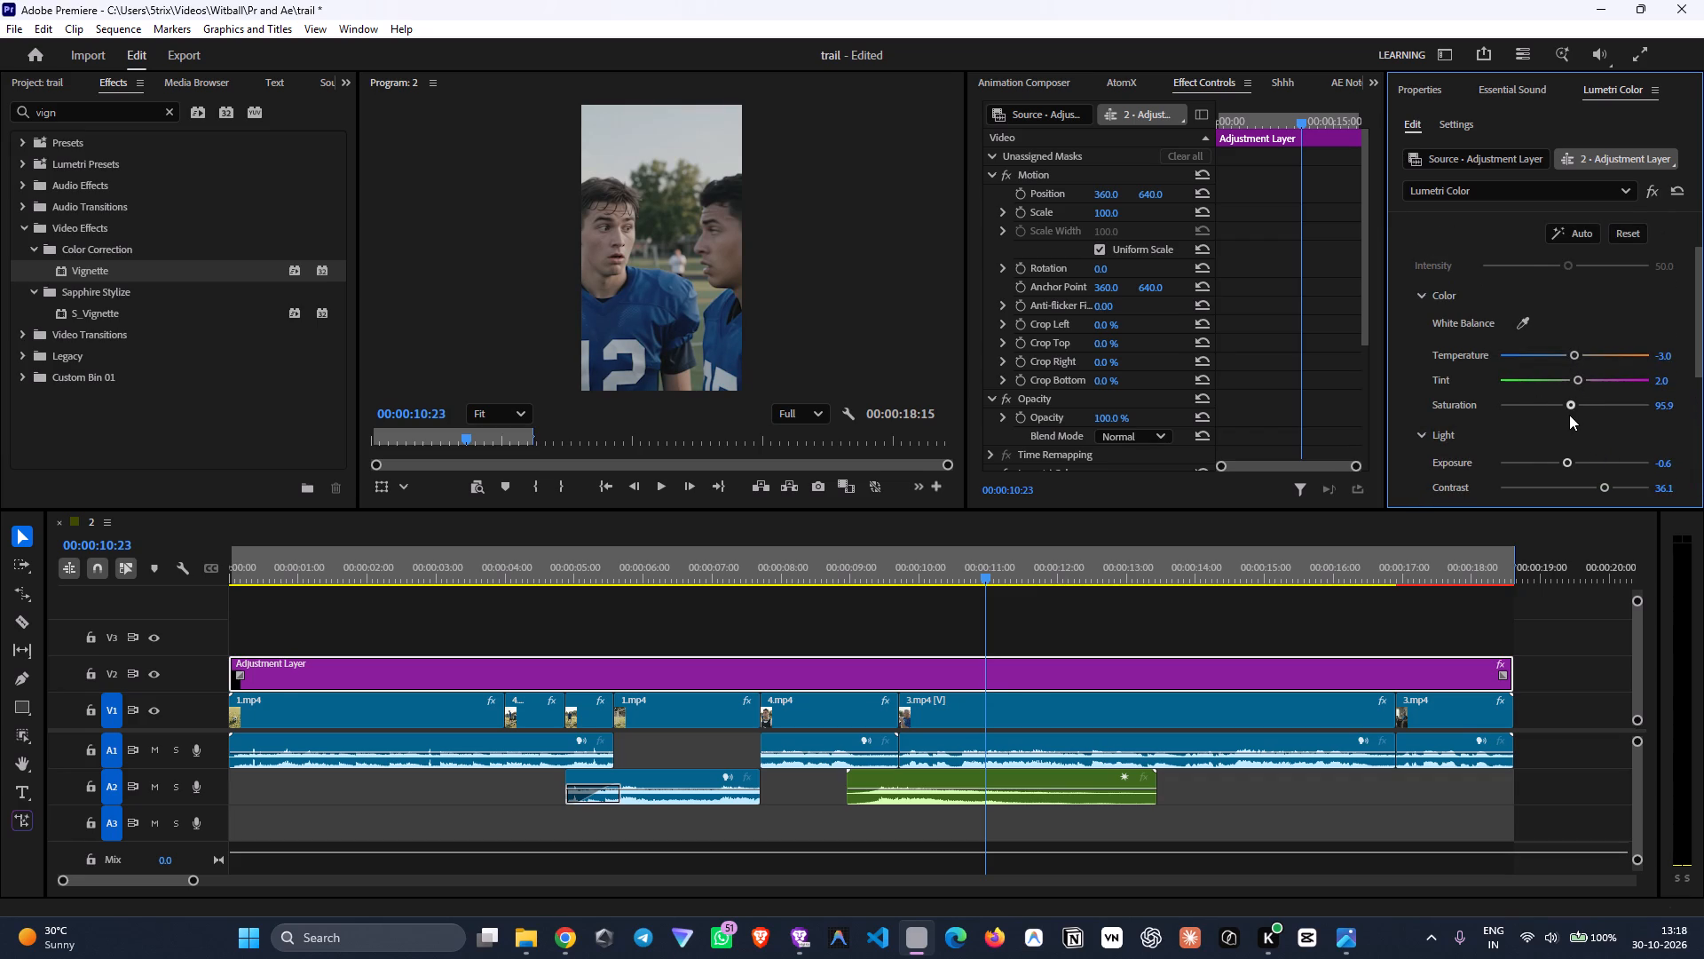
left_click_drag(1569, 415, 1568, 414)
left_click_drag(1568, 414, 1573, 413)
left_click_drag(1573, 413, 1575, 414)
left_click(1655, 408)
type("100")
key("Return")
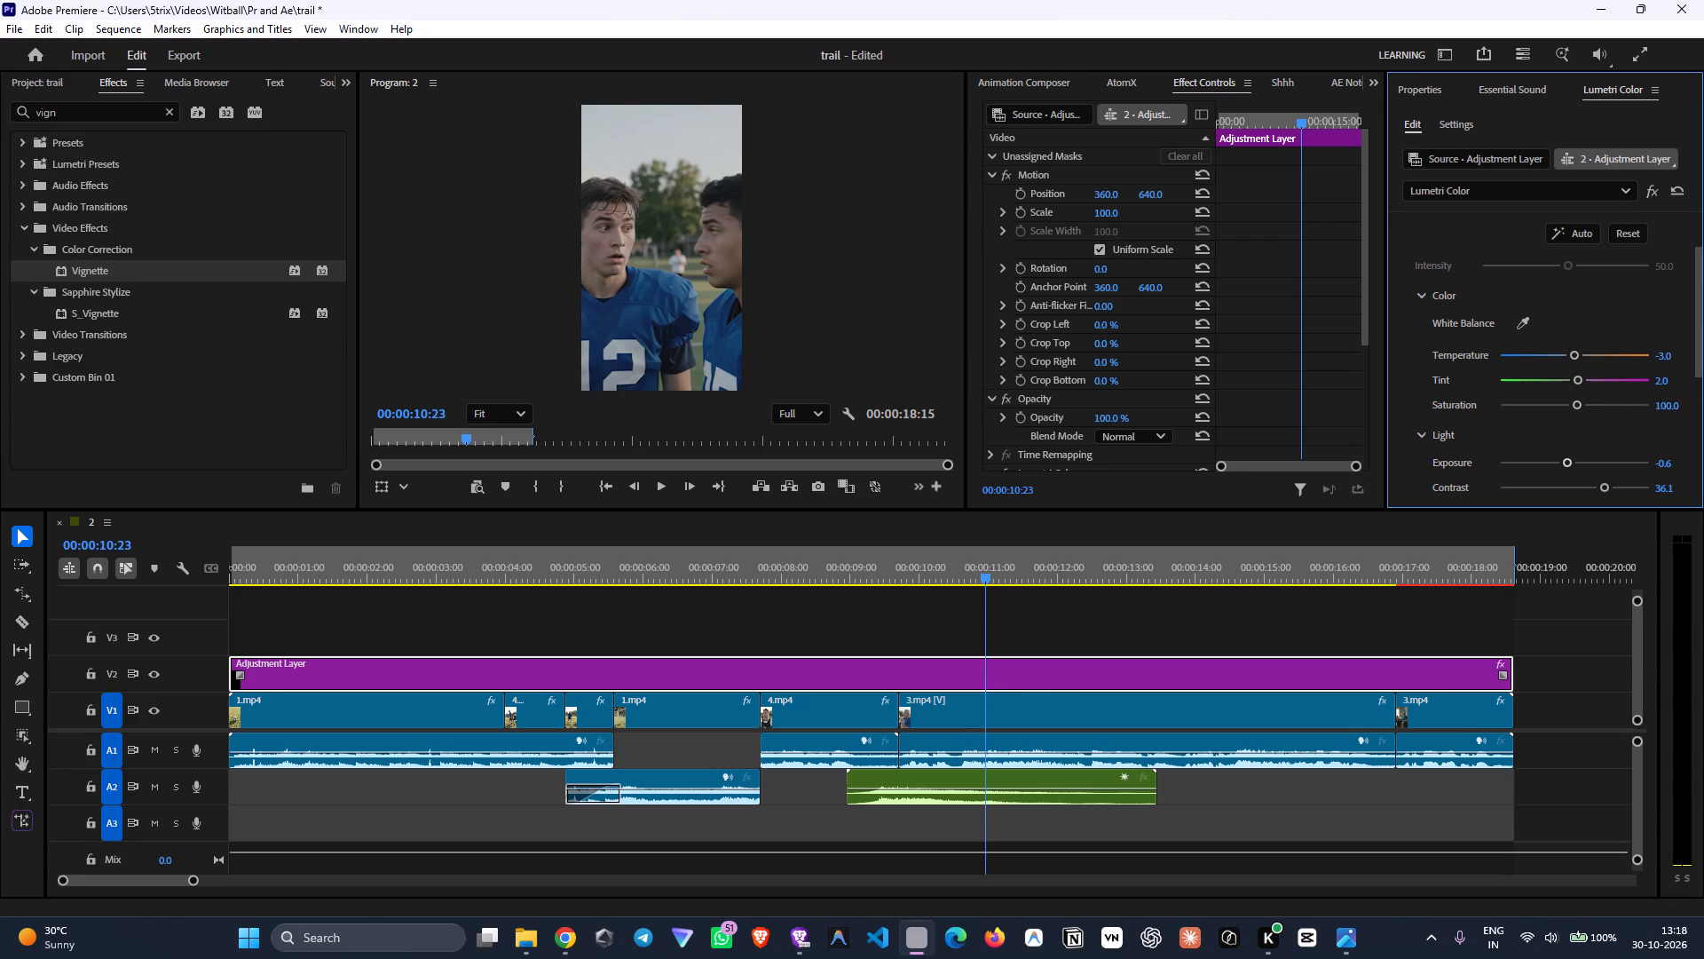
Set the Adjustment Layer's Lumetri saturation to 94, six below 100, to match the reference.
left_click(1665, 411)
key("Down")
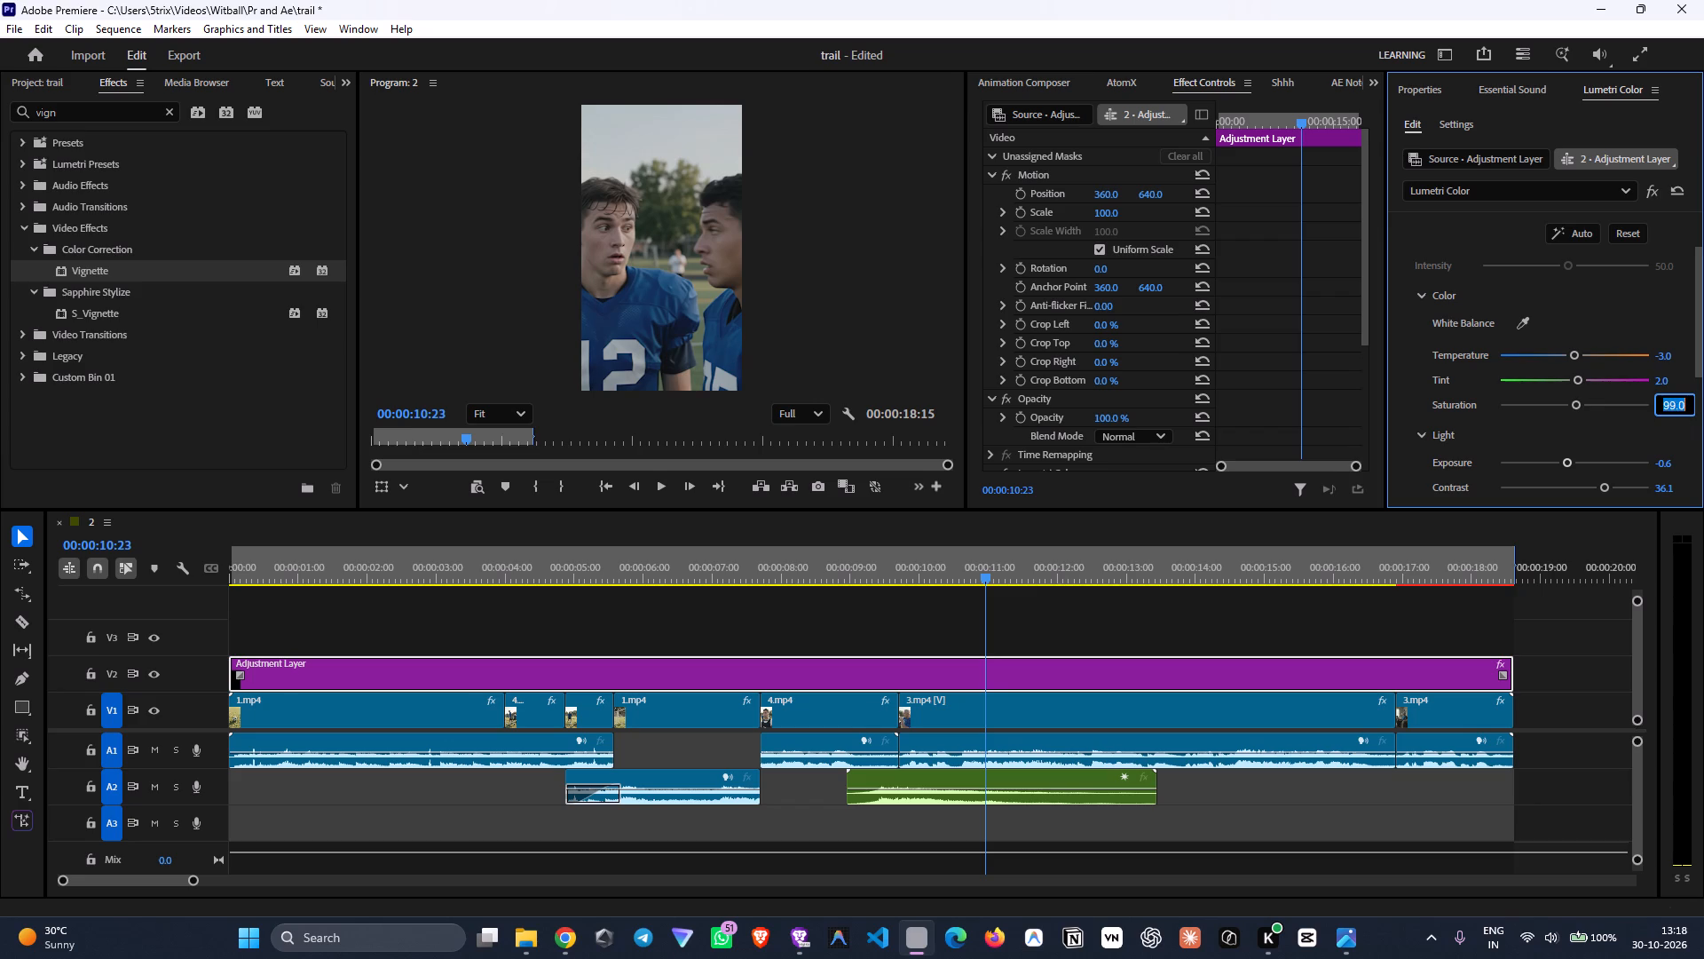
key("Down")
key("Down")
key("Down")
key("Down")
key("Down")
left_click(1587, 415)
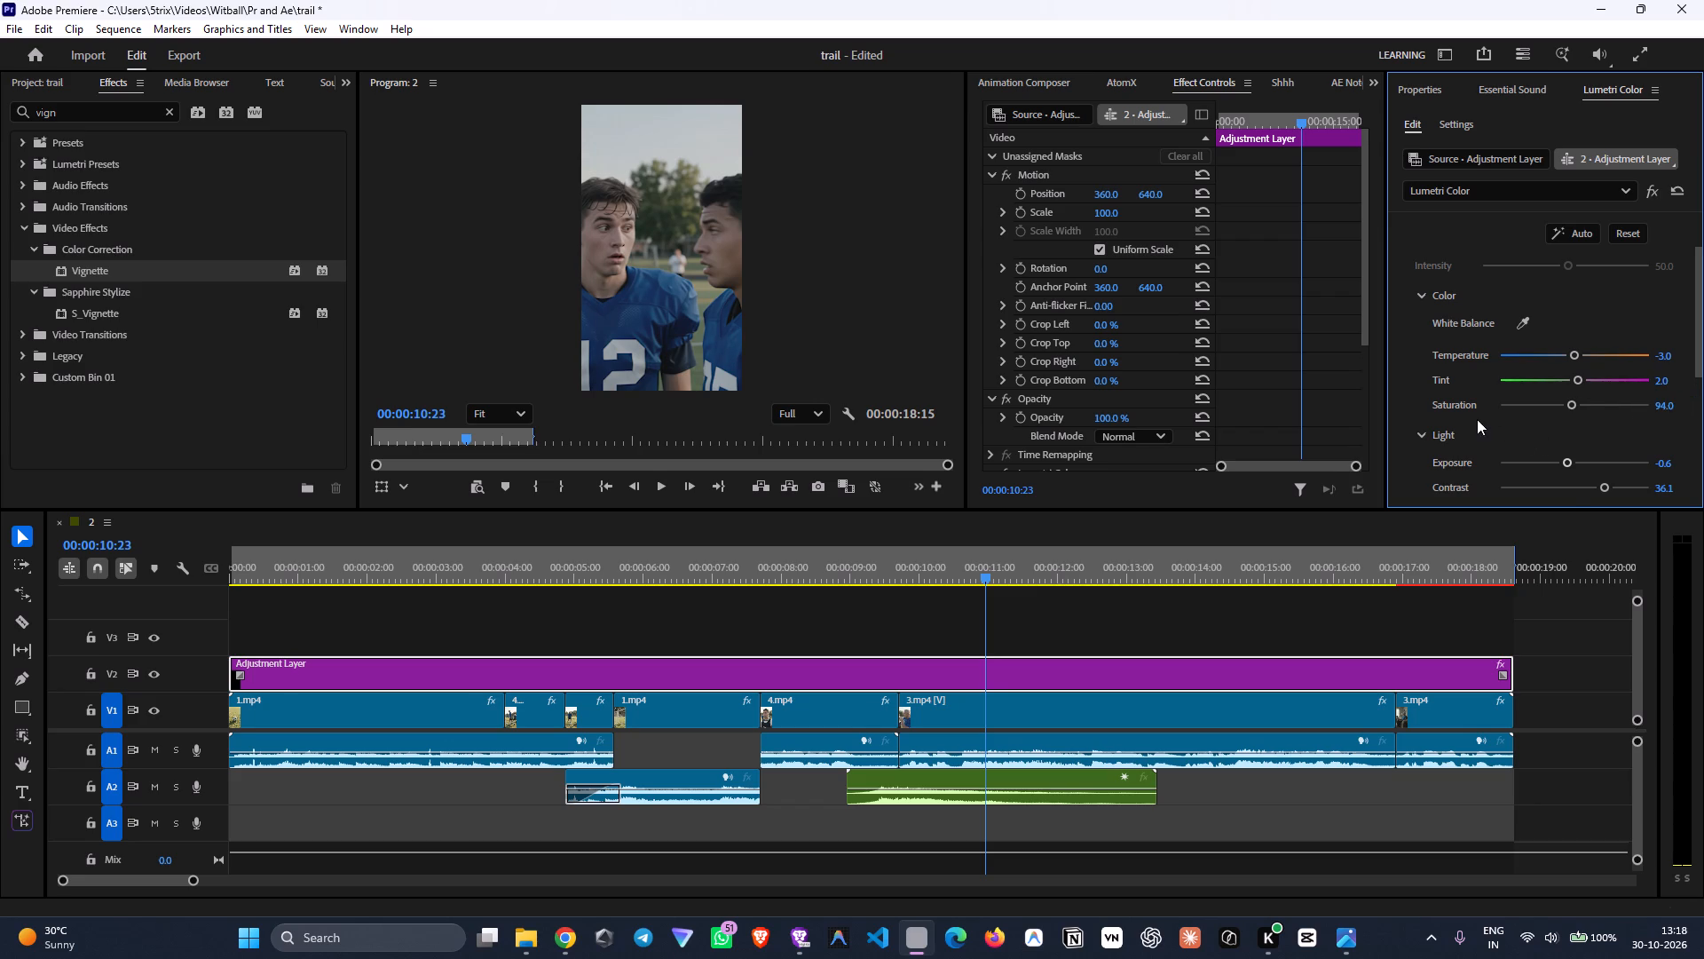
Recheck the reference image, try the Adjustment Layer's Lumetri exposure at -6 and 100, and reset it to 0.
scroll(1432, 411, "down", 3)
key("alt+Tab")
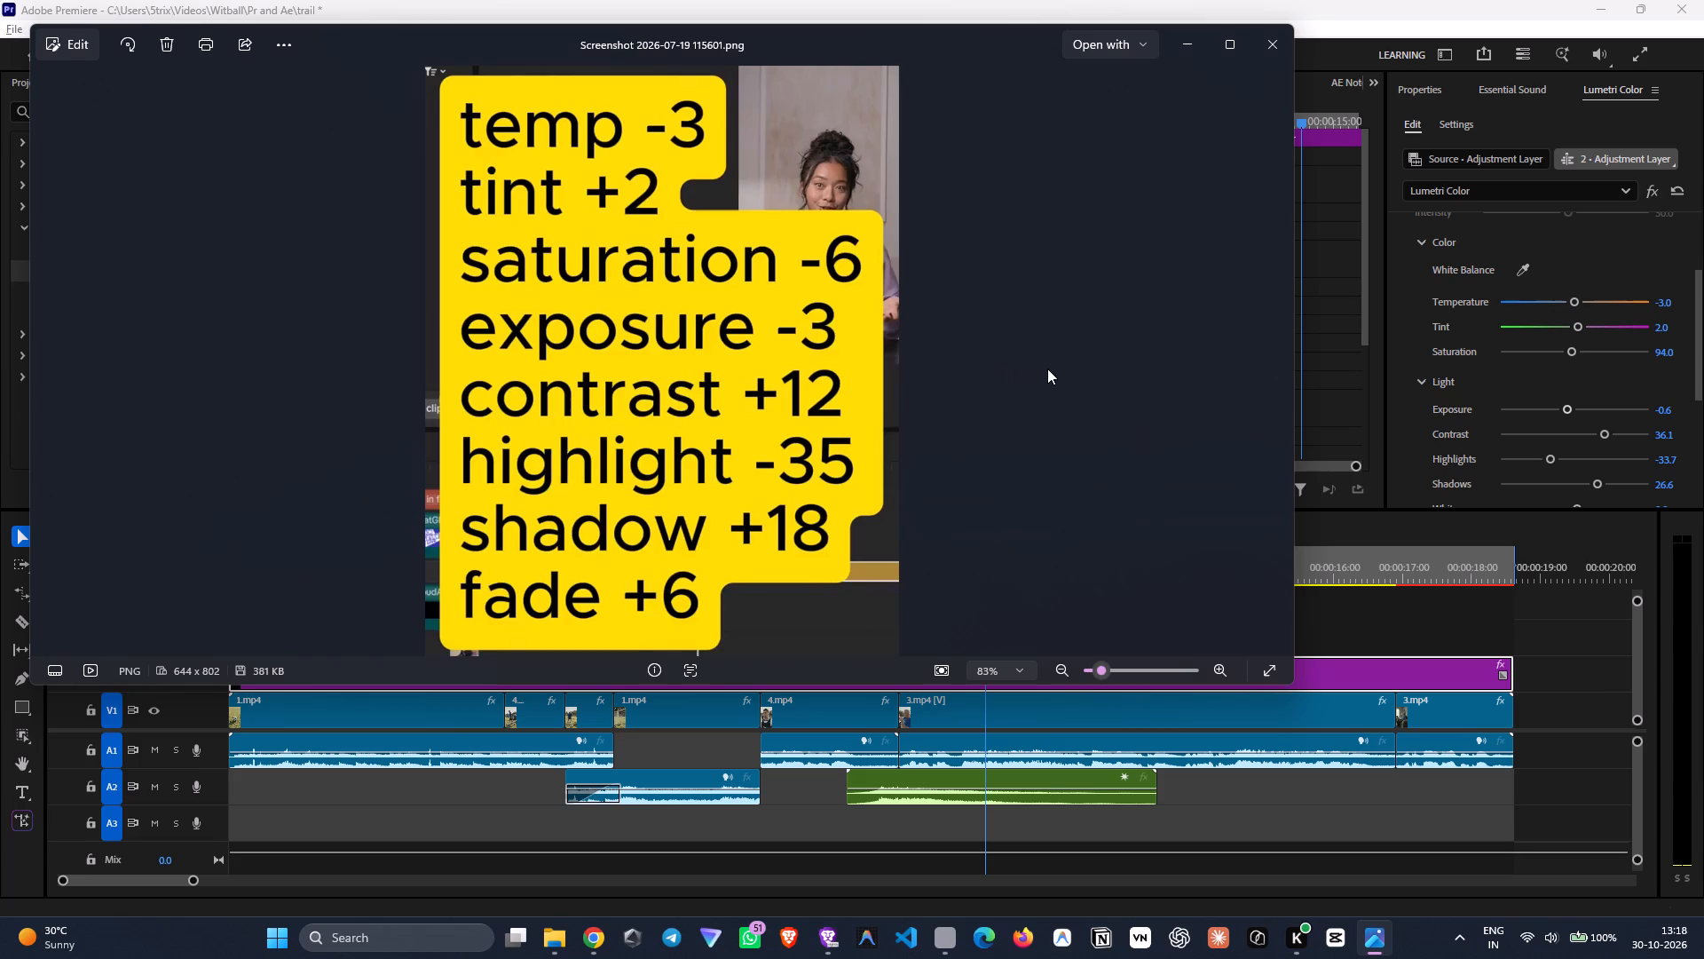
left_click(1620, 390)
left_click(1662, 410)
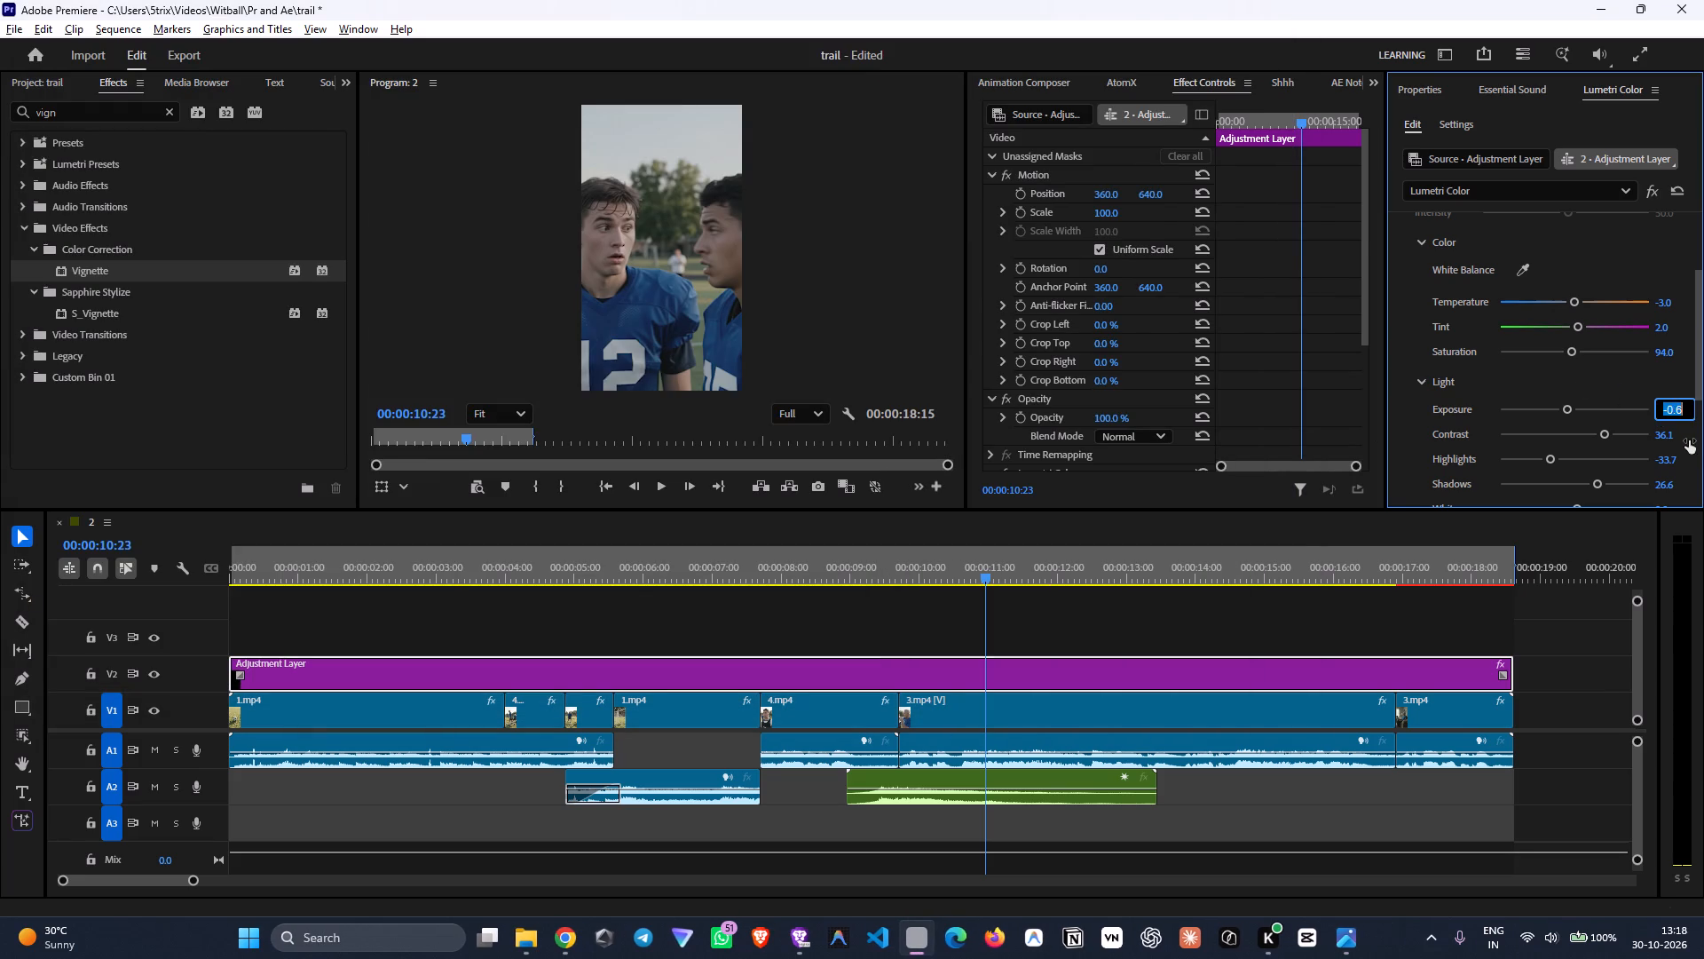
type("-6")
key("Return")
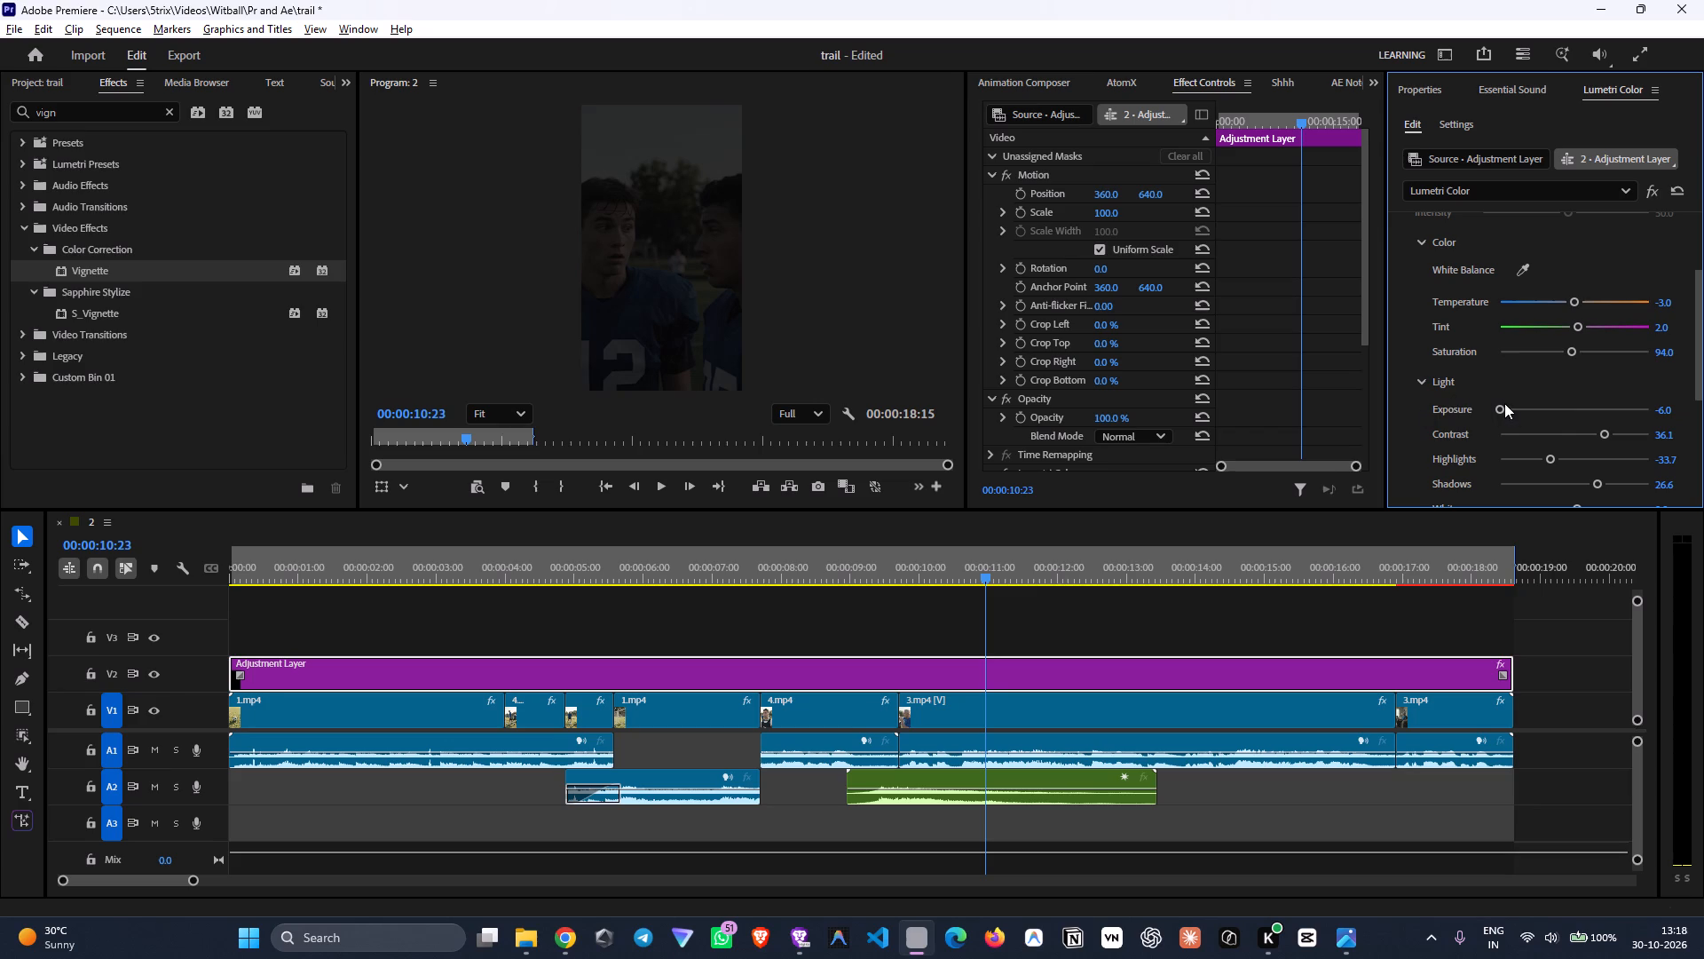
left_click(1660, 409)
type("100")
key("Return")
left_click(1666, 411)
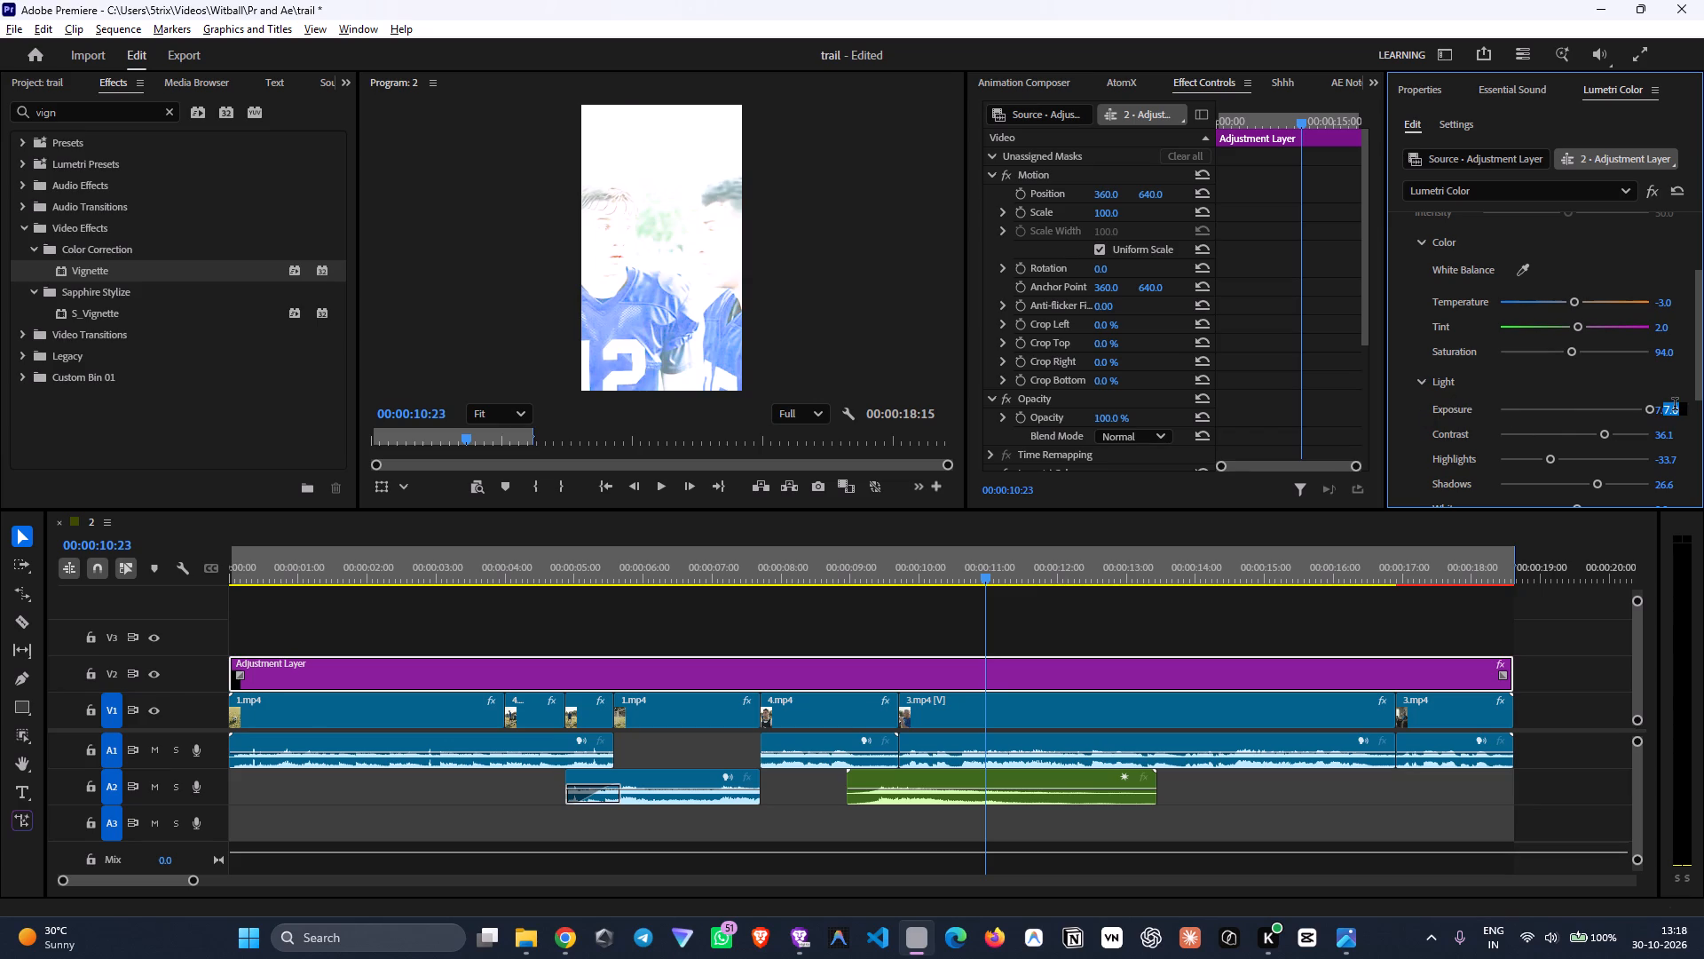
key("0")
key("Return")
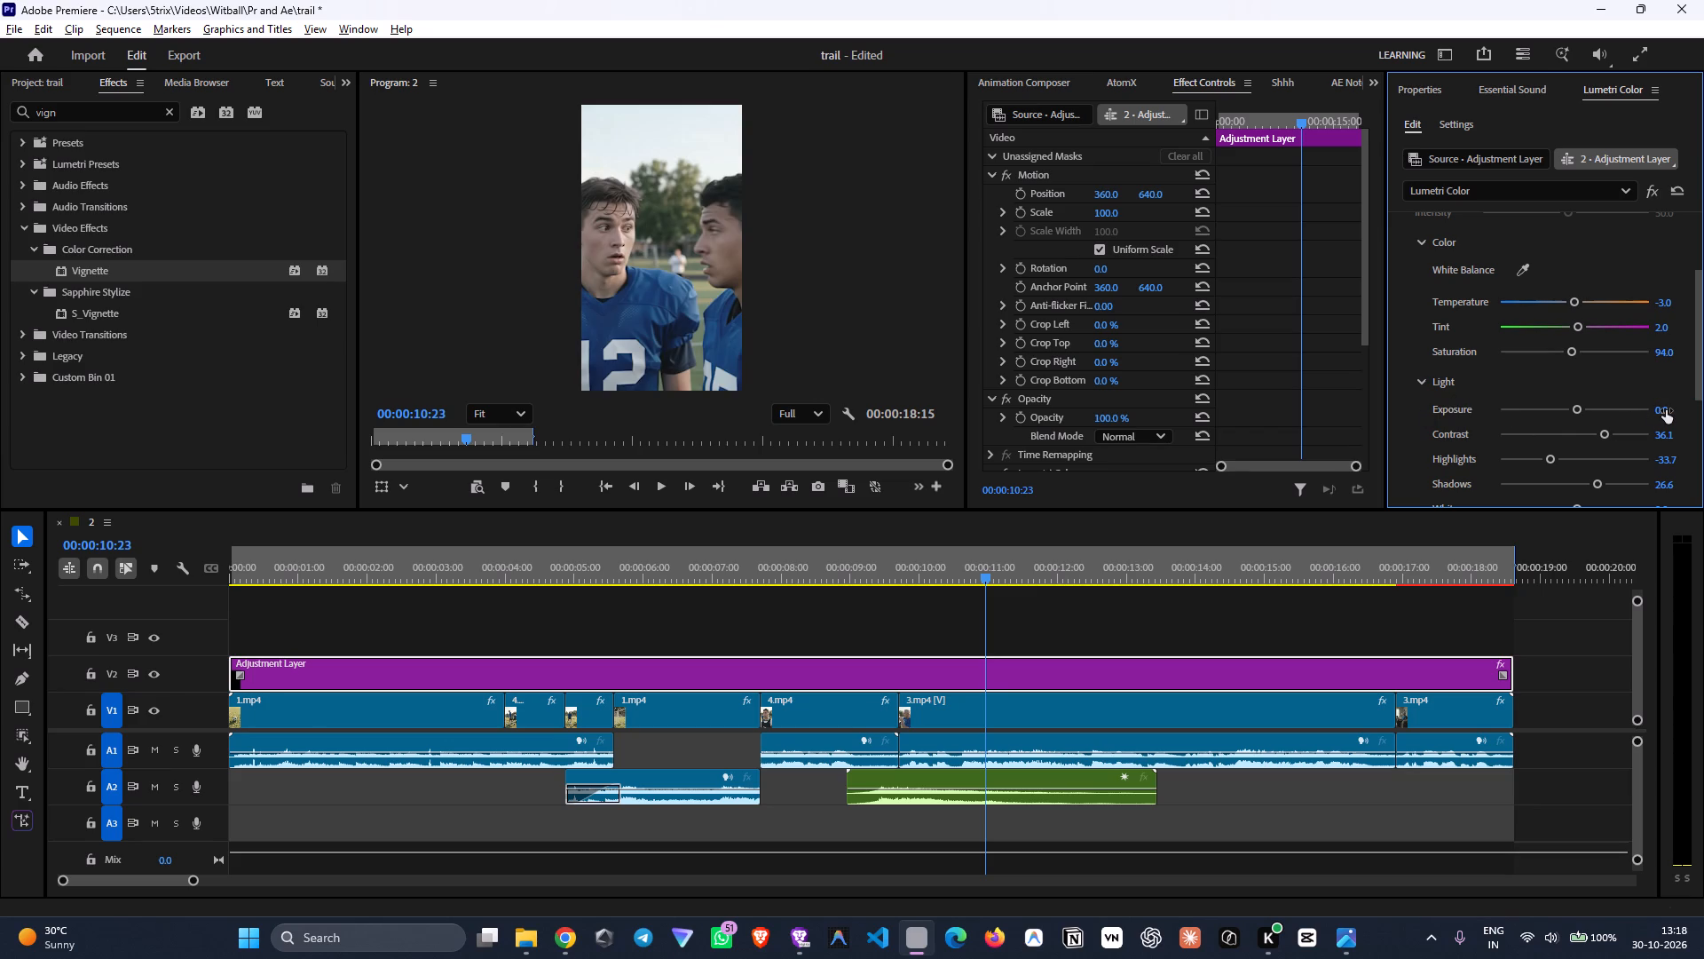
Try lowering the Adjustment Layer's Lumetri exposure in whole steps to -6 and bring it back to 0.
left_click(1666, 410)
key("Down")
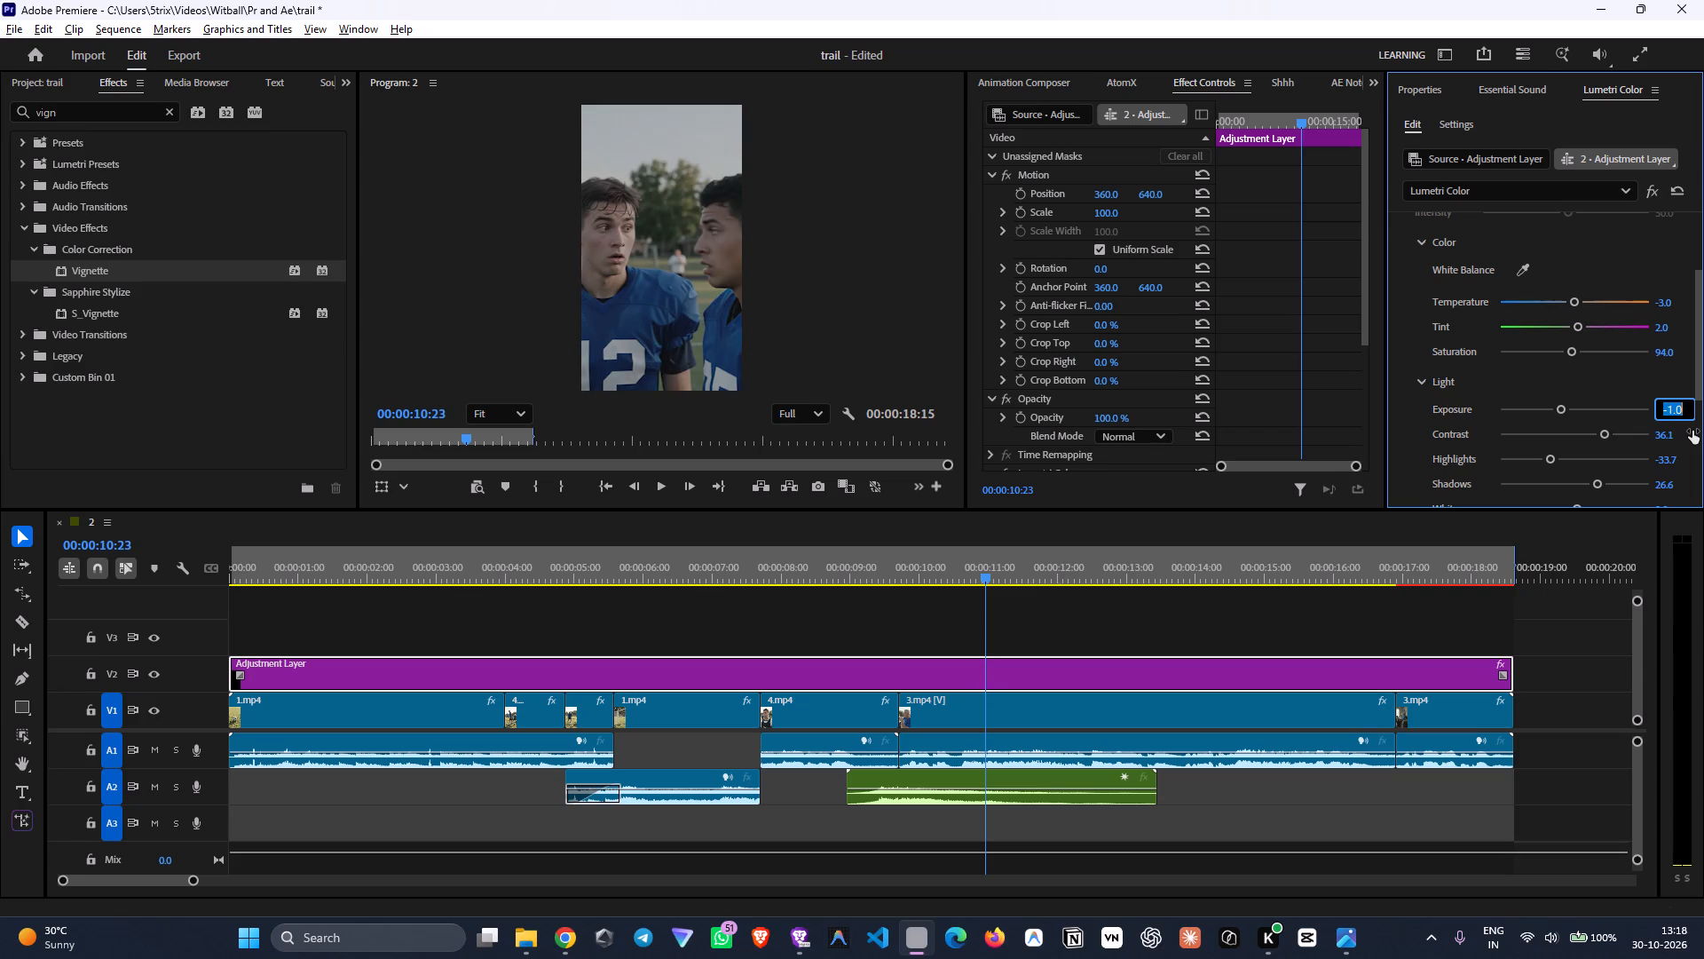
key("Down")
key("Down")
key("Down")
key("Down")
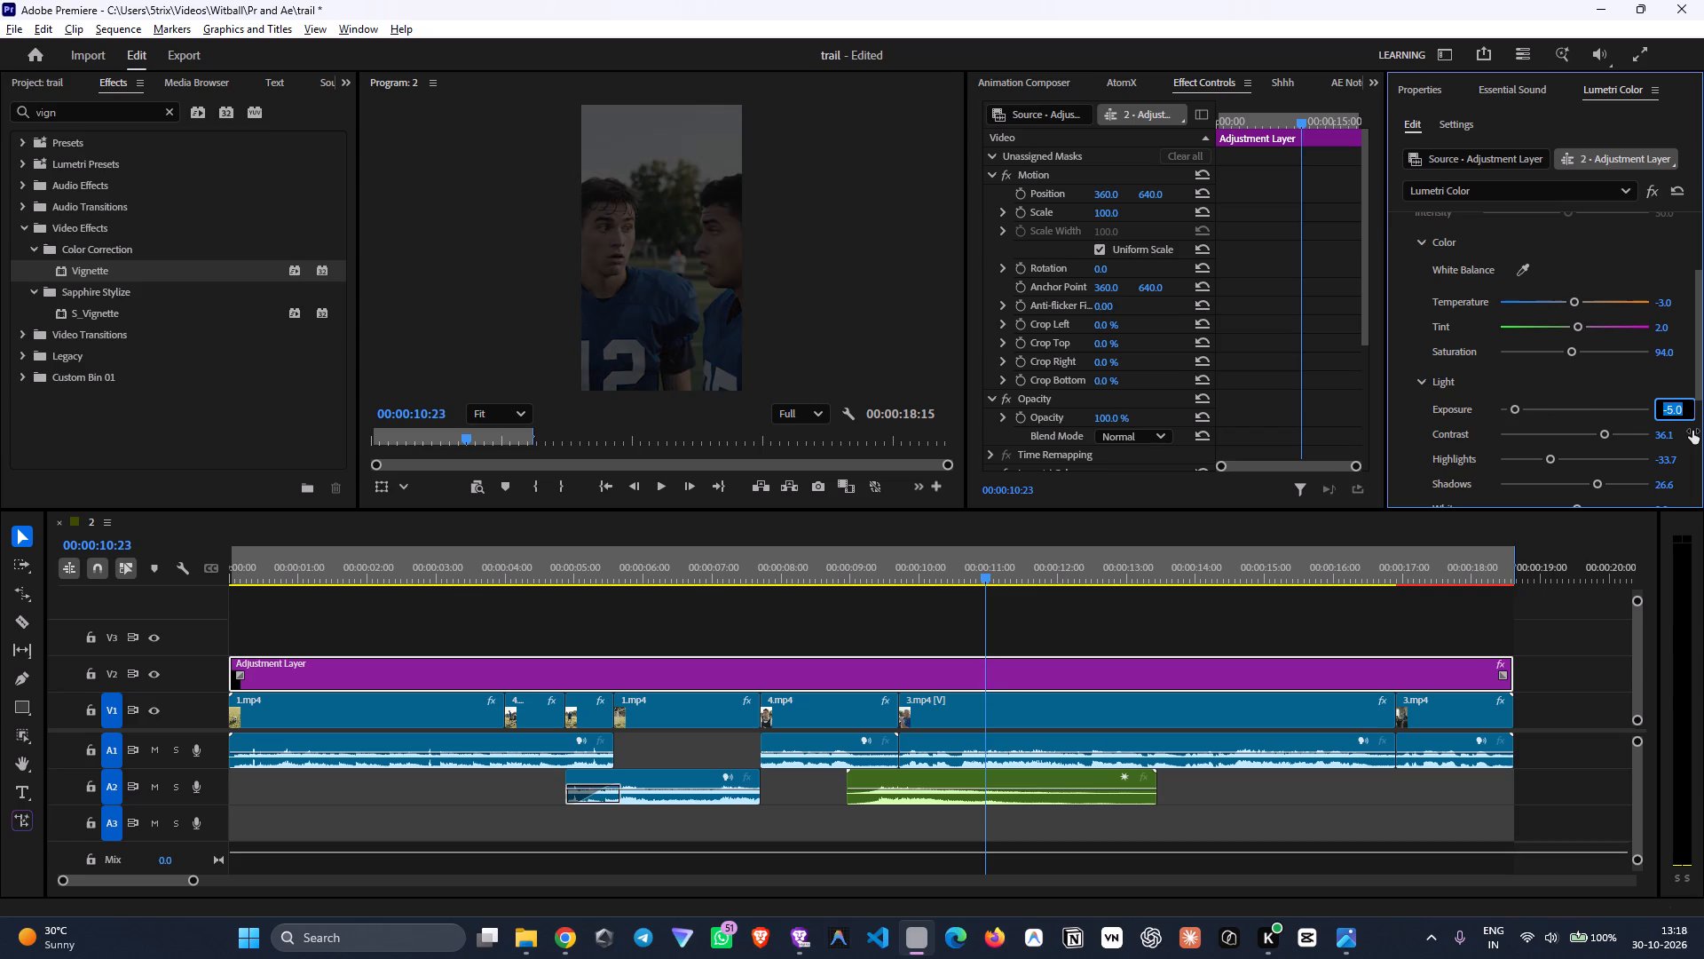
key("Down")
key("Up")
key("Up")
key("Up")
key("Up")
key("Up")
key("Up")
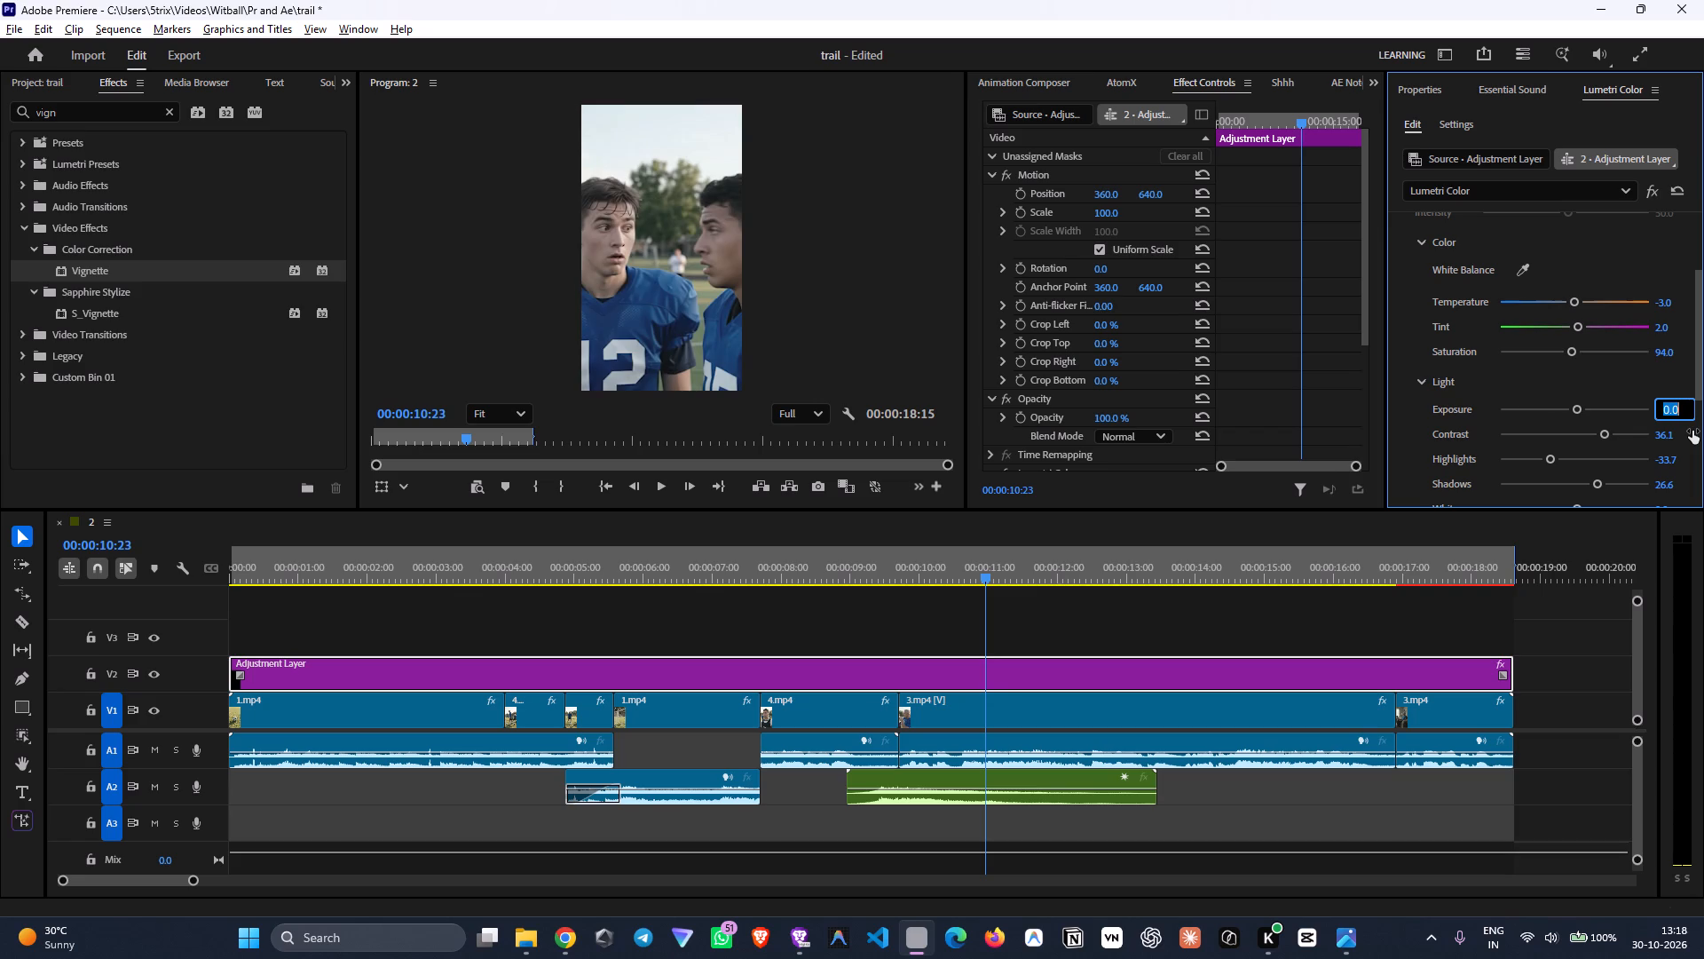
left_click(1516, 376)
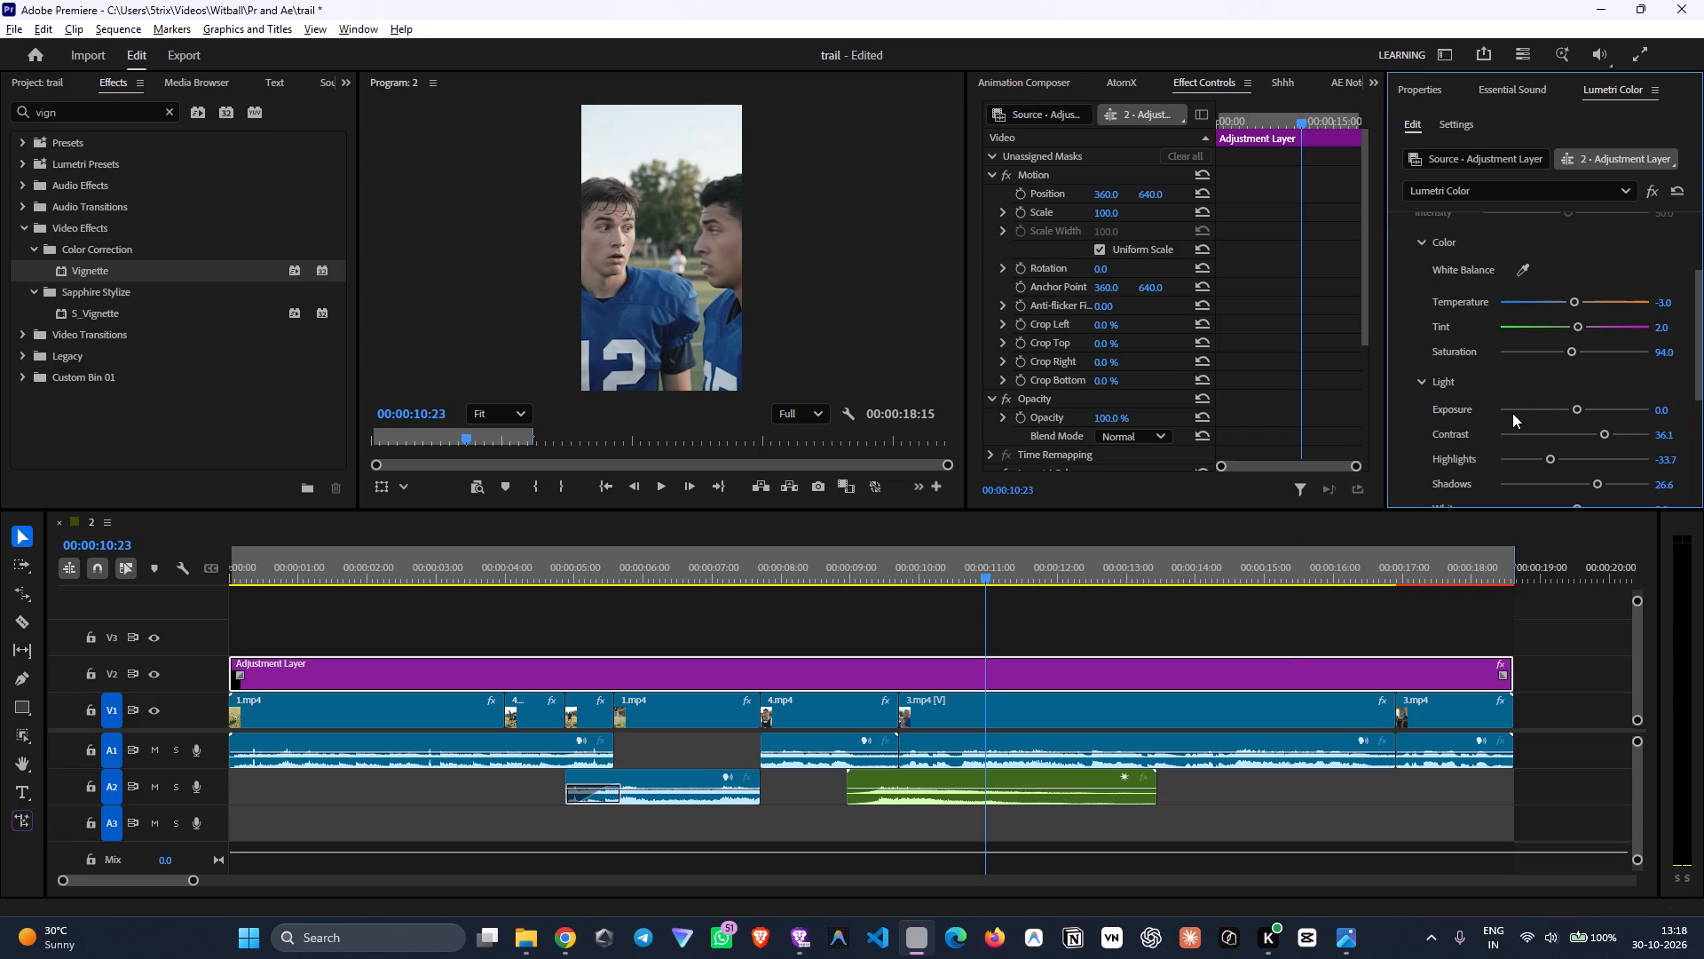
Recheck the reference image and set the Adjustment Layer's Lumetri exposure to -0.2.
key("alt+Tab")
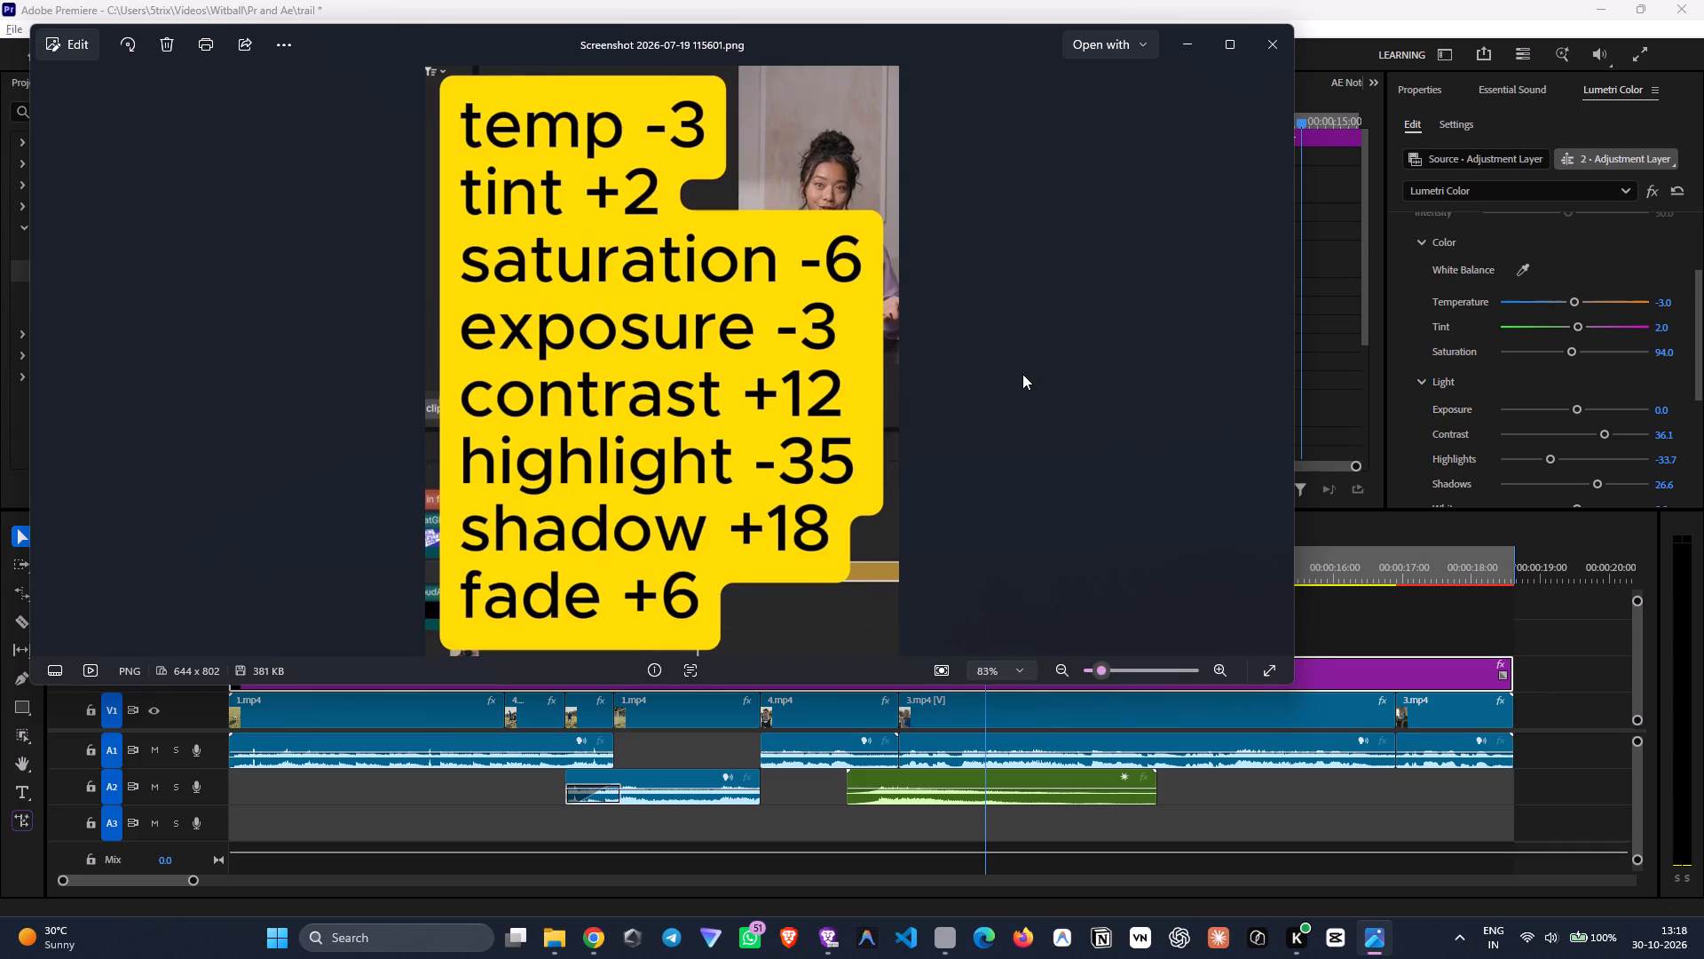
left_click(1669, 412)
key("Down")
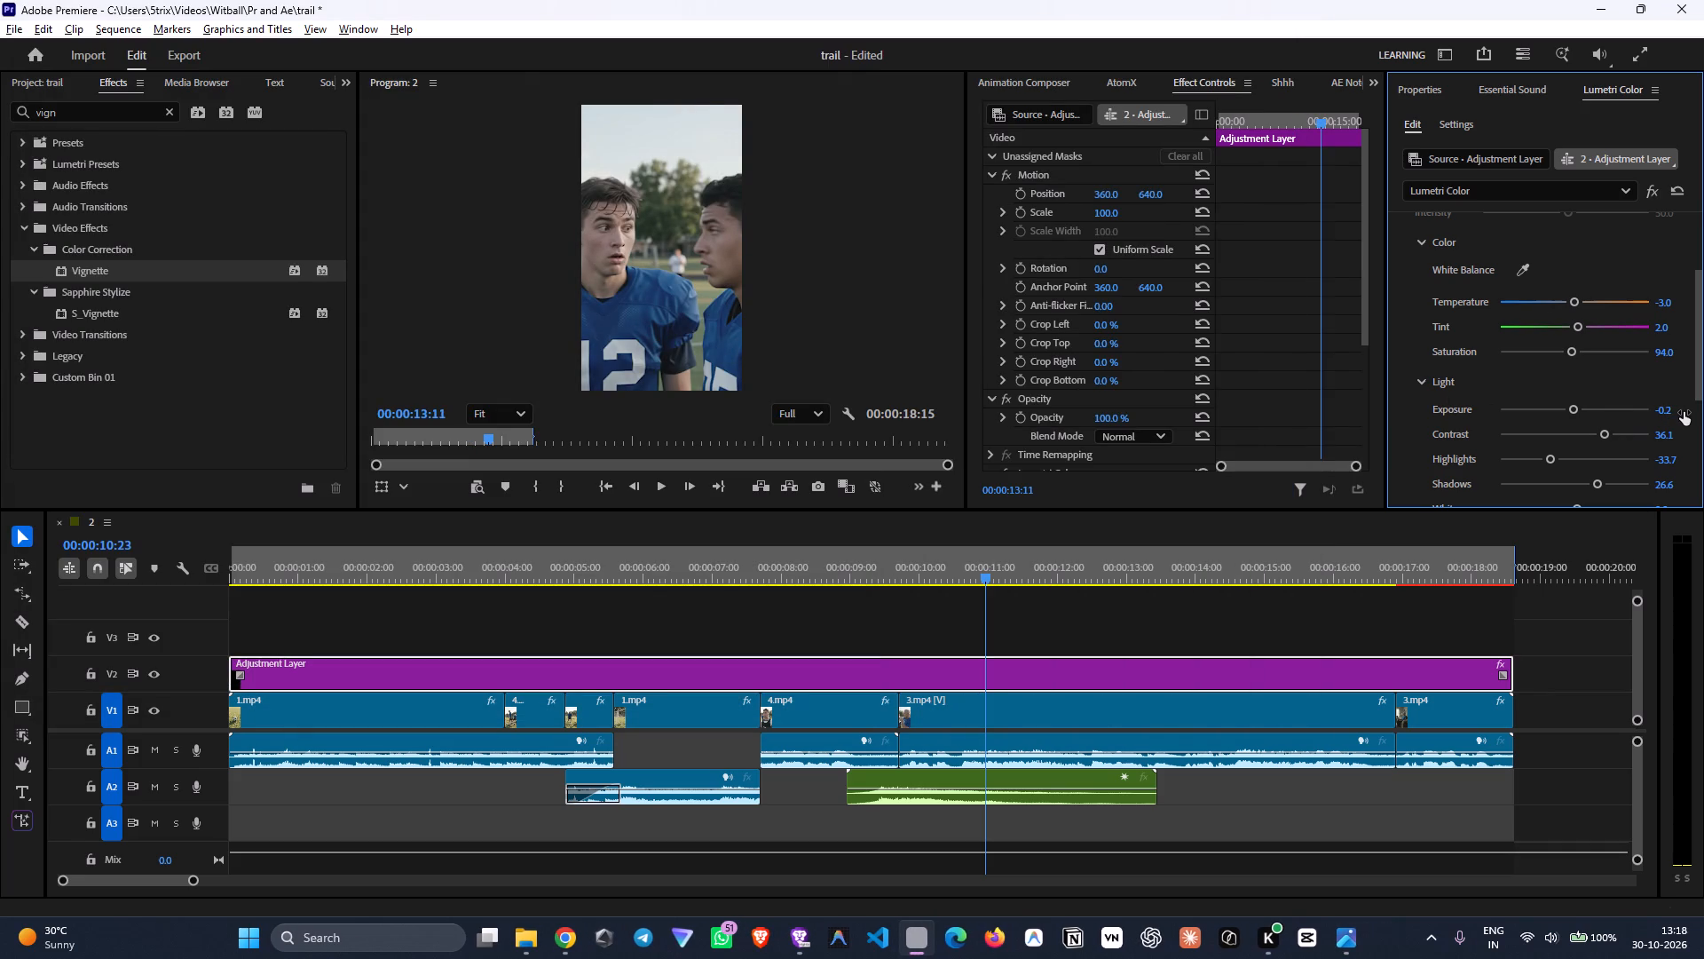
left_click(1666, 402)
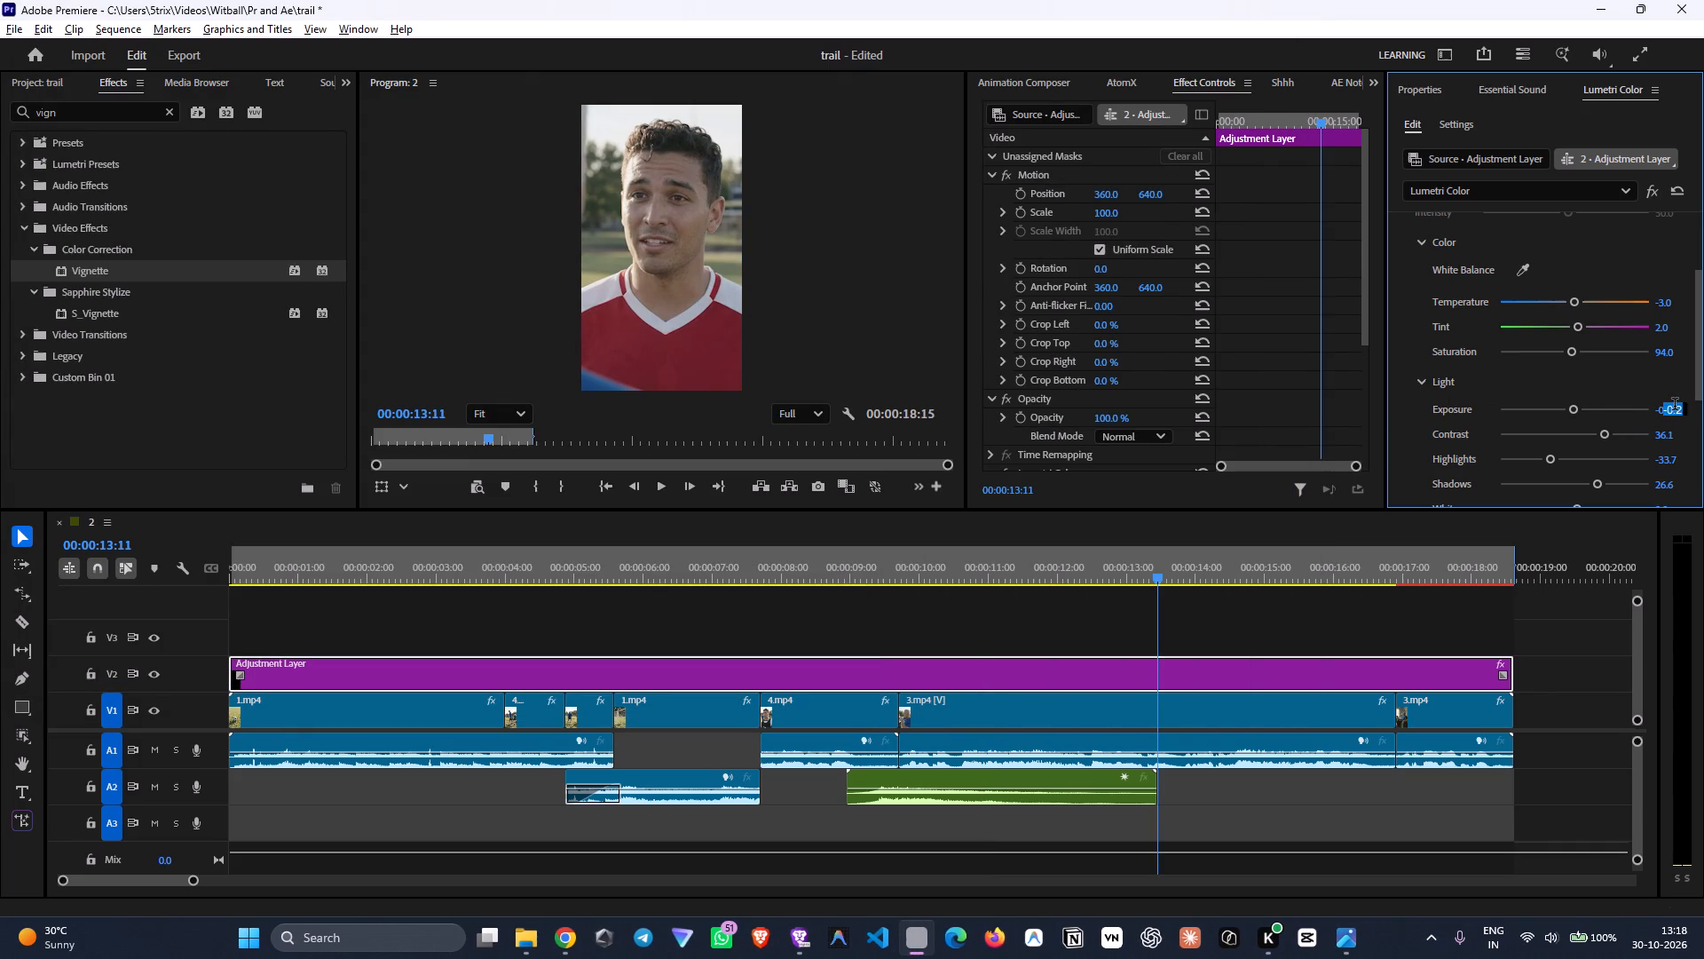
key("Down")
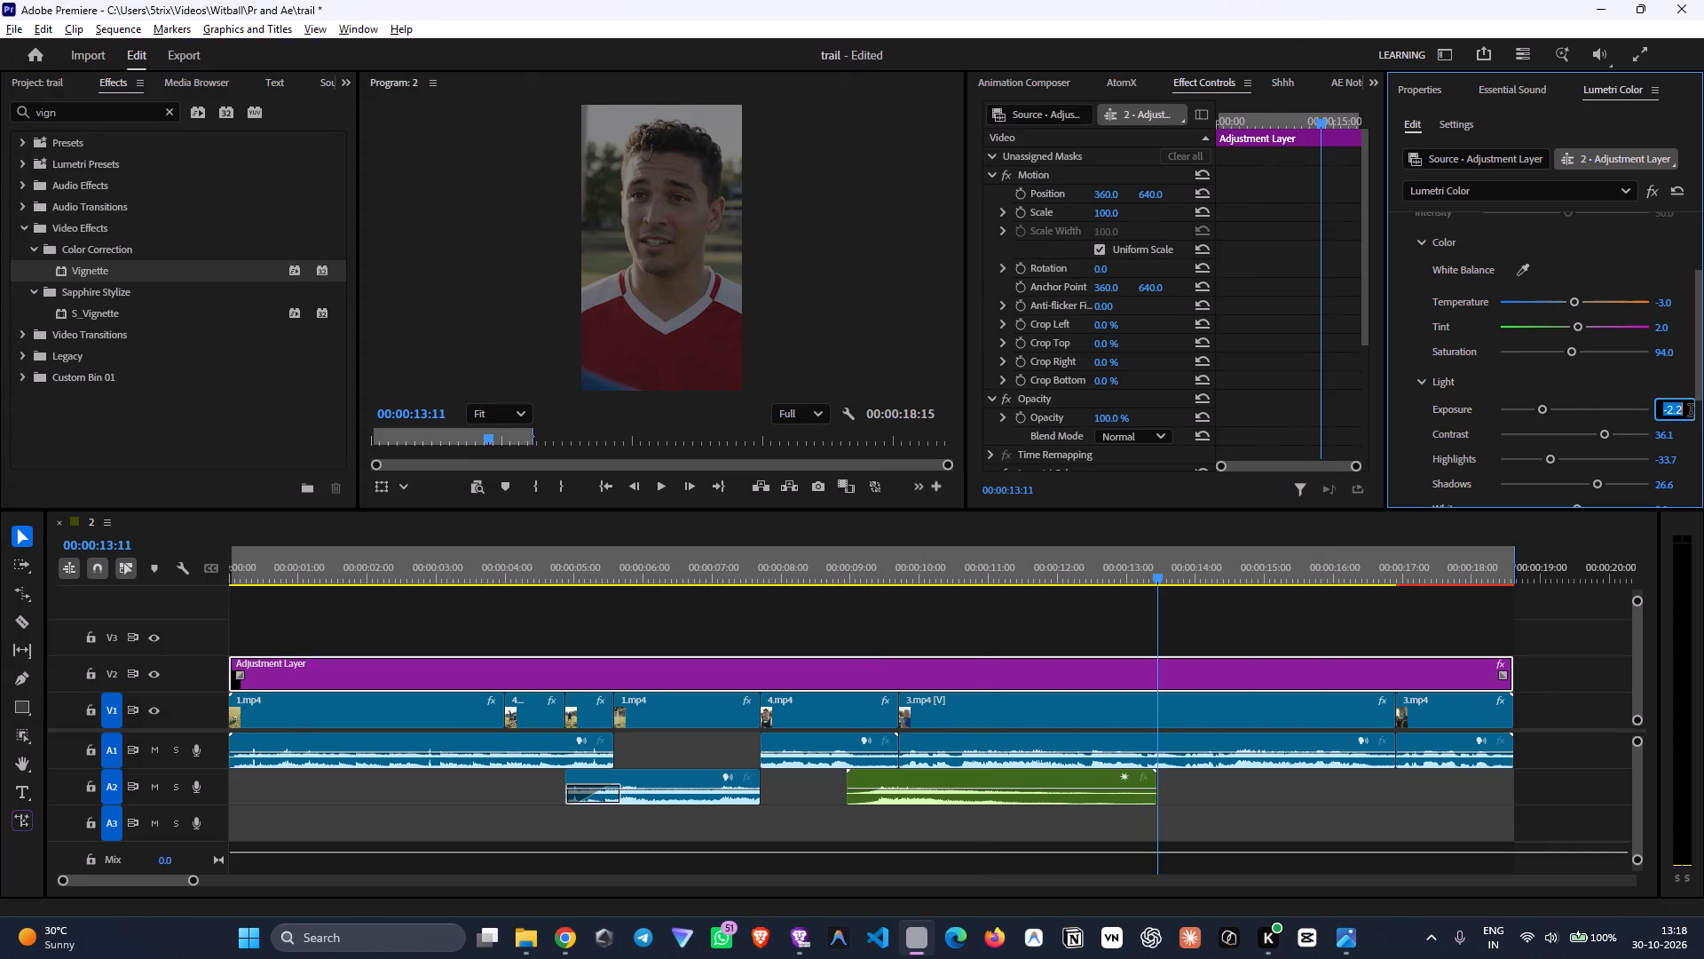
key("Down")
key("Up")
key("Up")
key("Up")
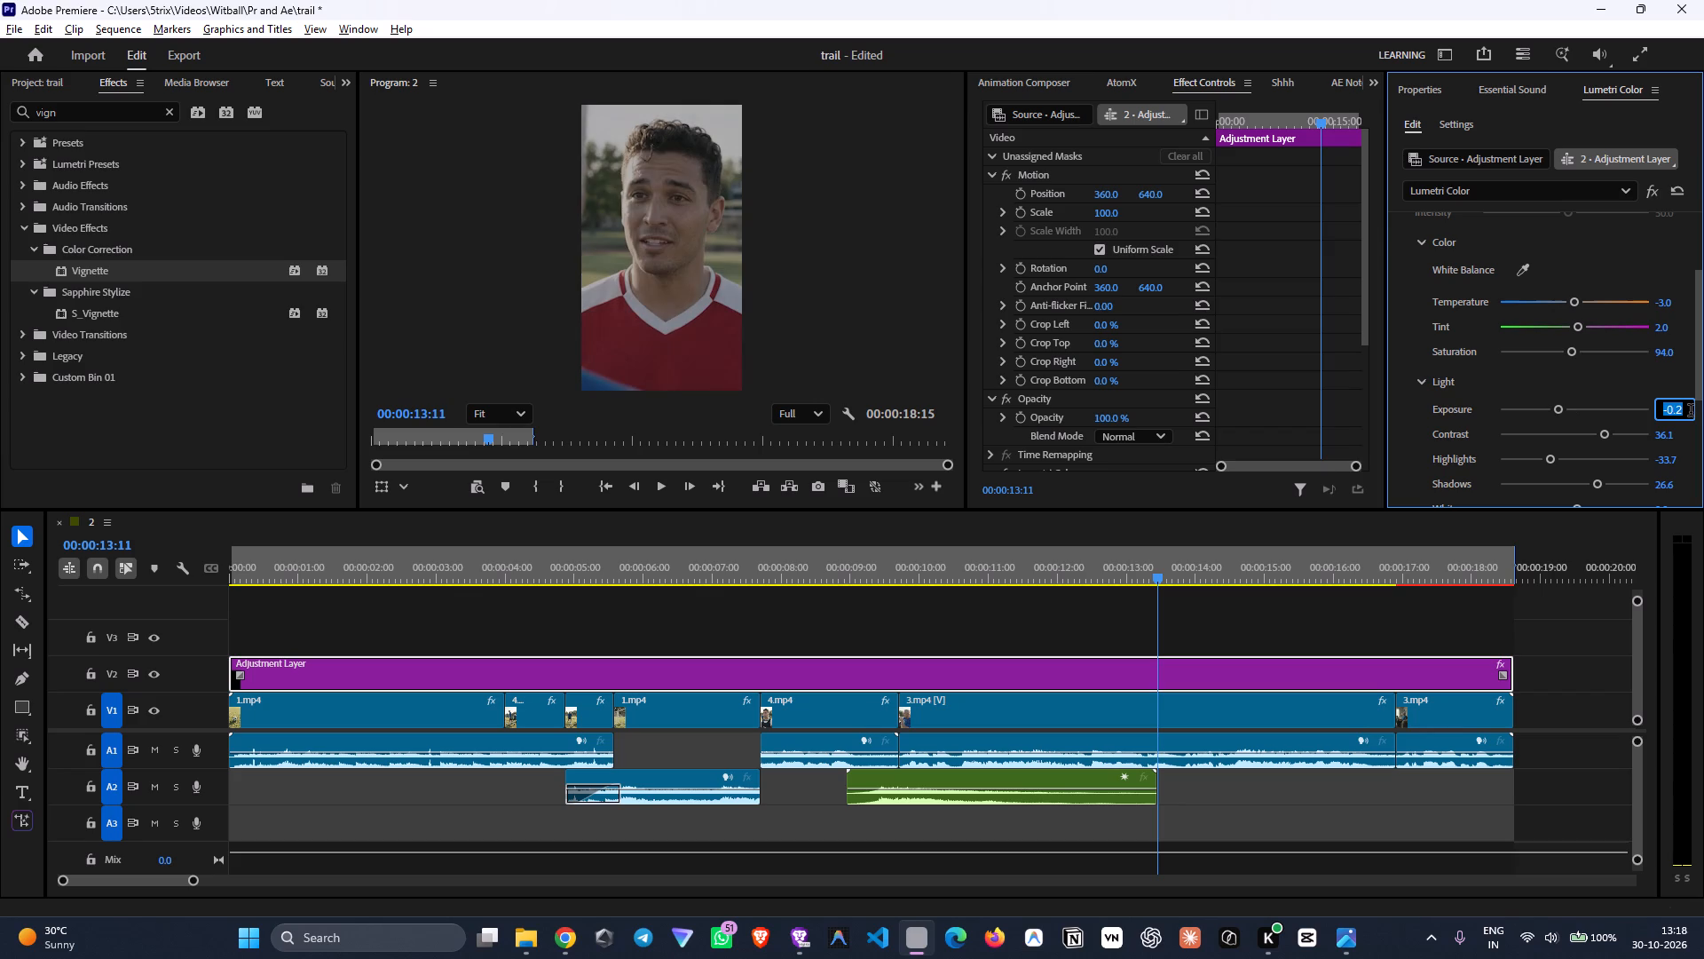
left_click(1631, 376)
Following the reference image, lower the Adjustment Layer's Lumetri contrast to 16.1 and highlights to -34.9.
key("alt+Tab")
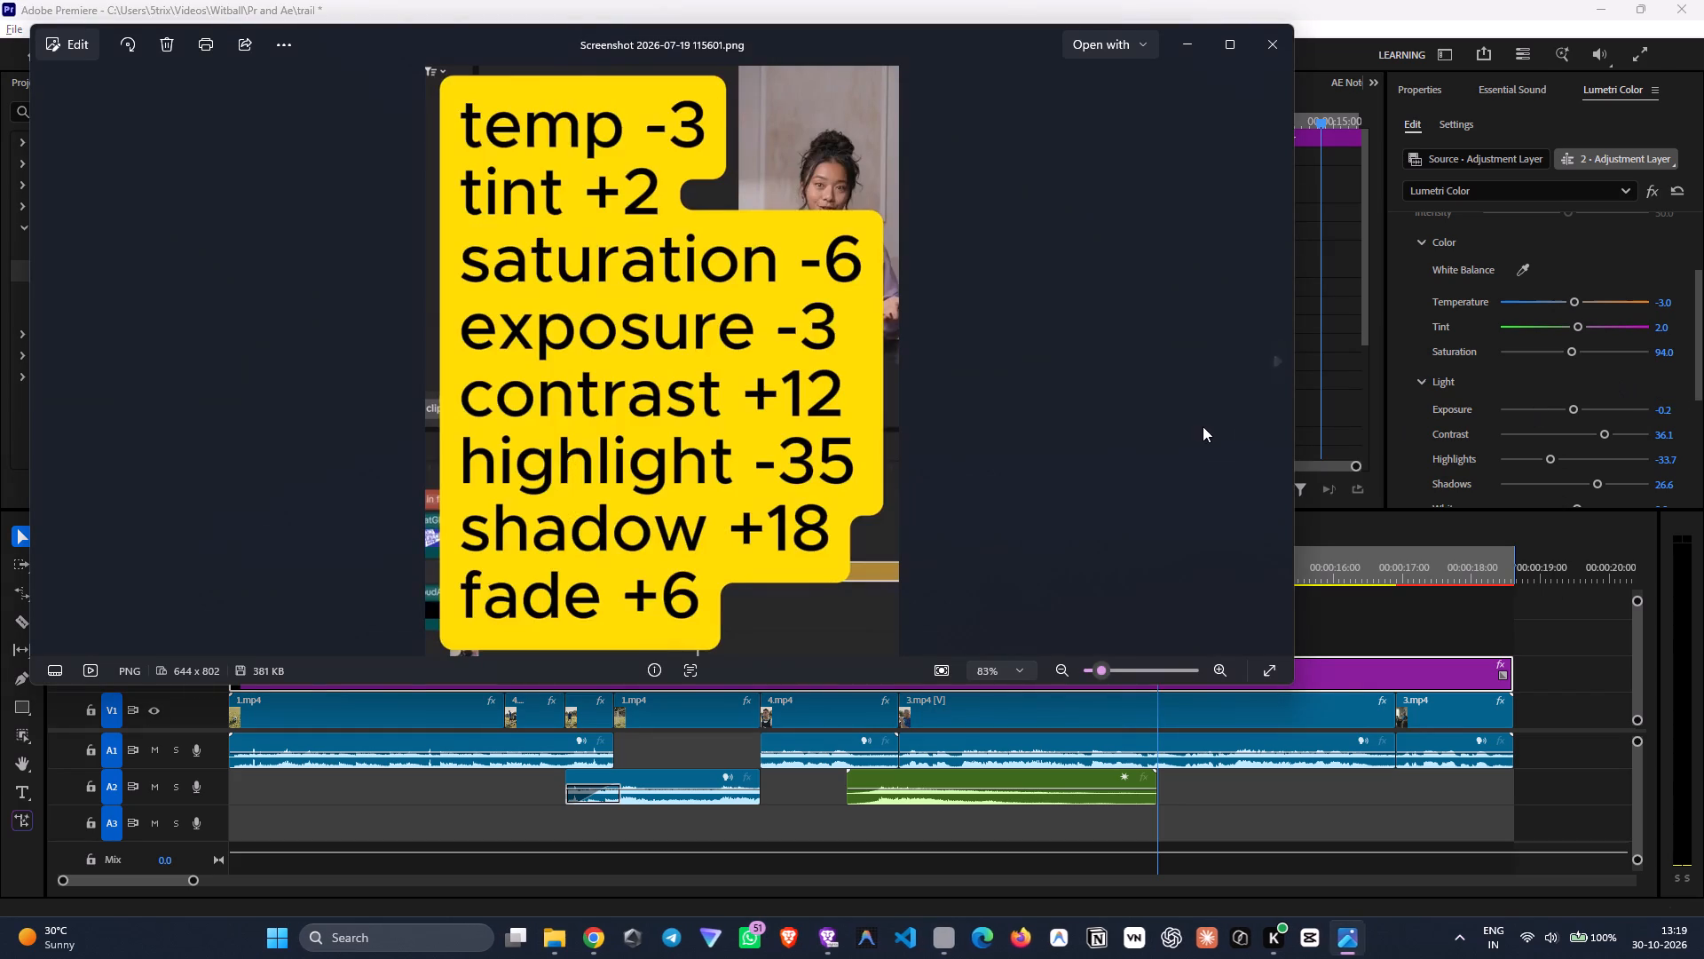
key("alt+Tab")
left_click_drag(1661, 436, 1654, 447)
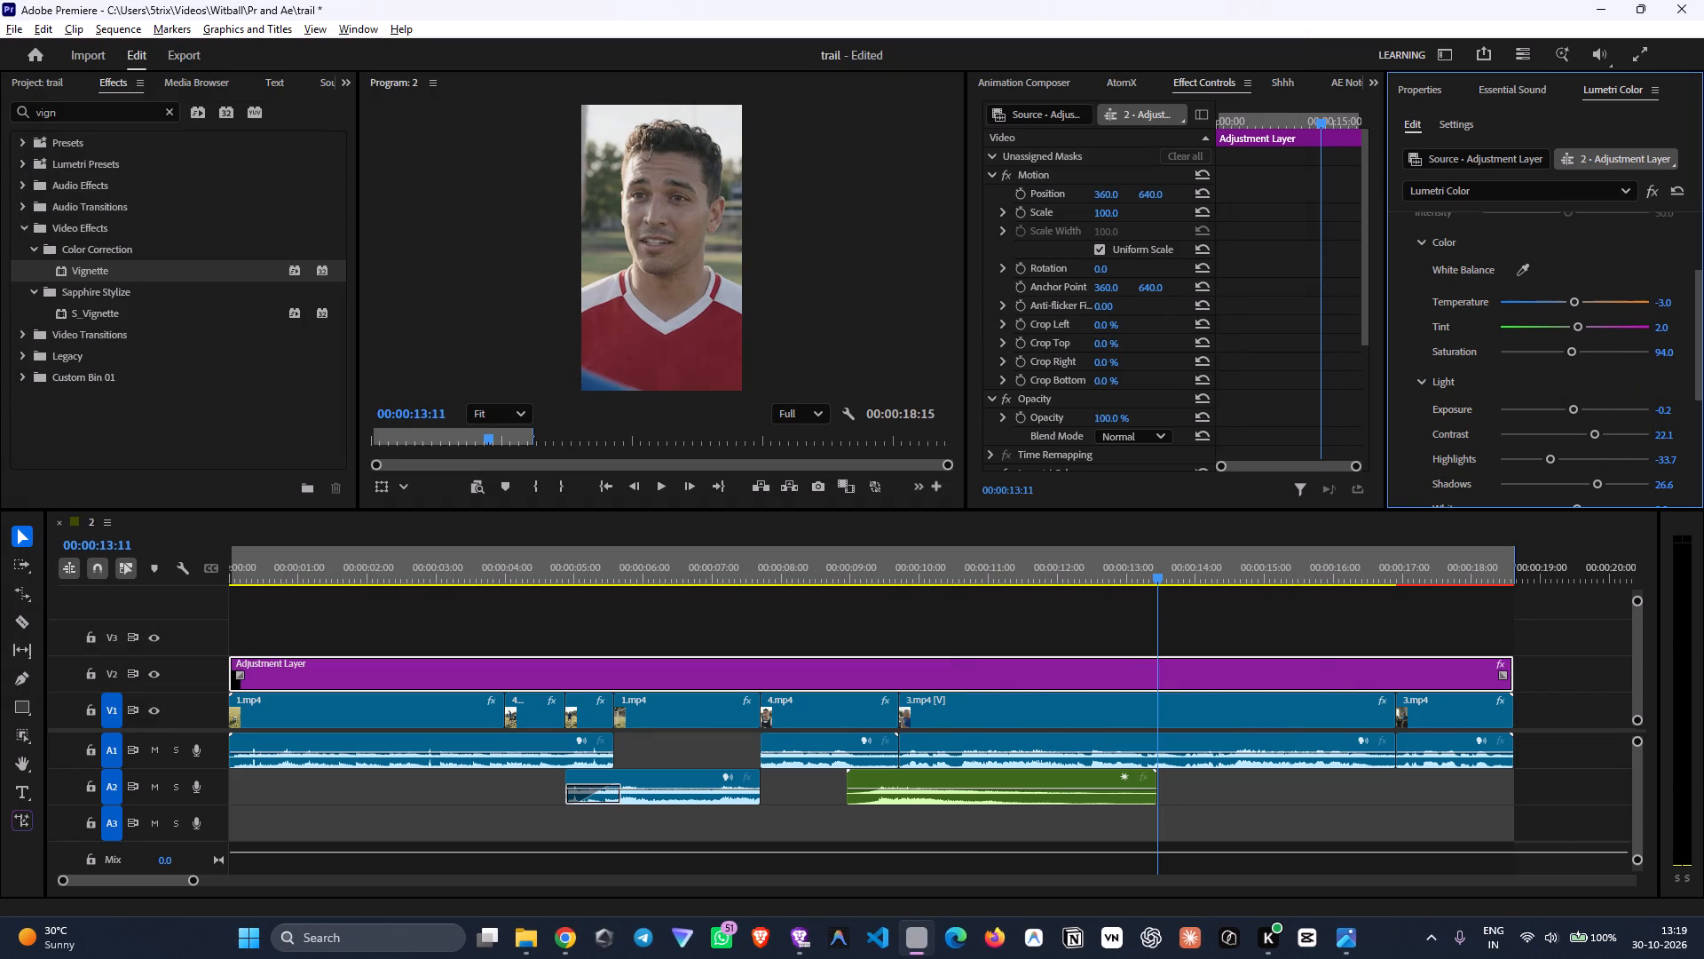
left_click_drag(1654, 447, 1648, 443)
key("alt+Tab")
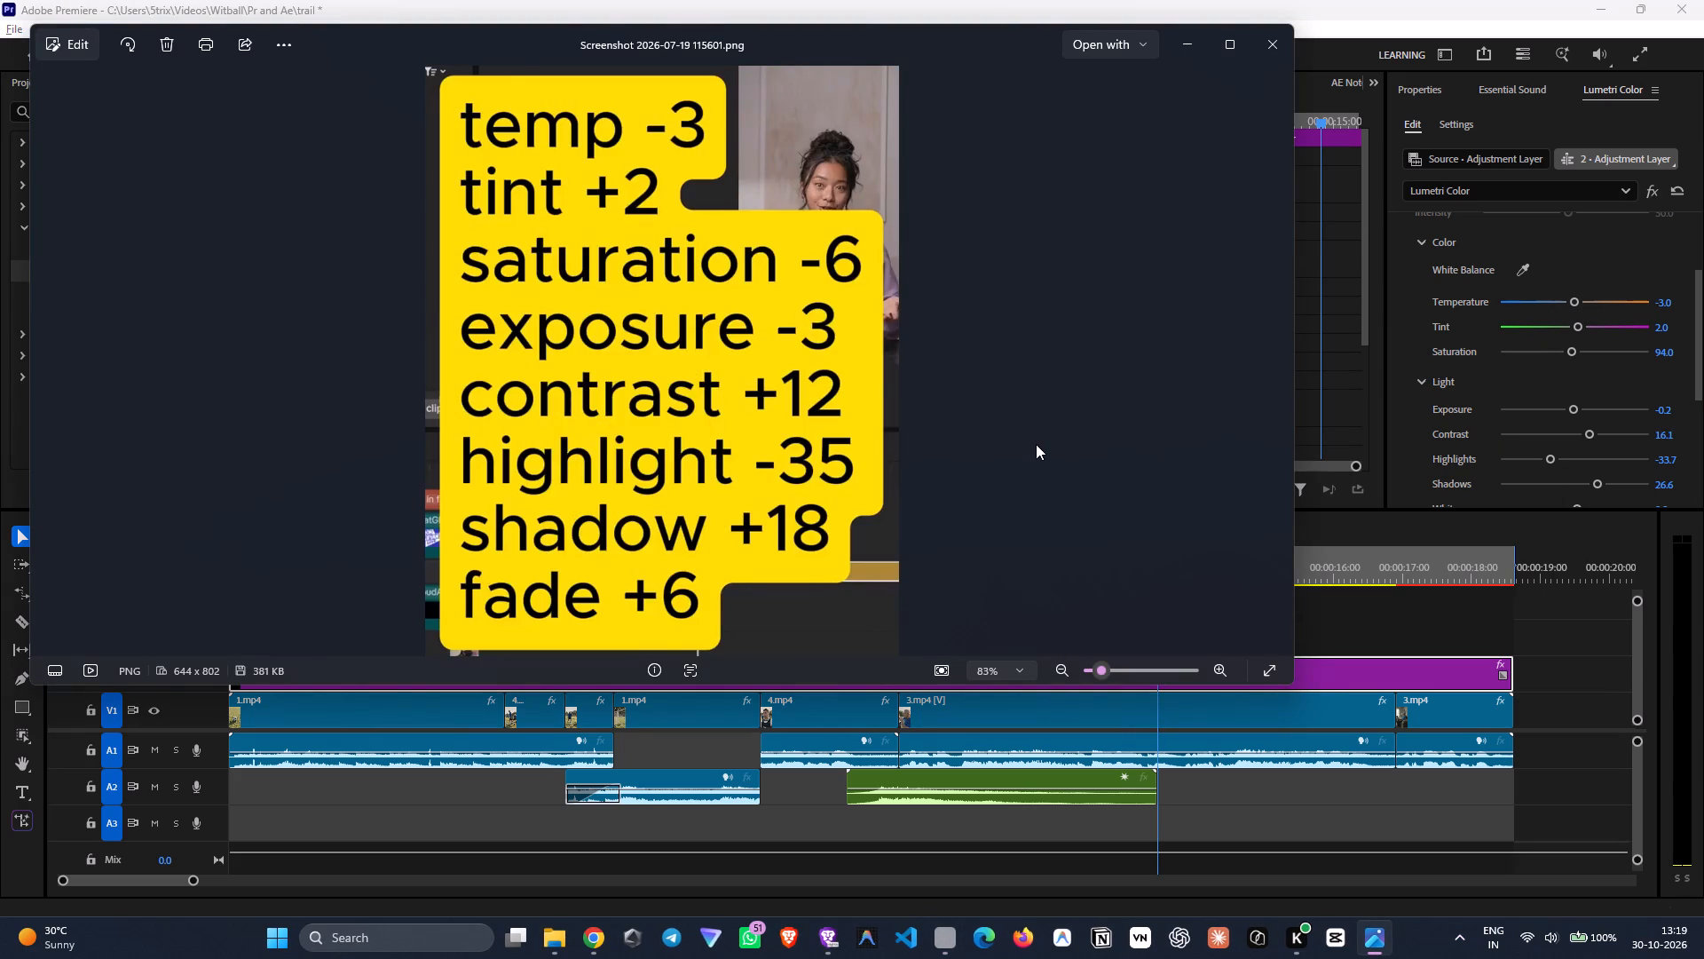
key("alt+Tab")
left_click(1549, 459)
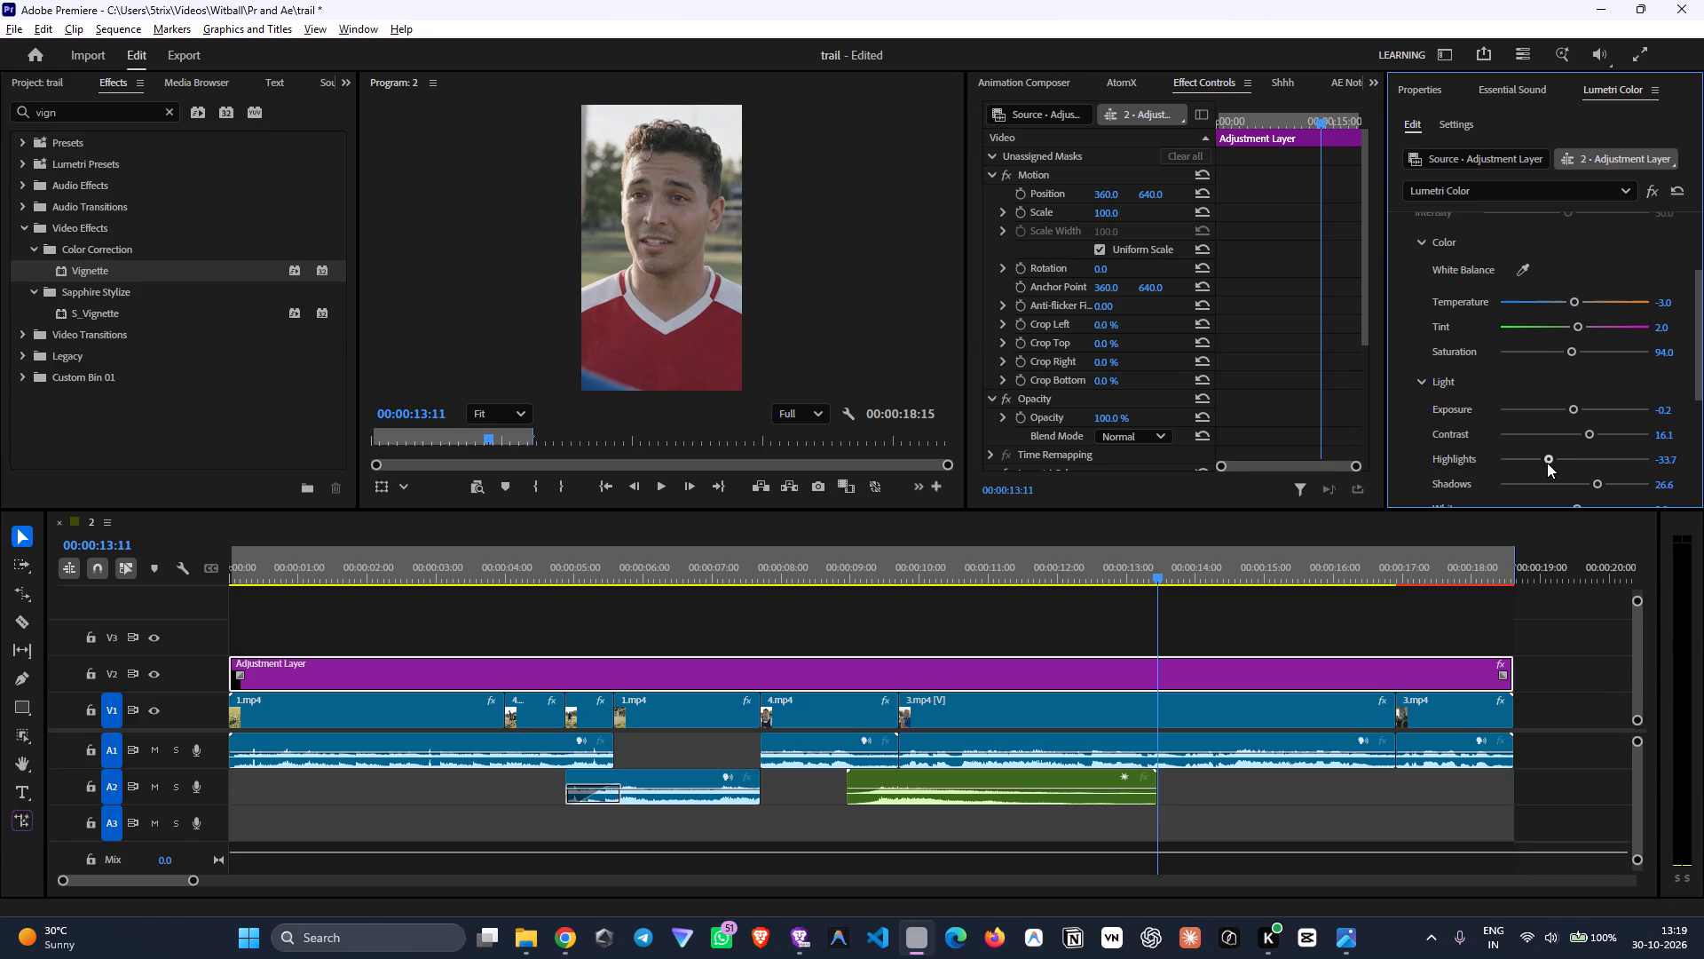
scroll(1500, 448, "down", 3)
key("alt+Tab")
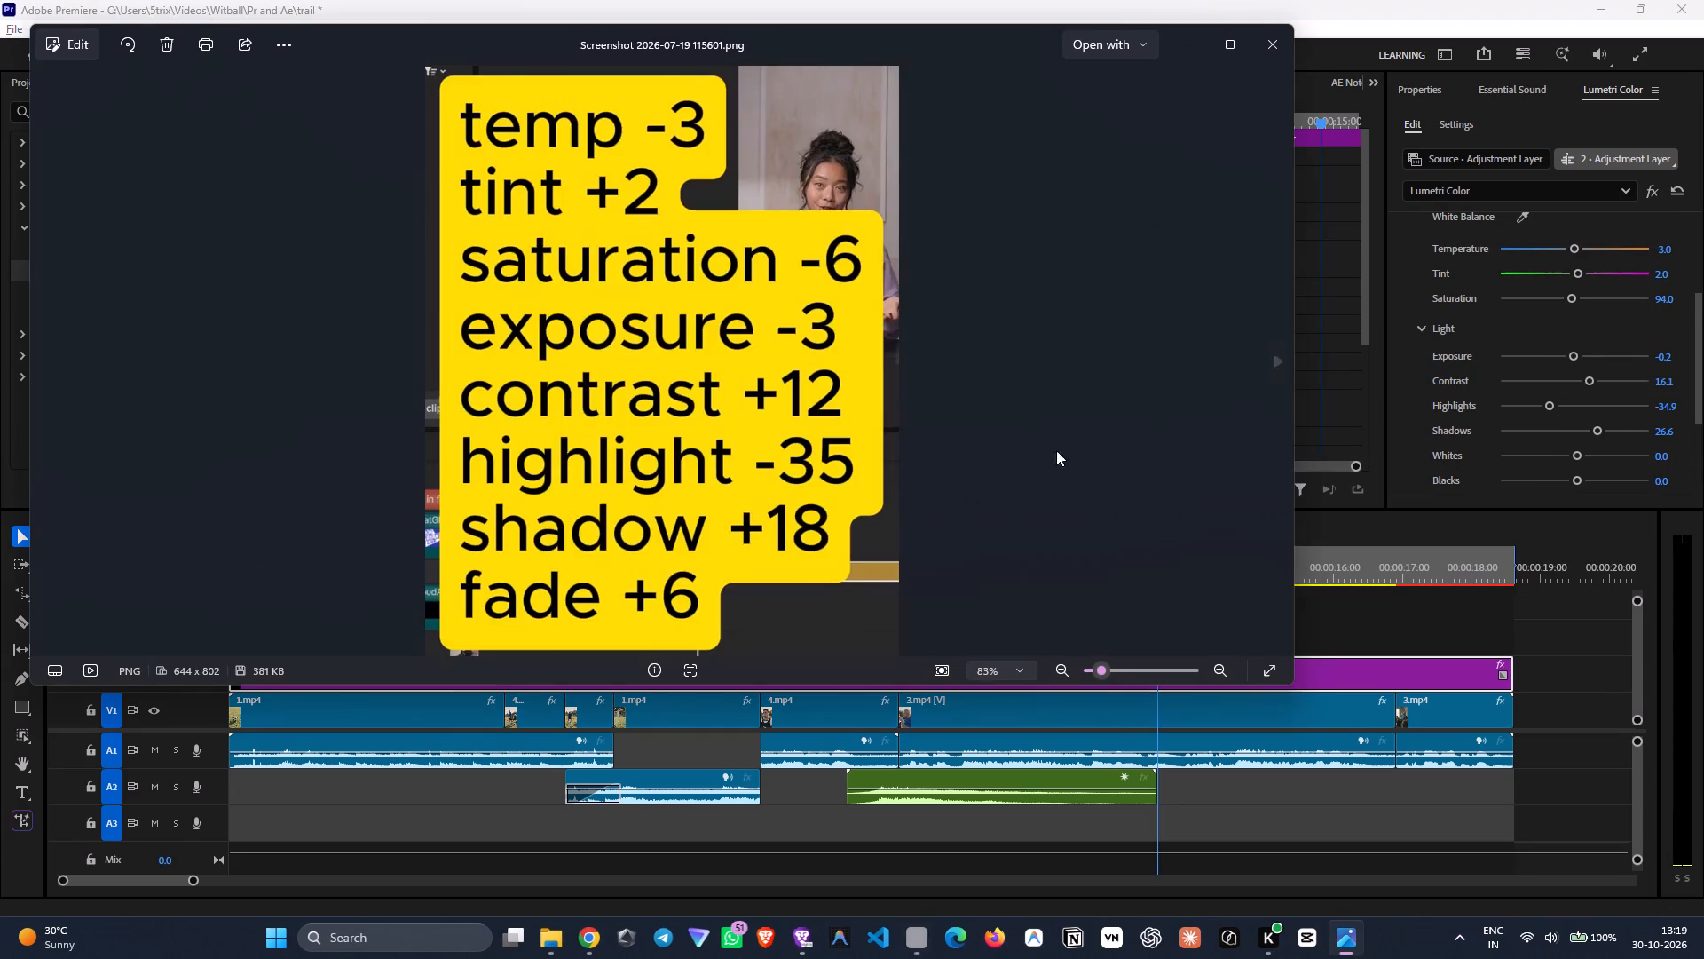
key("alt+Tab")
Scrub back to the start of the sequence and briefly preview the graded opening shot.
left_click_drag(769, 573, 304, 611)
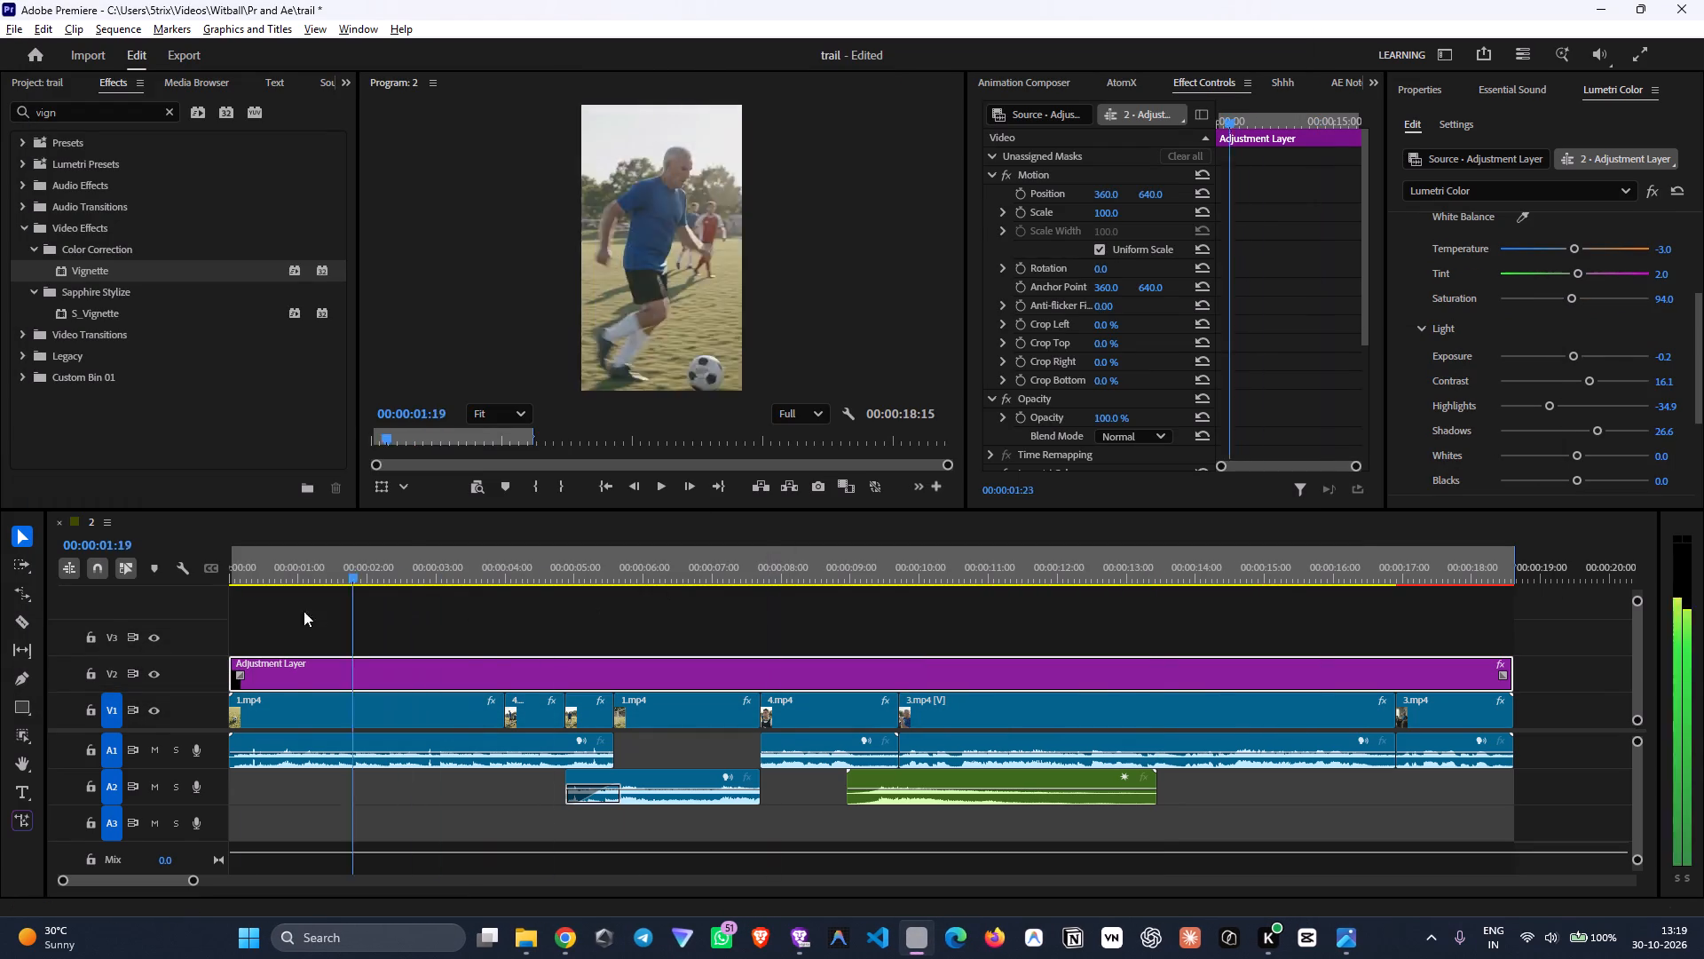
left_click_drag(304, 611, 104, 613)
key("space")
key("space")
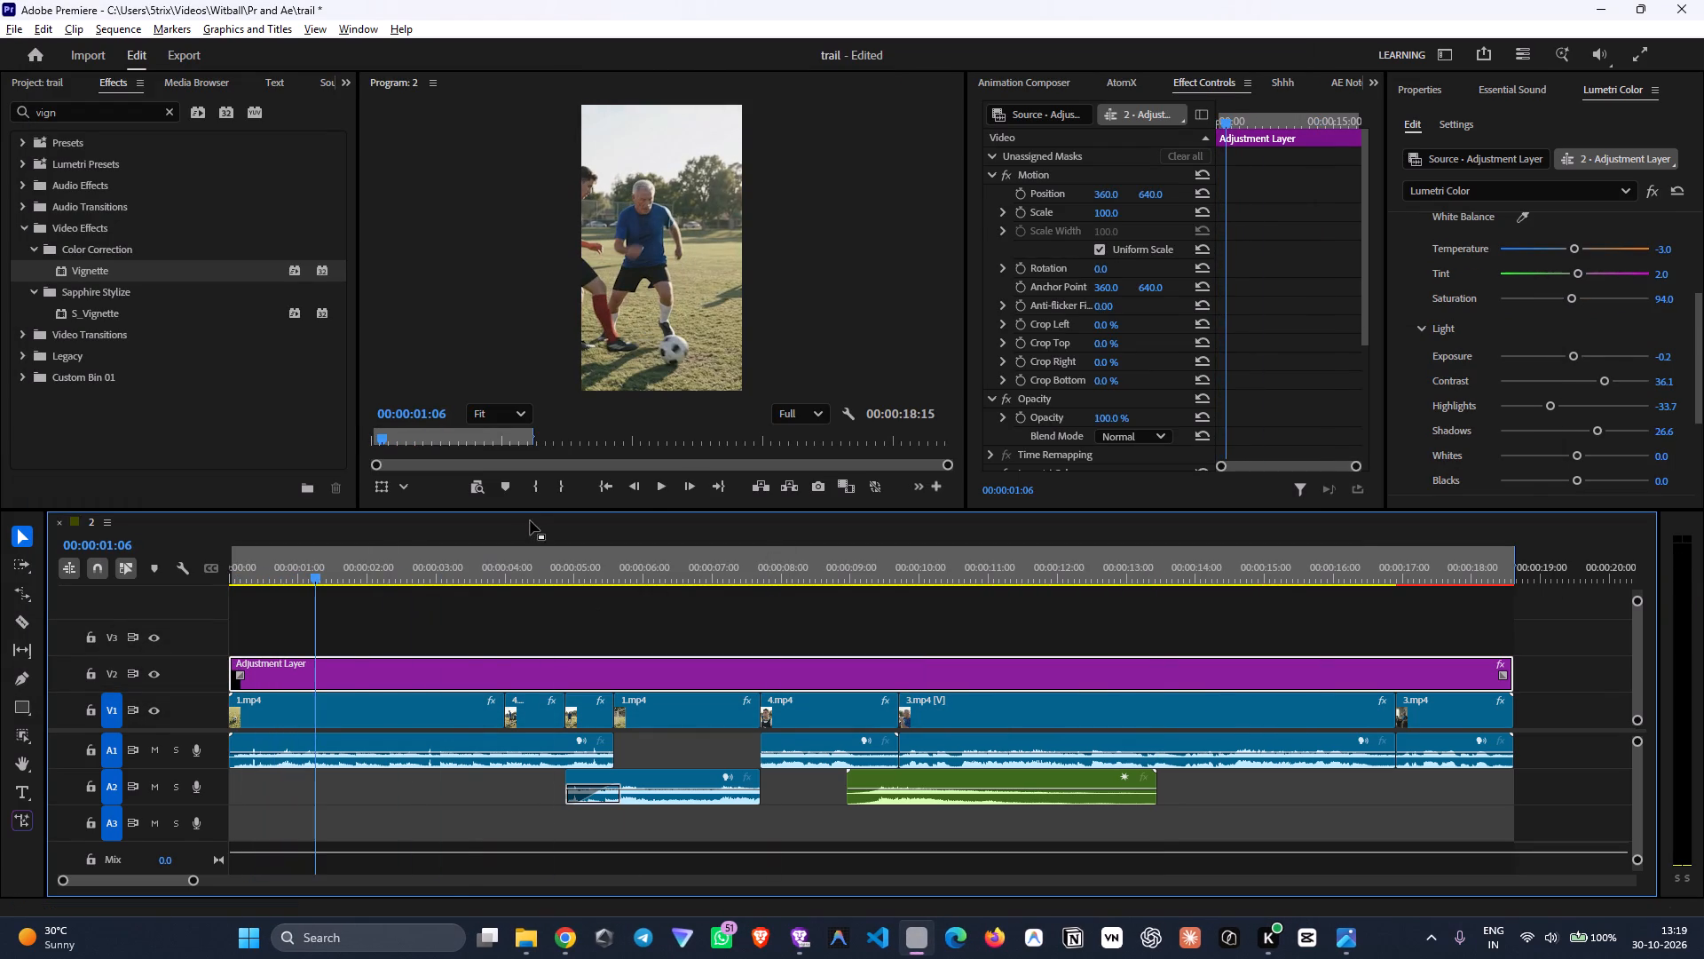
Enlarge the Program monitor by making the timeline area below it shorter.
left_click_drag(525, 508, 529, 591)
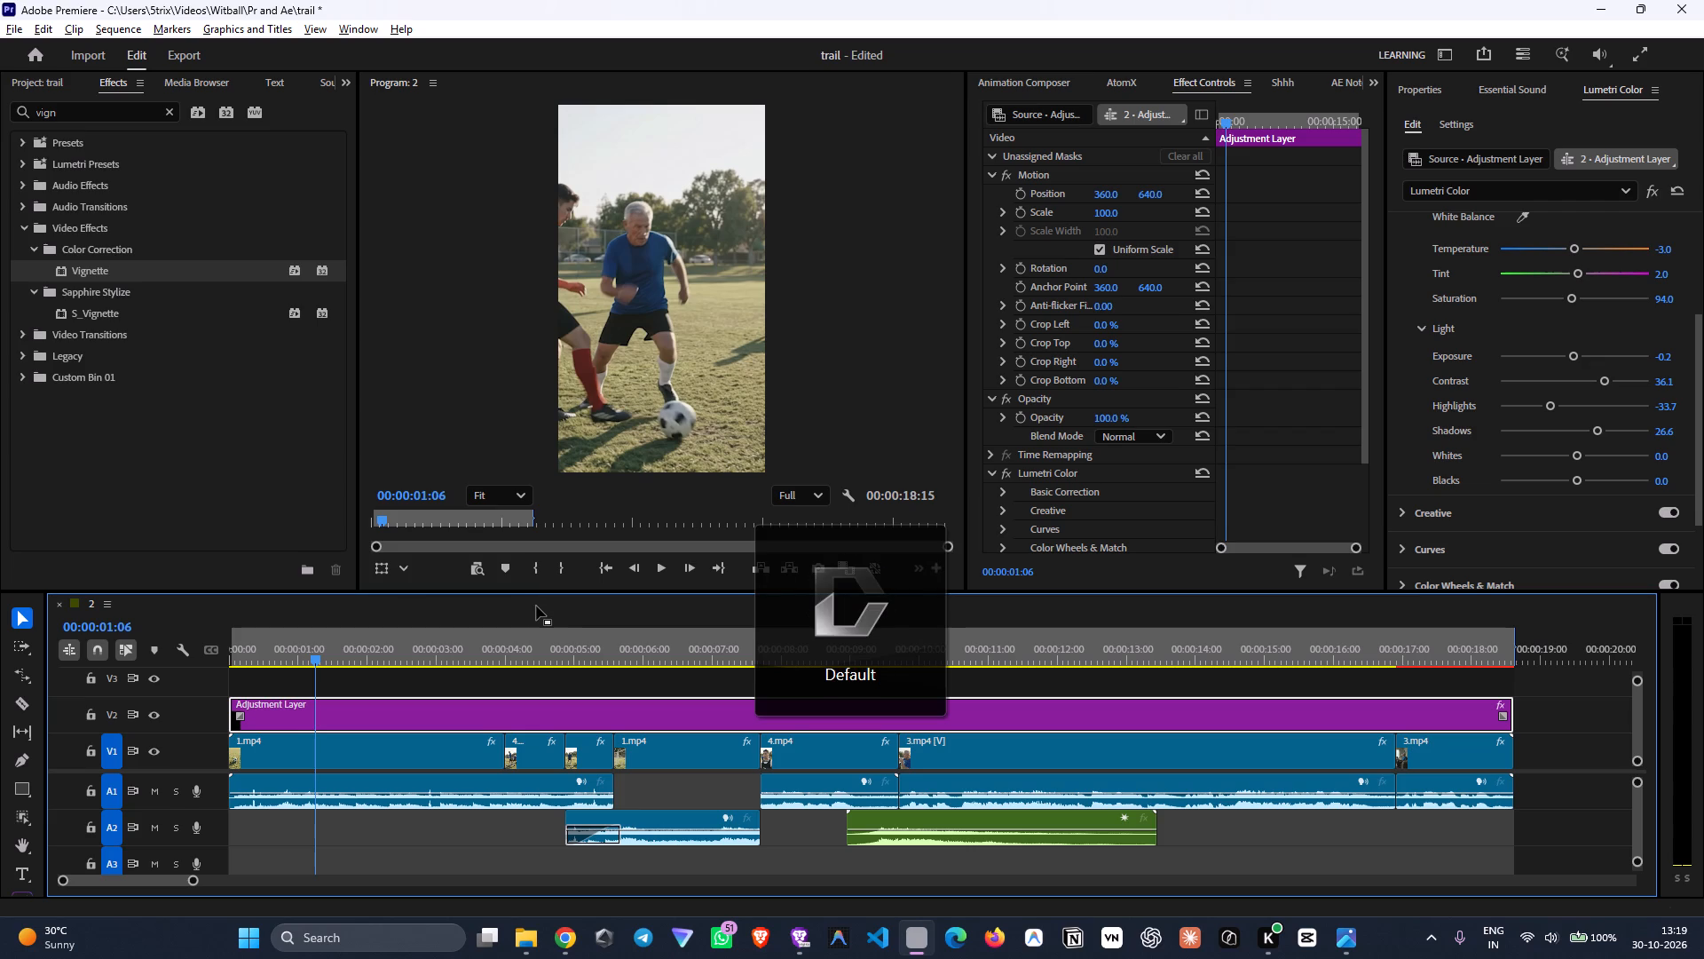
Scrub through the graded sequence and play its black-and-white ending, checking the cut around 00:00:16:22.
left_click_drag(487, 646, 452, 793)
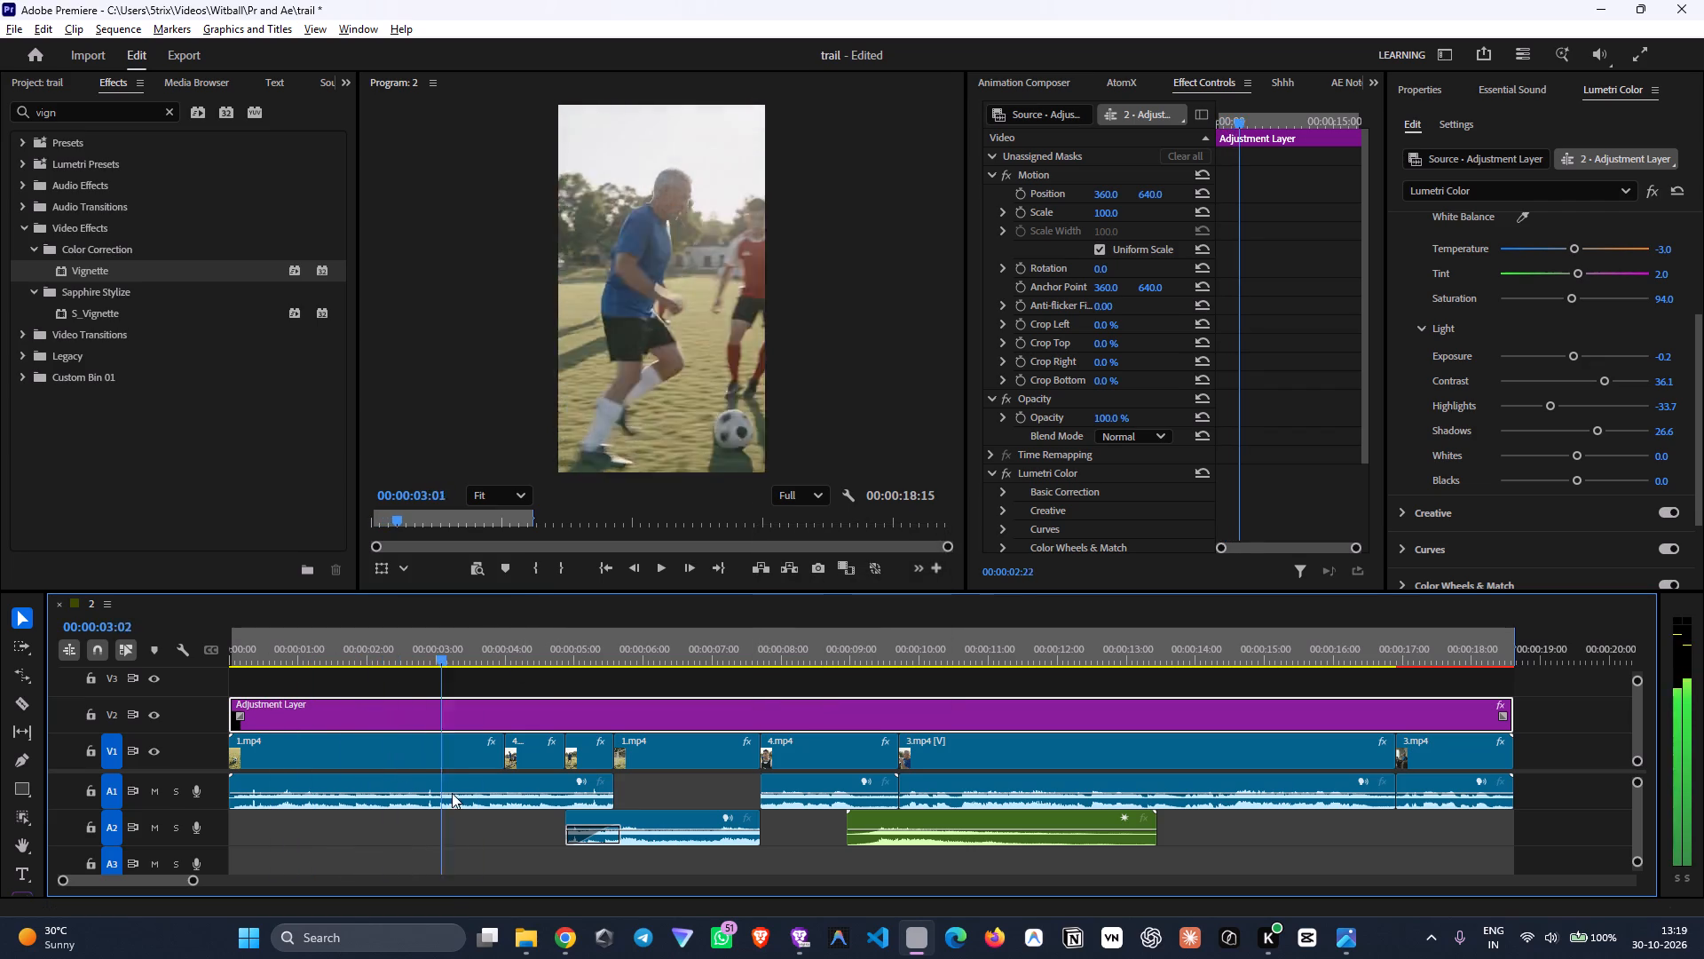
left_click_drag(452, 793, 761, 833)
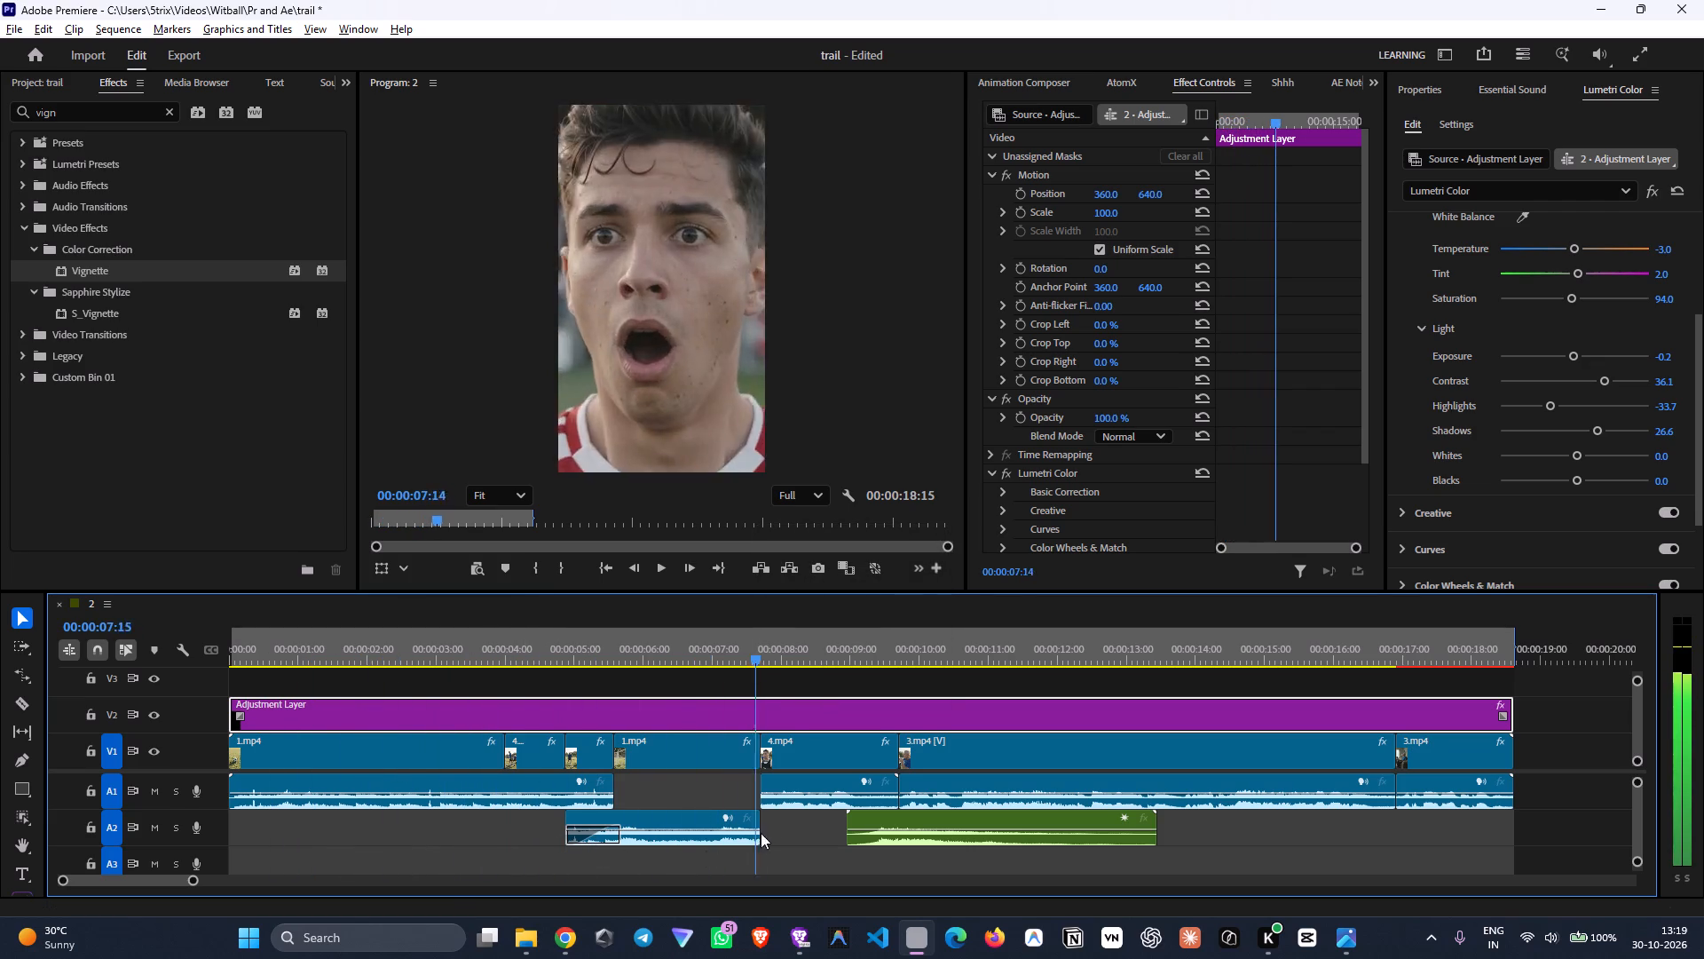
left_click_drag(761, 833, 1002, 797)
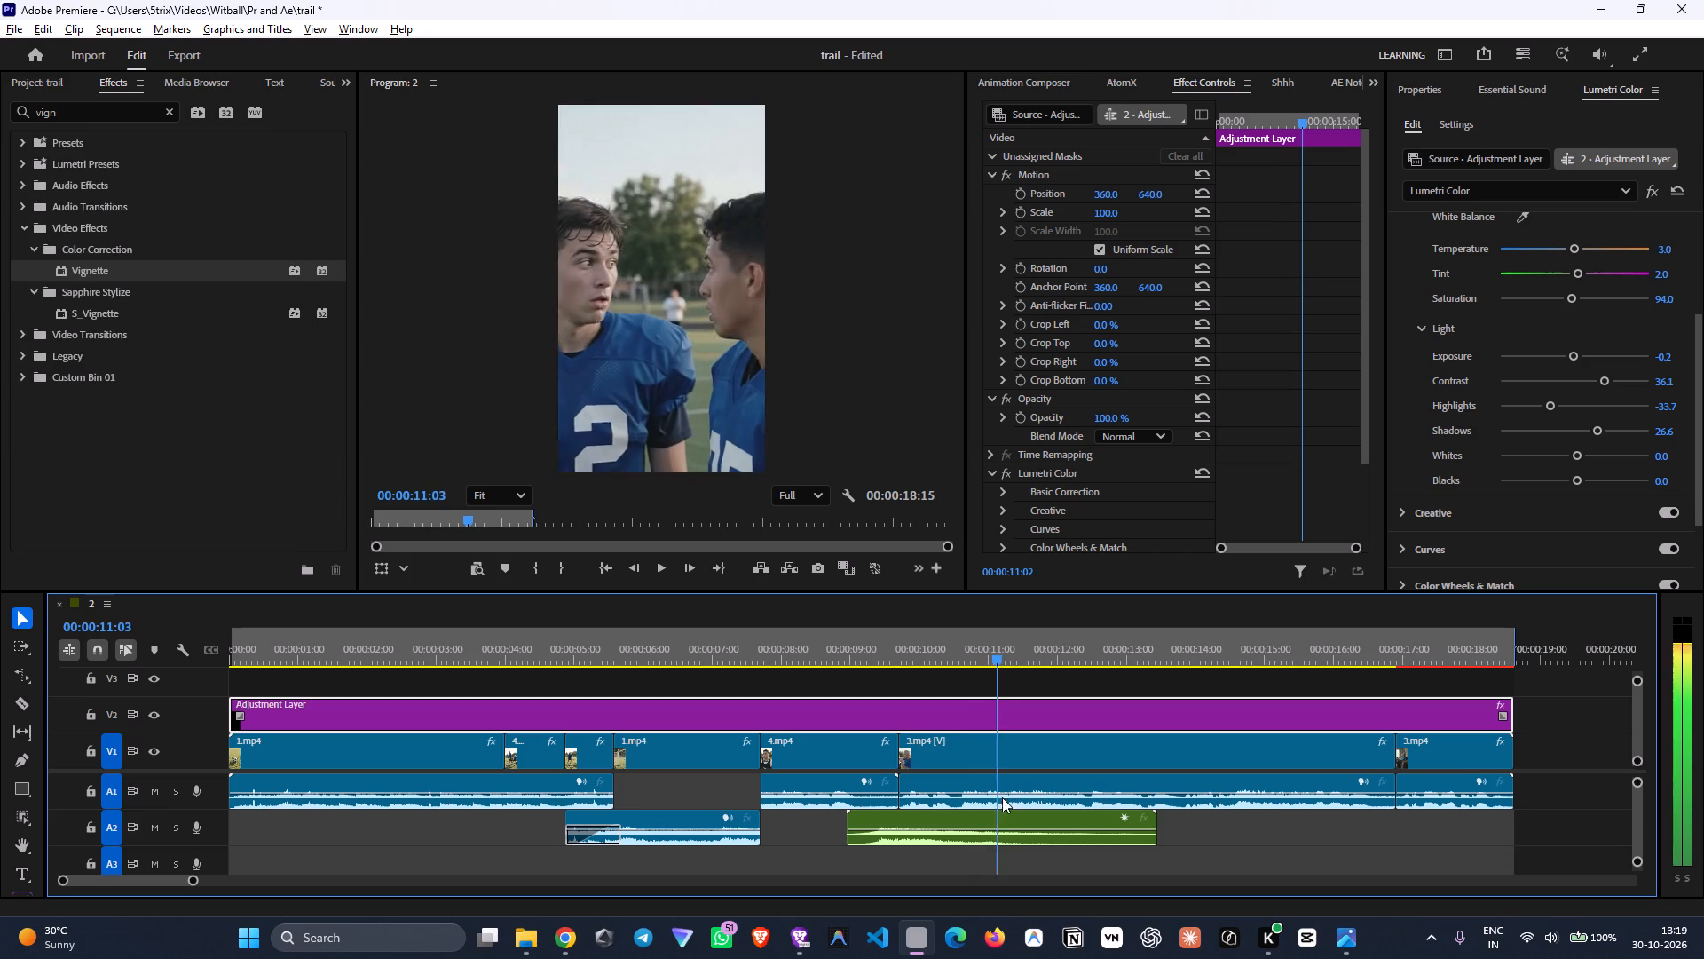
left_click_drag(1002, 797, 1259, 725)
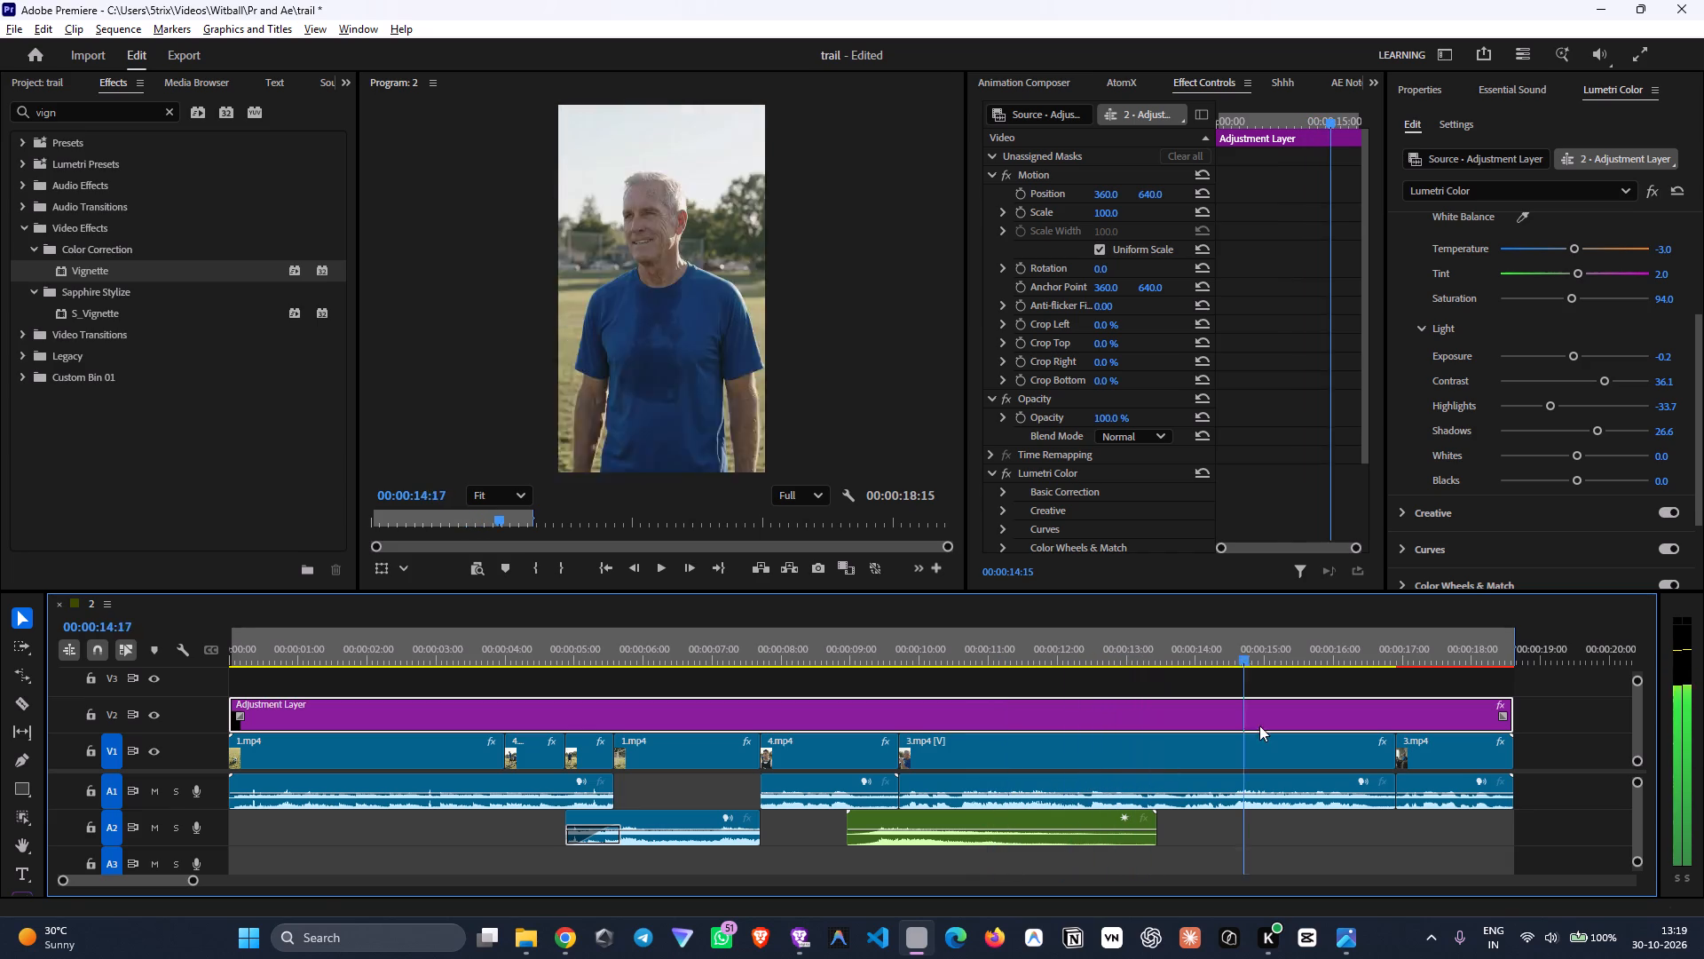
left_click_drag(1259, 725, 1332, 726)
key("space")
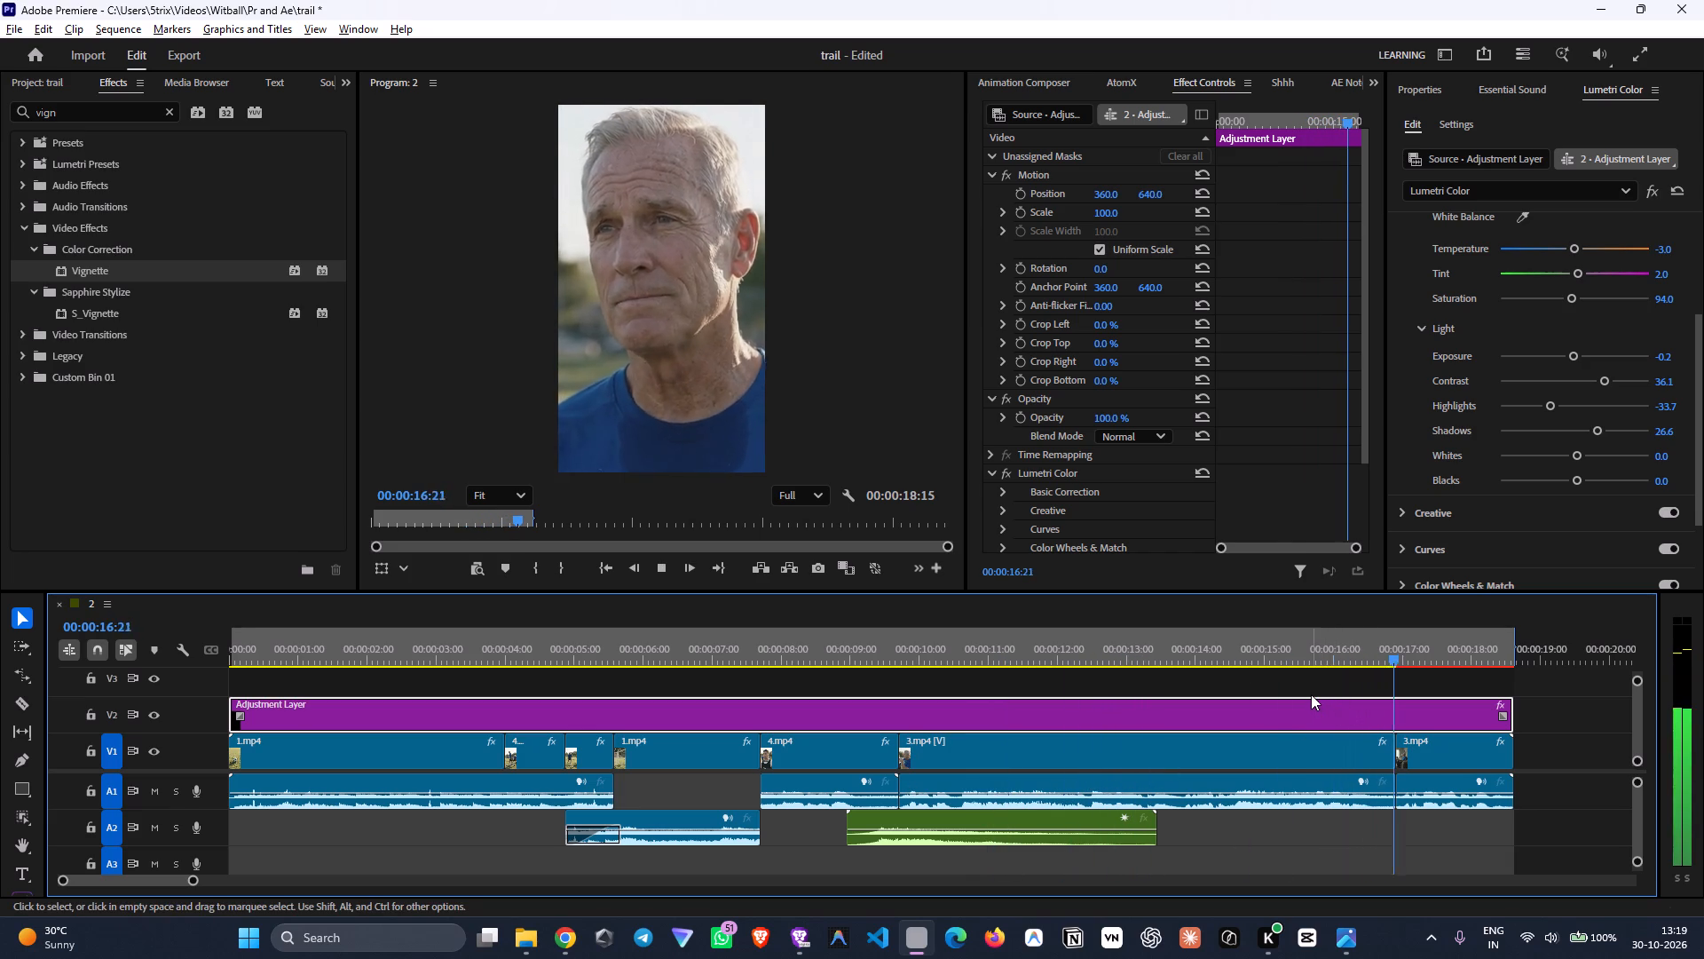
key("space")
key("space")
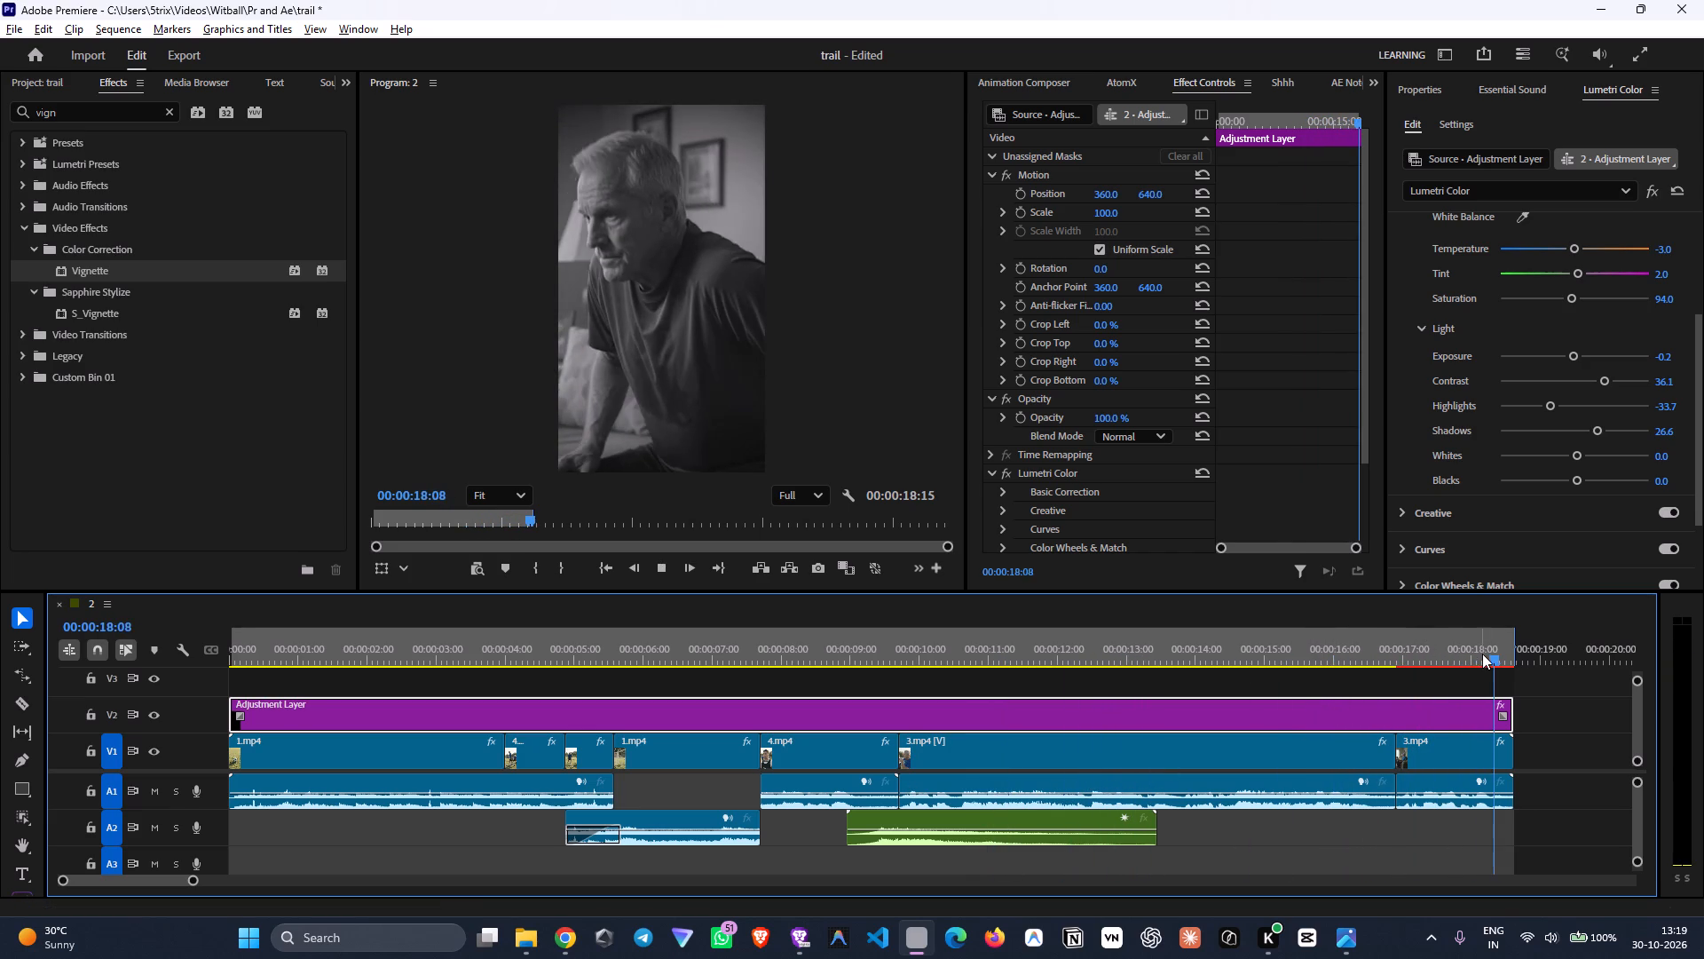
key("space")
left_click_drag(1482, 654, 1411, 629)
left_click_drag(1419, 639, 1403, 640)
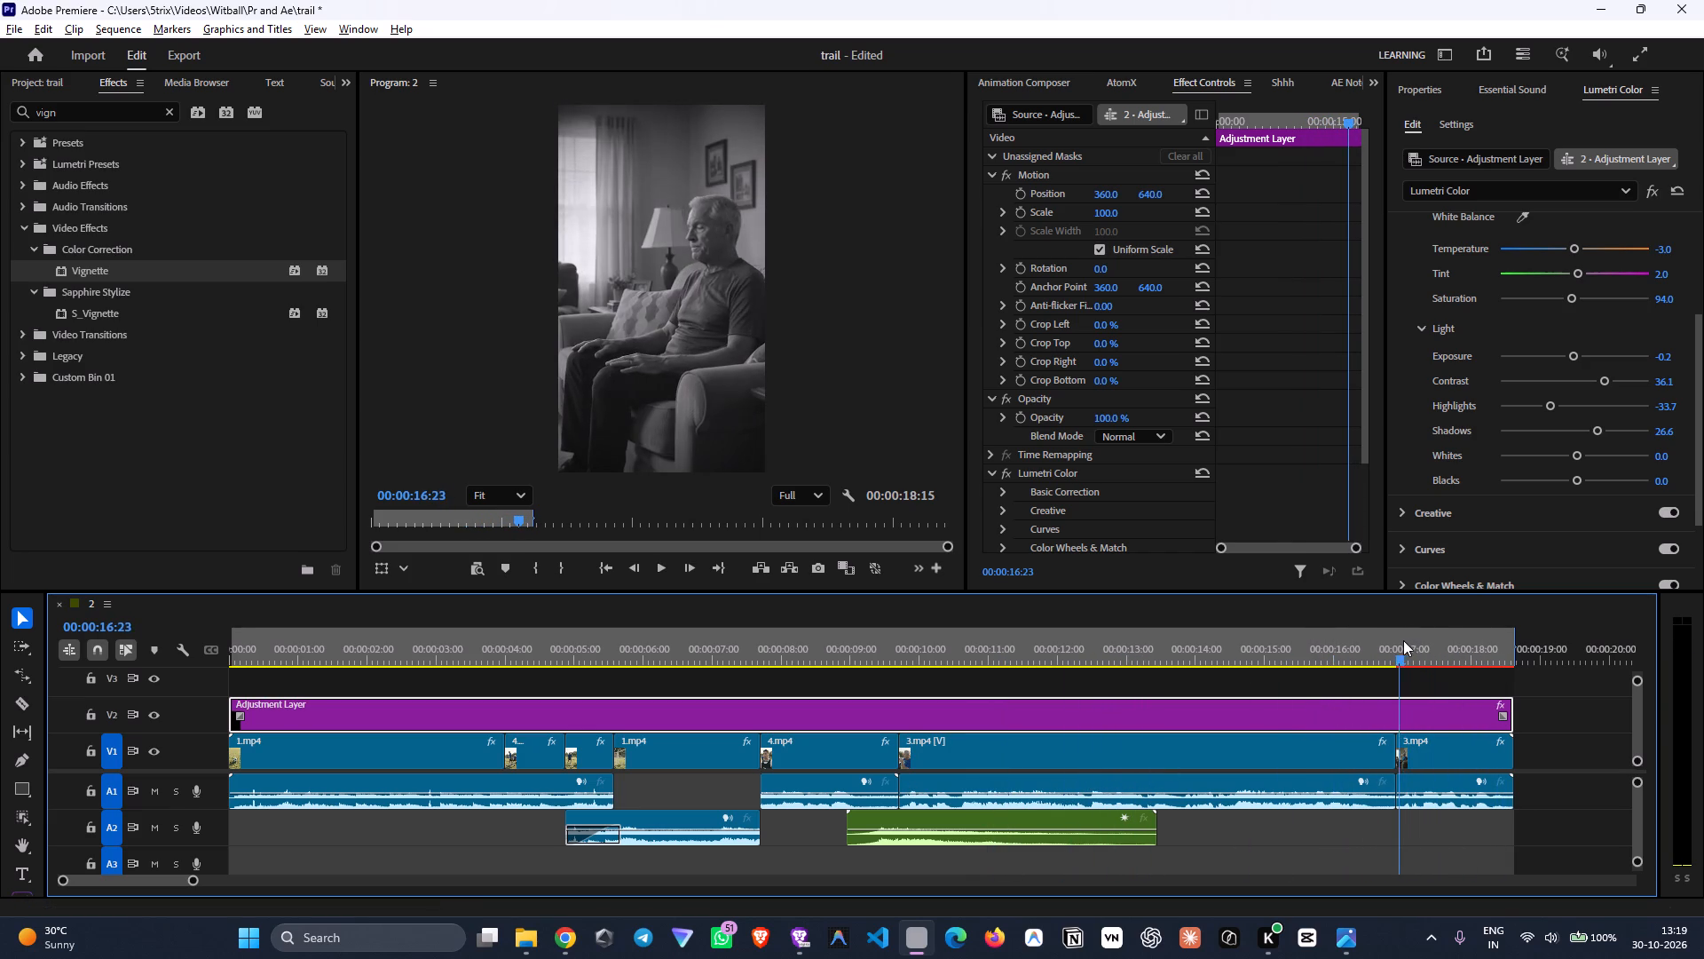
left_click_drag(1403, 640, 1400, 640)
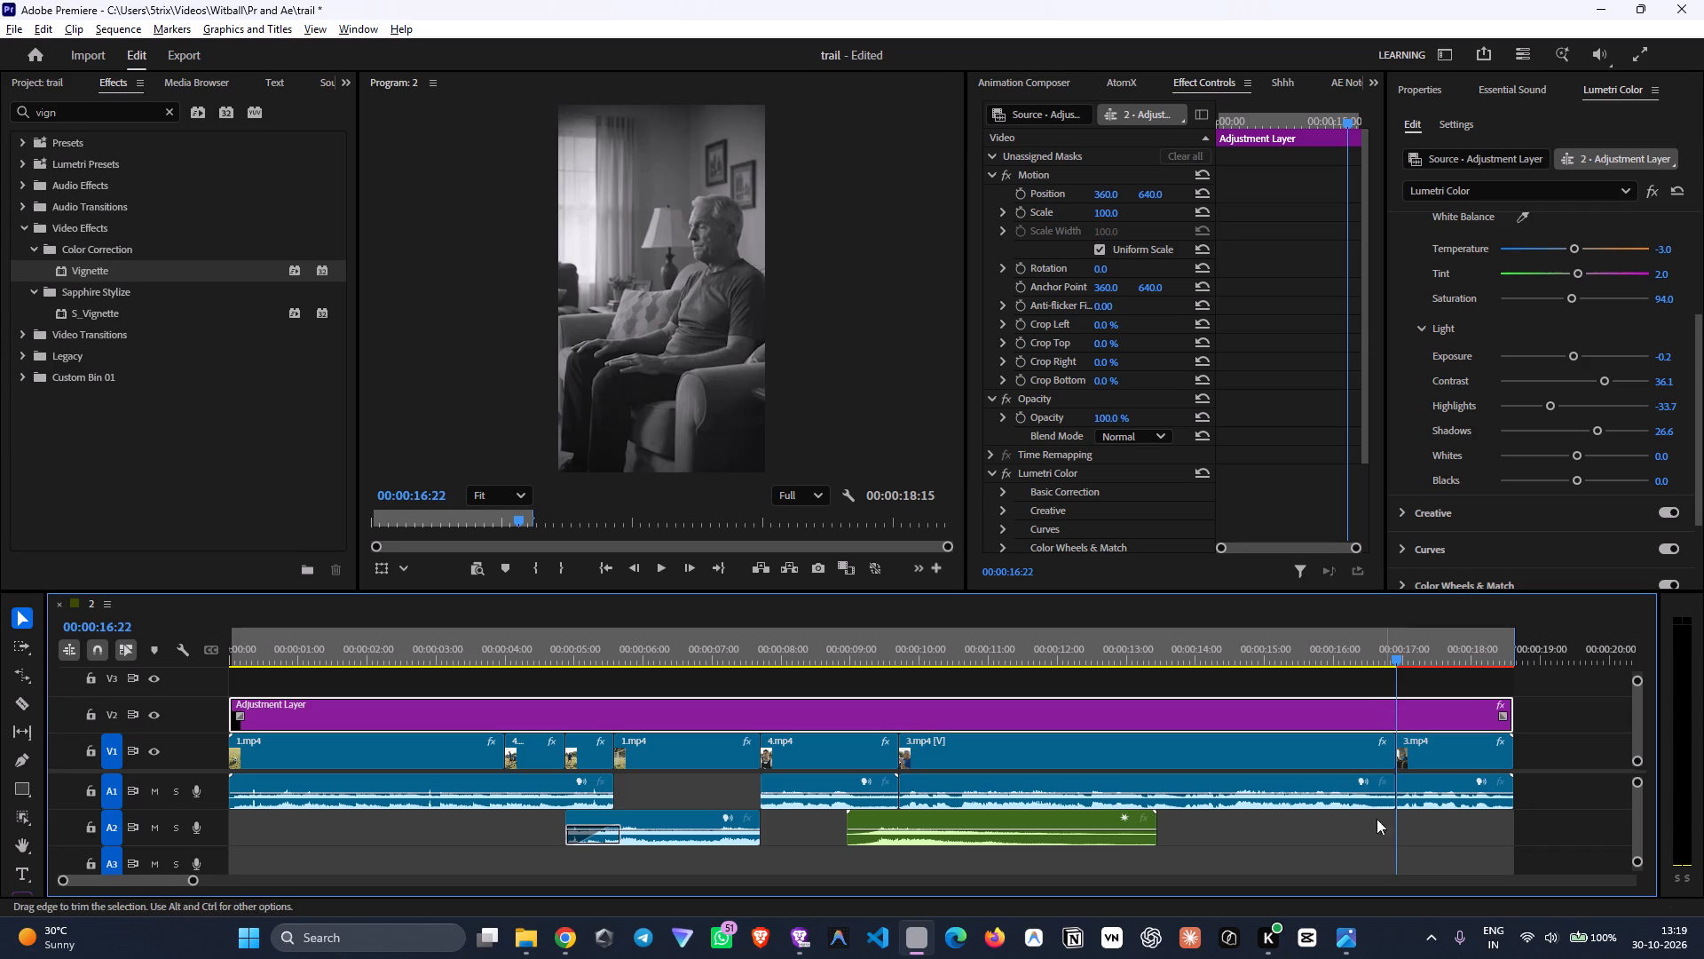
Return the playhead to 00:00:00:00 and save the trail project.
left_click_drag(699, 646, 130, 665)
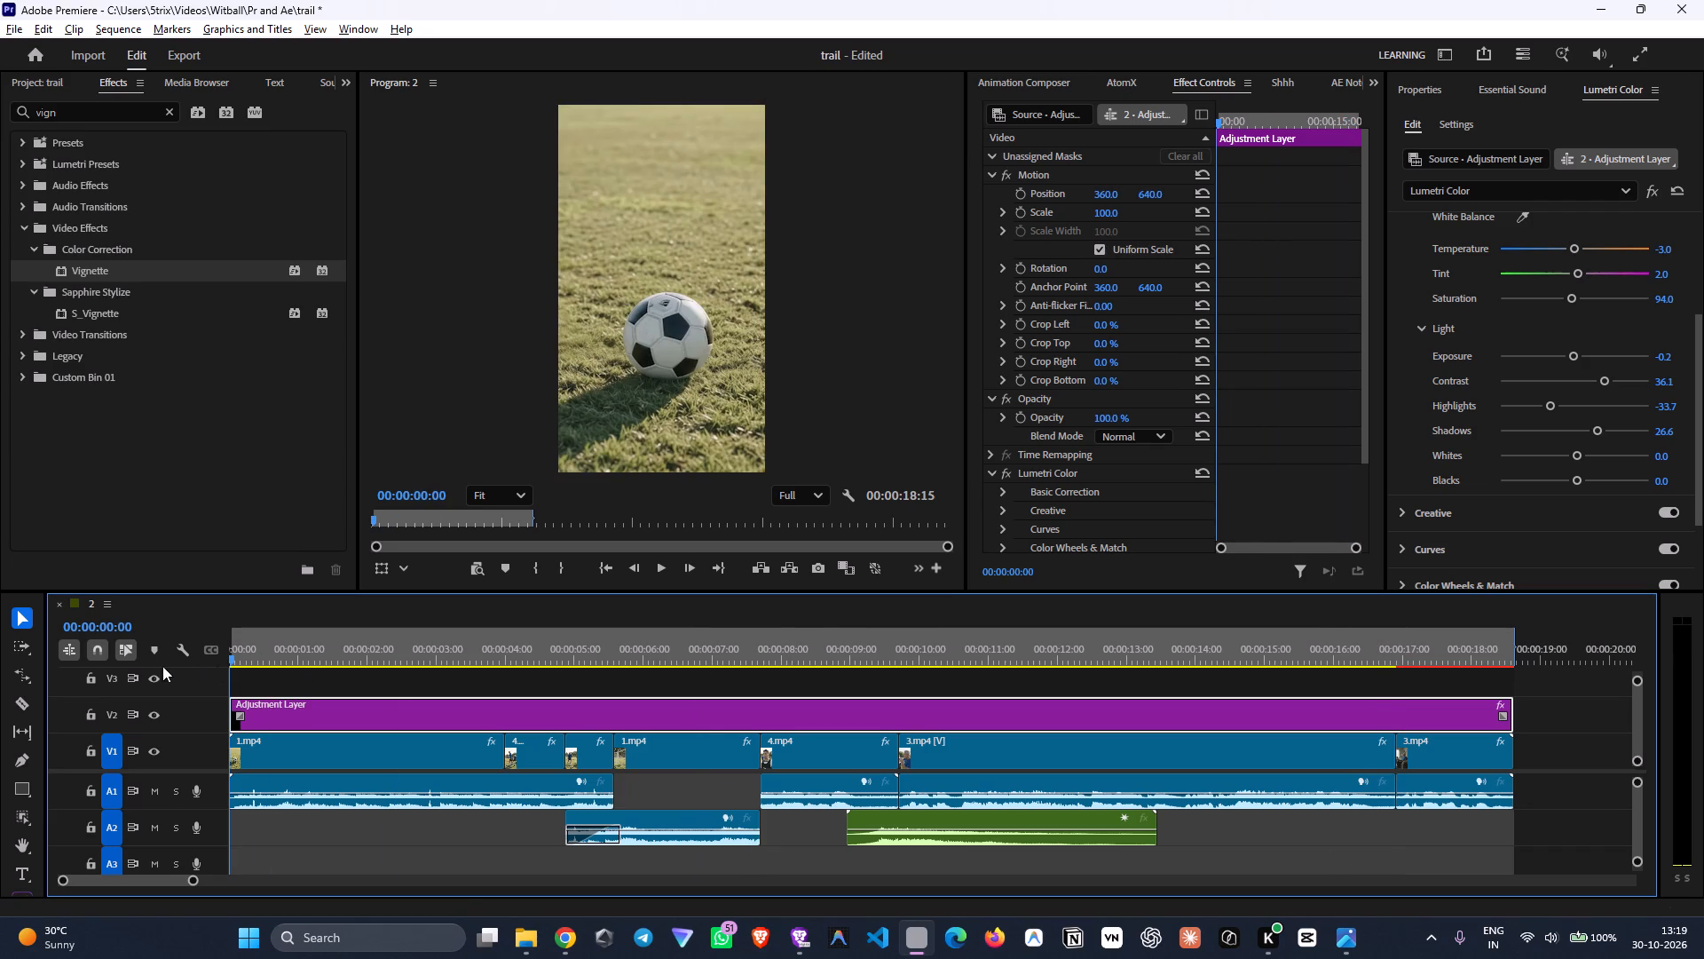
key("ctrl+s")
Play the graded sequence from 00:00:00:00 through the opening football shots.
left_click_drag(308, 648, 228, 657)
key("space")
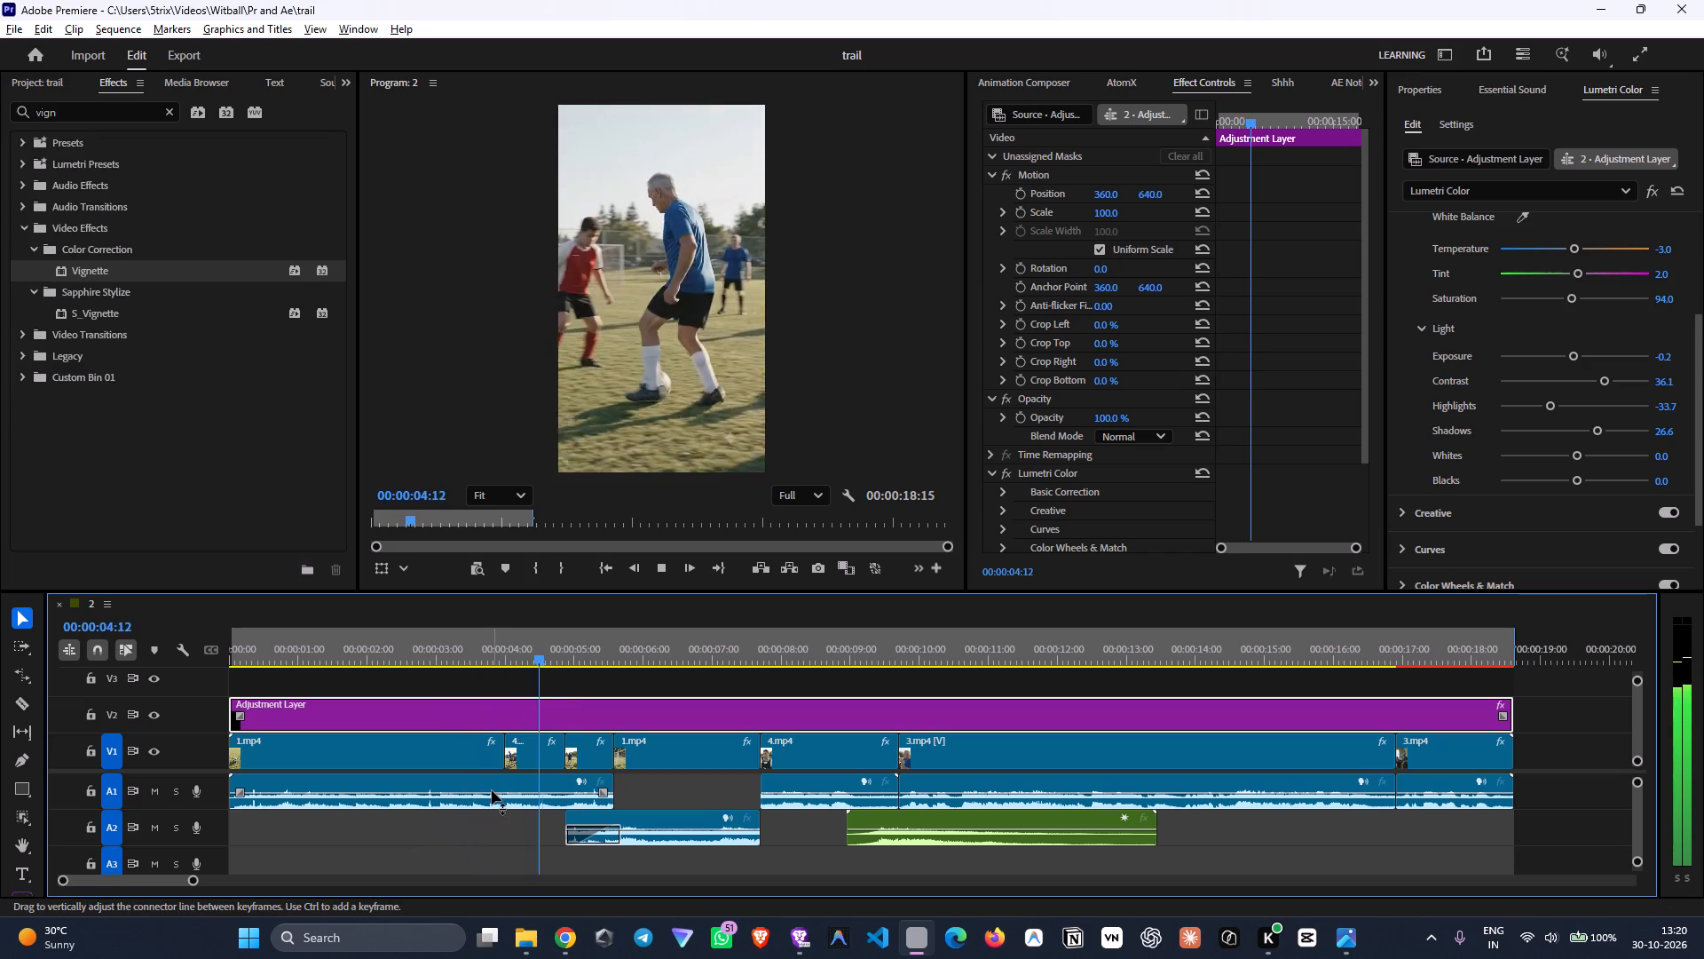
key("space")
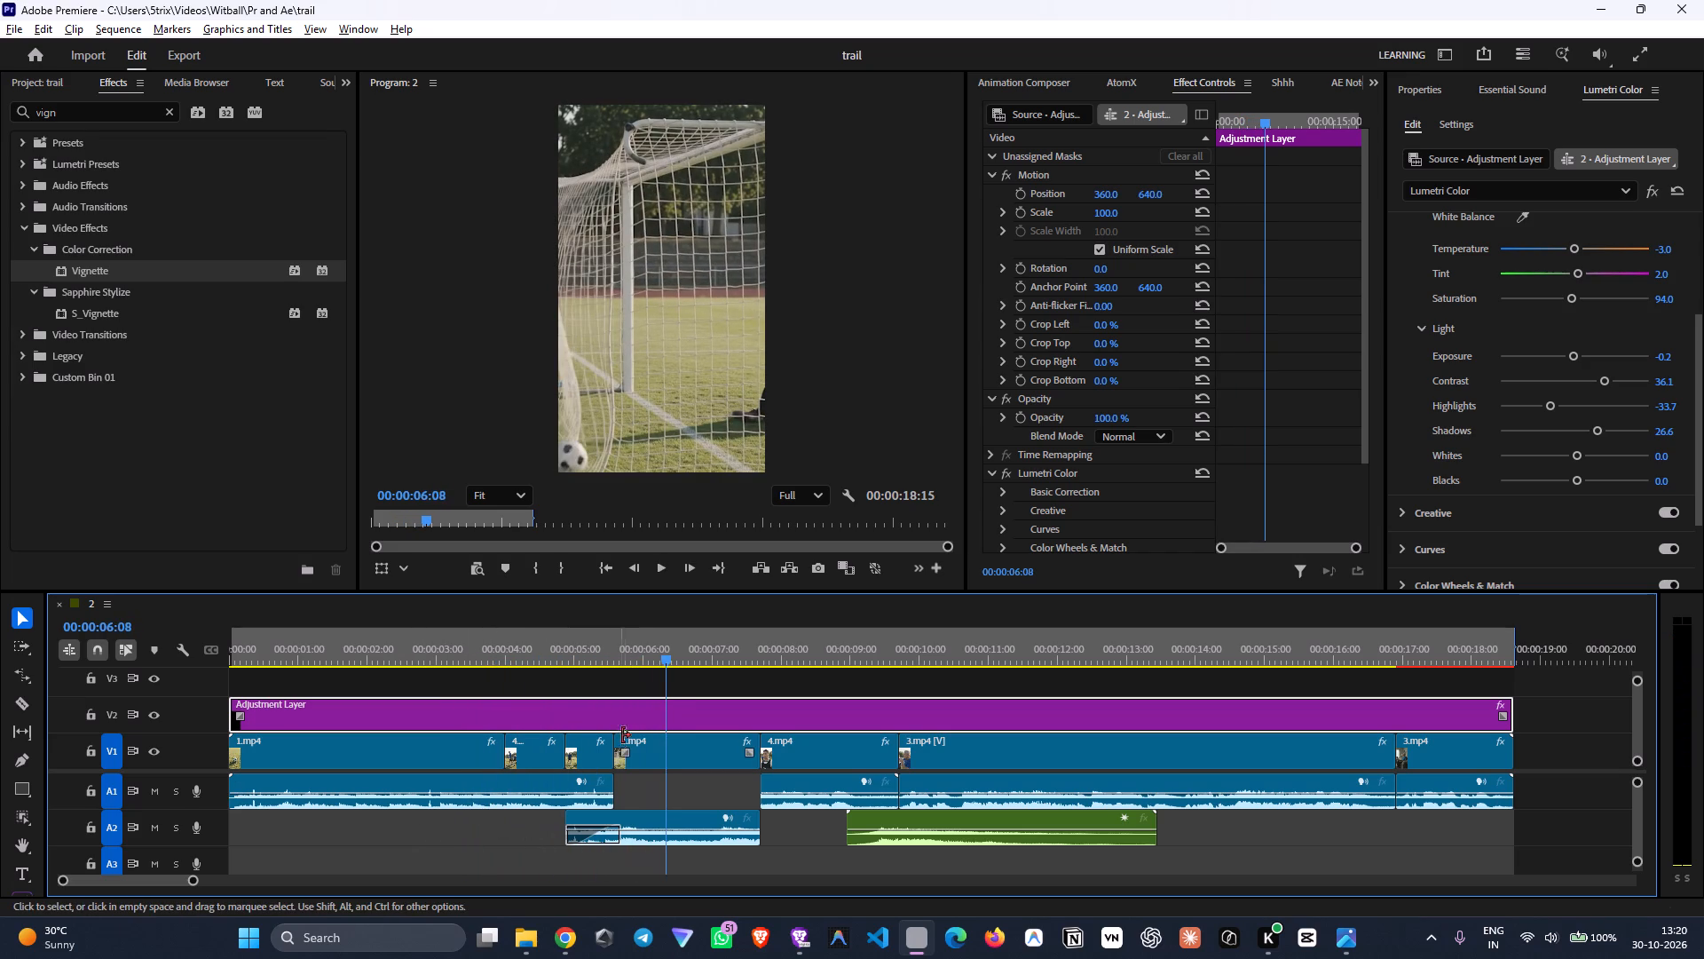
Add a short audio fade-out at the end of the first A1 clip and check it in playback from 00:00:04:18.
left_click_drag(604, 789, 572, 793)
left_click(557, 654)
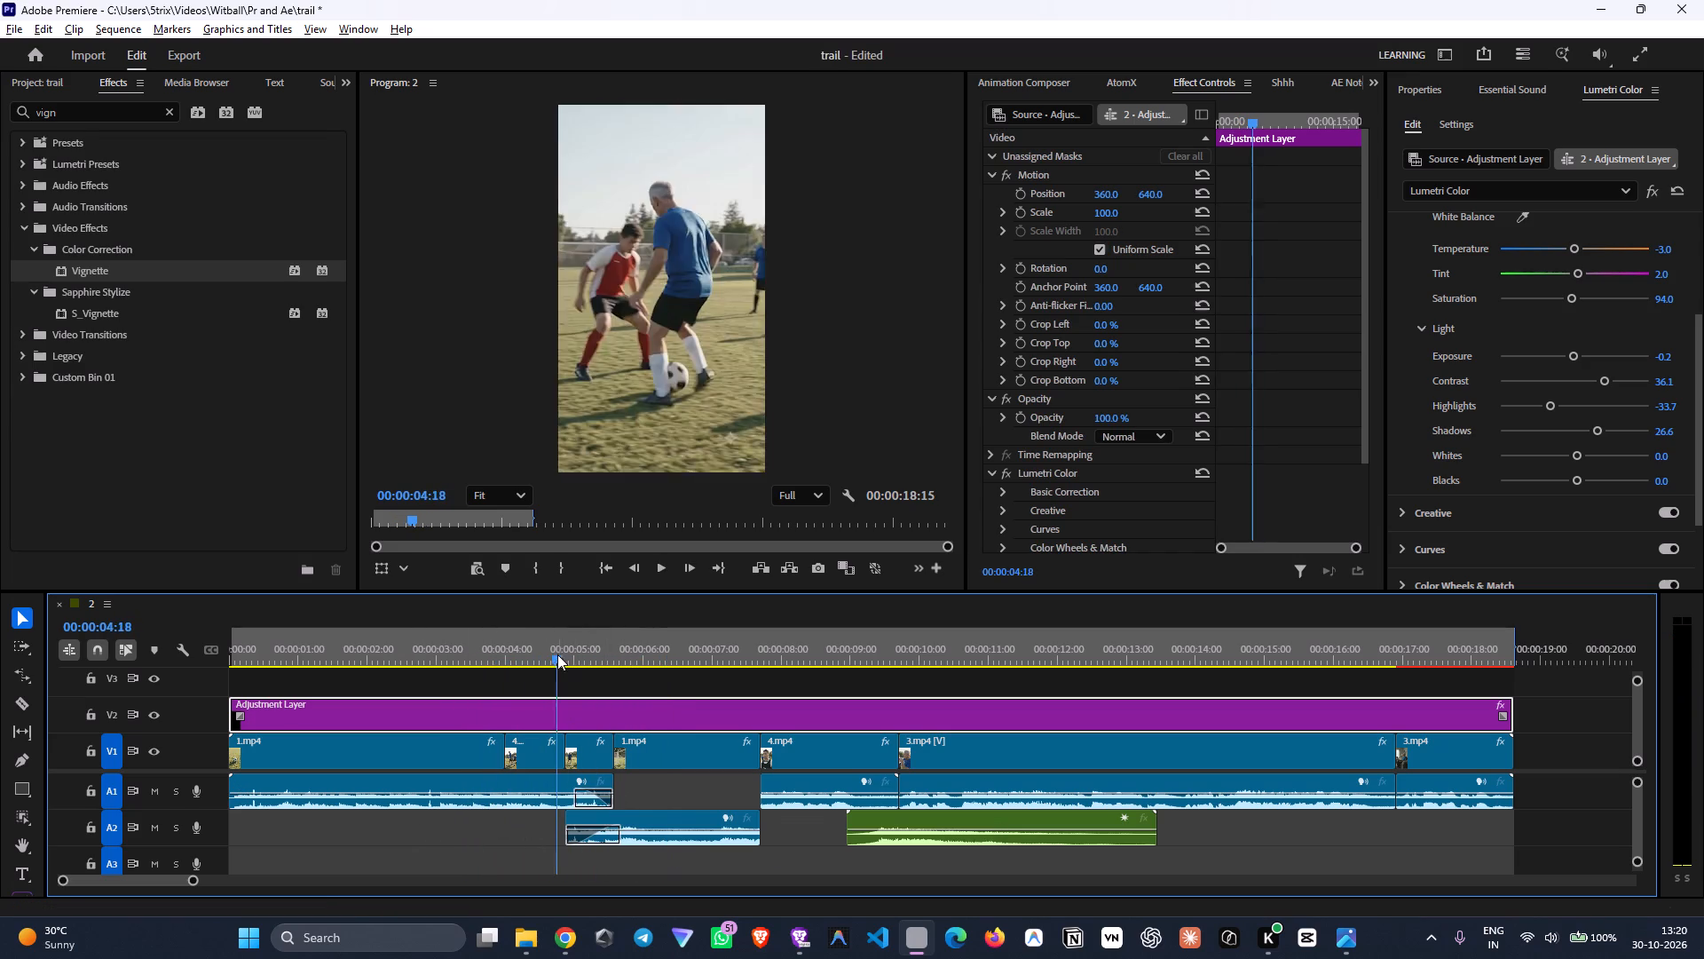
key("space")
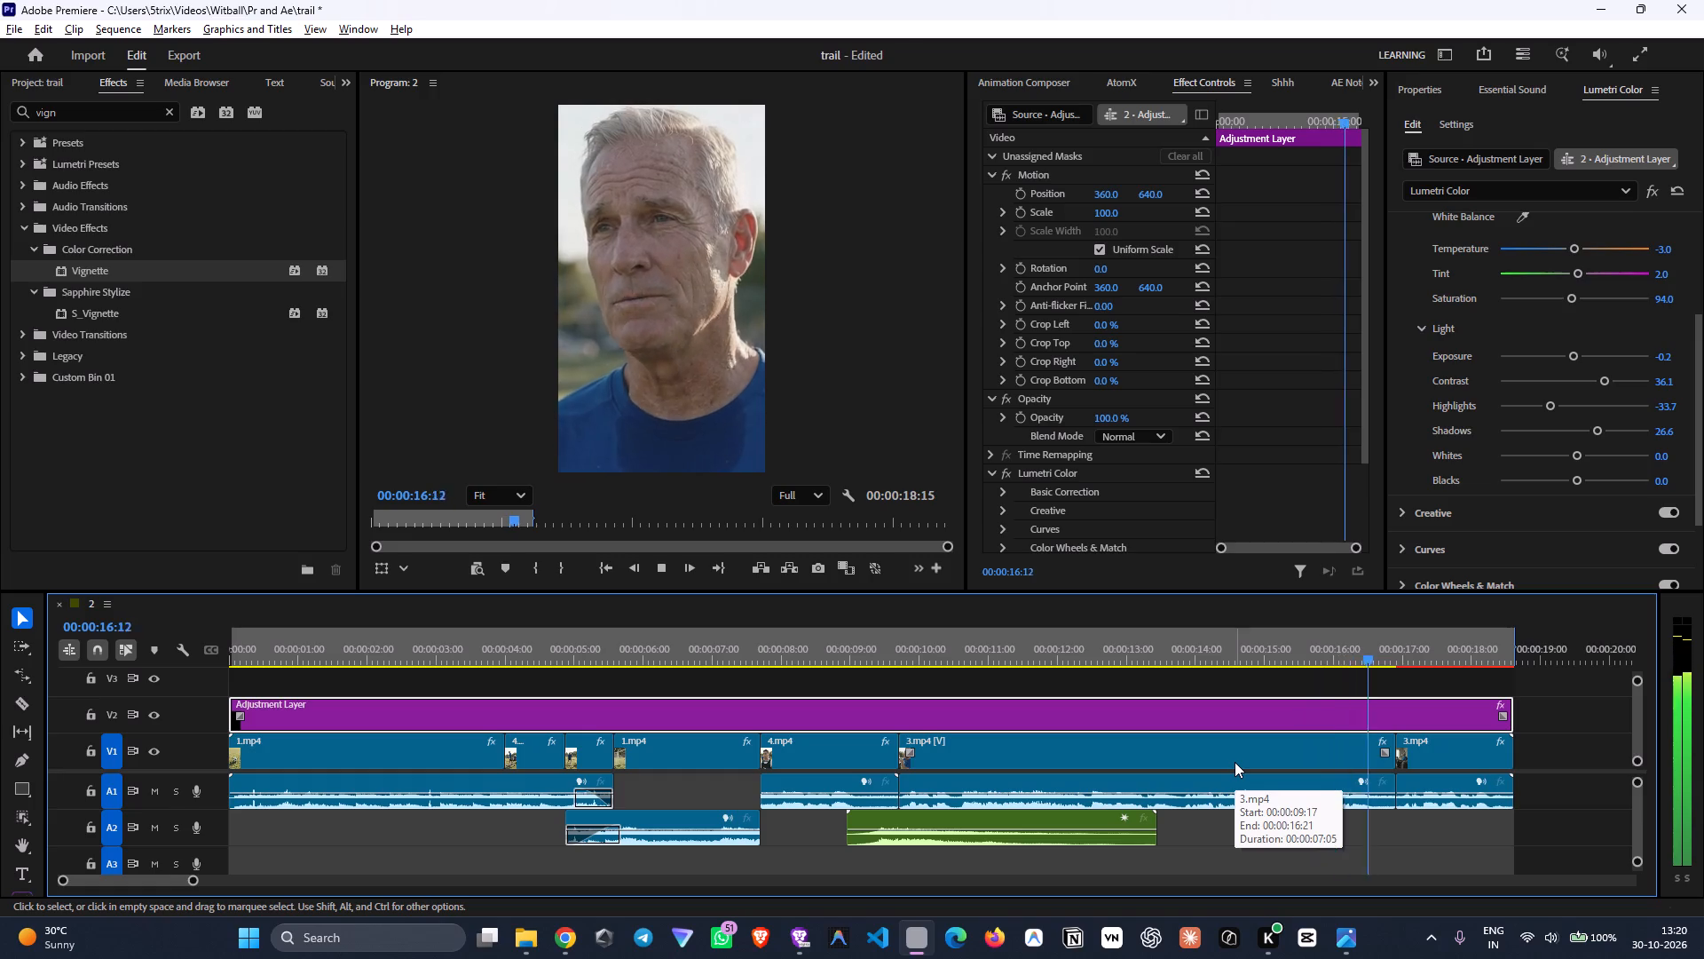
Scrub back from the cut to the black-and-white ending and save the trail project.
left_click_drag(1427, 656, 1384, 656)
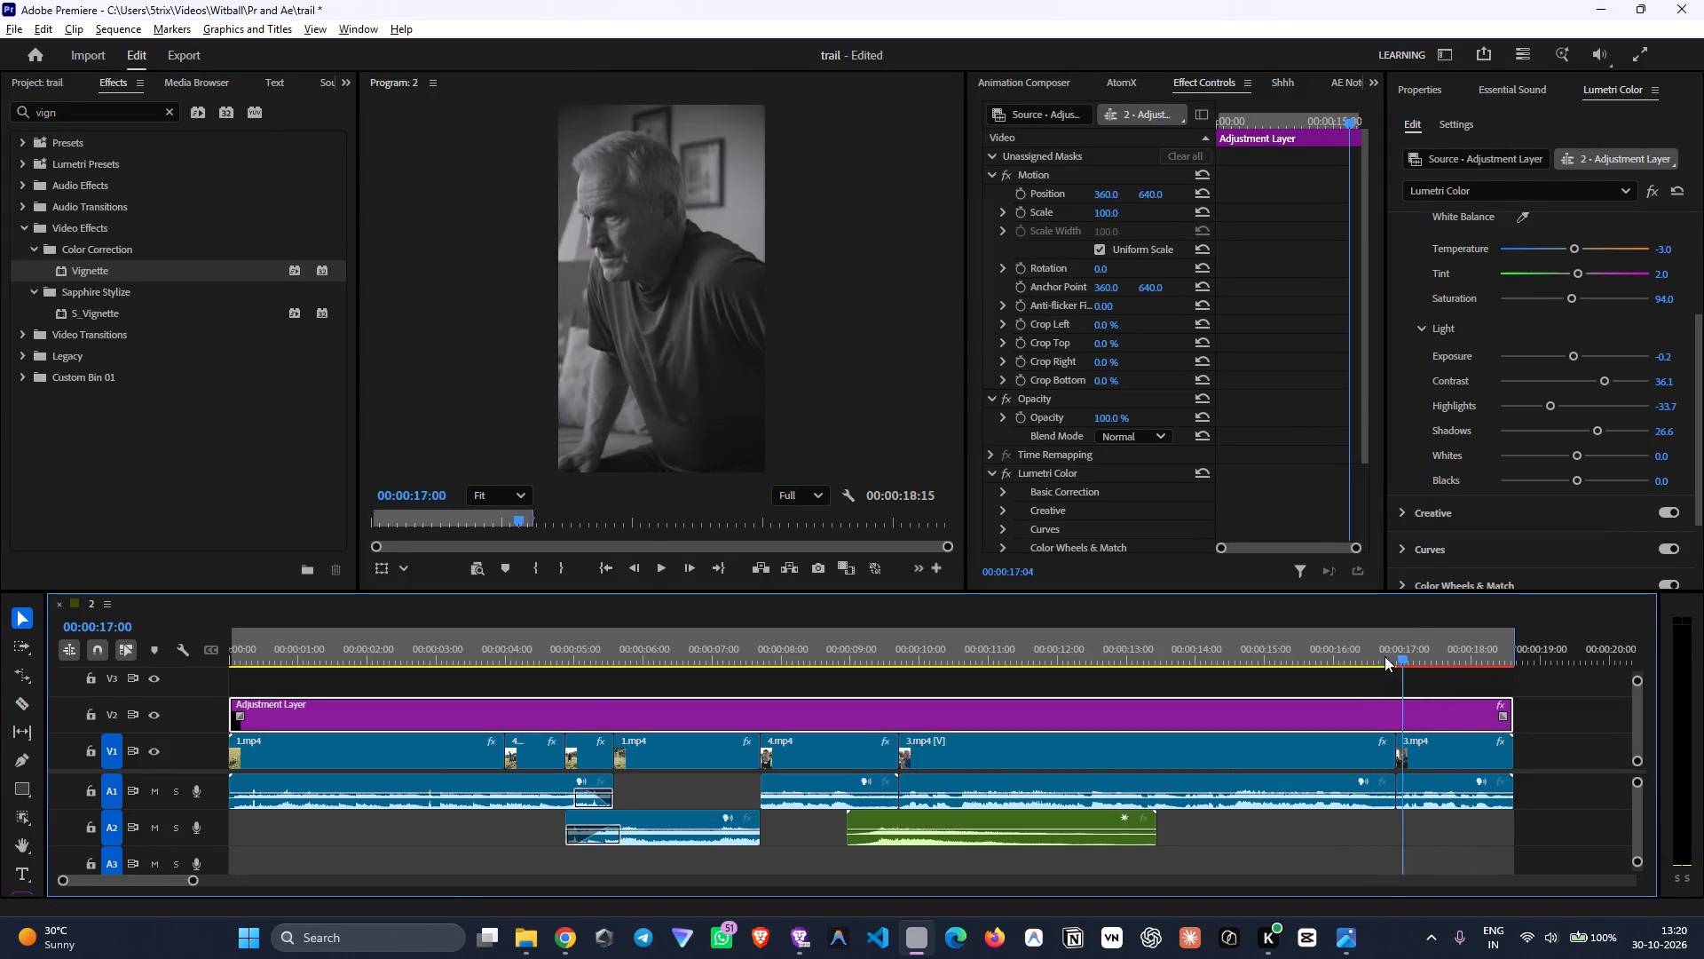
left_click_drag(1384, 656, 1139, 654)
key("ctrl+s")
Scrub back through the reaction shots to the start of the sequence and briefly play the opening shot.
left_click_drag(1139, 654, 909, 723)
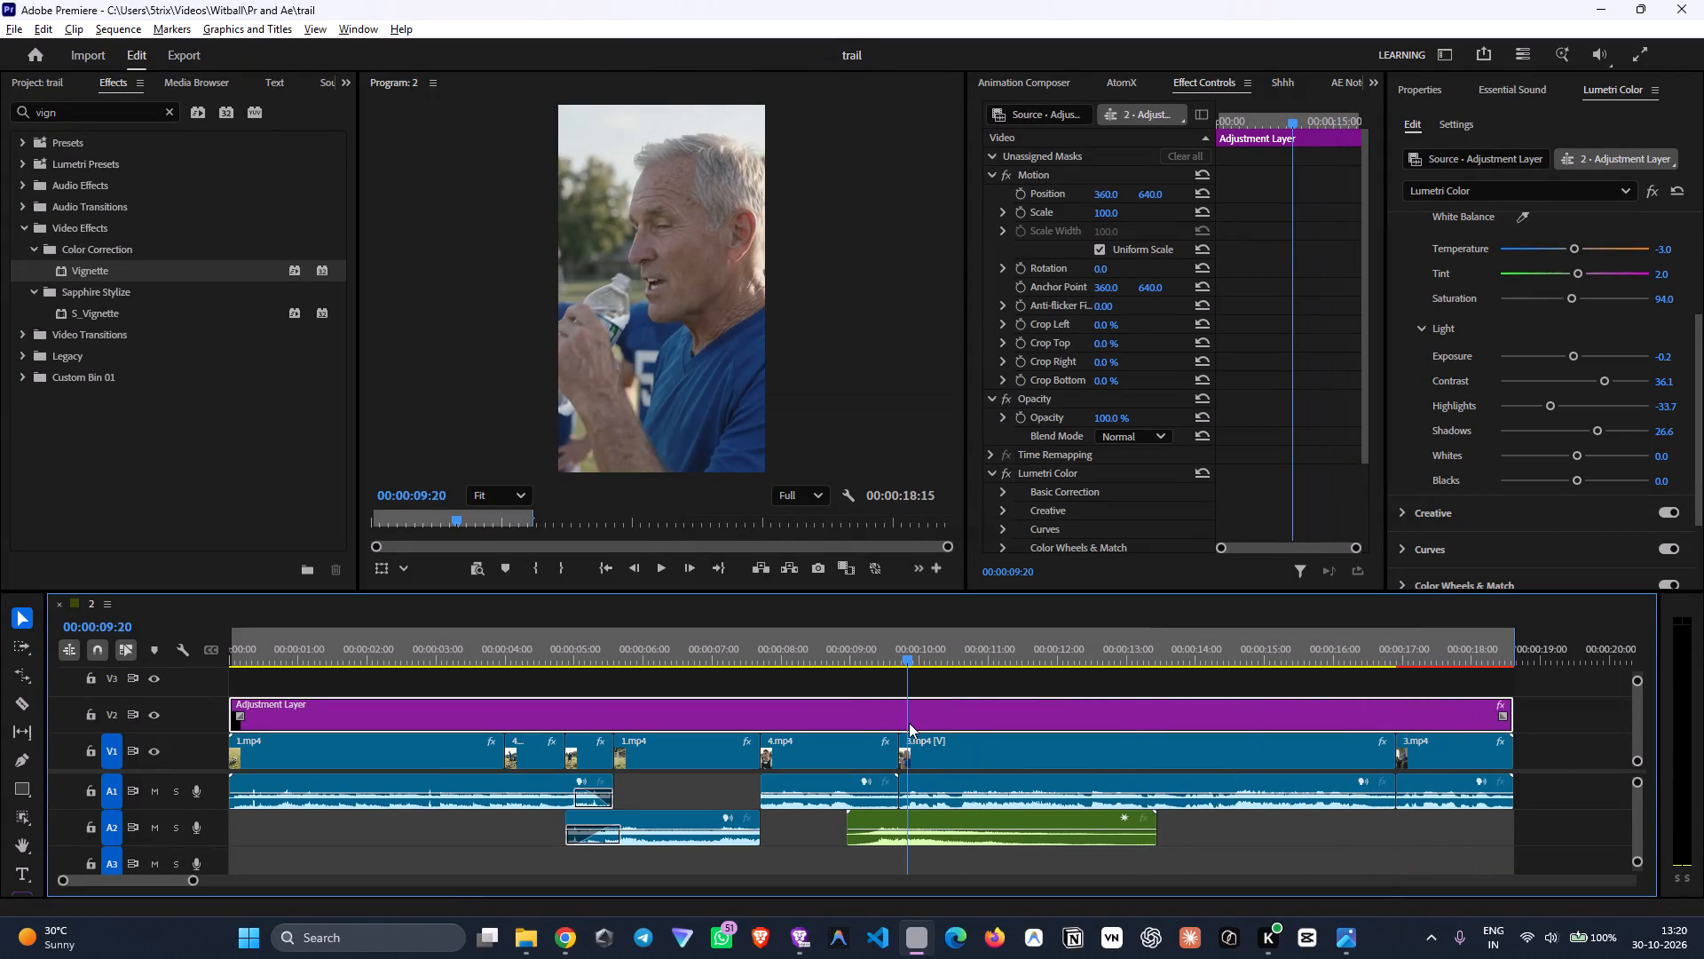
left_click_drag(909, 723, 987, 795)
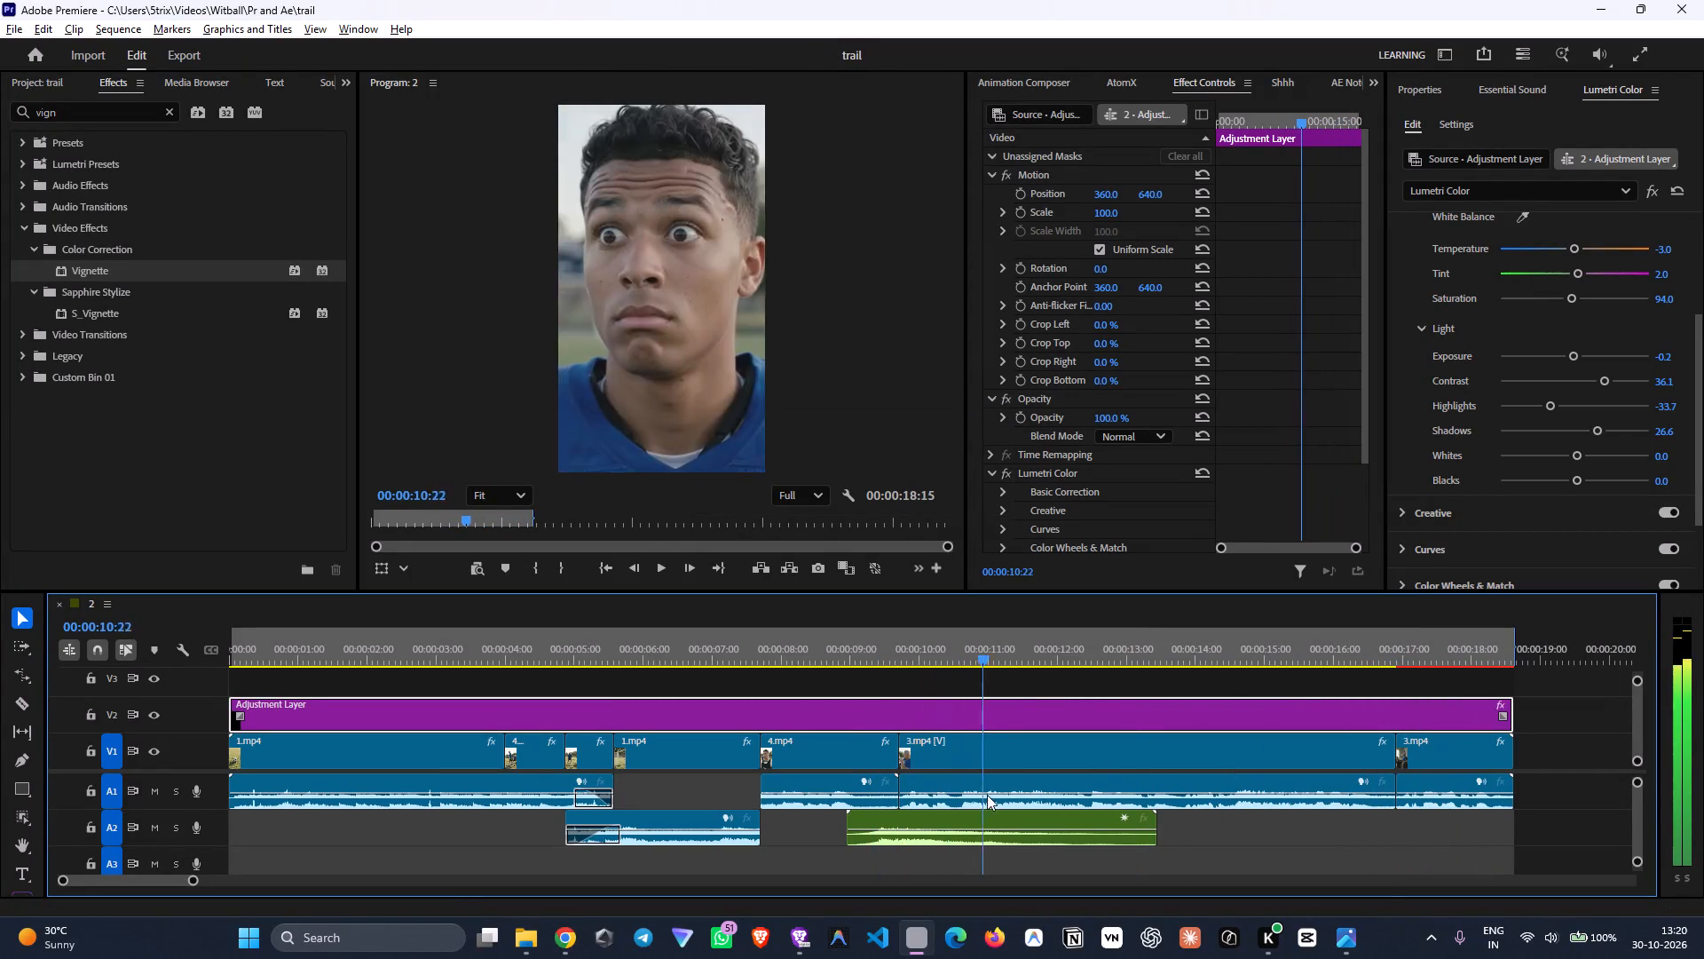
left_click_drag(987, 795, 43, 743)
key("space")
key("space")
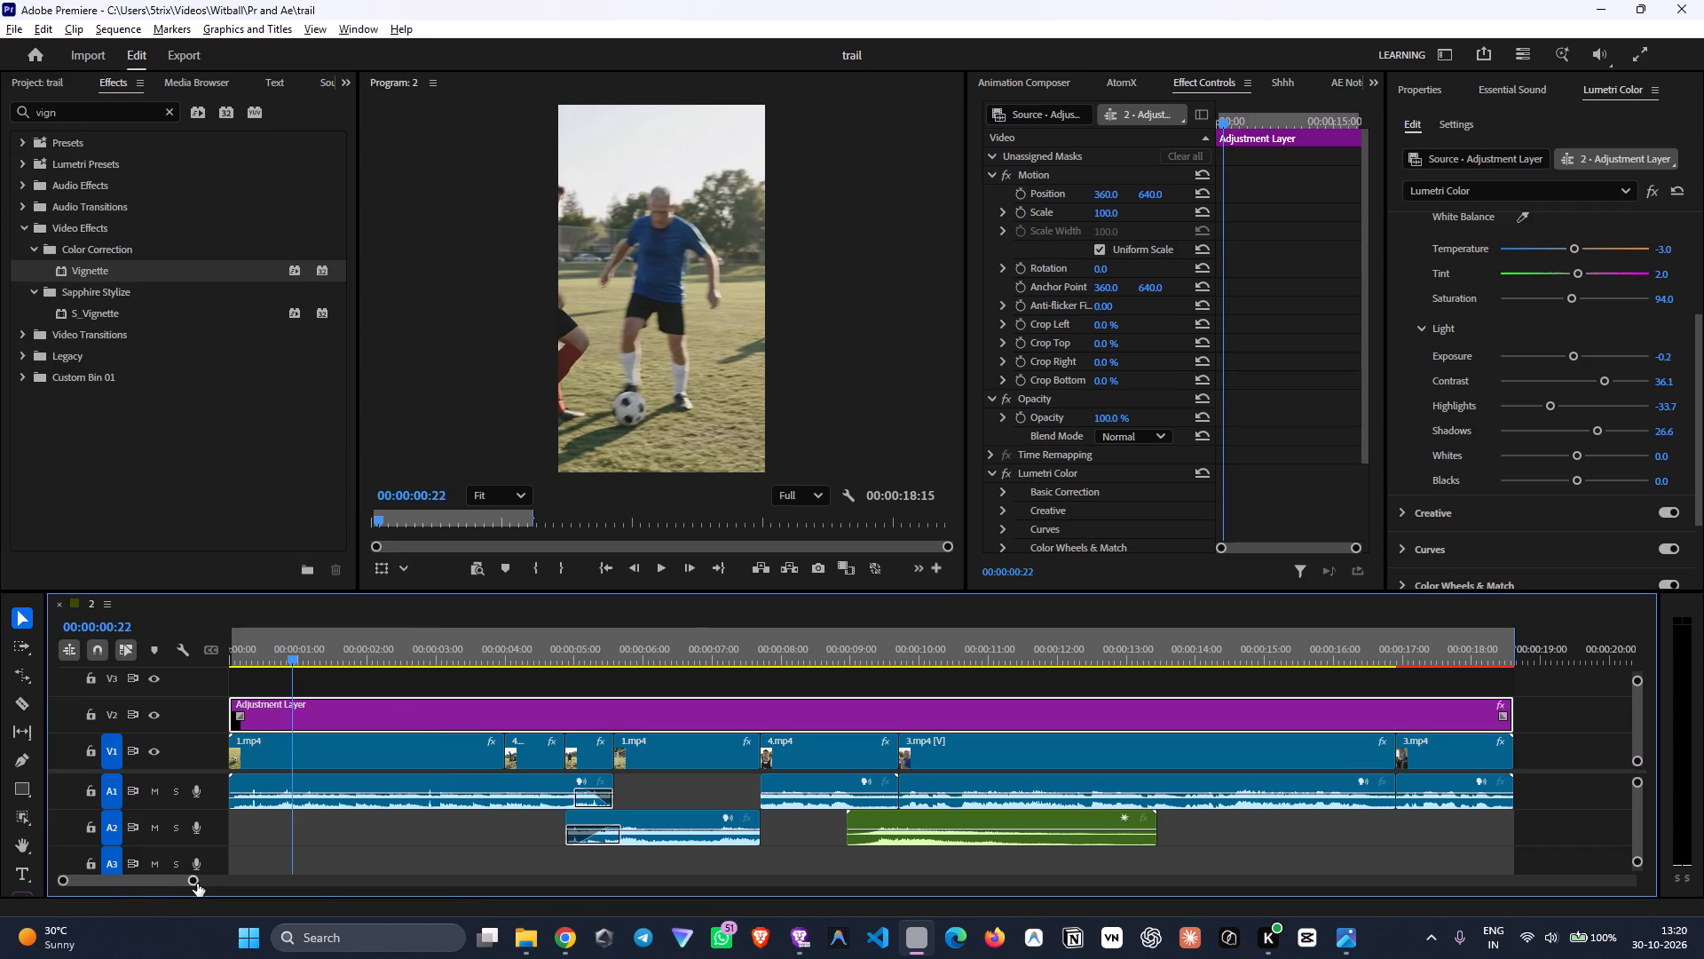
Browse the Cinematic Titles presets in Animation Composer.
left_click(1055, 86)
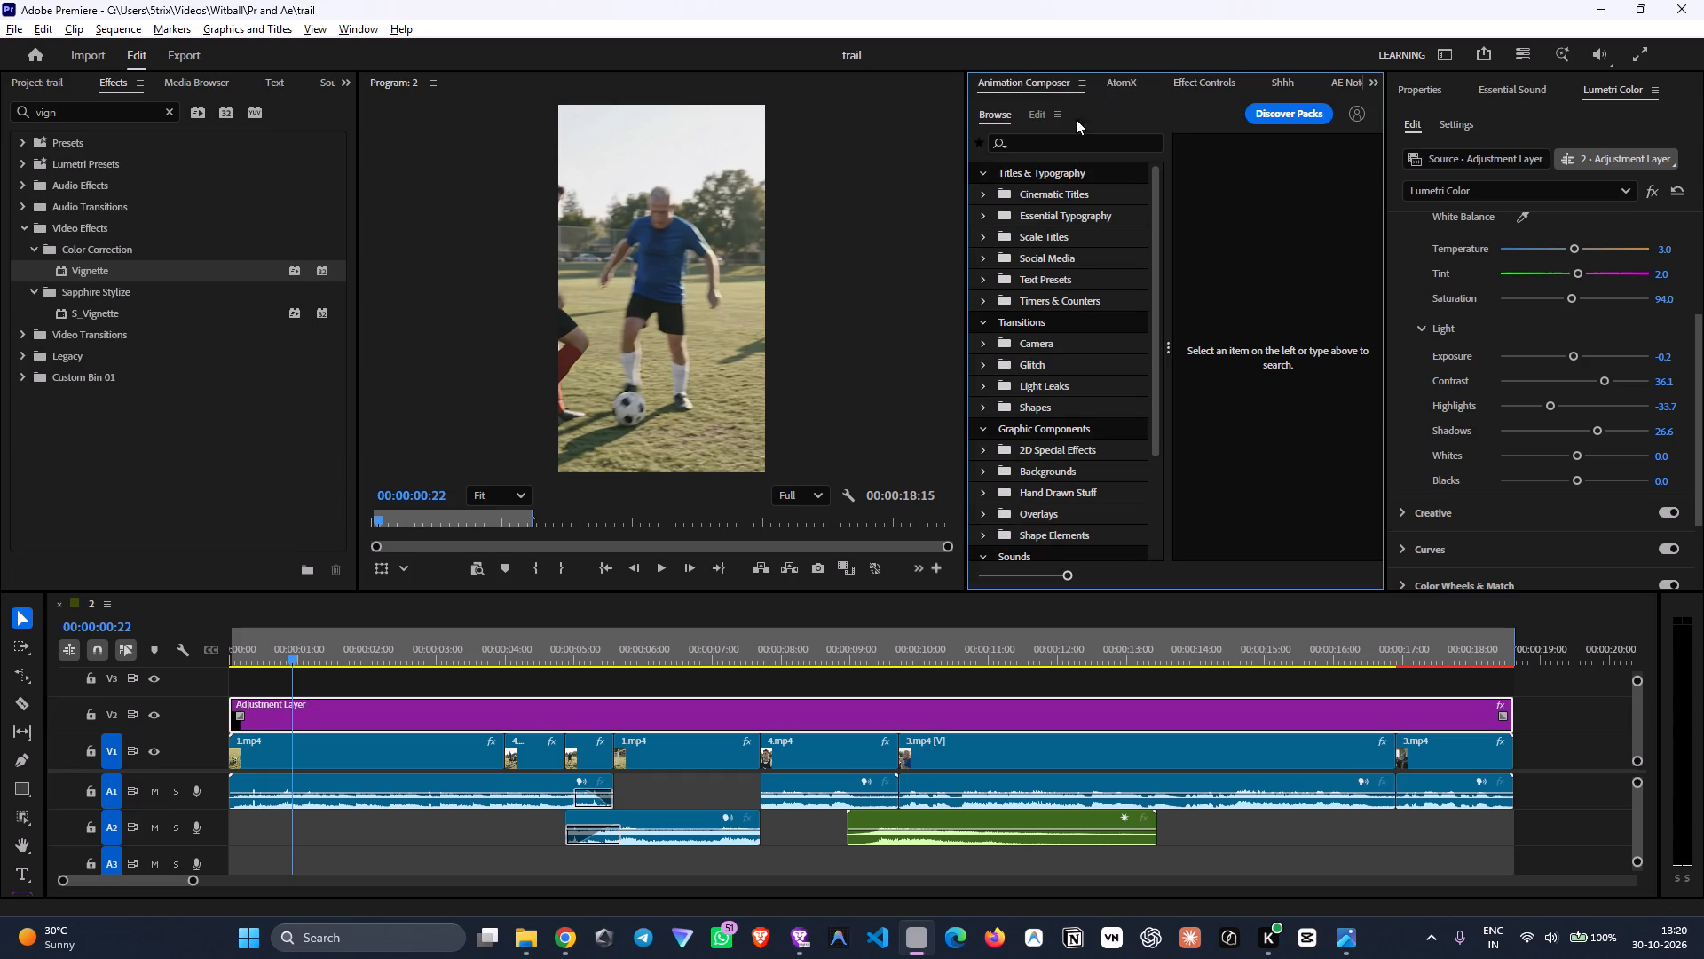
left_click(1042, 200)
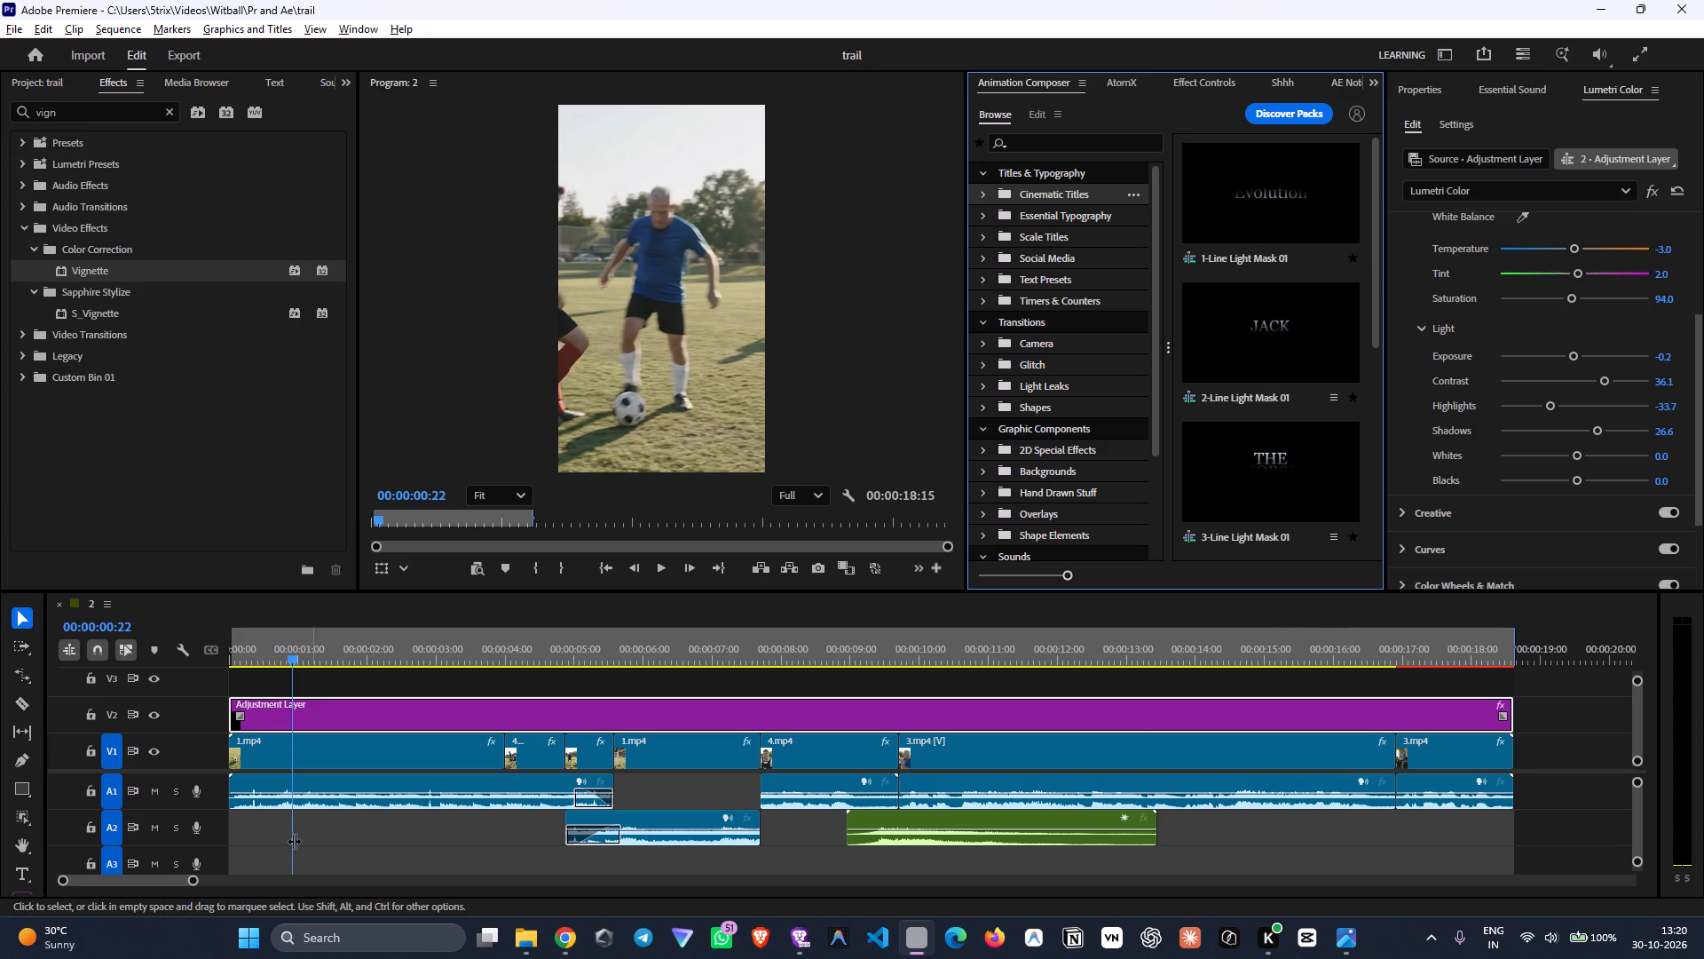
Play the black-and-white ending from just before its cut at 00:00:16:22 to the end of the promo.
left_click_drag(194, 881, 328, 868)
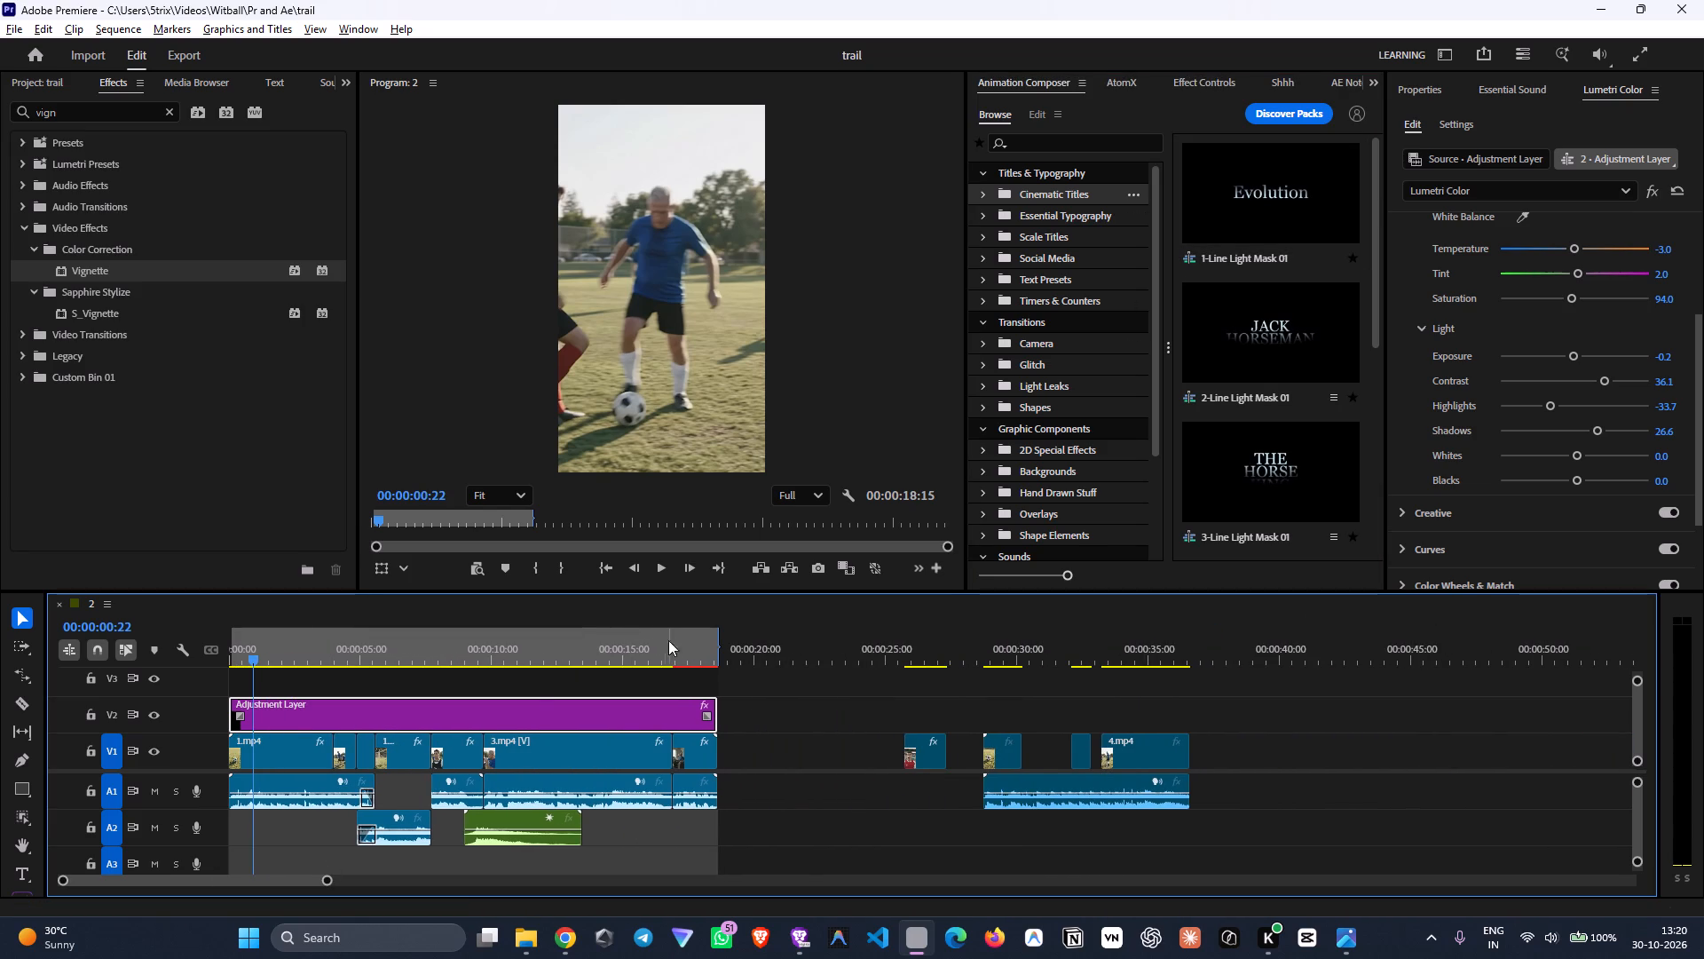
left_click(670, 649)
key("space")
key("space")
left_click_drag(675, 655, 664, 653)
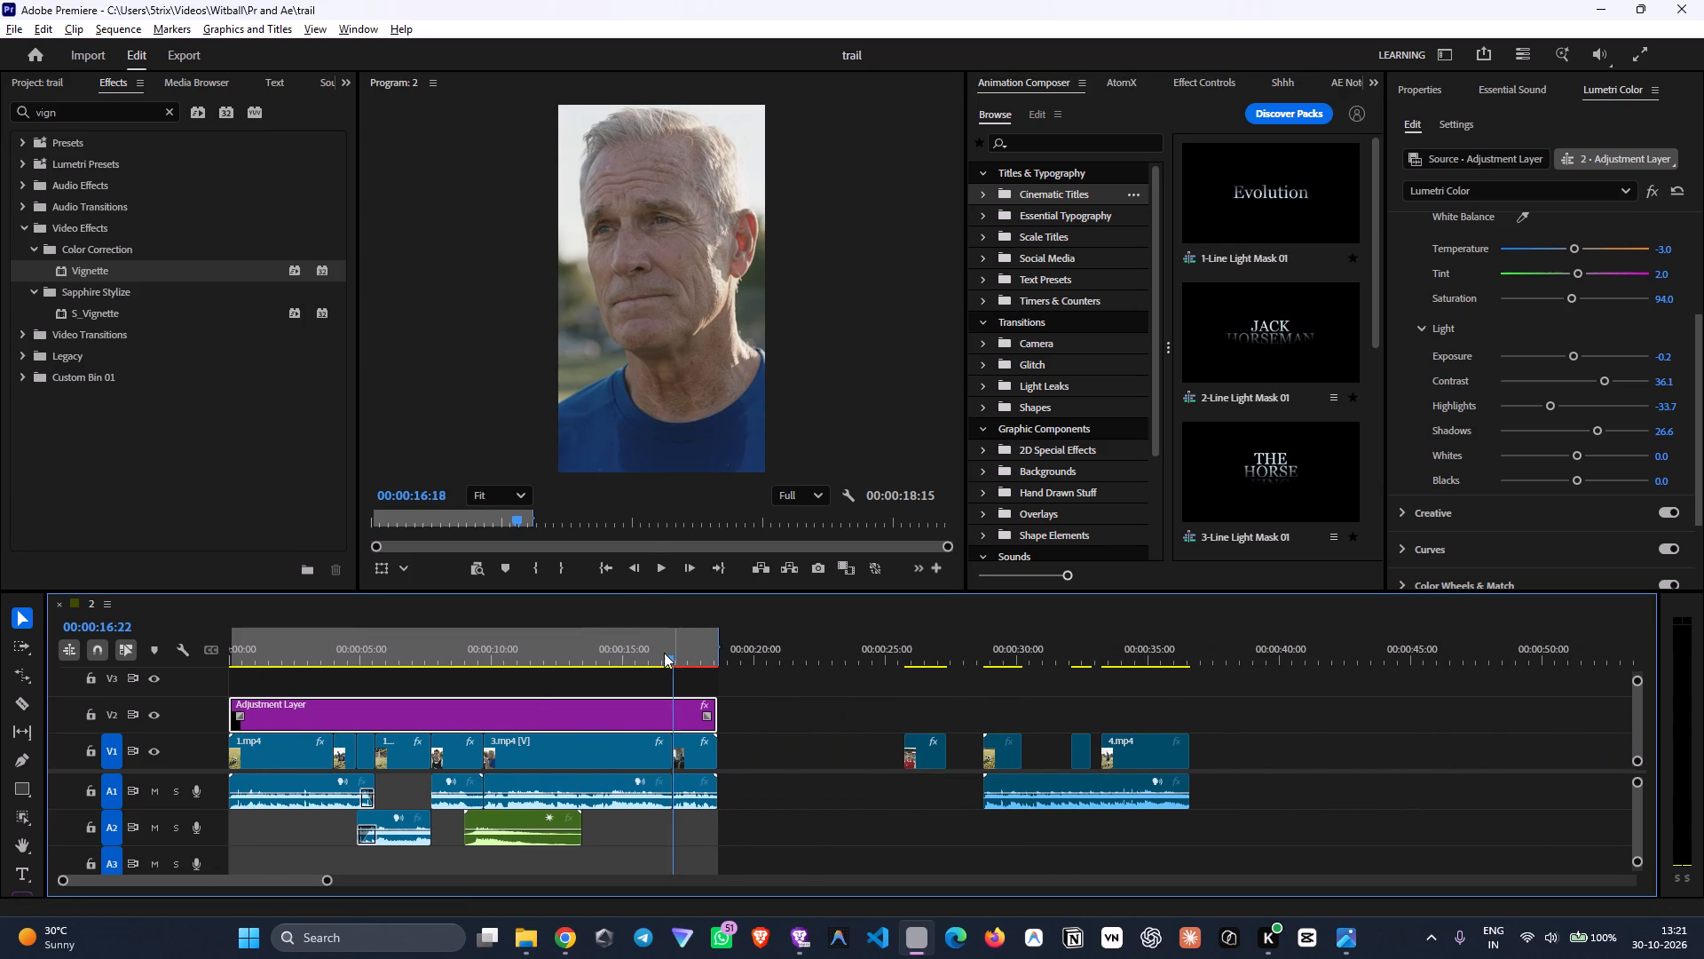
left_click_drag(664, 653, 658, 649)
key("space")
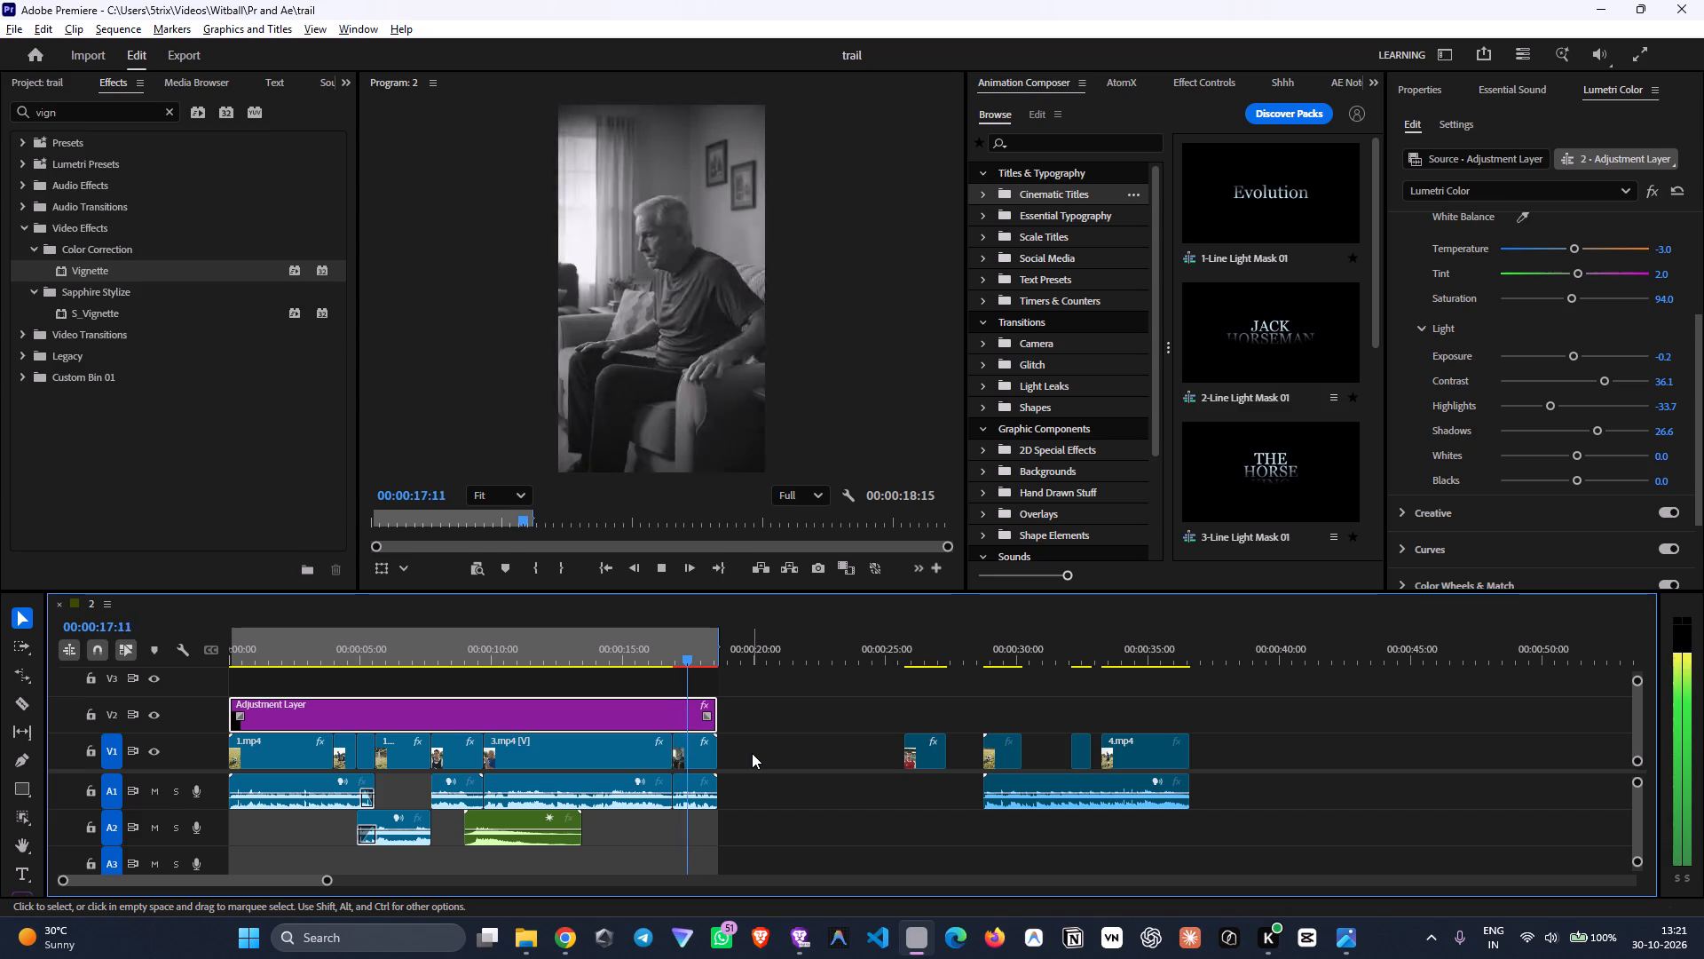
key("space")
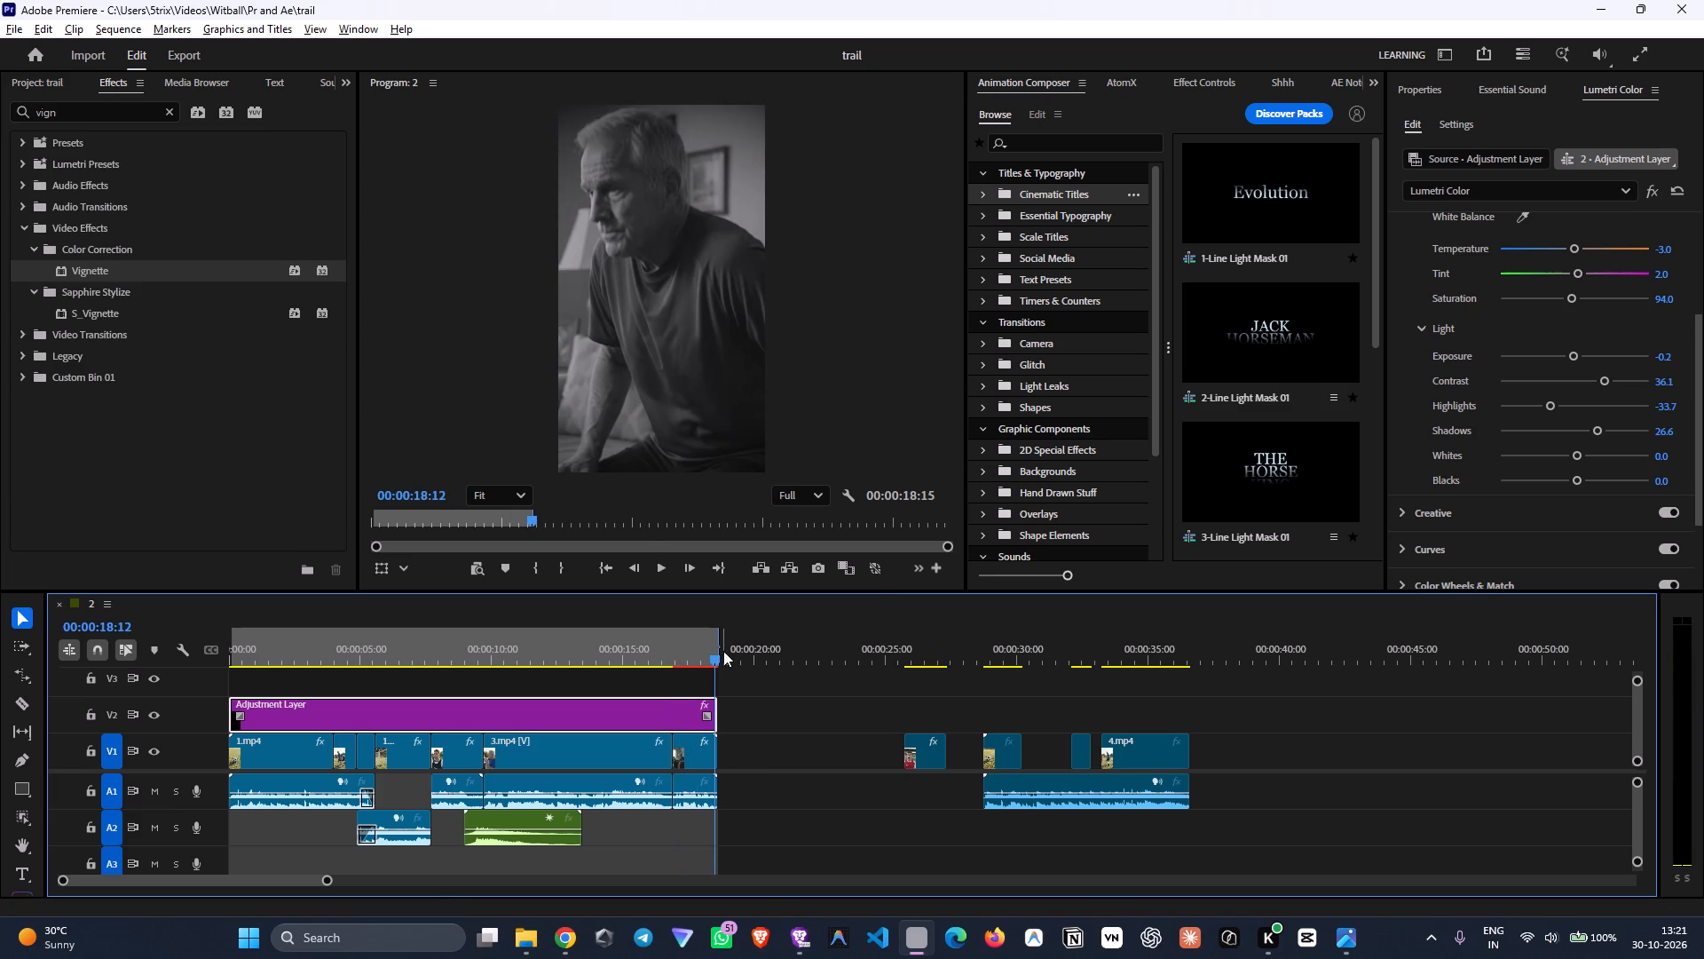
Switch to Chrome and read the Frank's Secret script in the Bowlift Sample Test document to compare with the edit.
left_click(568, 925)
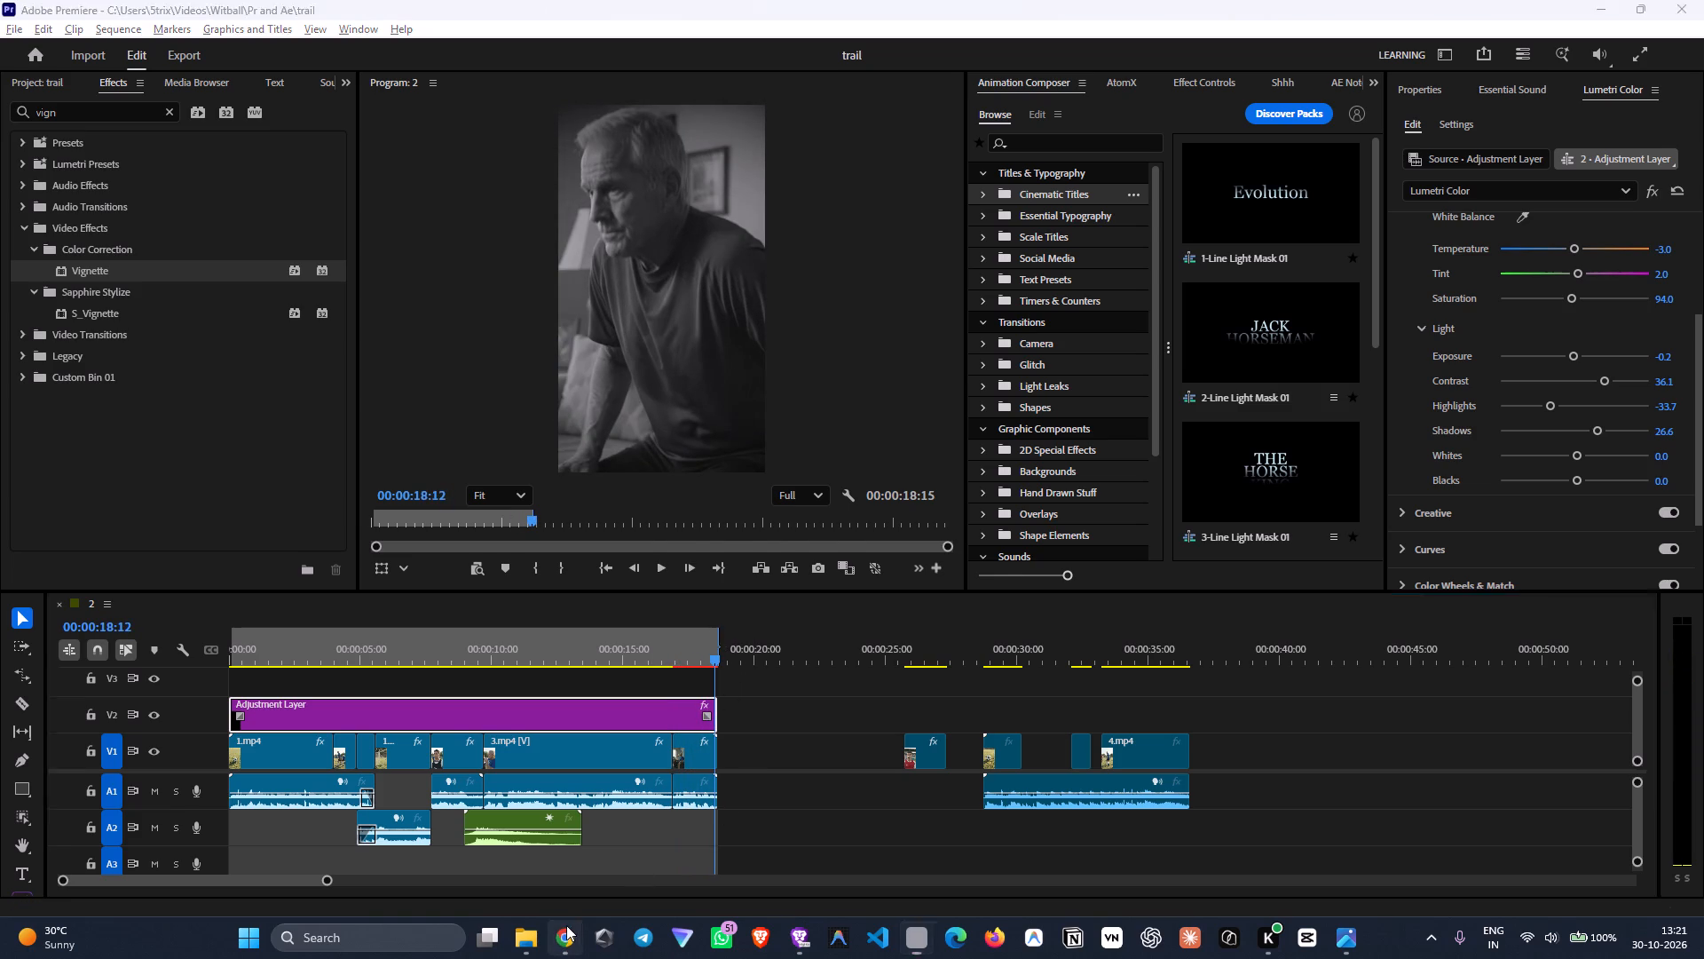
left_click(302, 18)
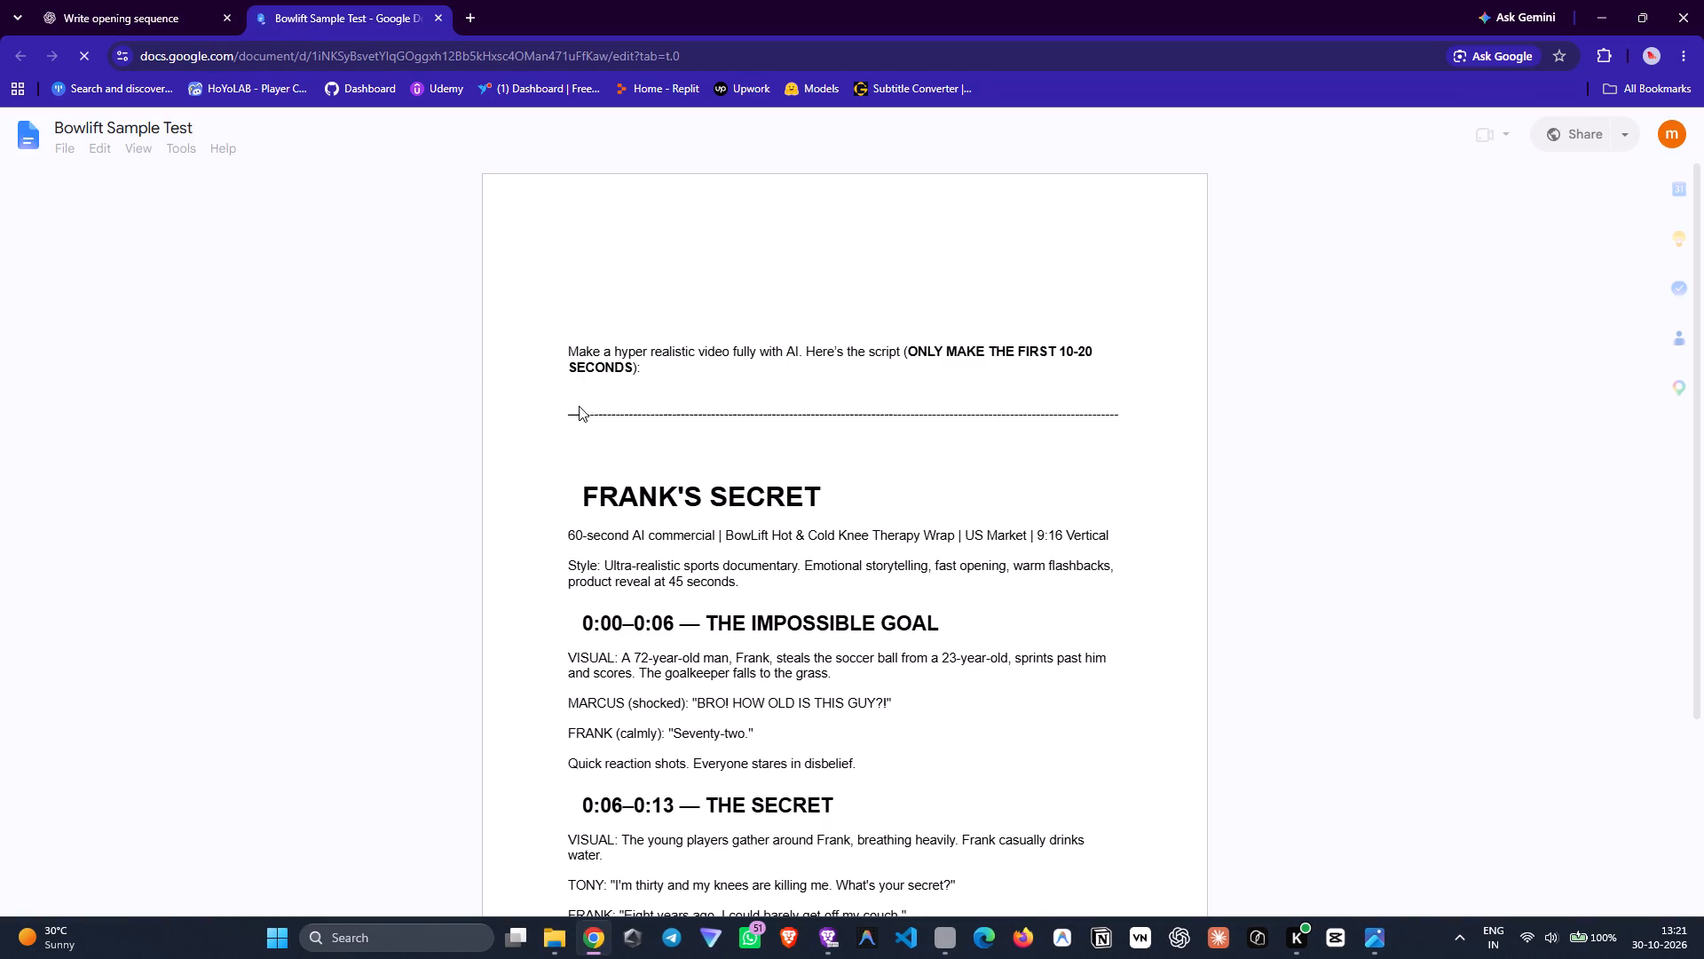
scroll(588, 432, "down", 4)
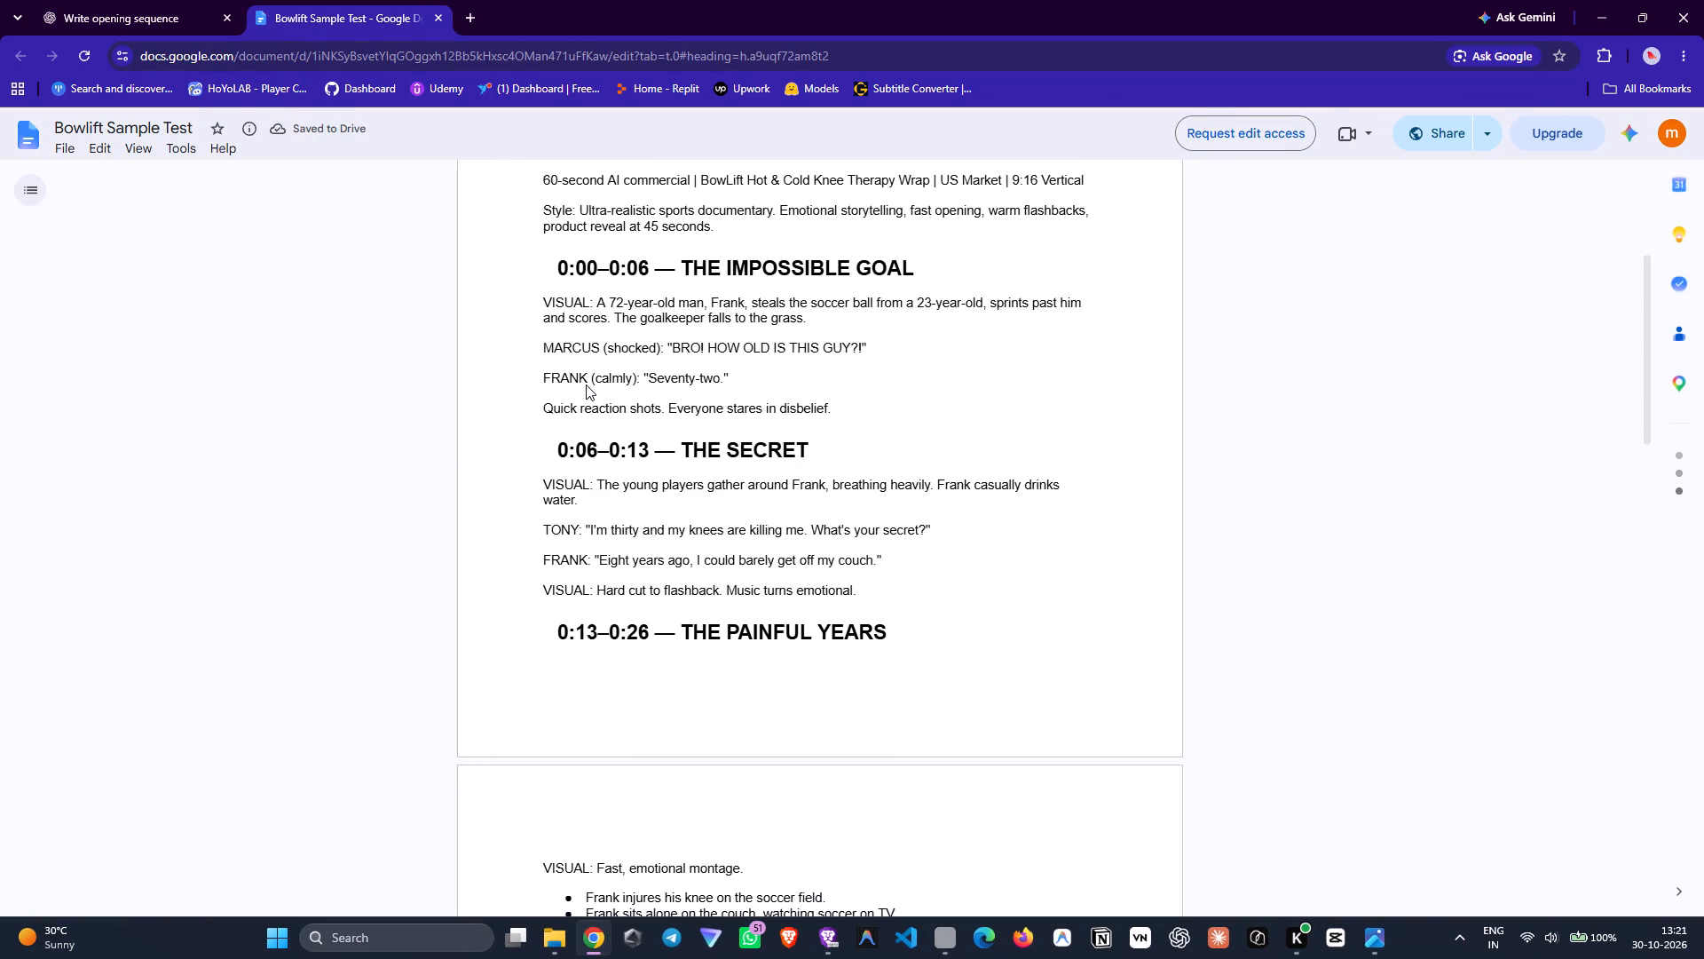
scroll(639, 367, "up", 2)
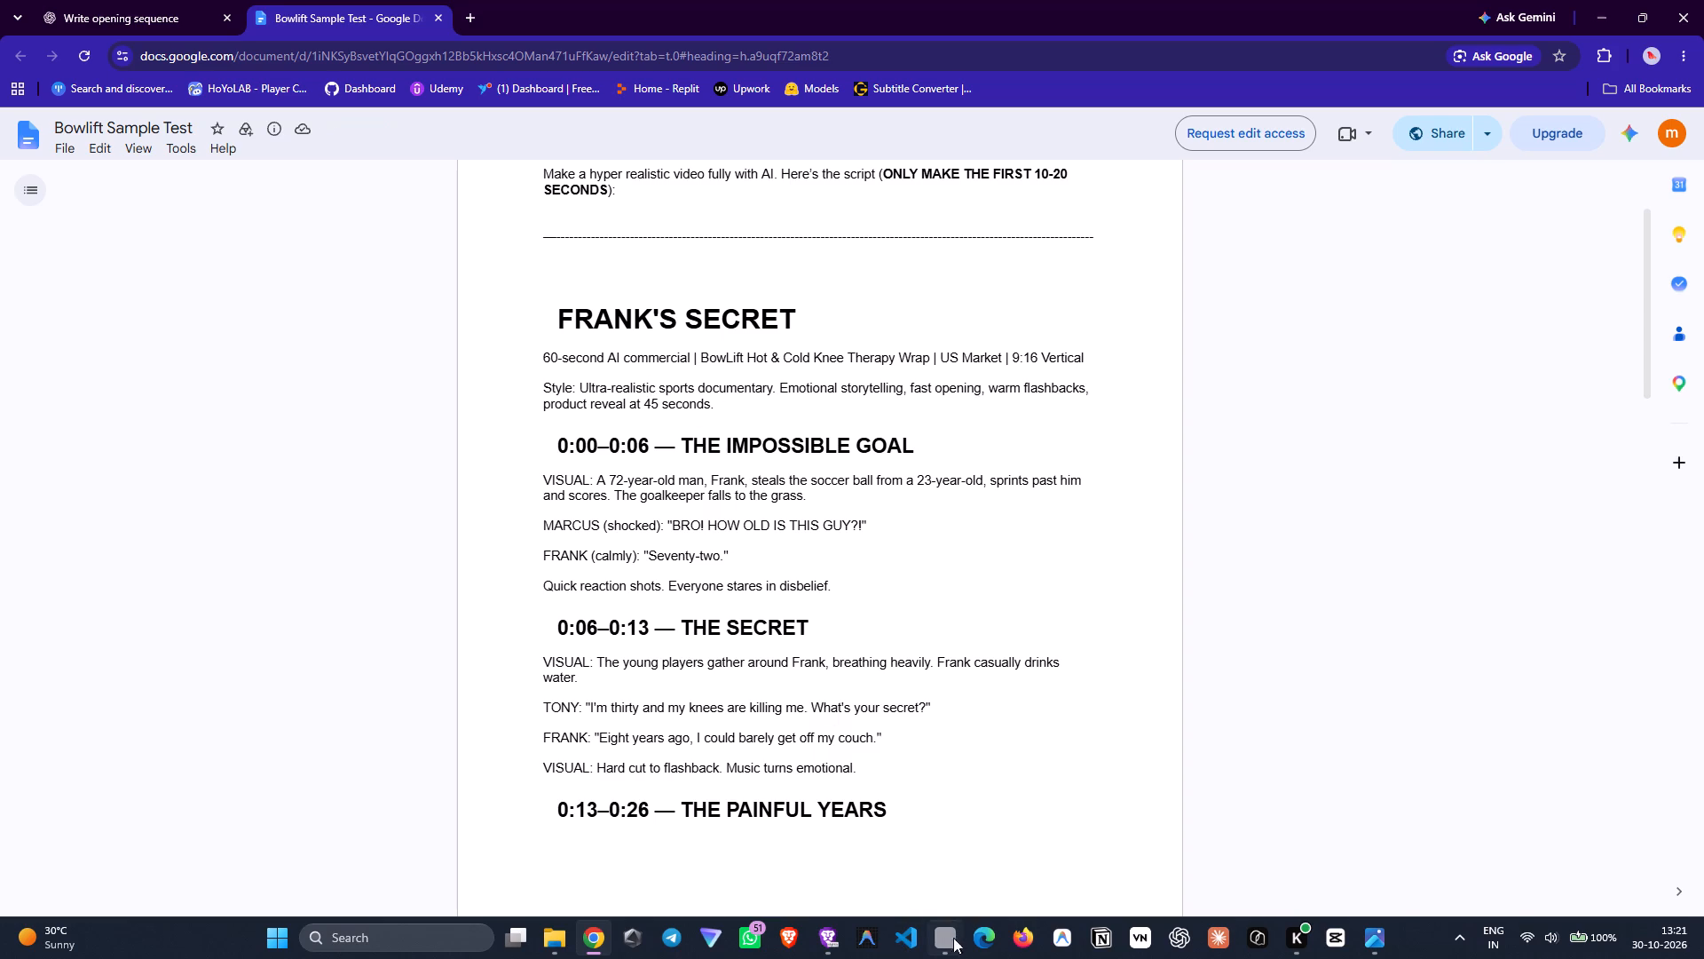
Return to Premiere and play the whole promo from 00:00:00:00 into its black-and-white ending.
left_click(940, 958)
left_click_drag(705, 654, 50, 680)
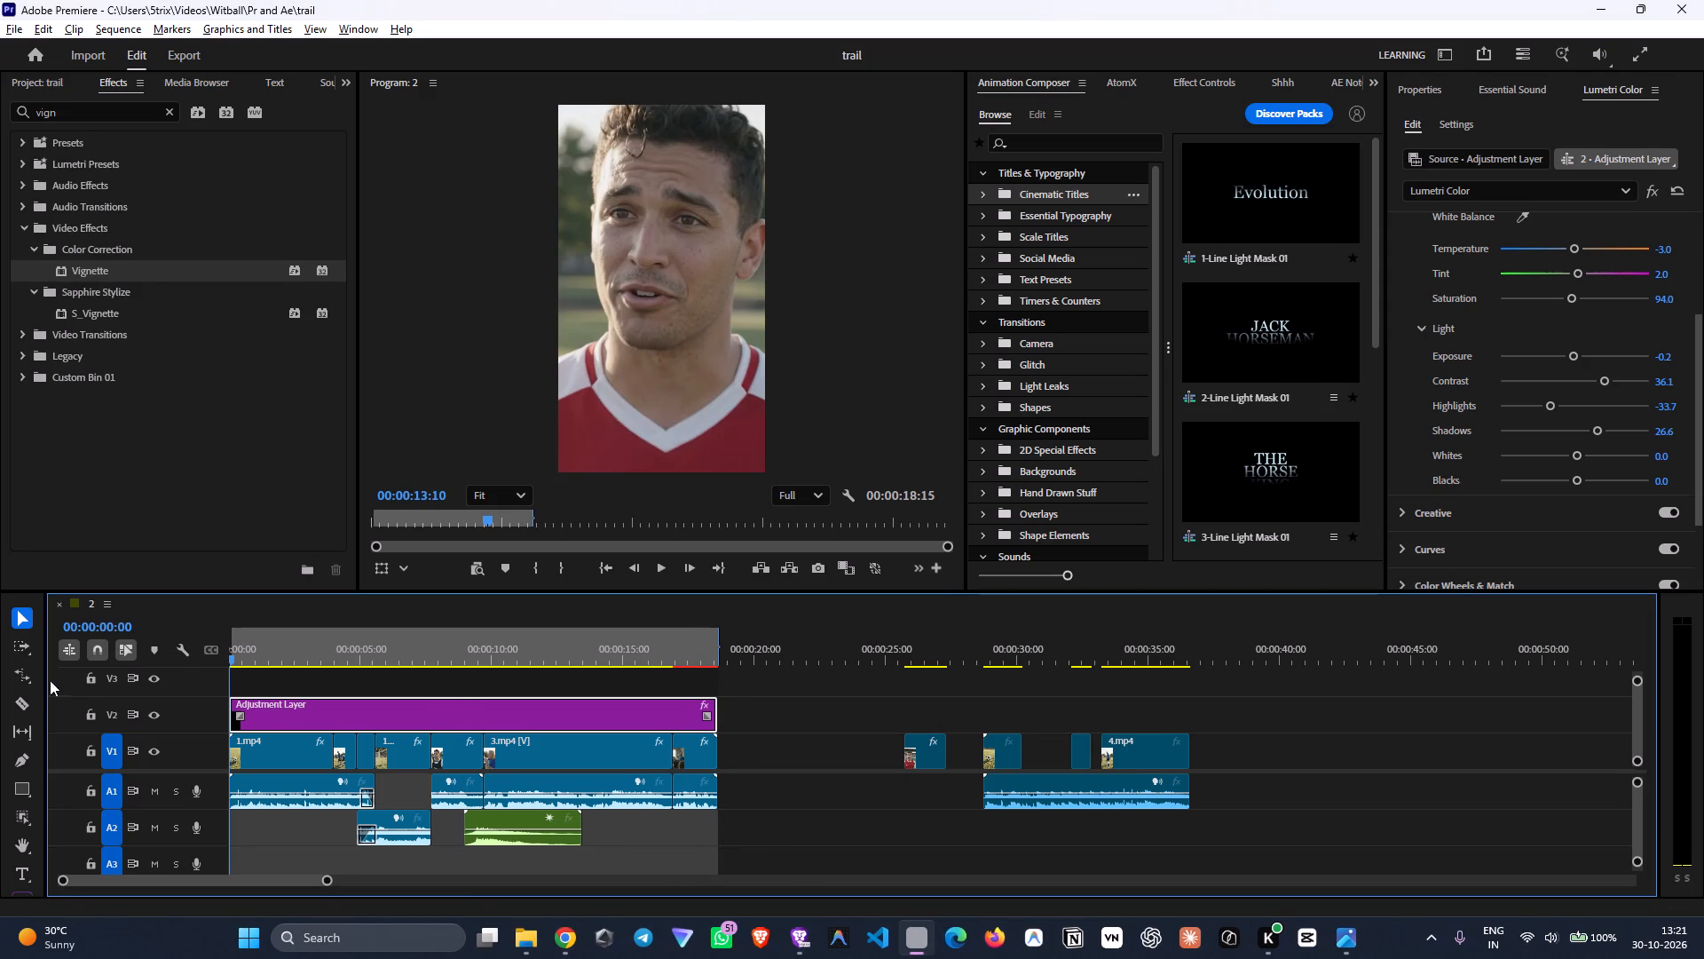
left_click_drag(50, 680, 47, 681)
key("space")
left_click_drag(451, 649, 224, 660)
left_click(265, 673)
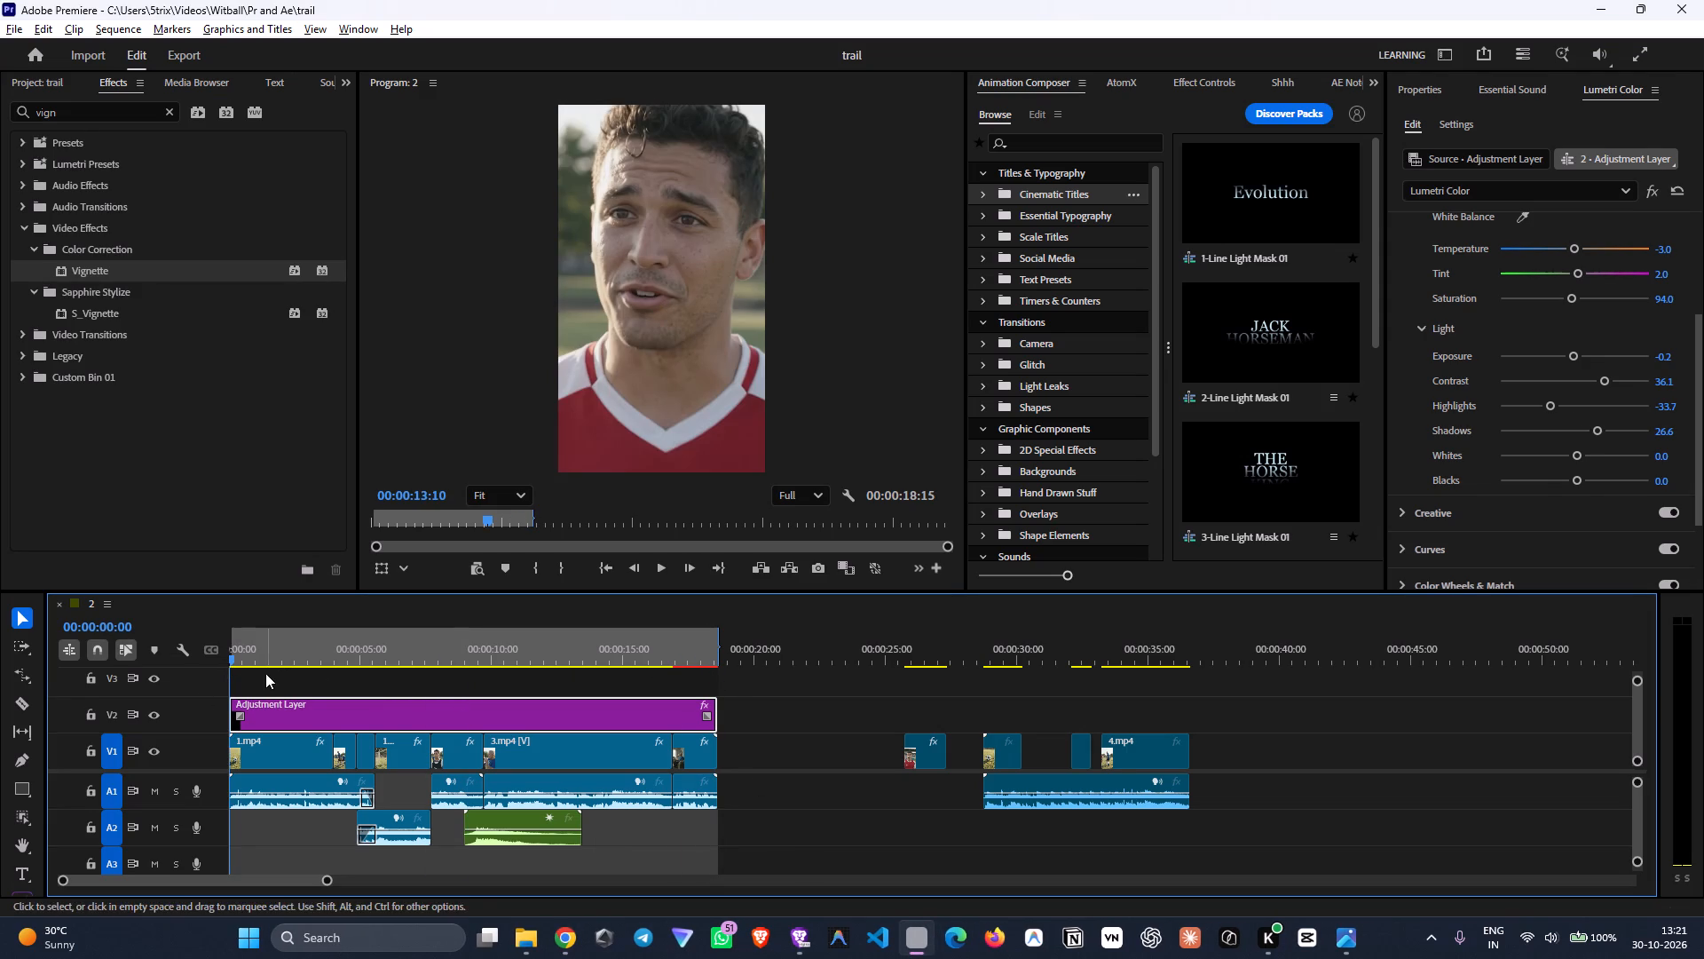
left_click_drag(265, 658, 167, 648)
key("space")
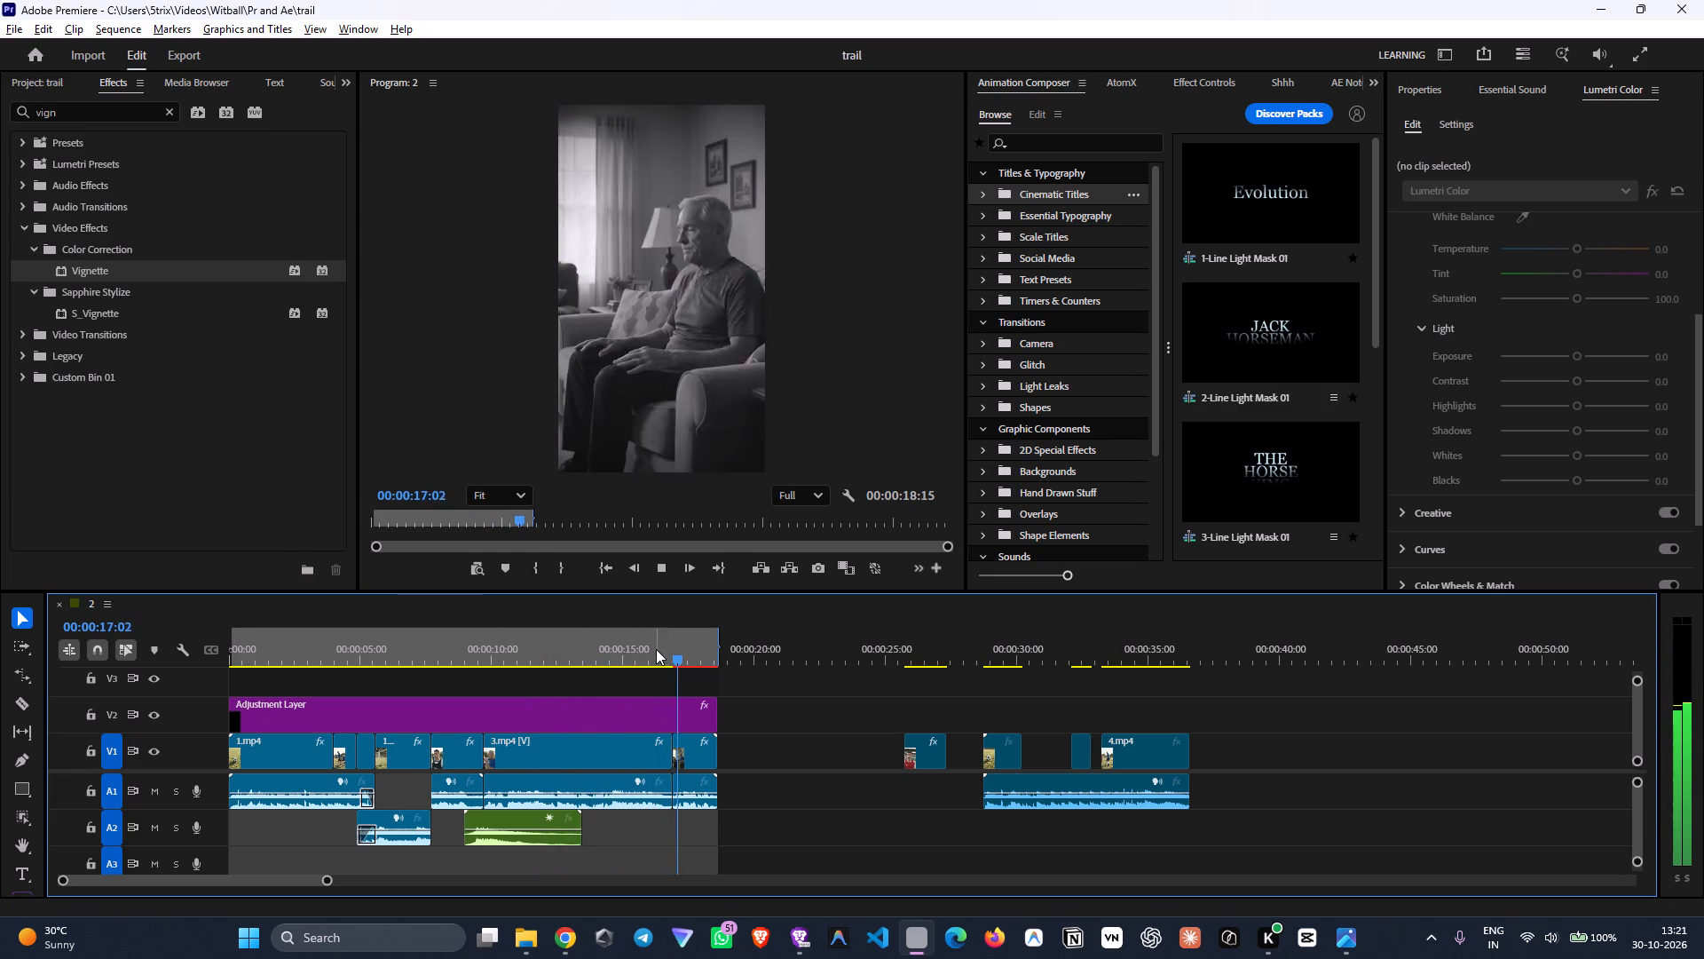
left_click_drag(668, 651, 473, 671)
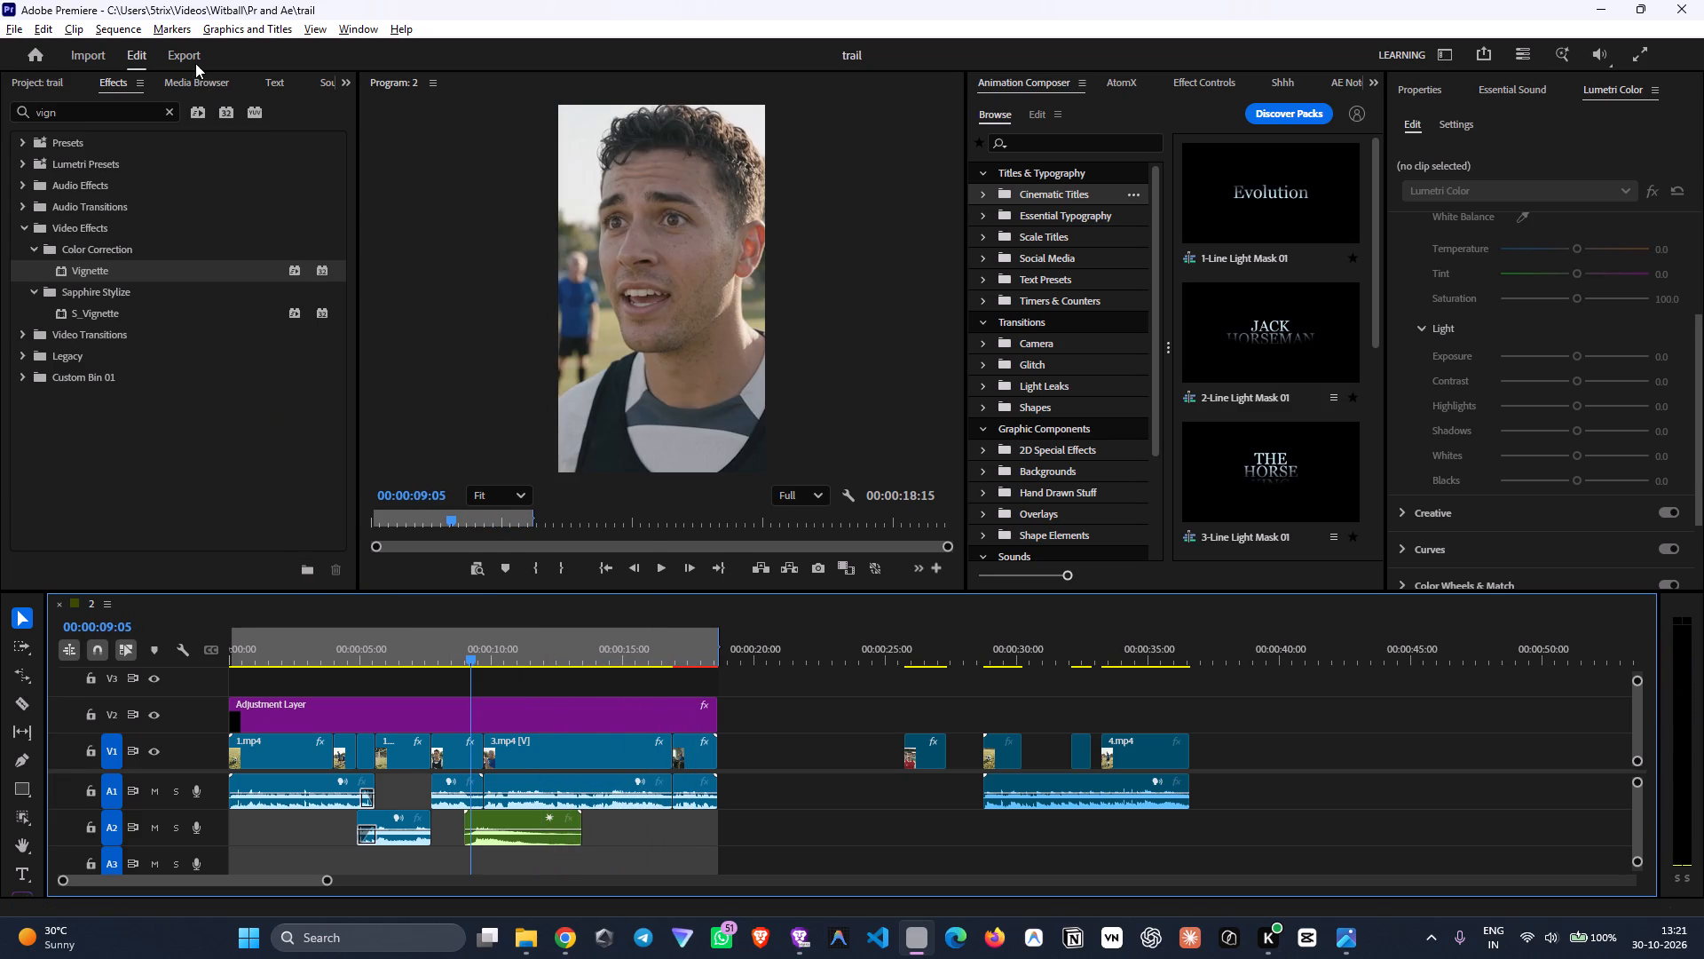
Export the sequence as an H.264 video named PR exp to the Witball folder, using the Match Source - Adaptive High Bitrate preset.
left_click(194, 58)
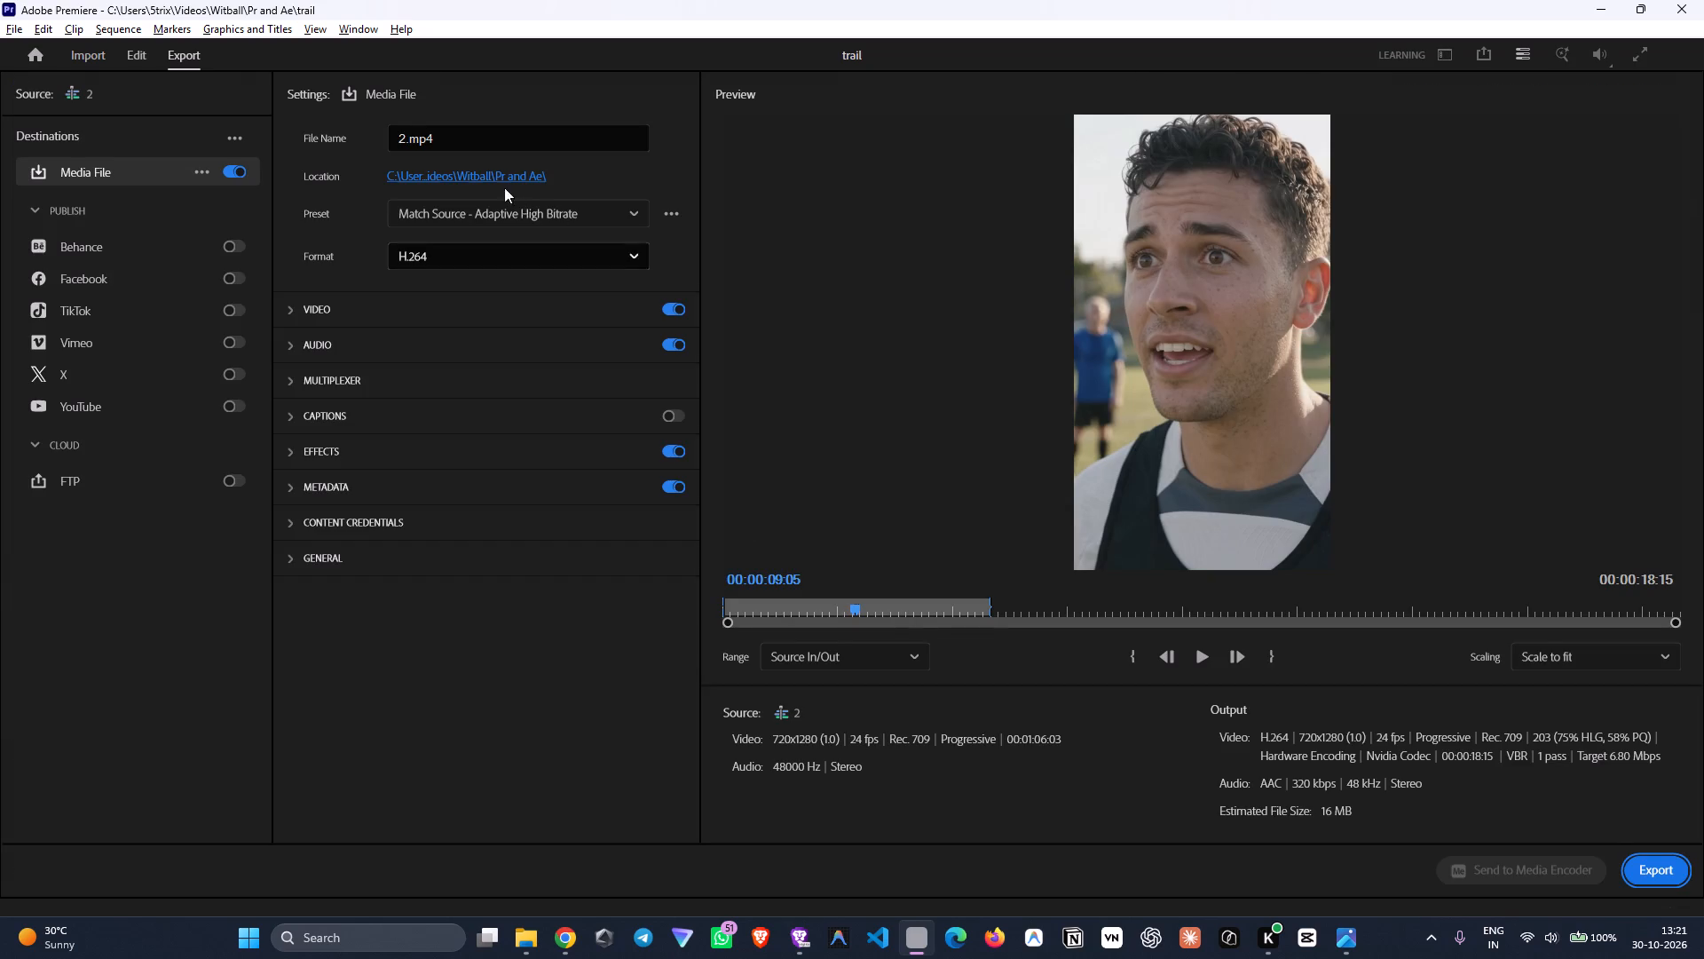
left_click(495, 179)
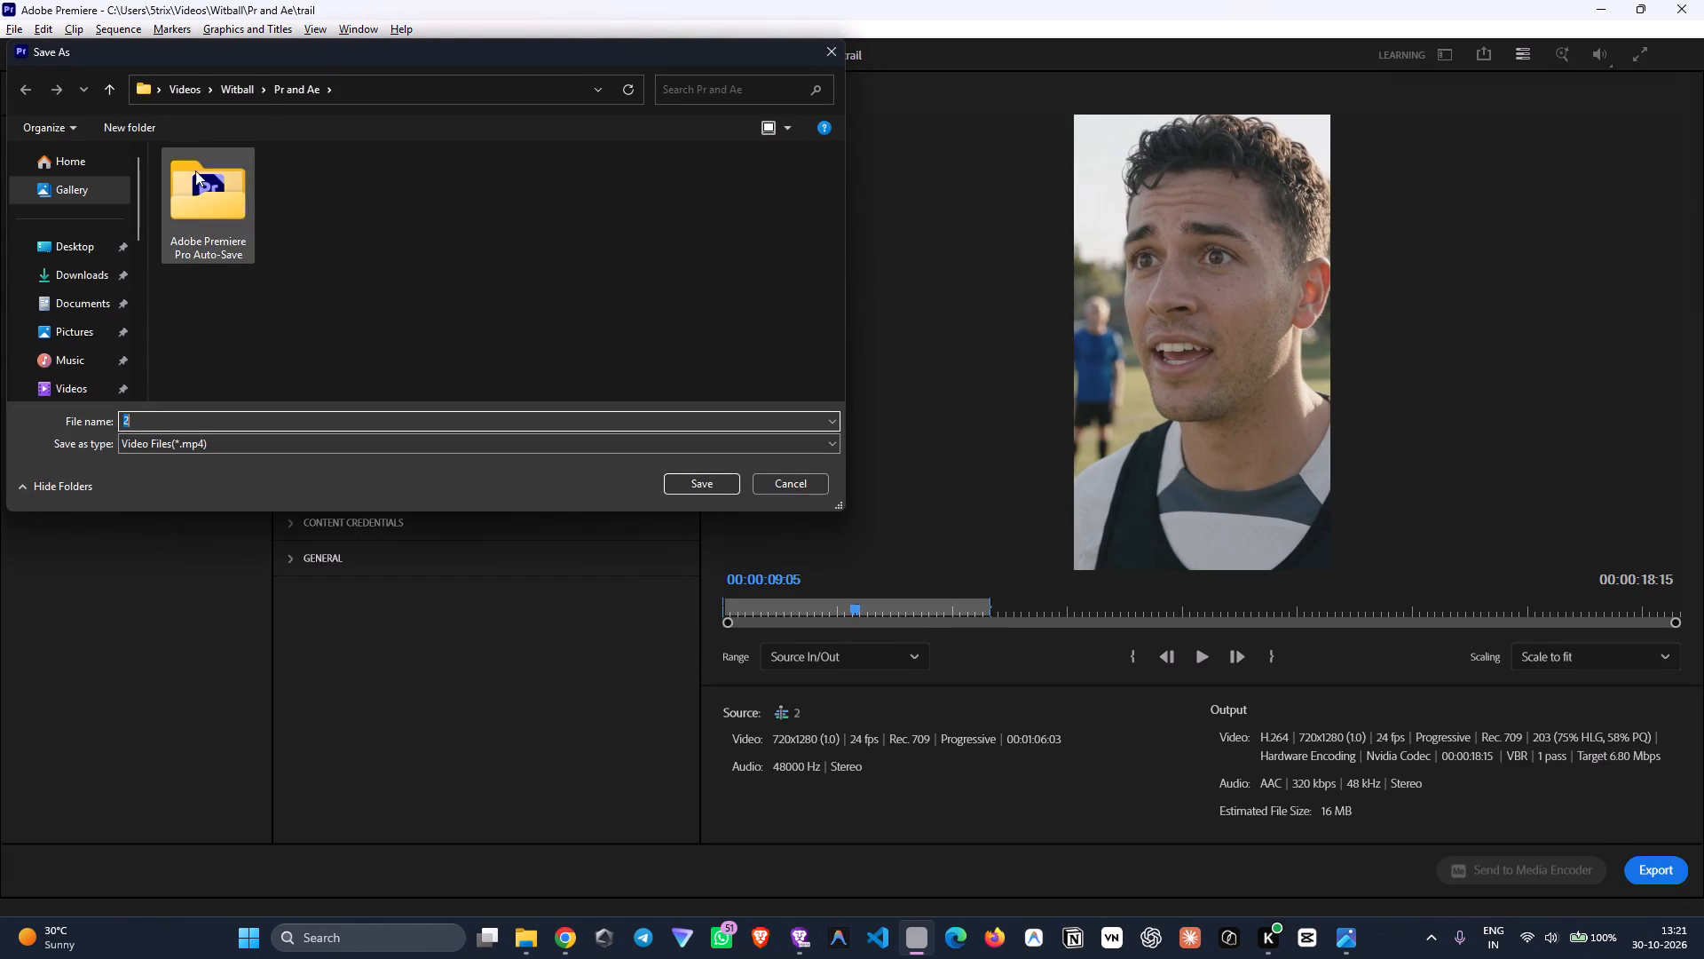
left_click(246, 90)
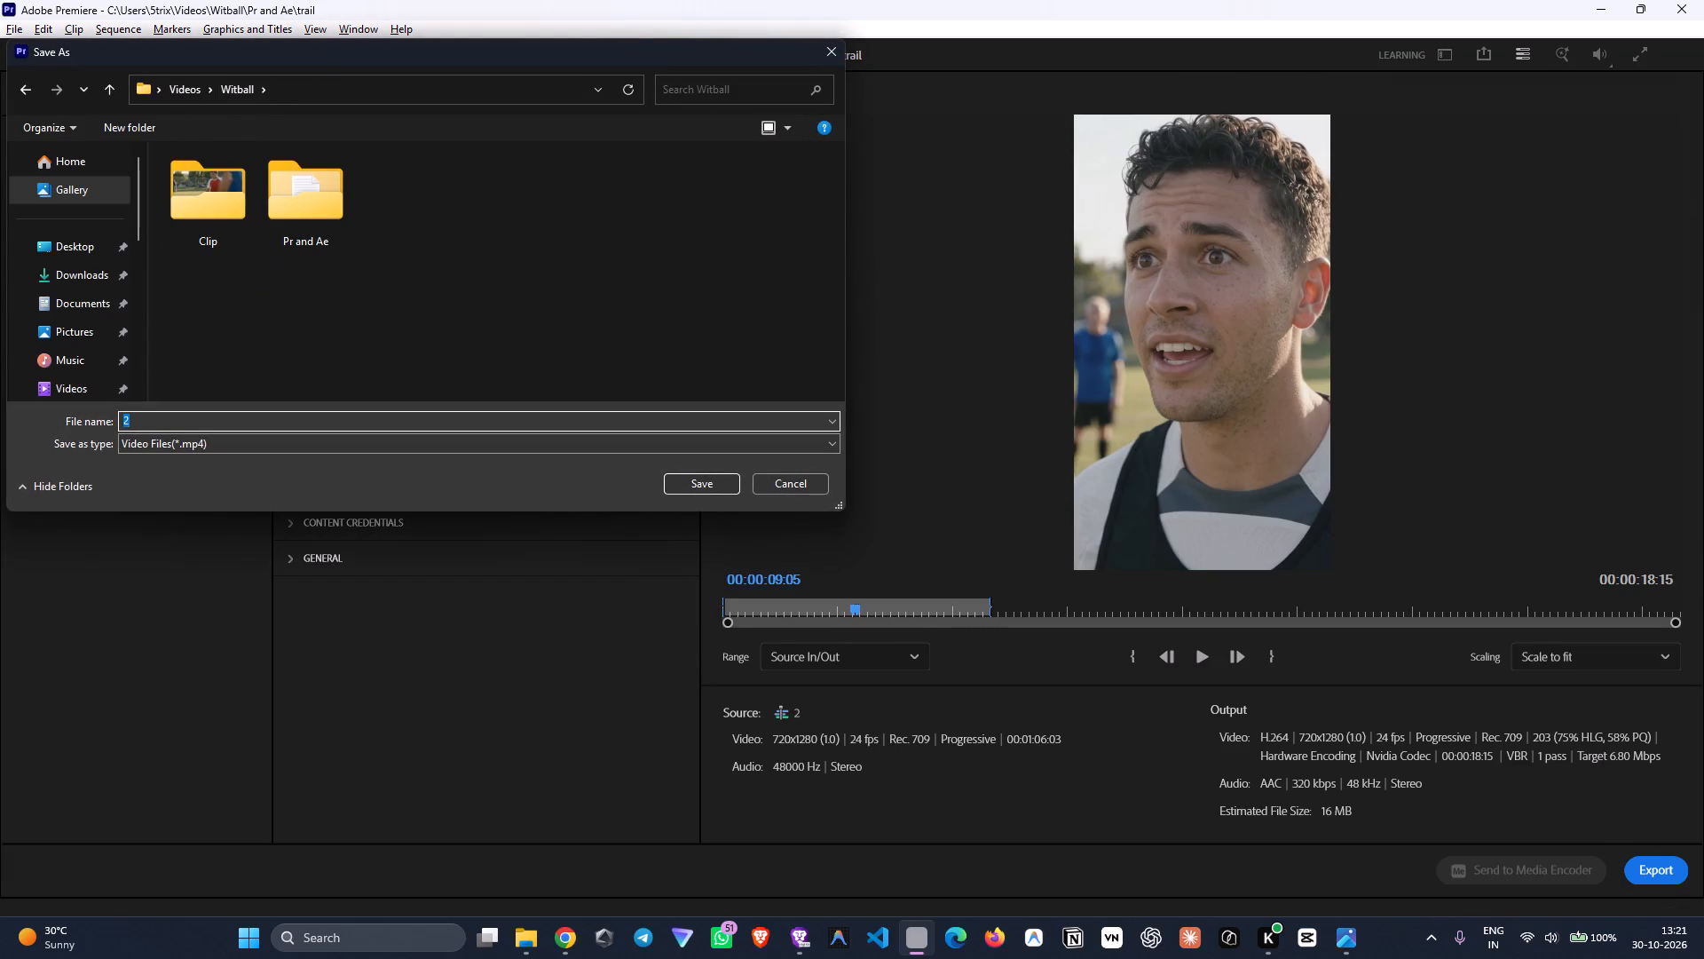
type("PR")
key("space")
type("exp")
key("Return")
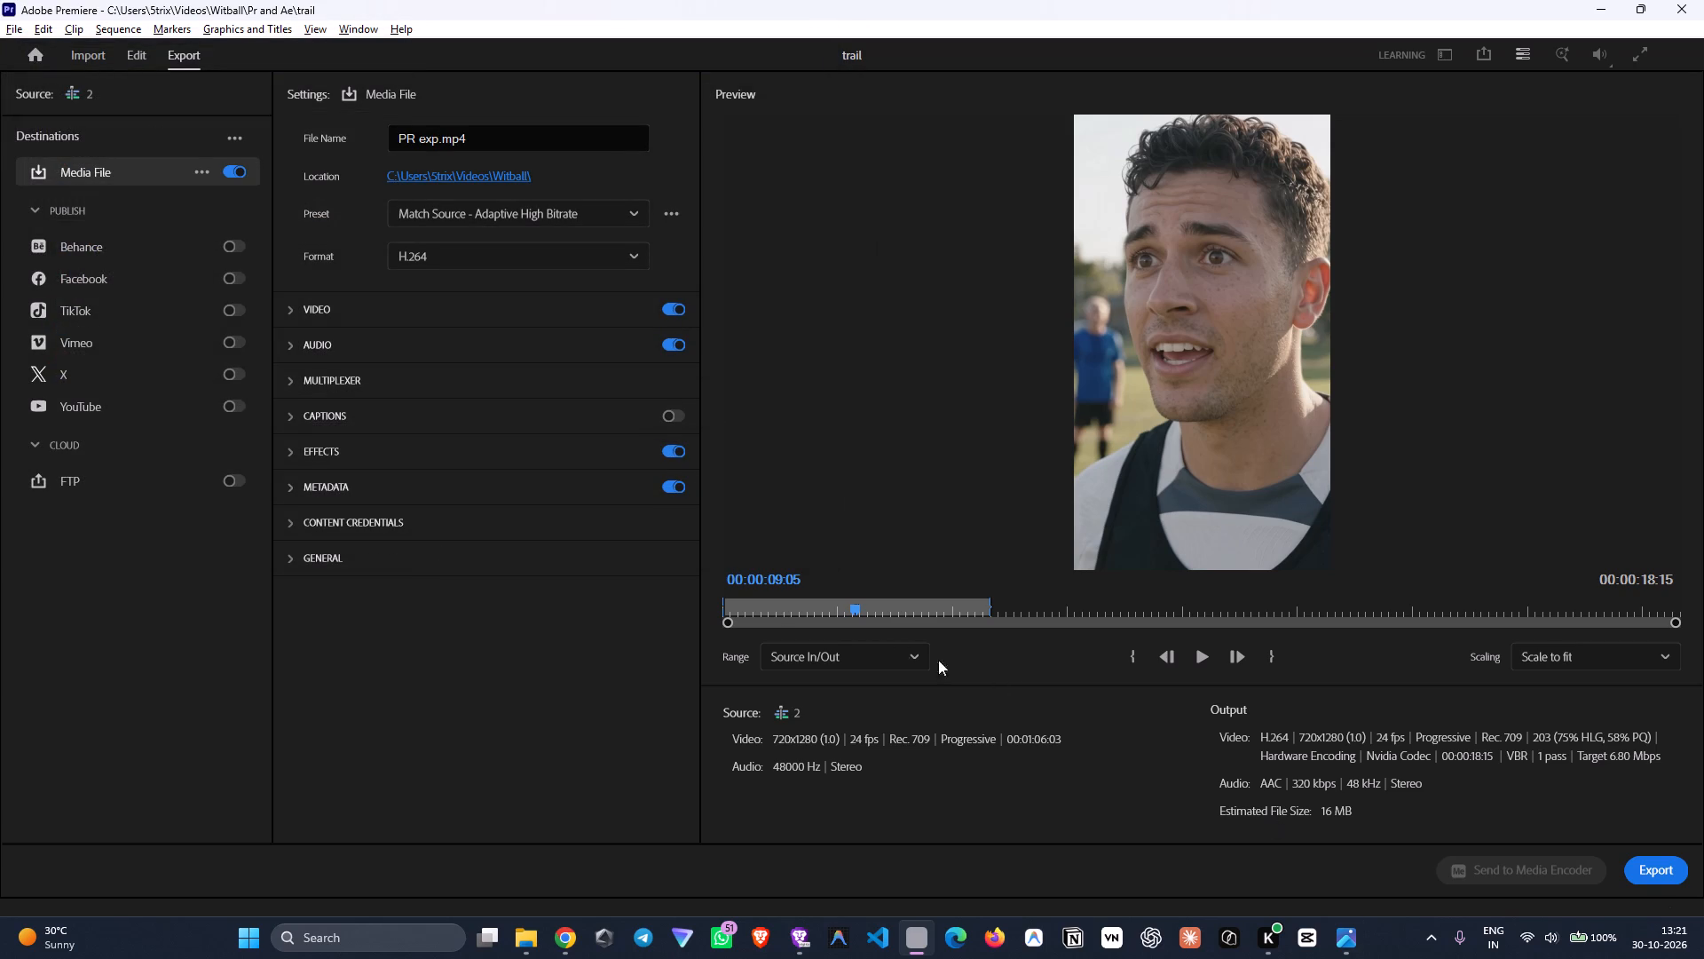
left_click(1659, 876)
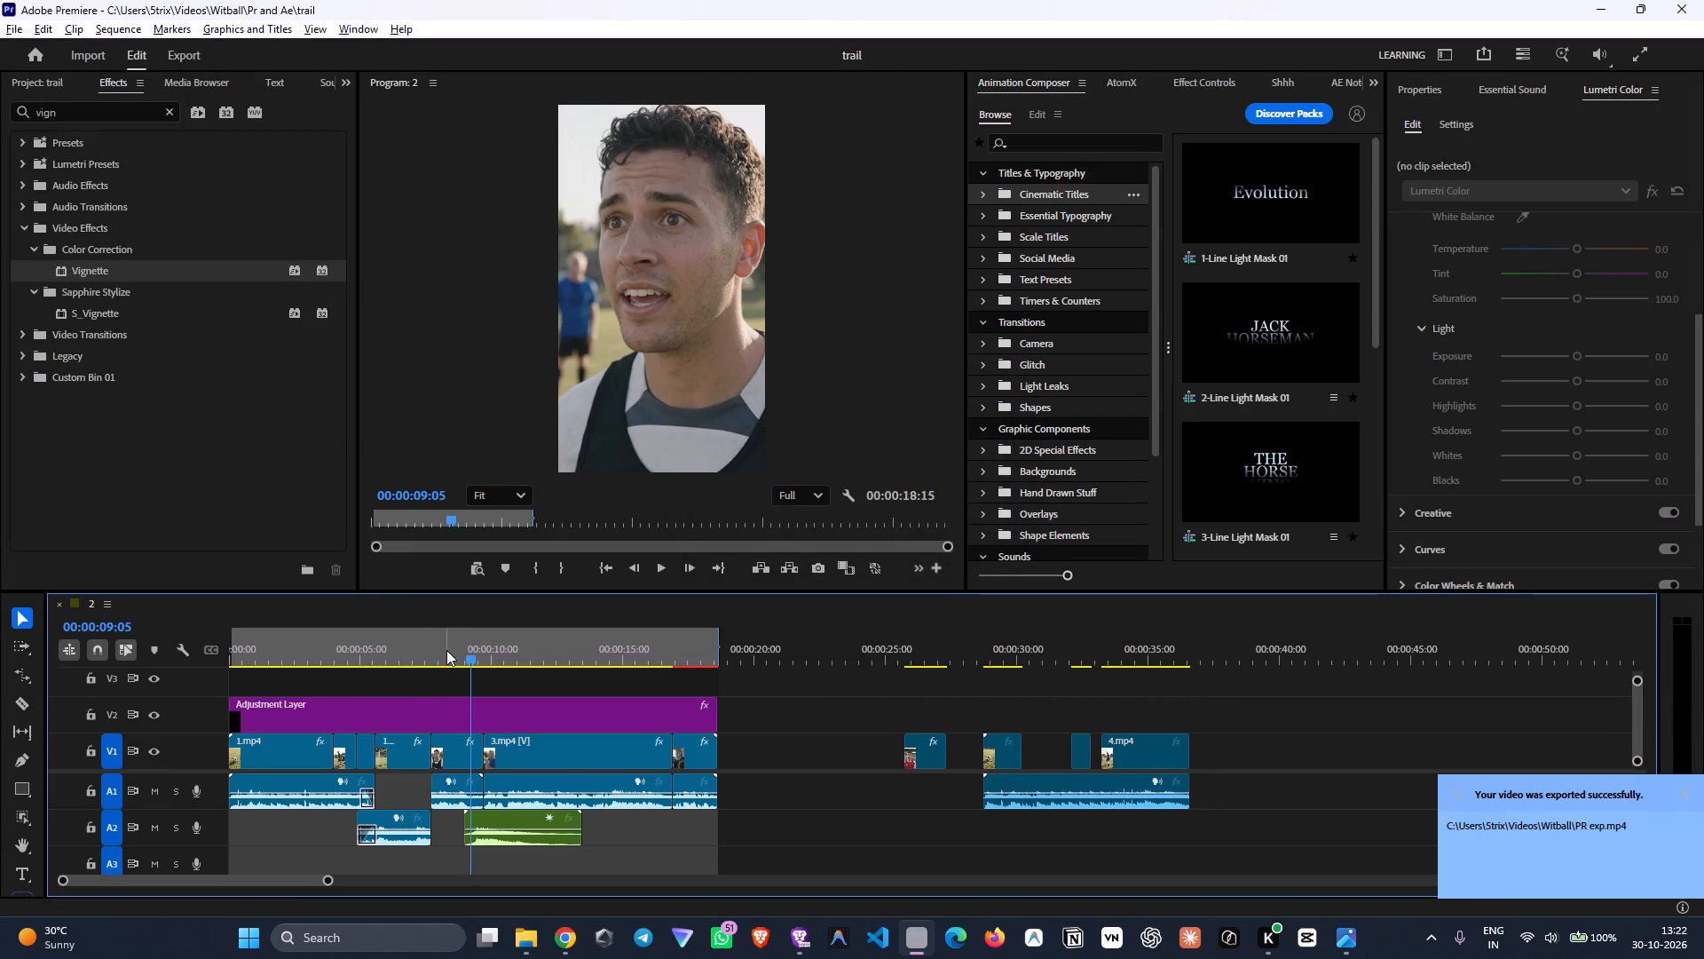
Switch to the VN editor, start a new project and maximize its window.
left_click_drag(451, 650, 458, 661)
left_click(1116, 934)
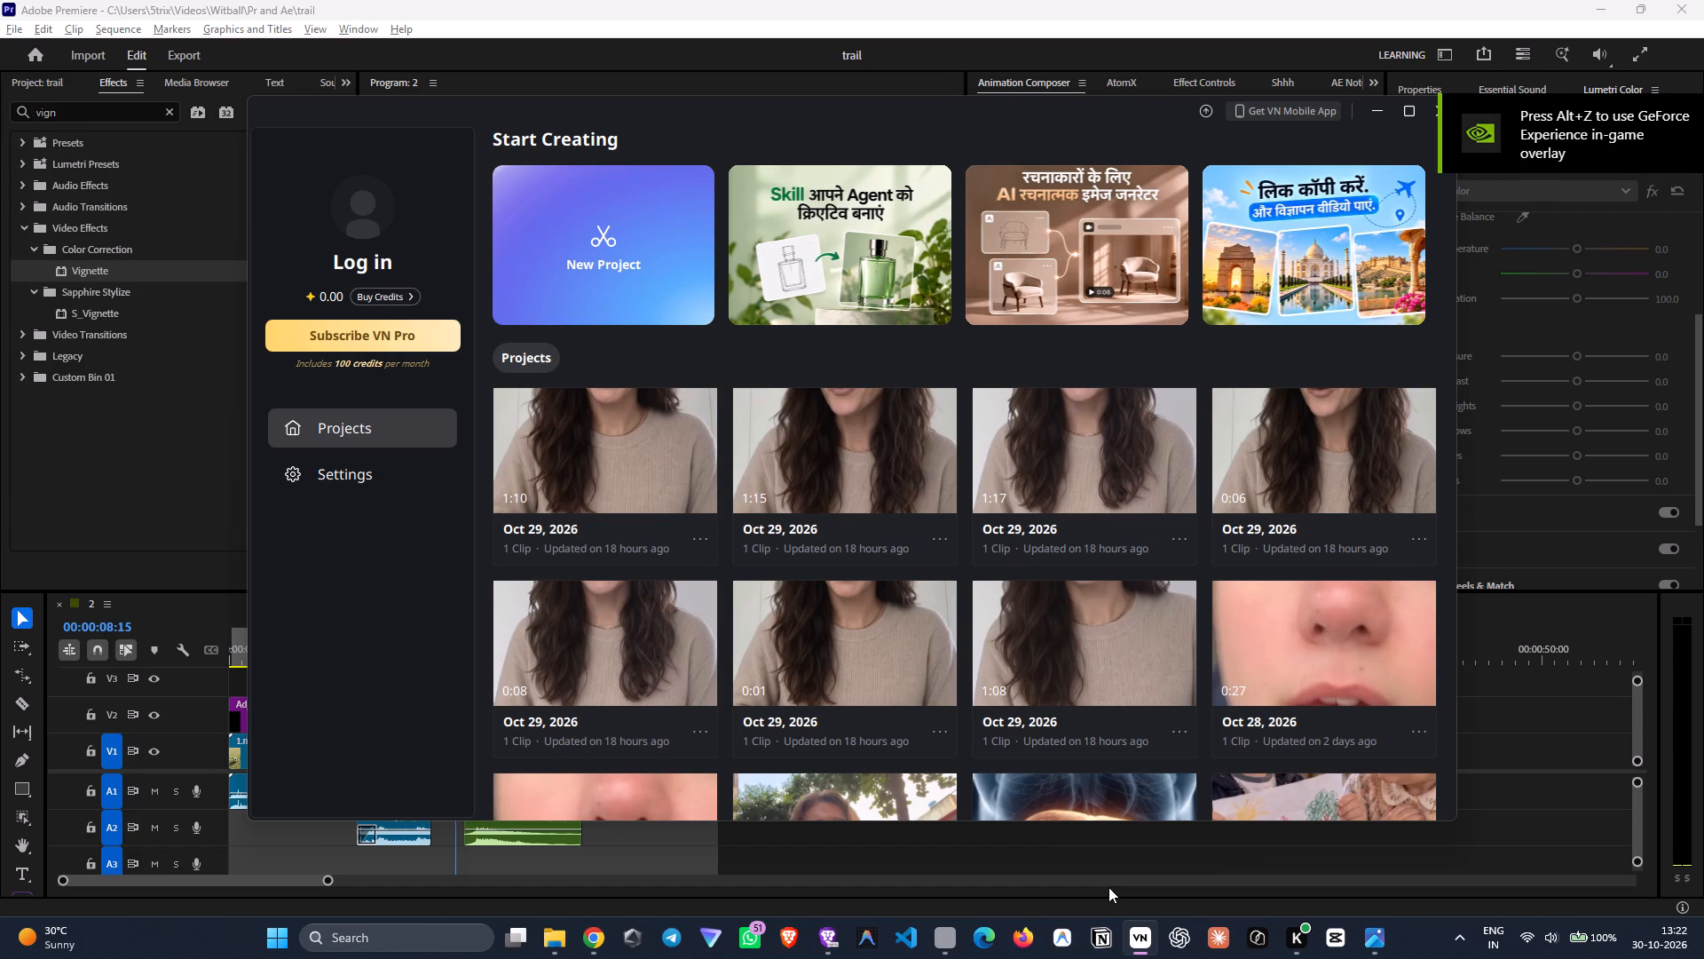
left_click(652, 217)
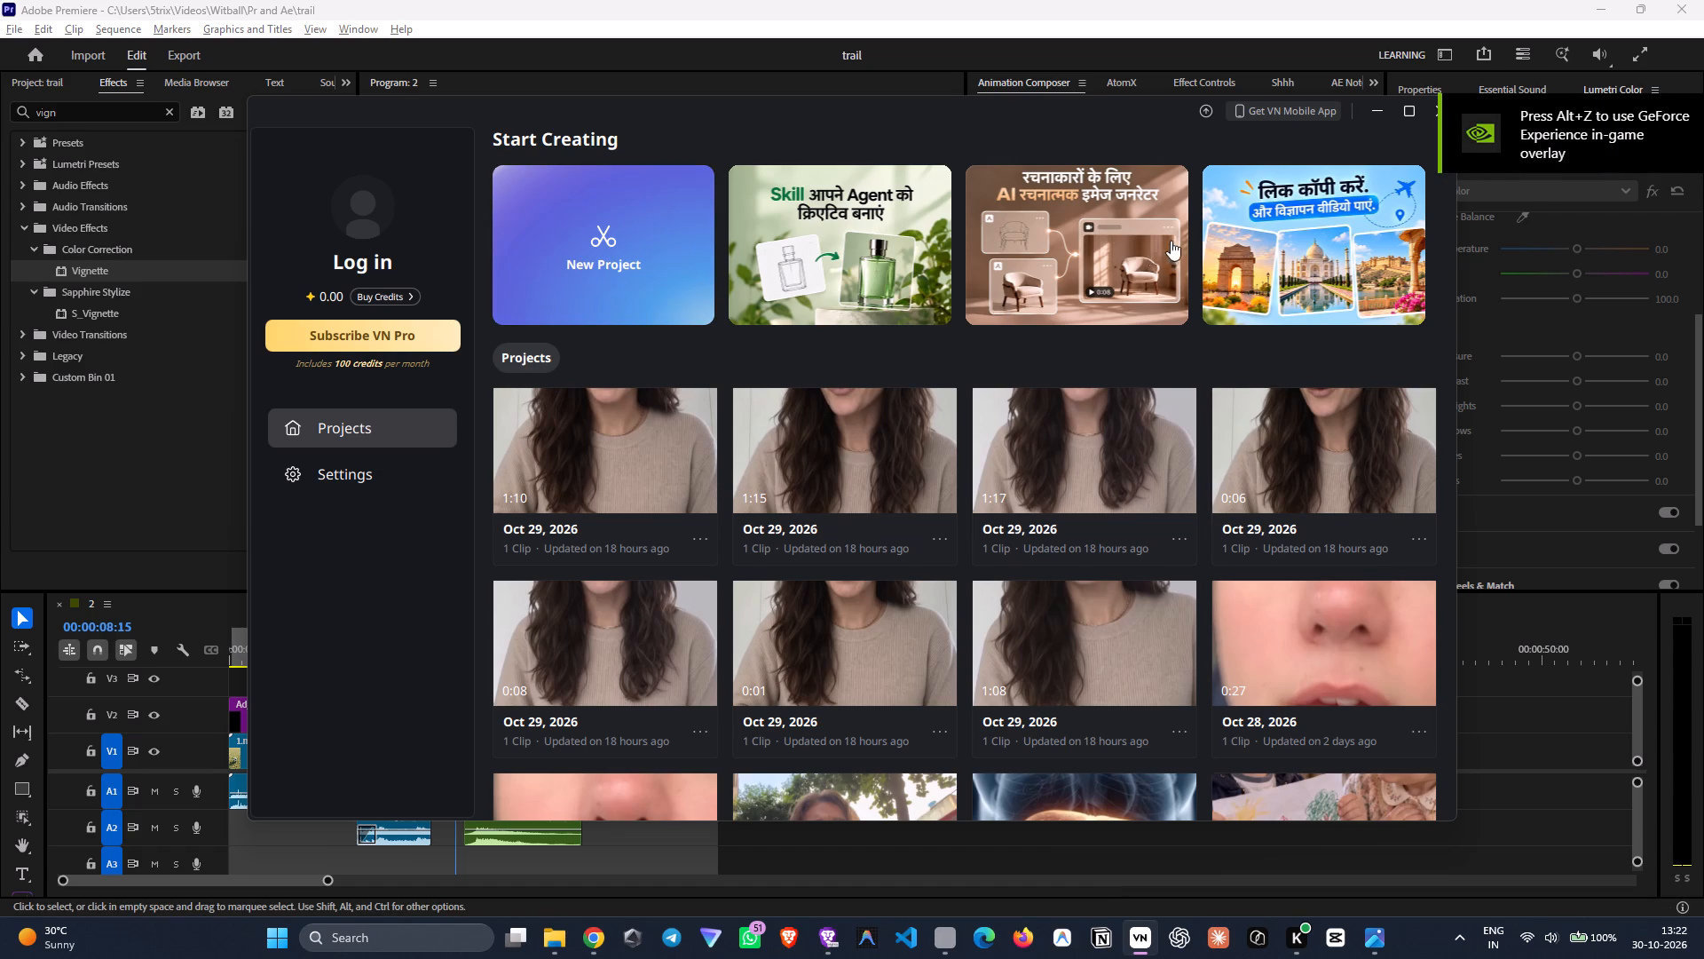
left_click(1406, 106)
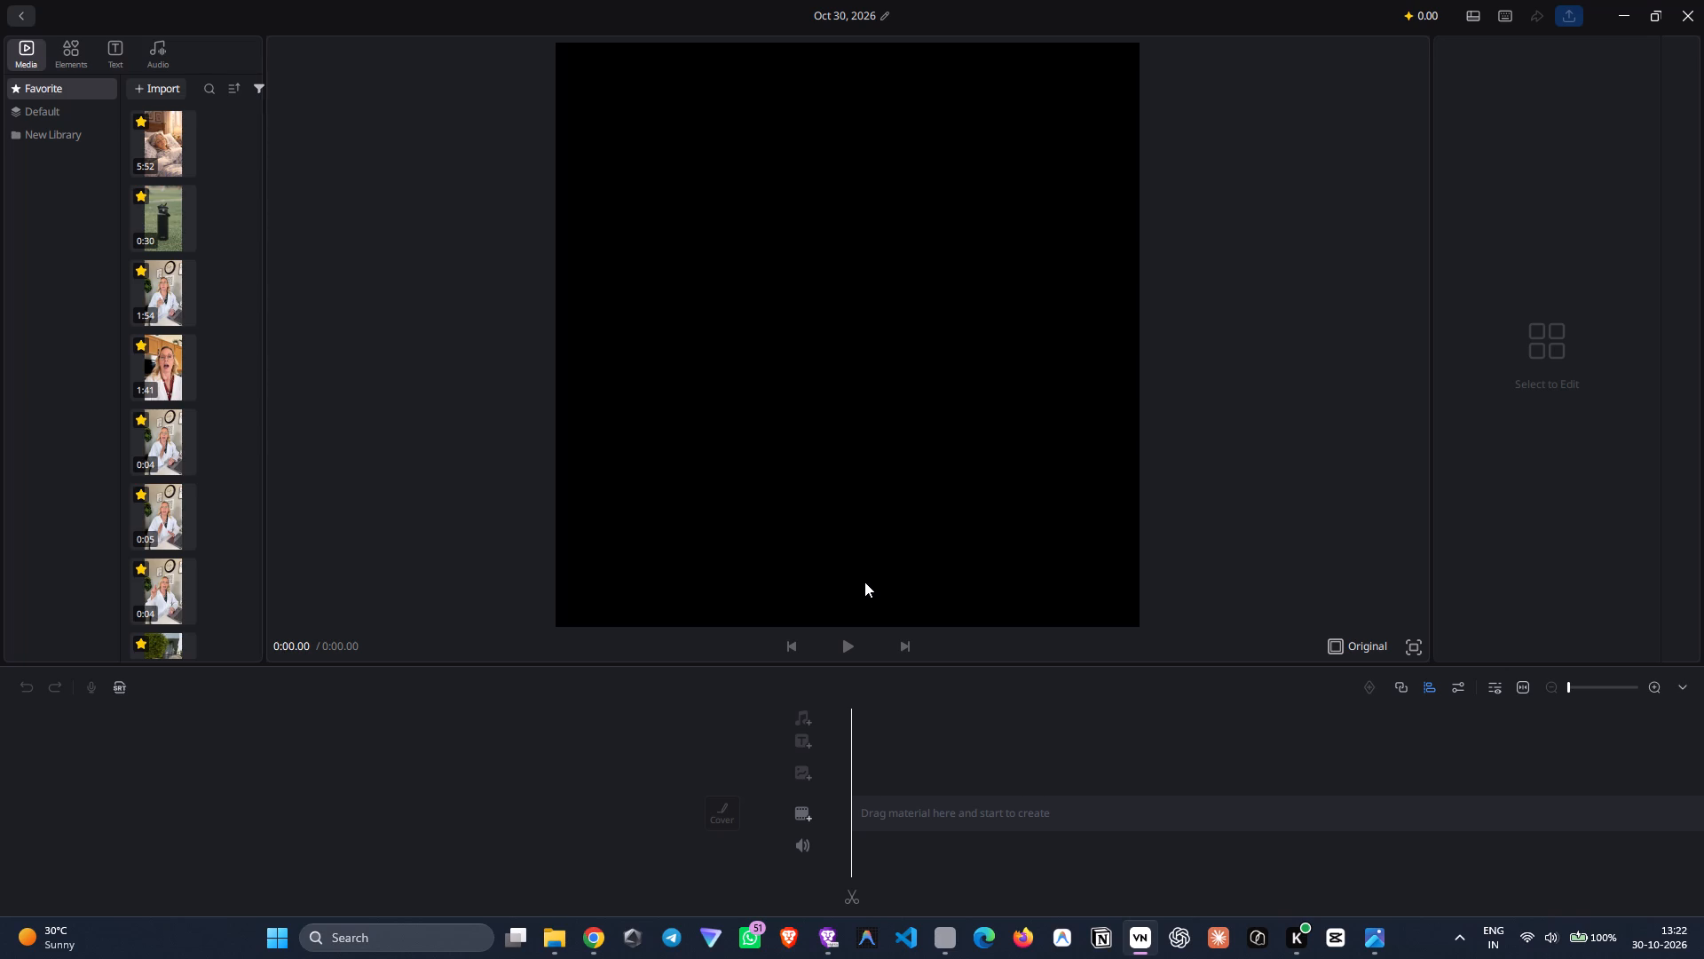
Add the exported PR exp video from the Videos > Witball folder to the main track of the VN project.
left_click(545, 952)
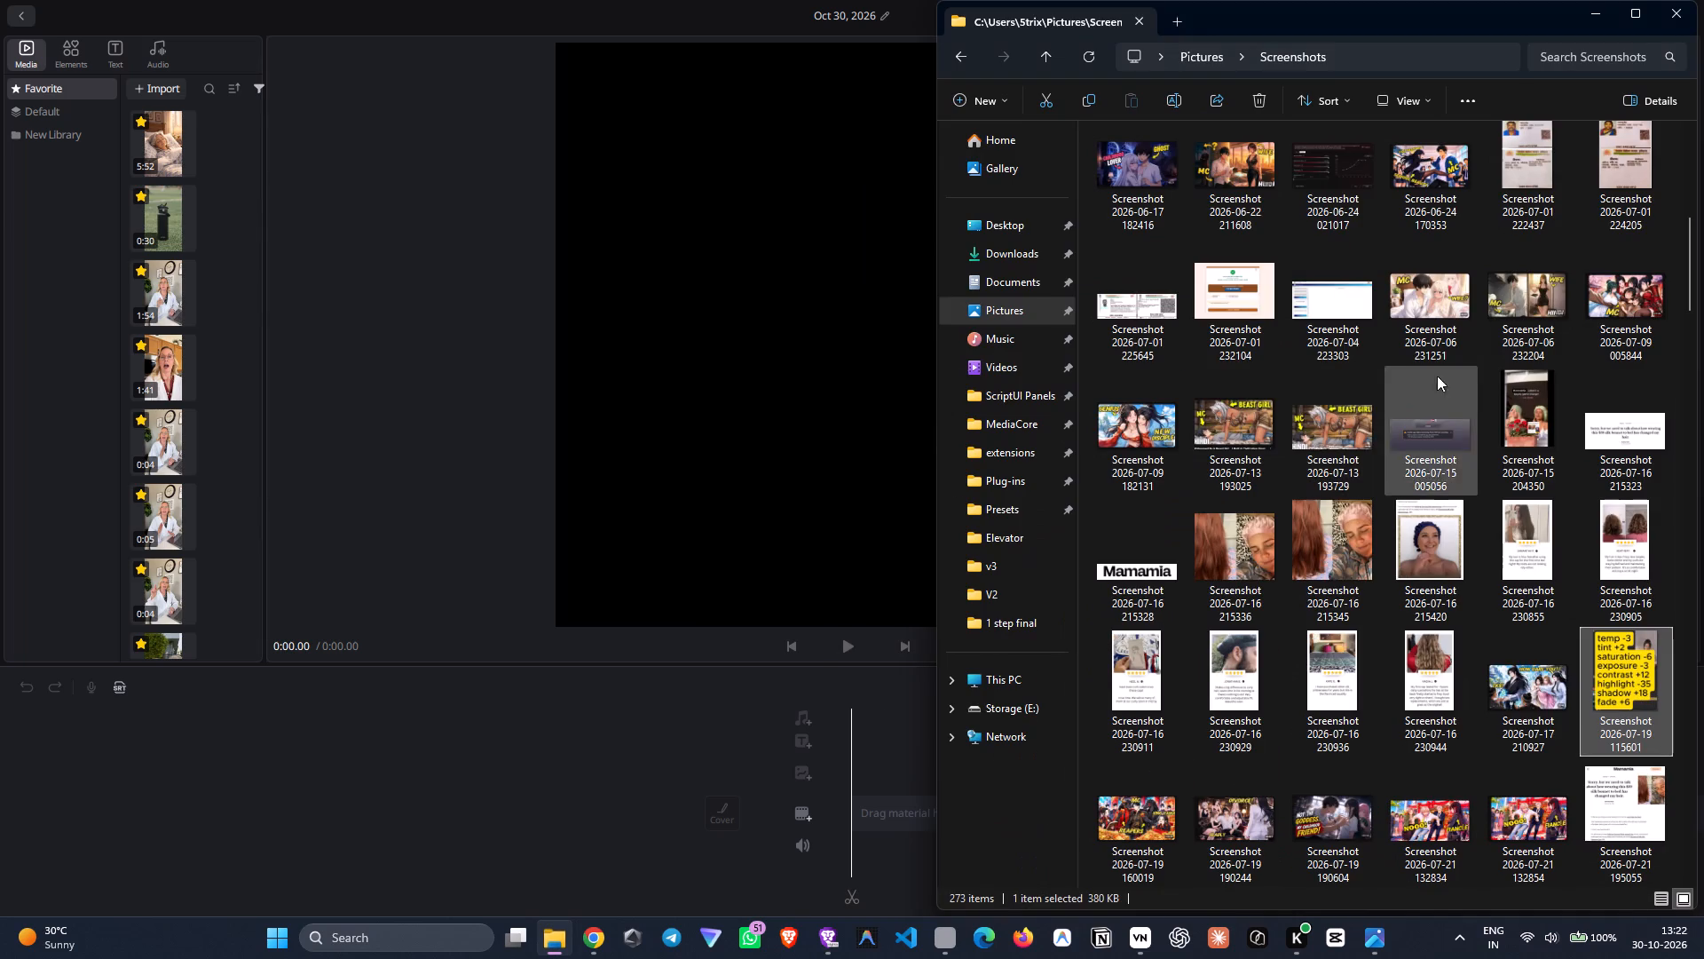
left_click(1015, 370)
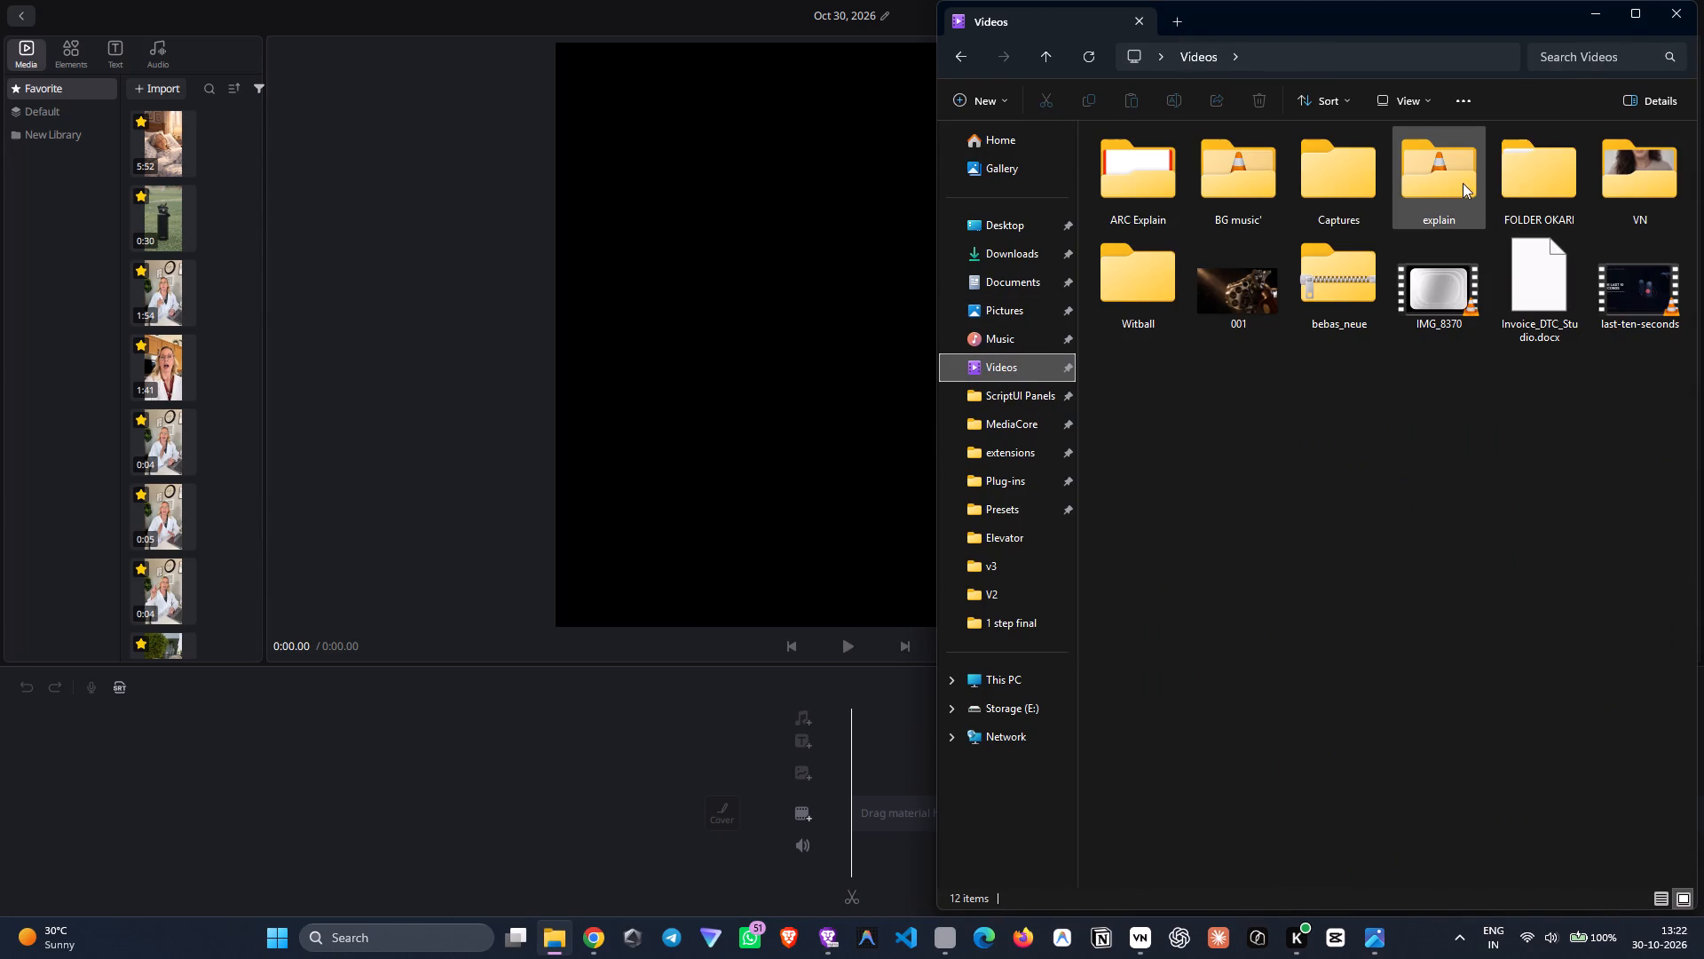
double_click(1121, 305)
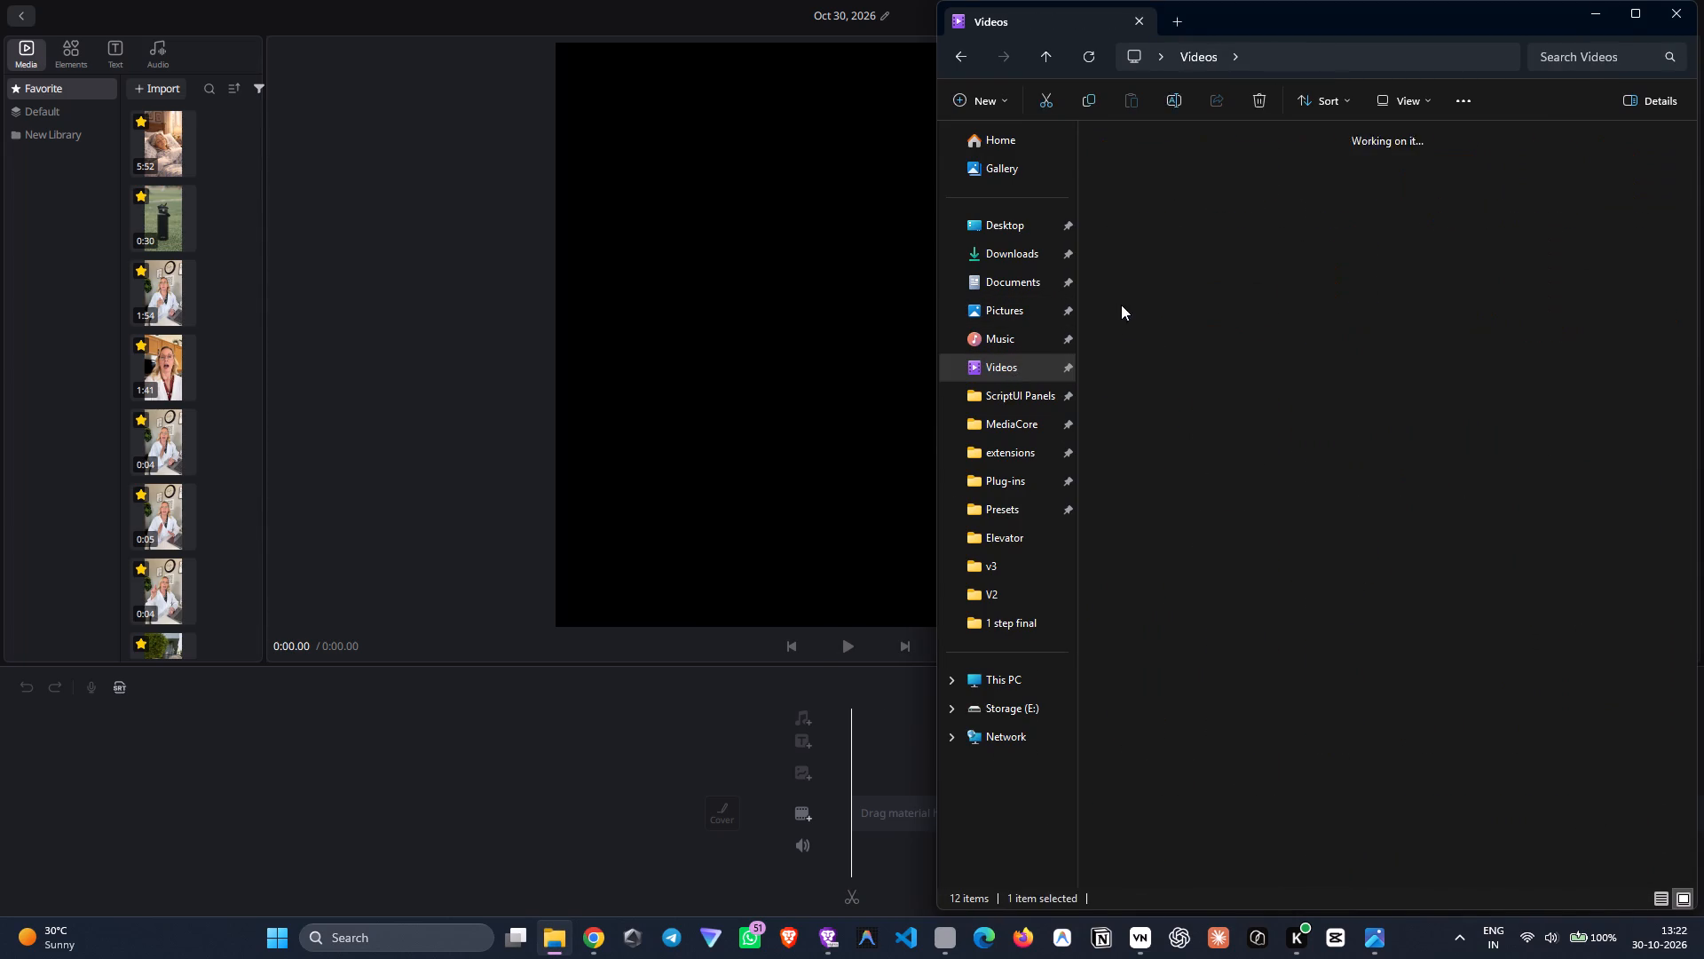
left_click_drag(1345, 178, 883, 810)
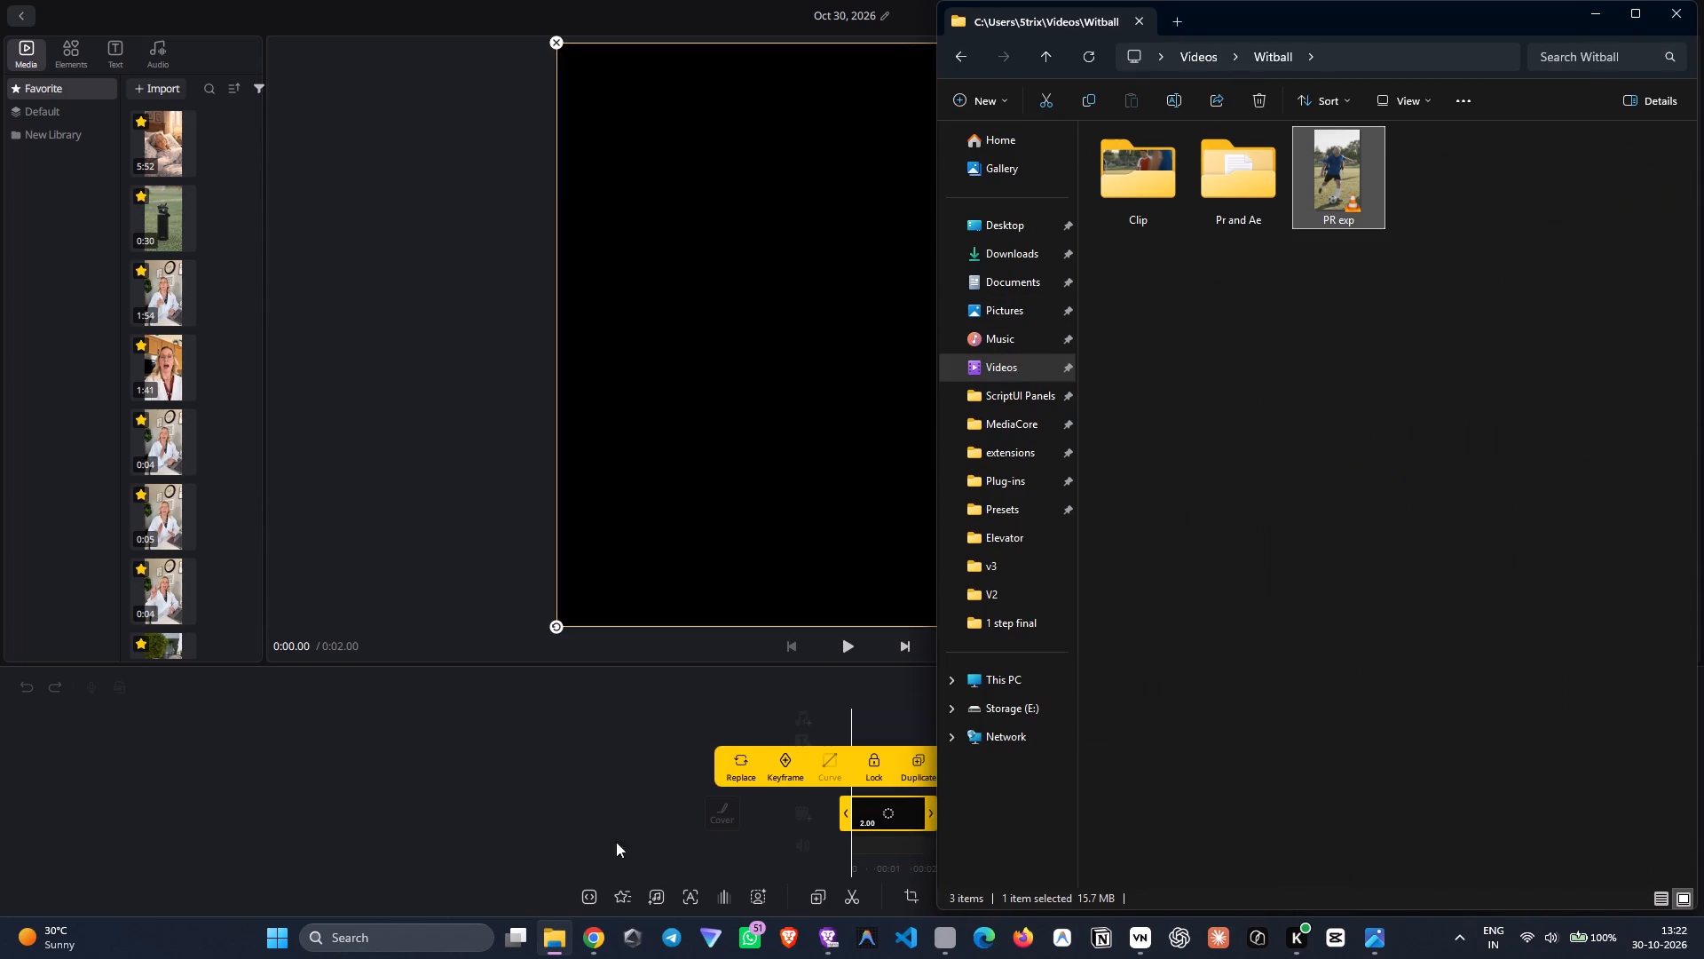
Generate auto captions for the video with the Medium conversion mode and automatic spoken language.
left_click(505, 784)
left_click(697, 897)
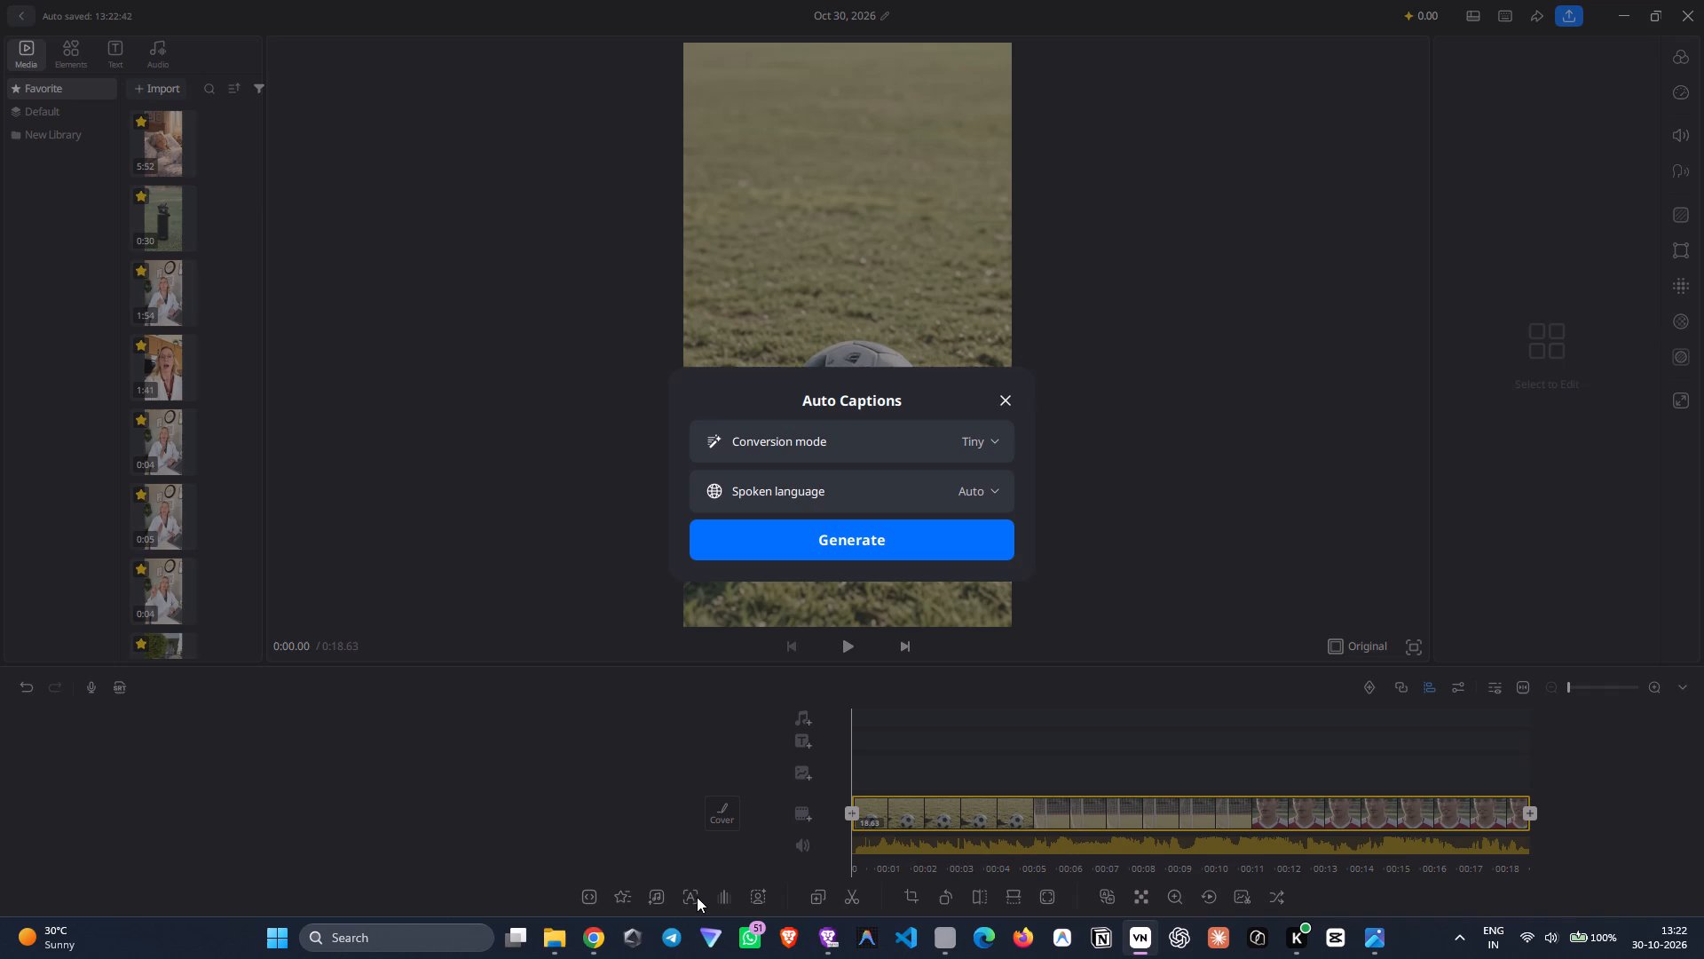
left_click(982, 440)
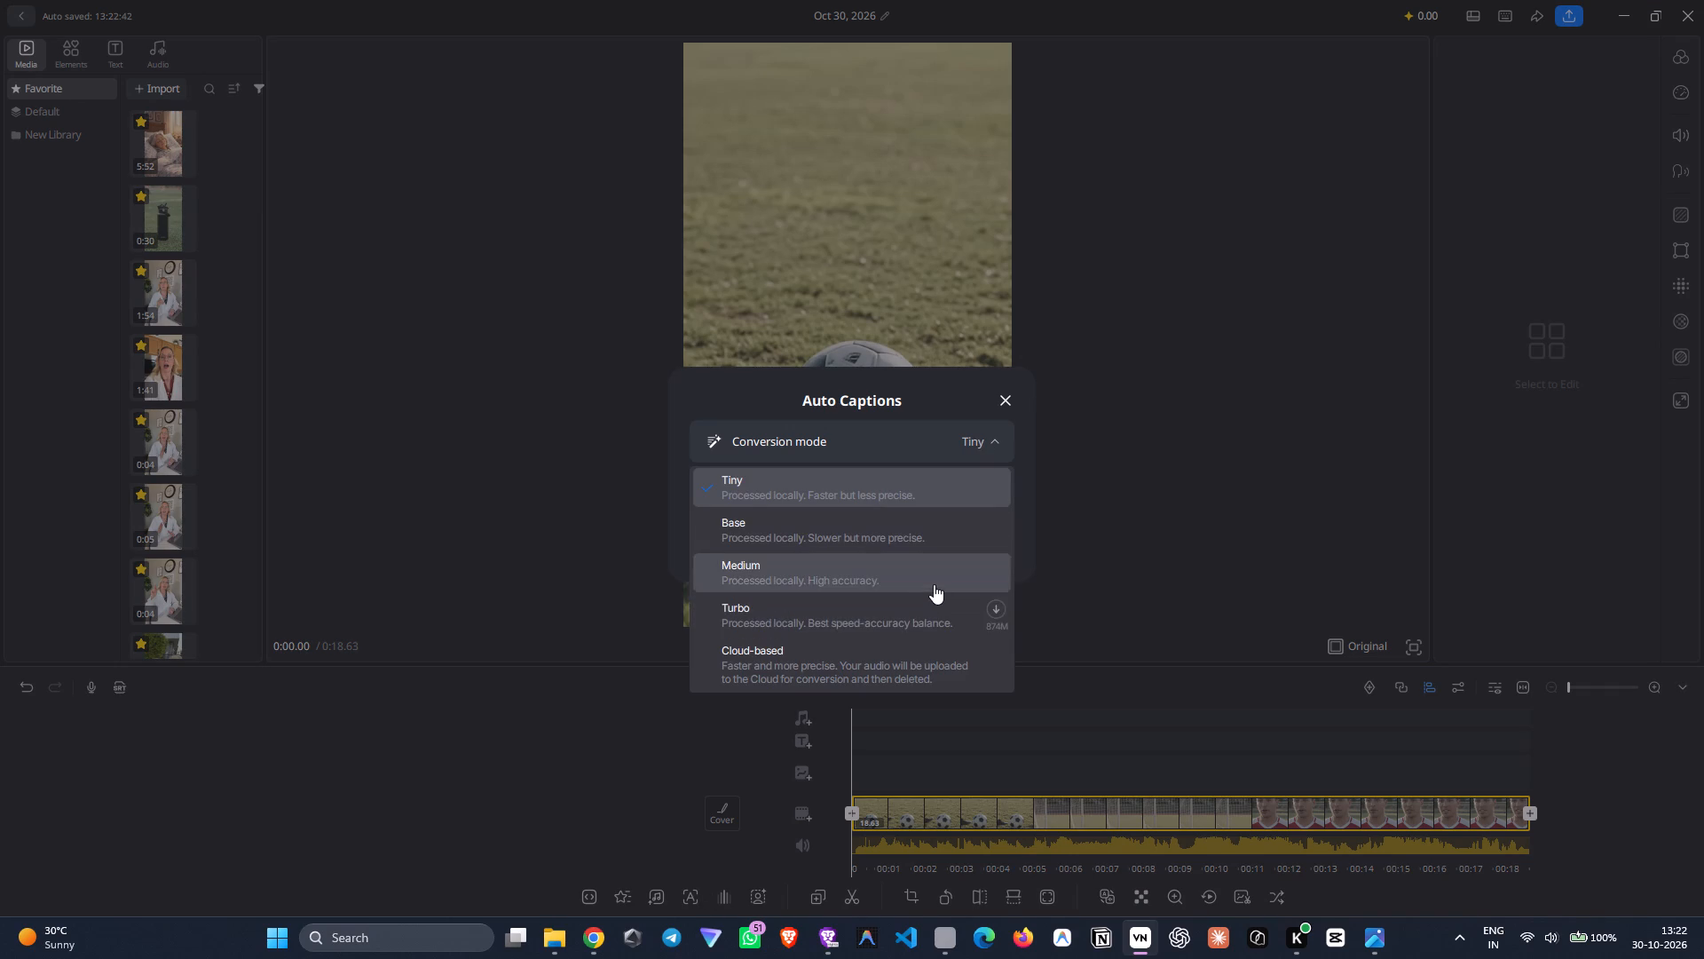
left_click(934, 584)
left_click(899, 535)
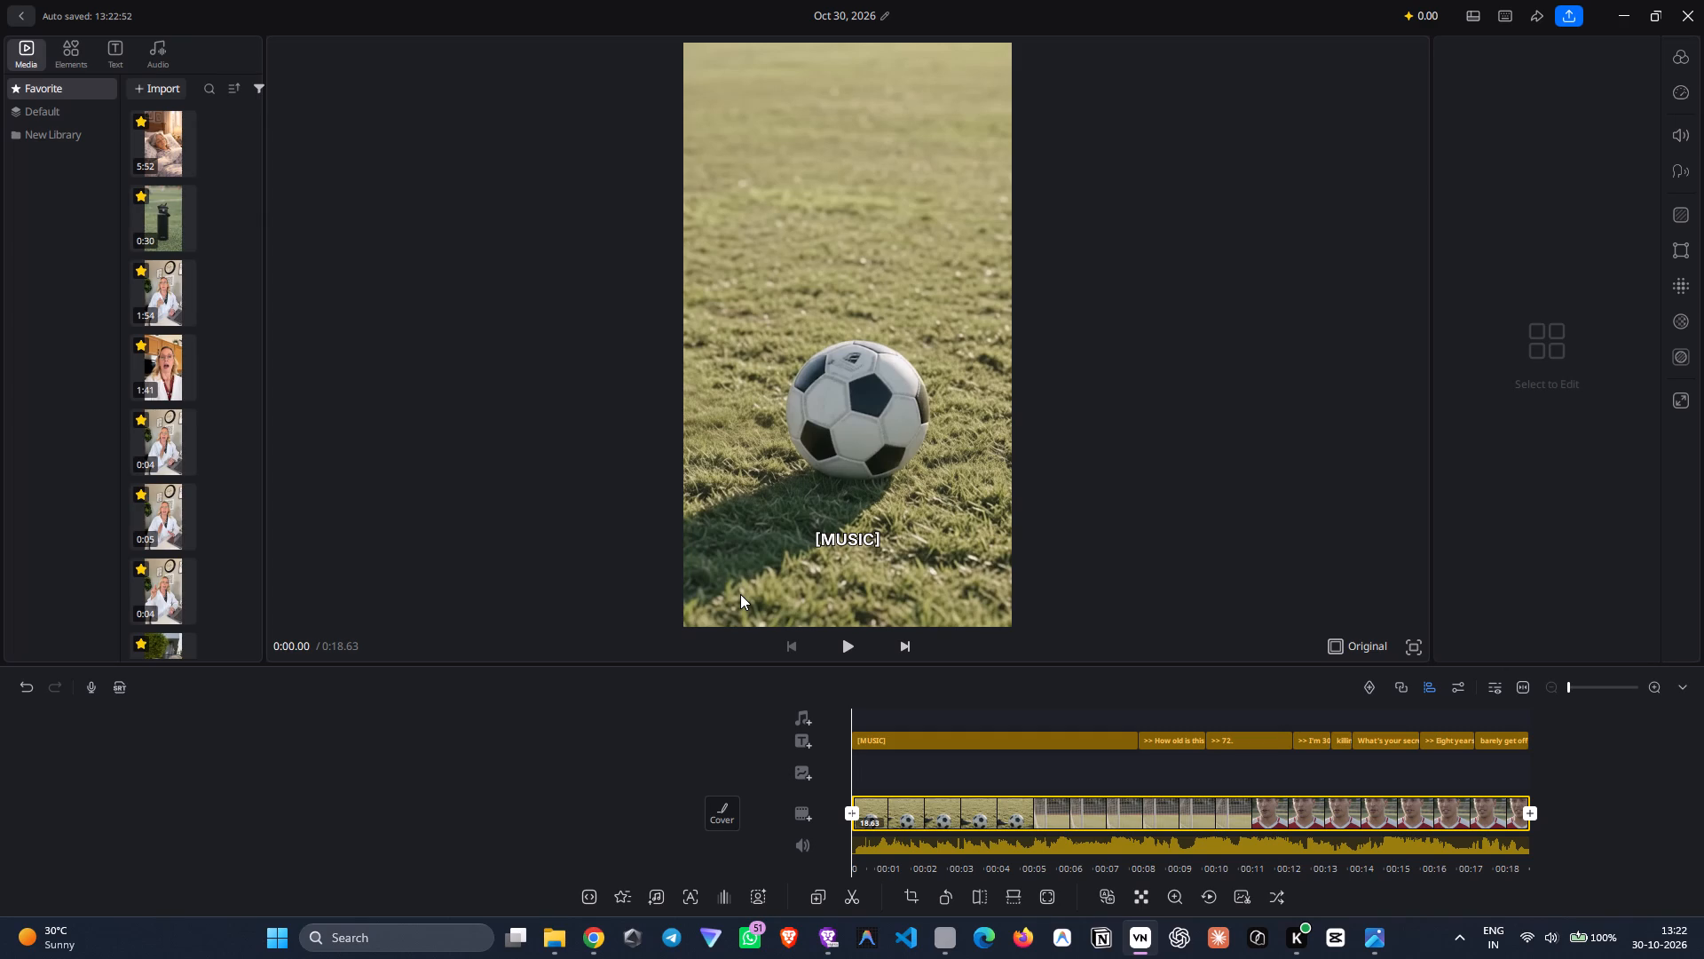
Check the start of the generated captions and delete the [MUSIC] caption.
key("space")
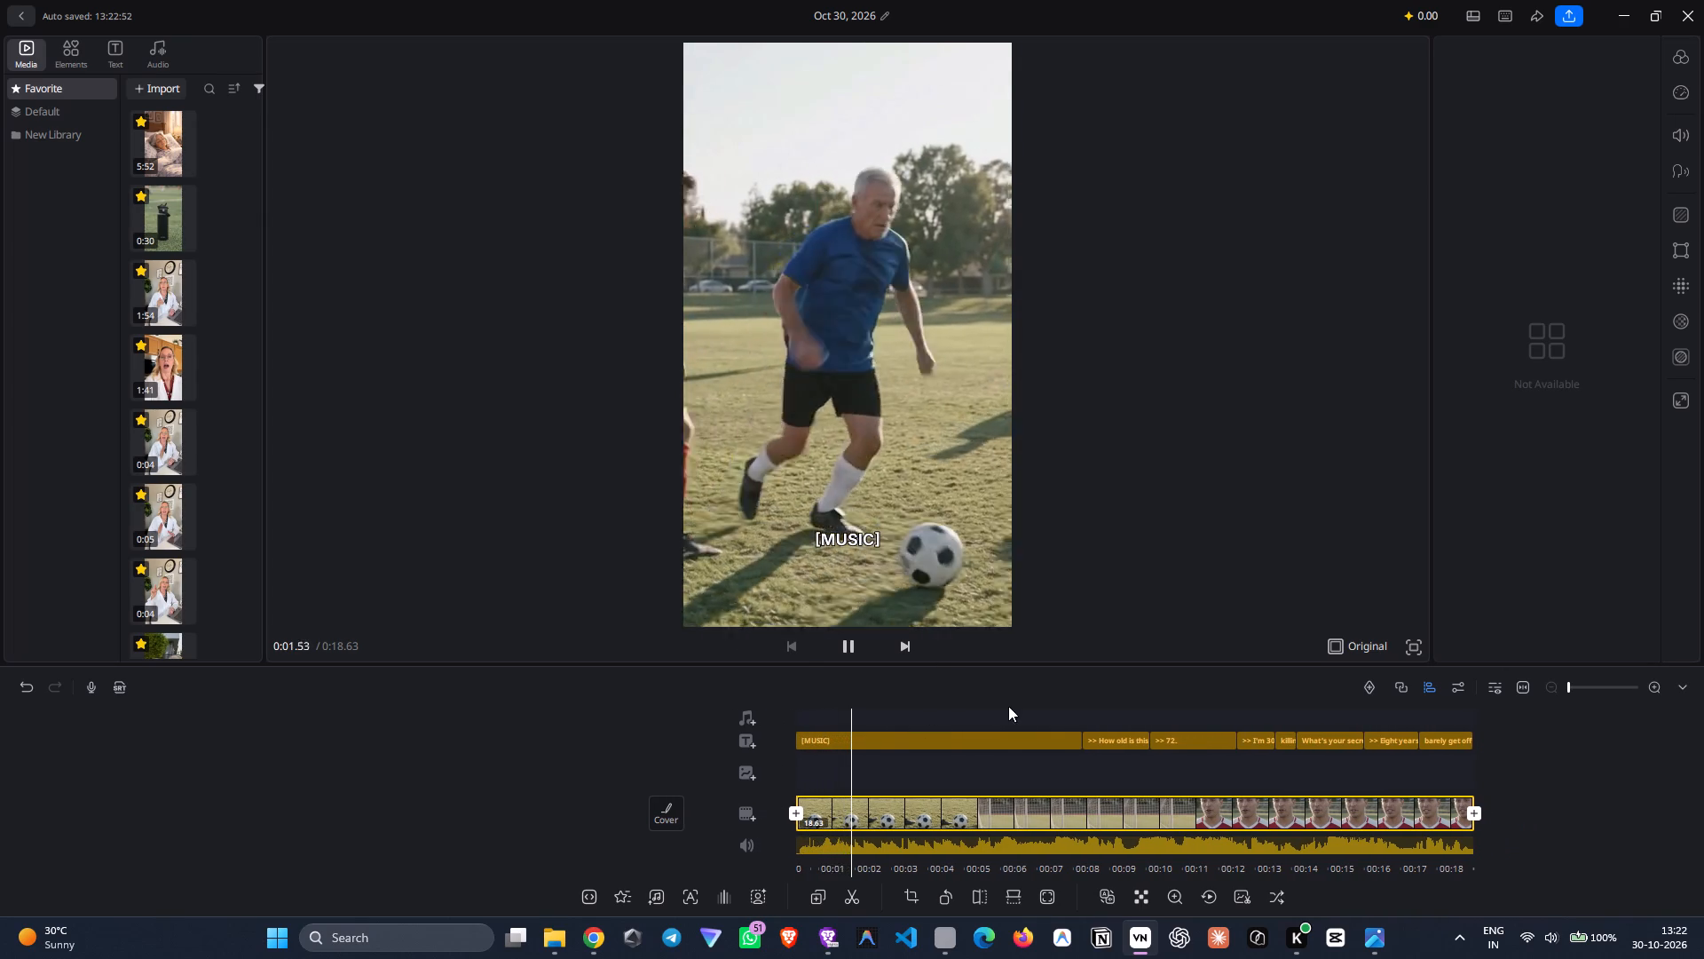
left_click_drag(852, 713, 874, 733)
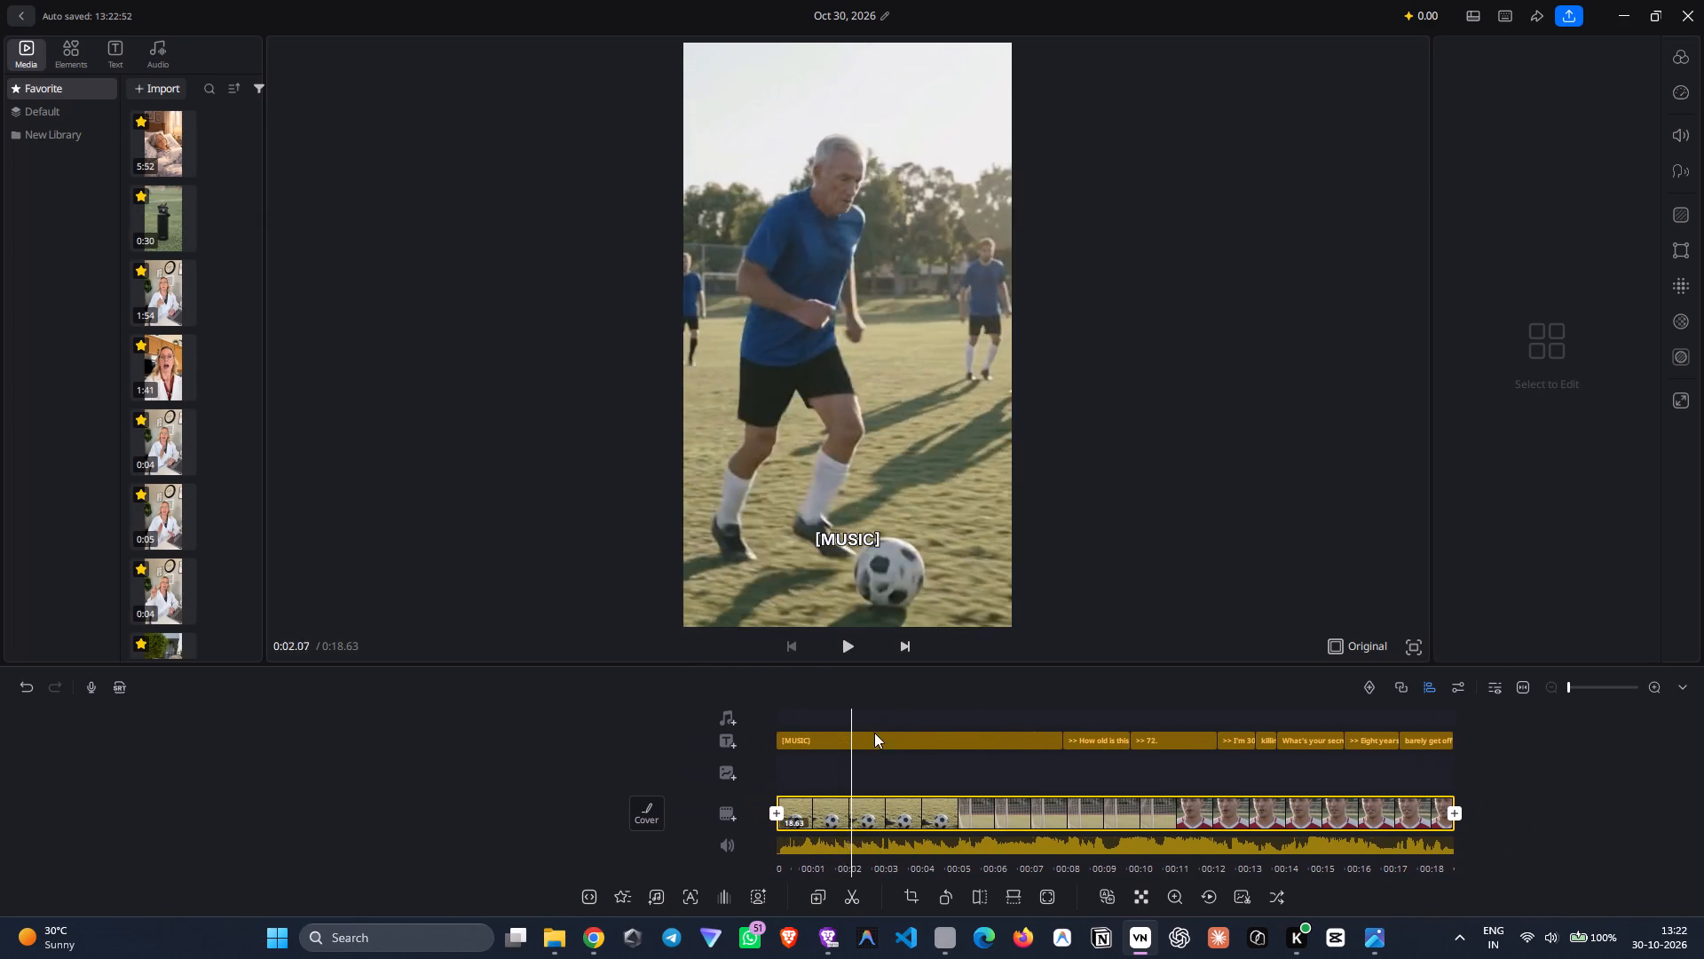
left_click_drag(874, 733, 667, 755)
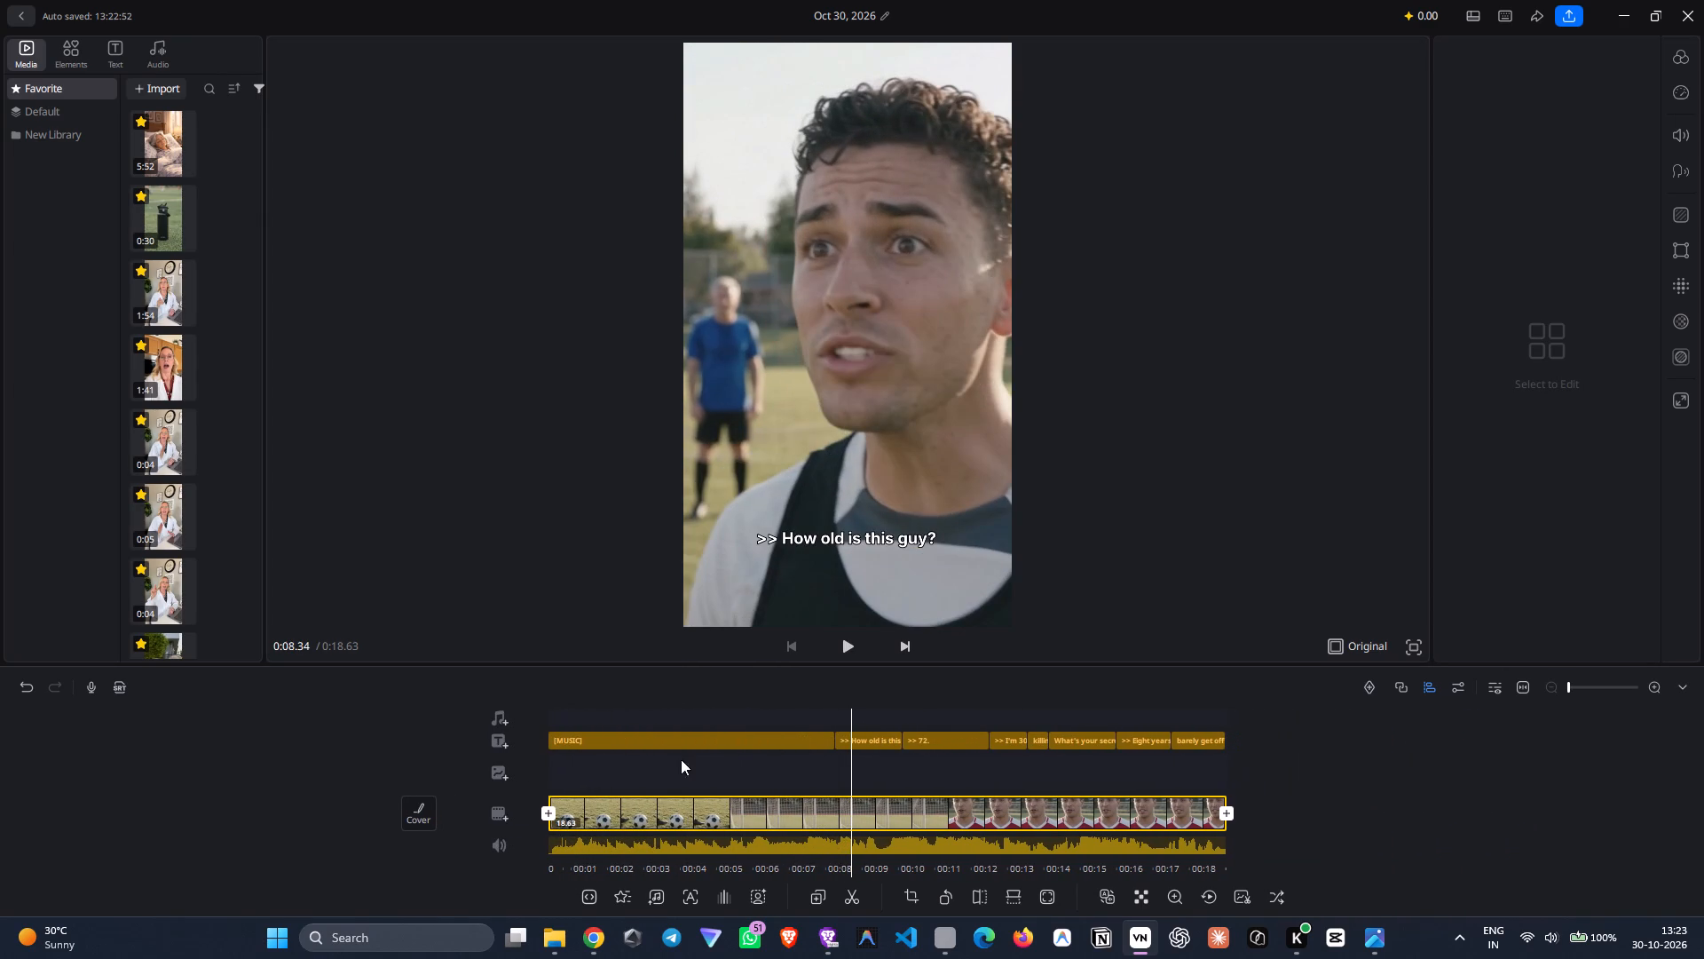
left_click(734, 744)
key("Delete")
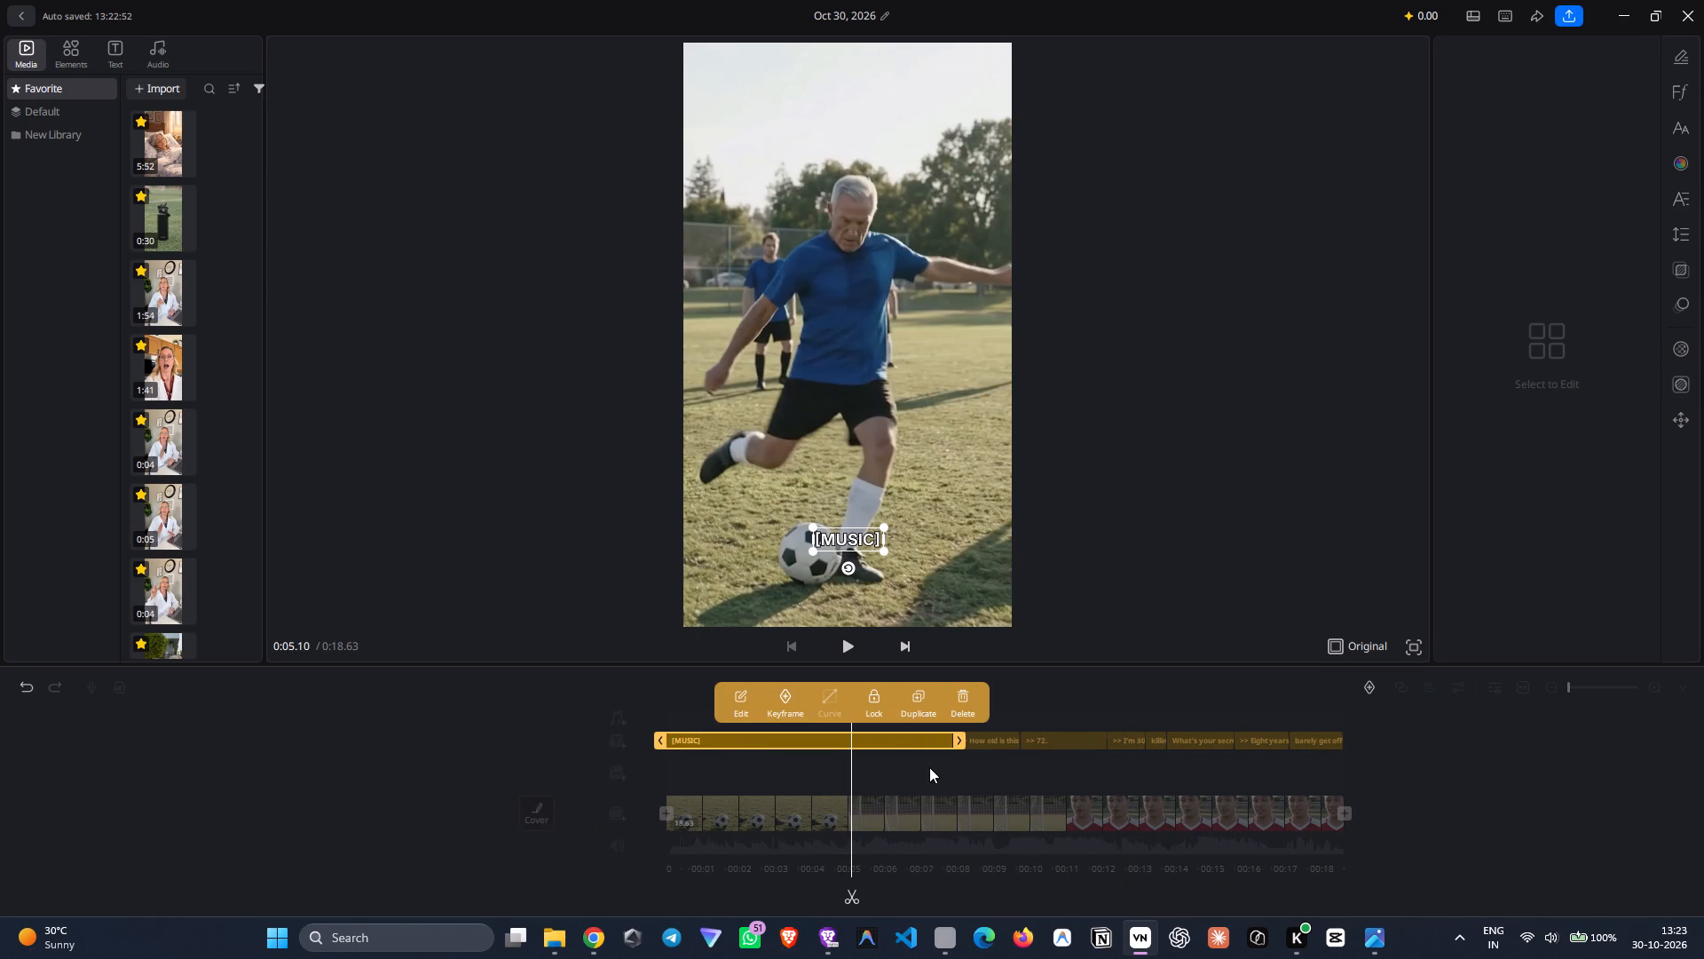
Remove the leading >> marks from the captions "How old is this guy?", "72.", "I'm 30 and my knees are" and "Eight years ago, I could".
double_click(861, 538)
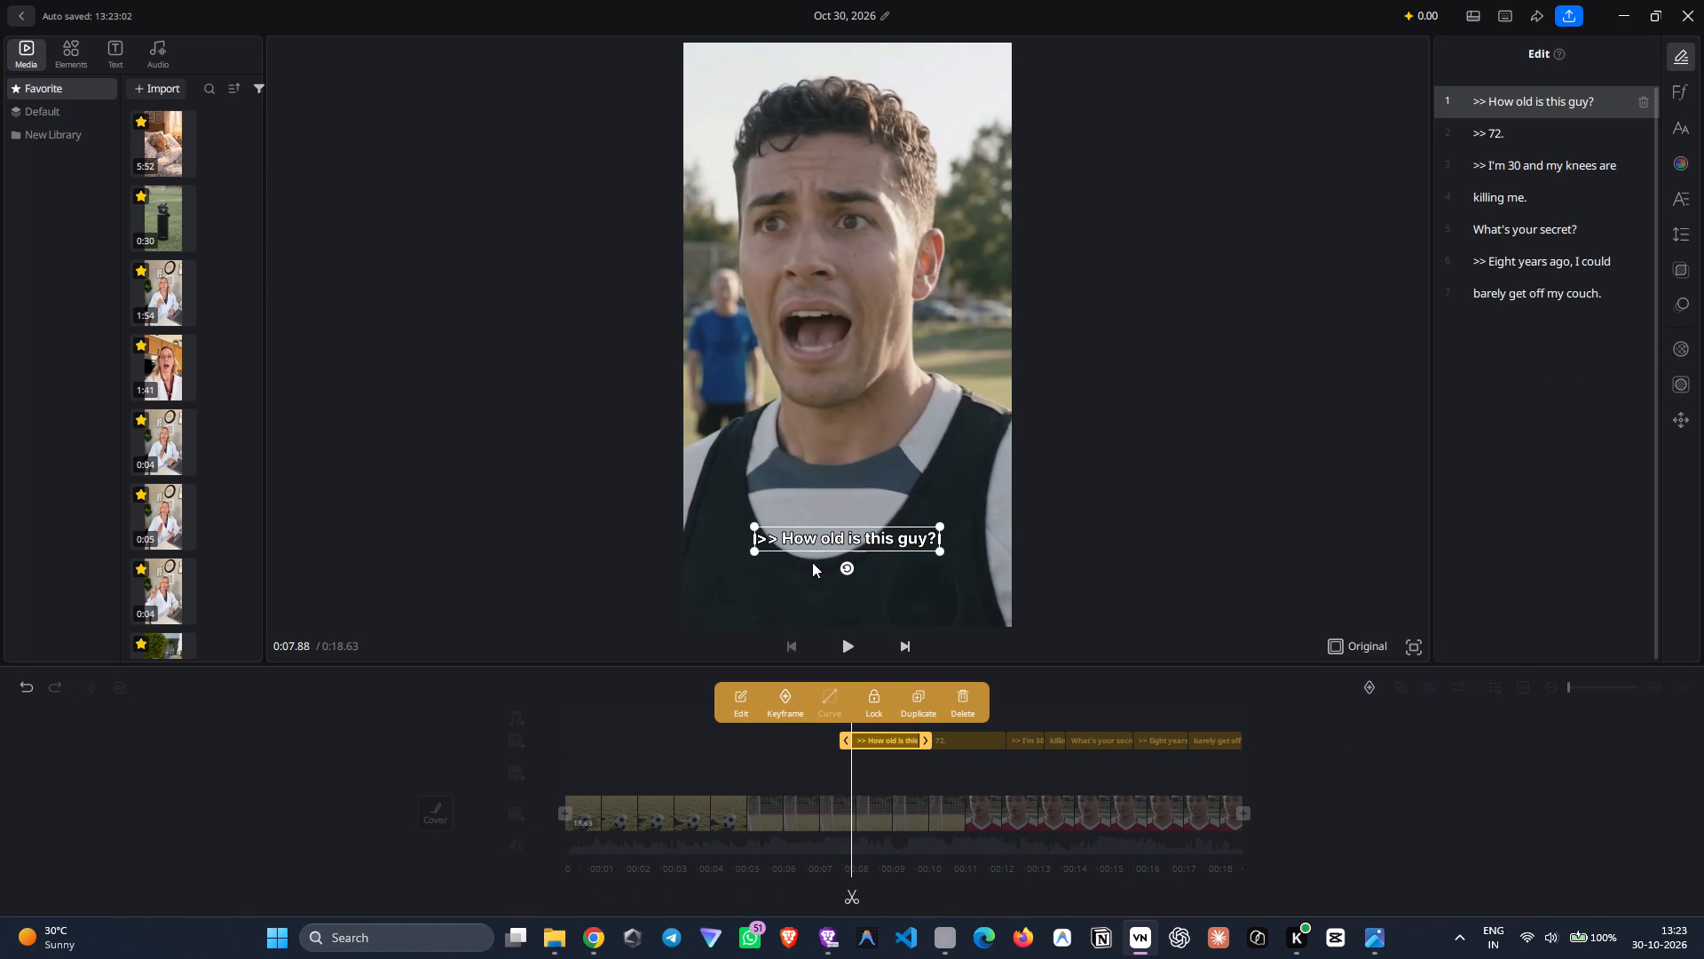
double_click(782, 544)
left_click_drag(1488, 102, 1458, 102)
key("BackSpace")
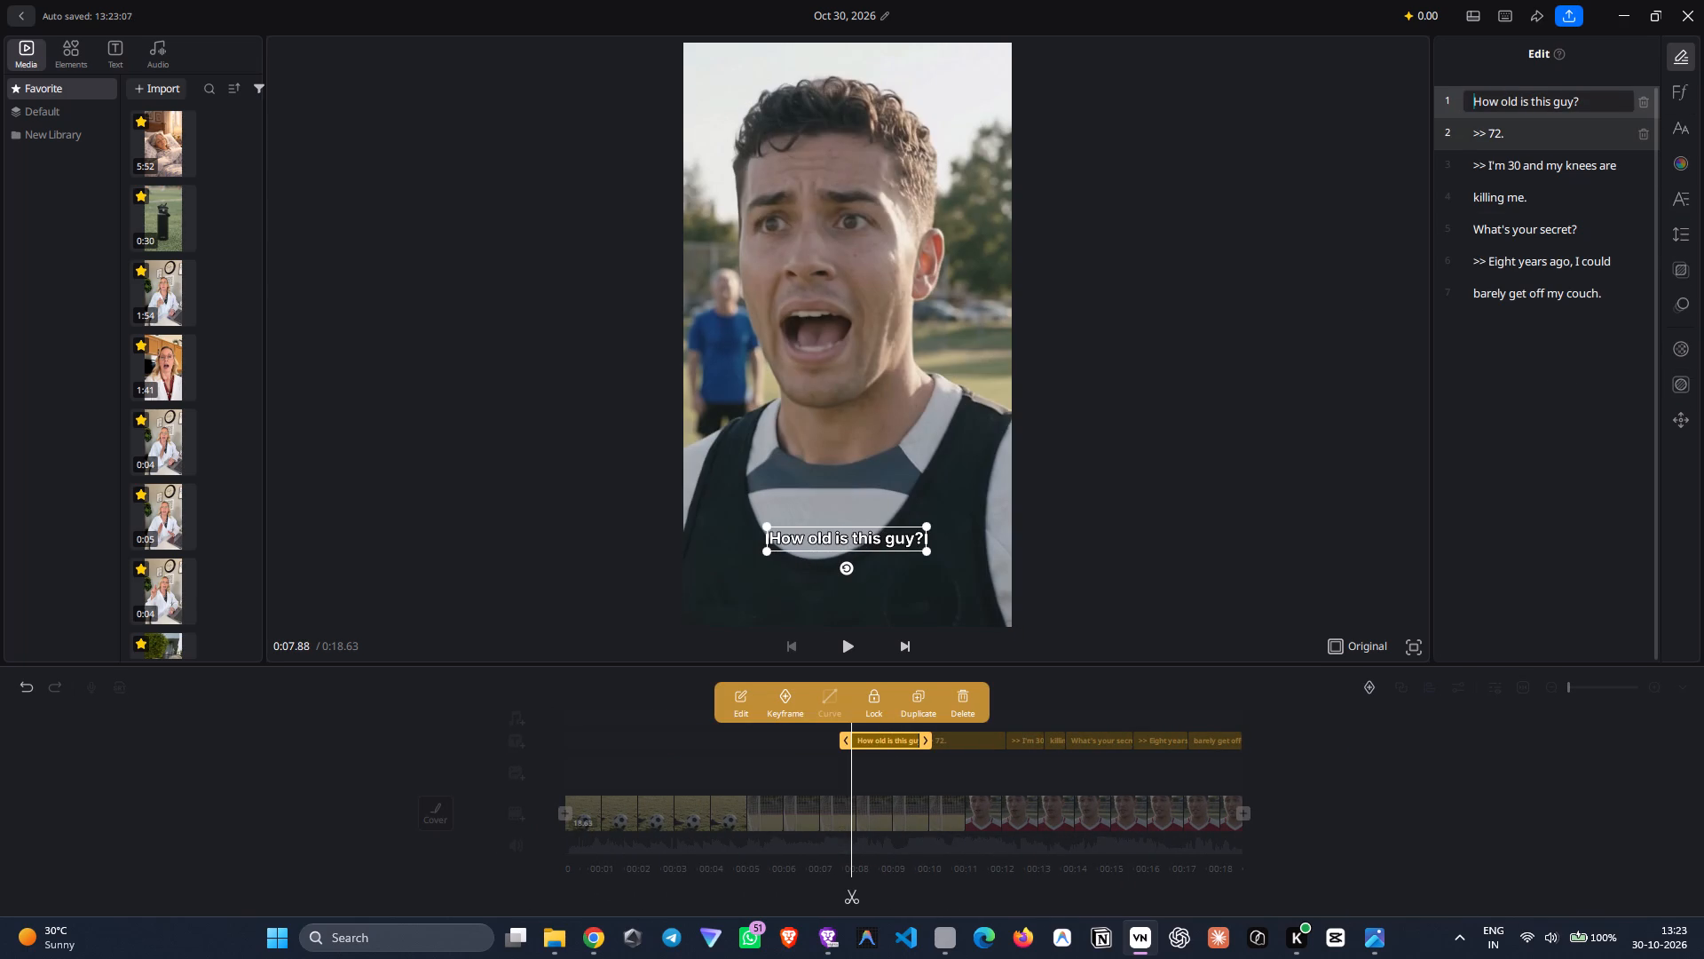
left_click_drag(1485, 134, 1450, 137)
key("BackSpace")
left_click_drag(1488, 170, 1473, 170)
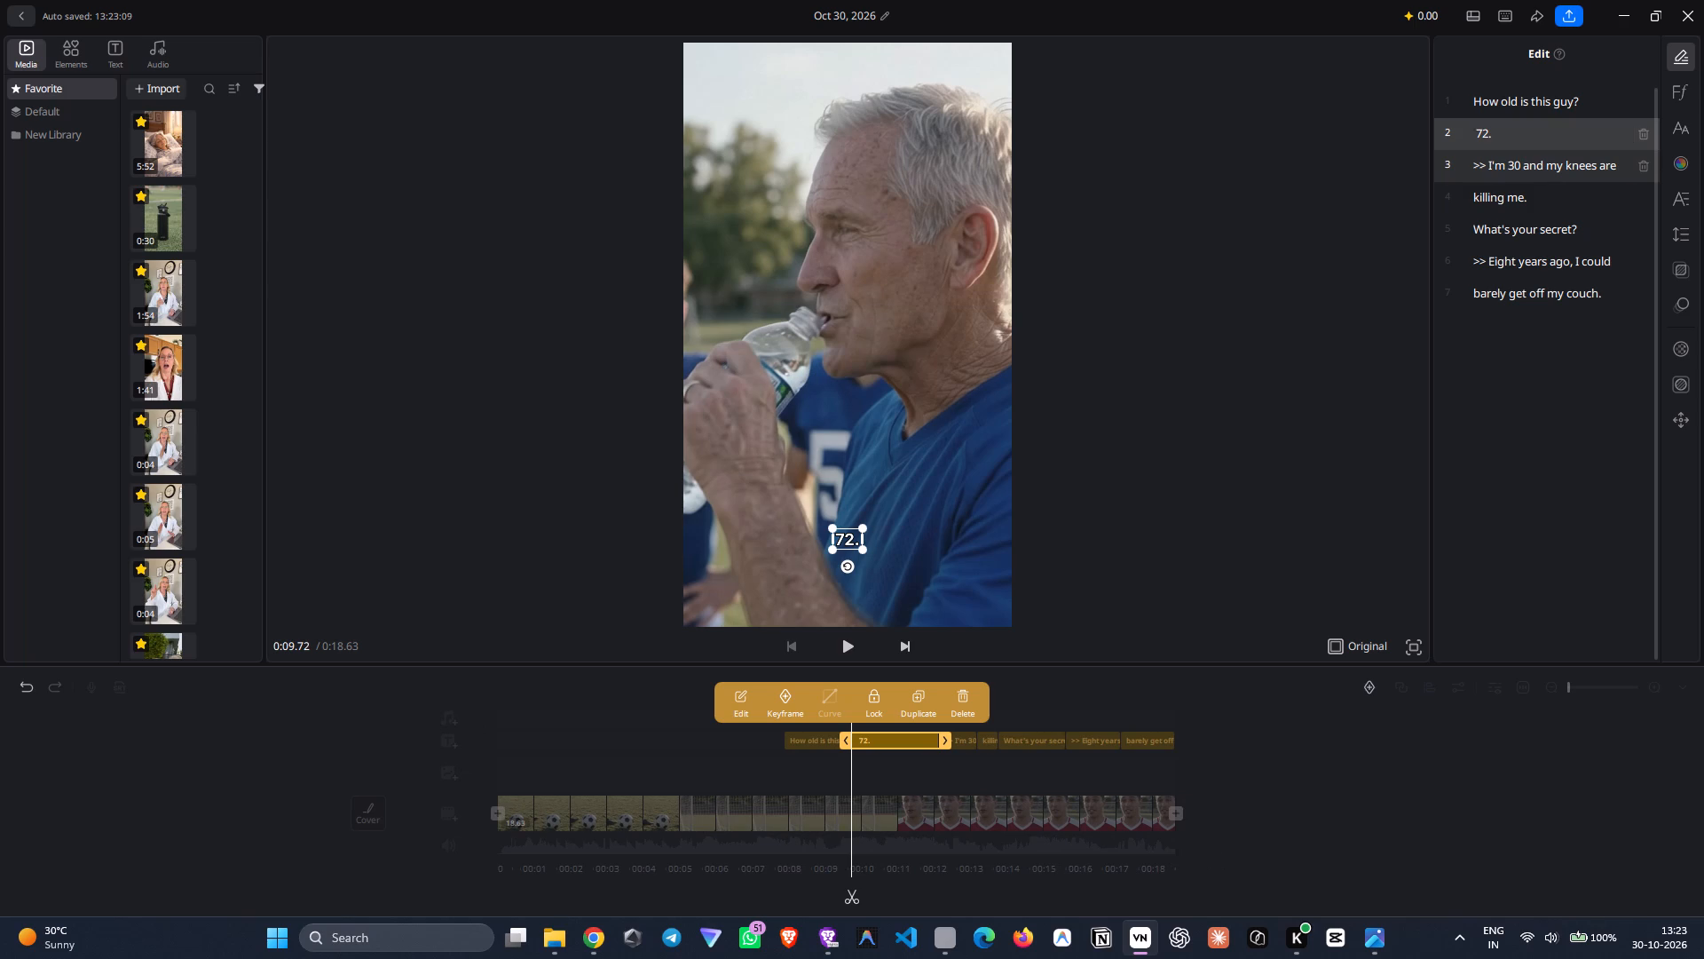
left_click_drag(1473, 170, 1459, 170)
key("BackSpace")
left_click_drag(1487, 255, 1477, 255)
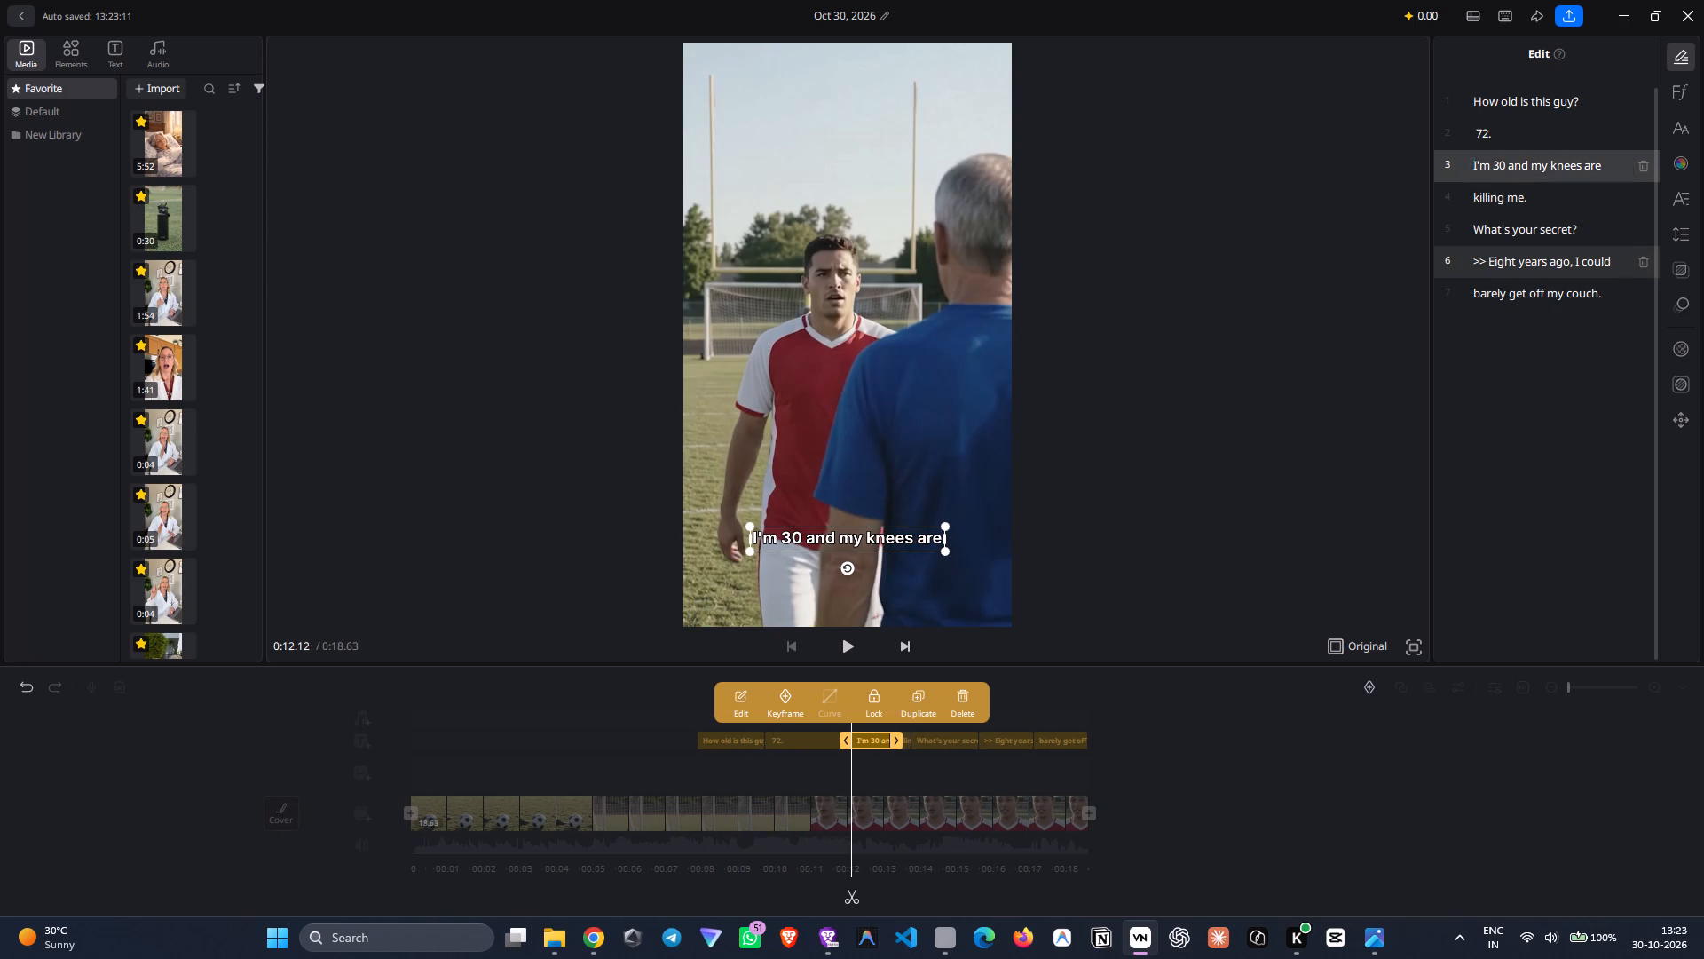
left_click_drag(1477, 255, 1442, 258)
key("BackSpace")
Check the caption timing in playback and shorten the "72." caption so it ends at about 11 seconds, before the red-shirt shot.
left_click_drag(676, 694, 658, 694)
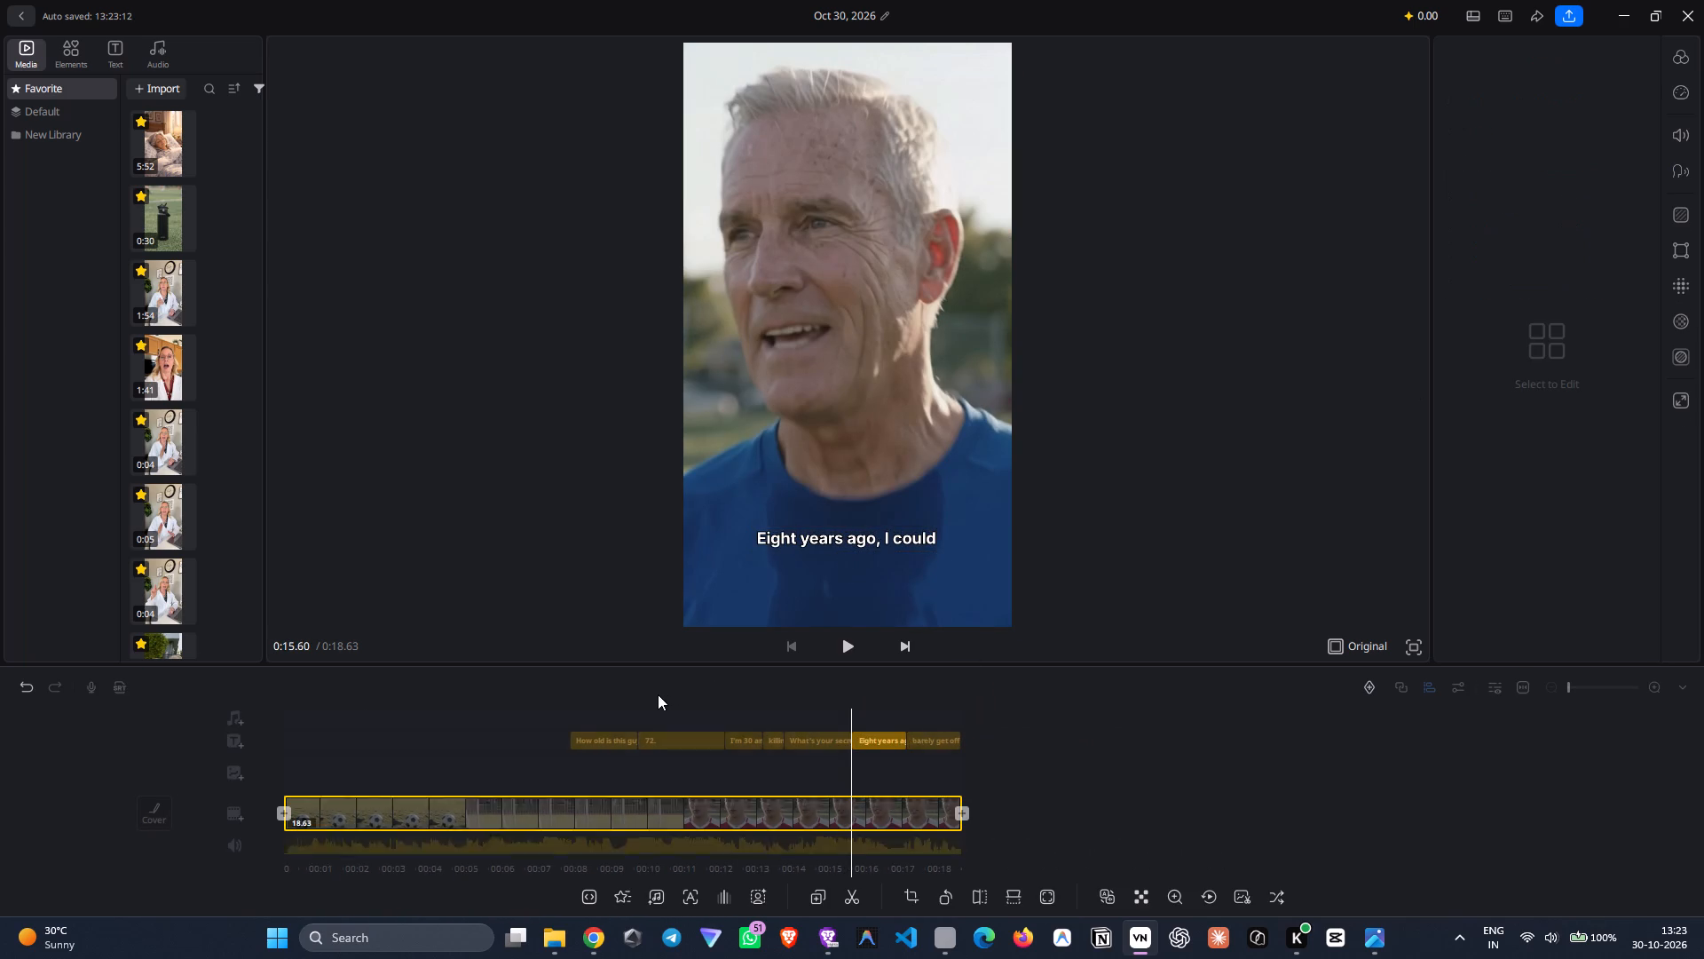
left_click_drag(653, 694, 598, 692)
left_click_drag(598, 692, 659, 708)
left_click_drag(749, 771, 883, 786)
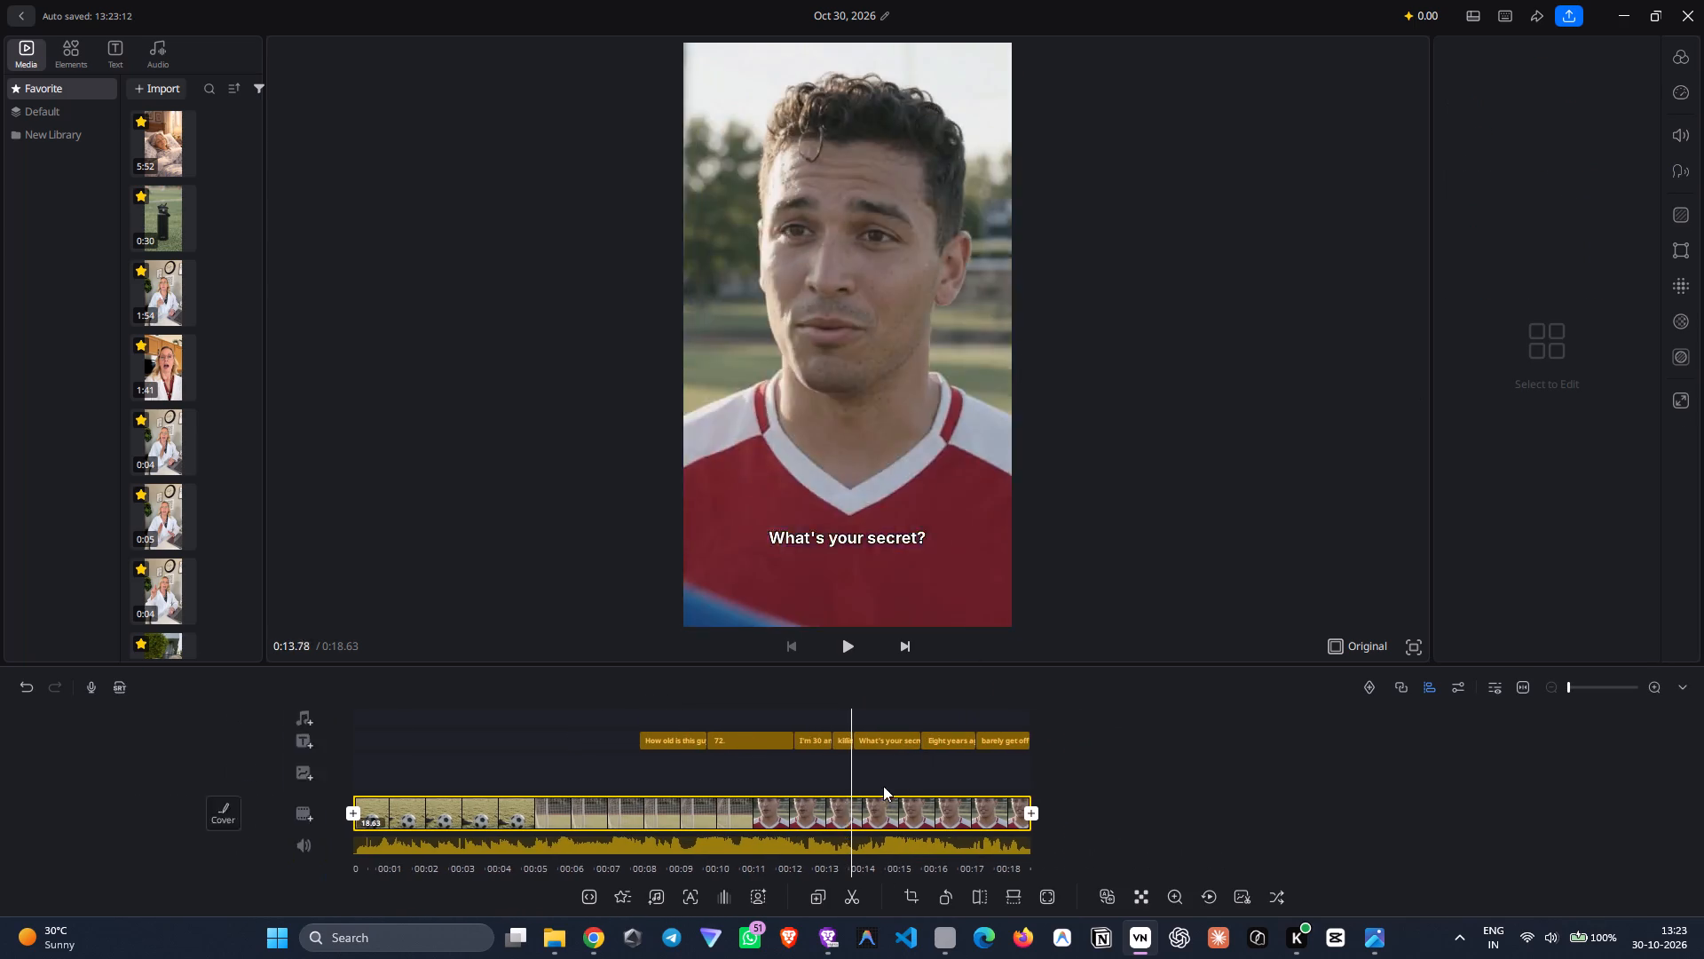
left_click_drag(883, 786, 1041, 808)
key("space")
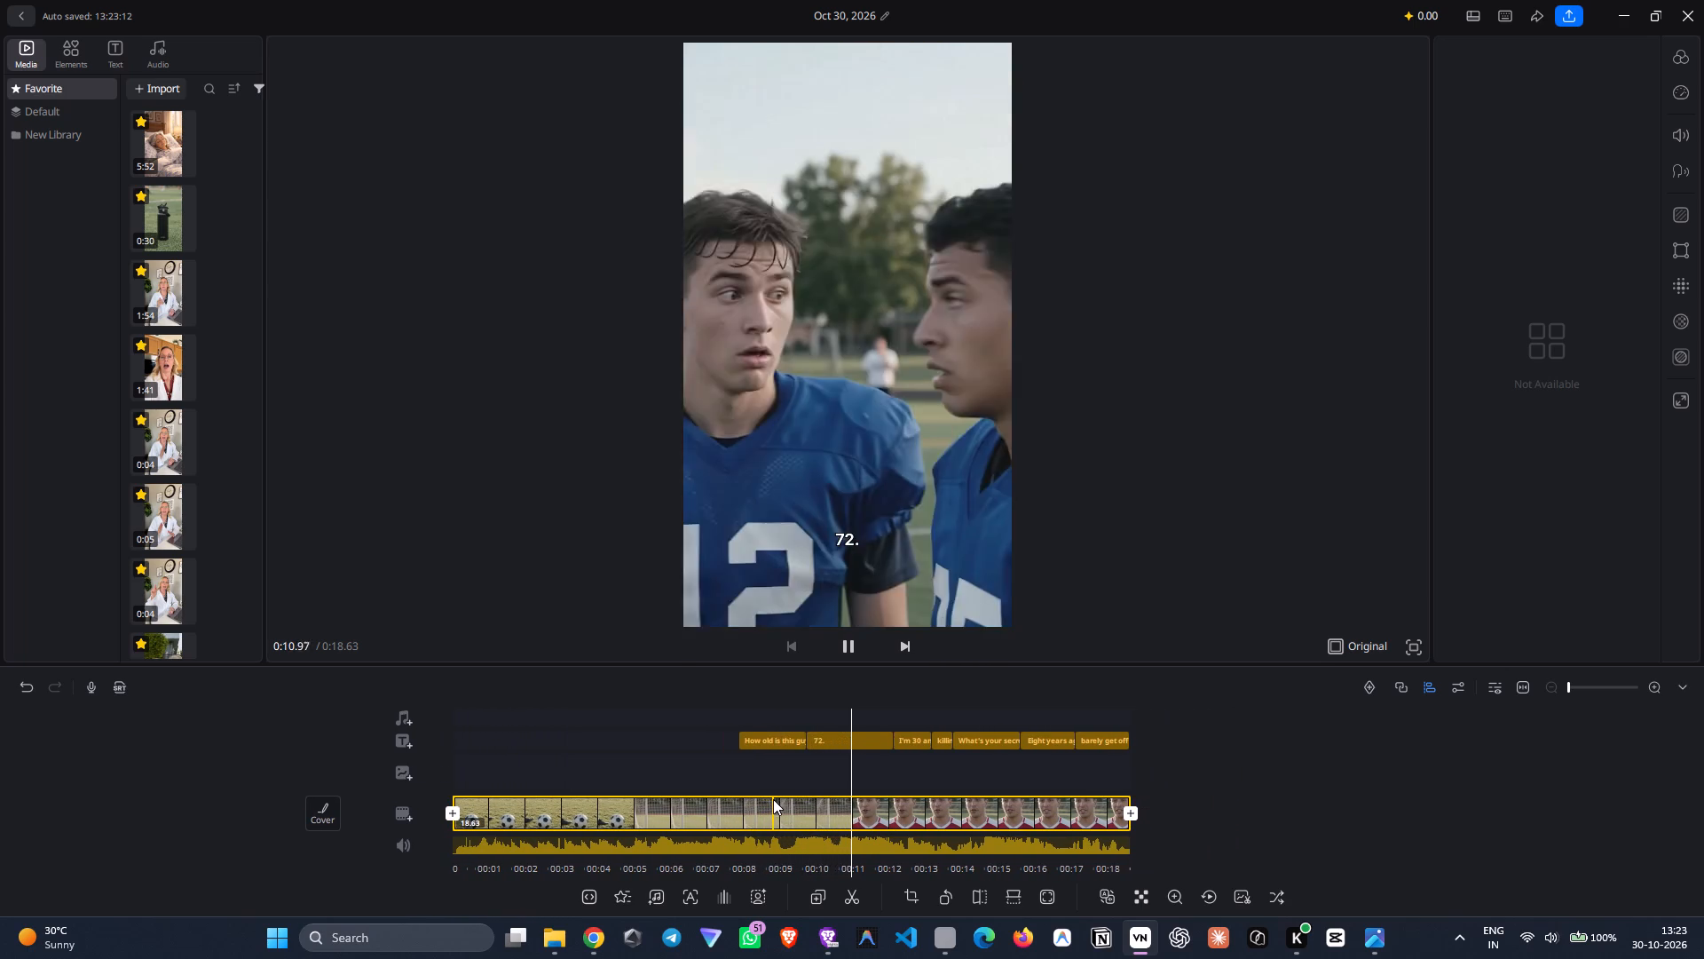
key("space")
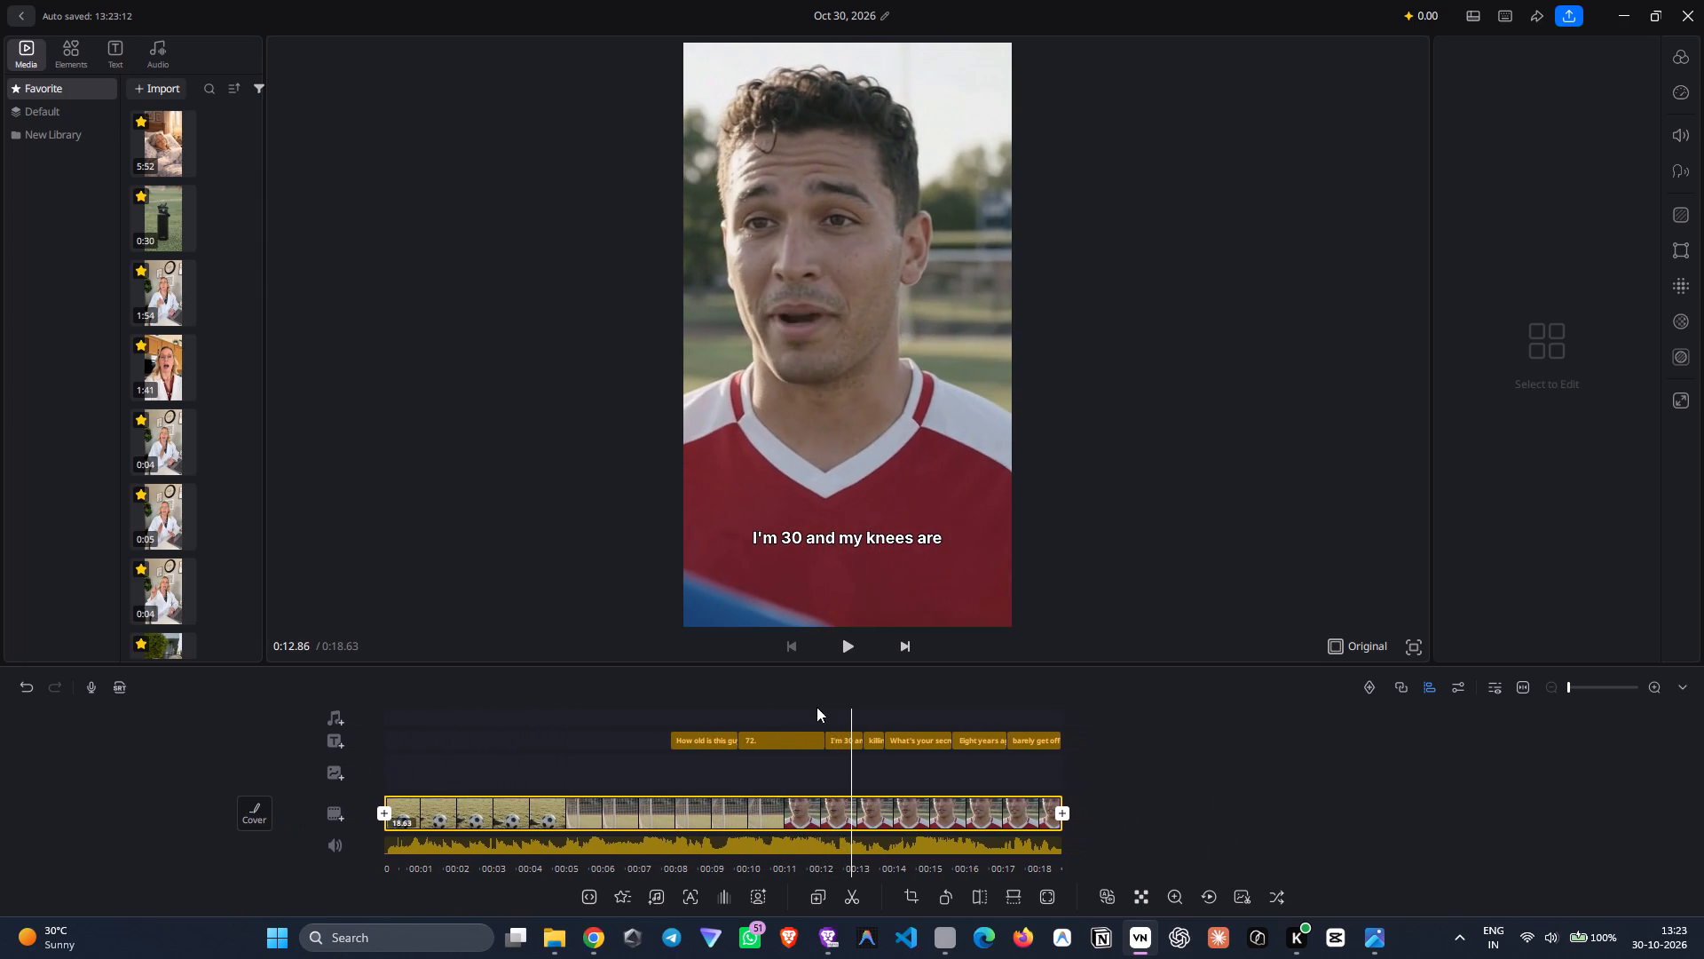
left_click_drag(799, 759, 958, 790)
key("space")
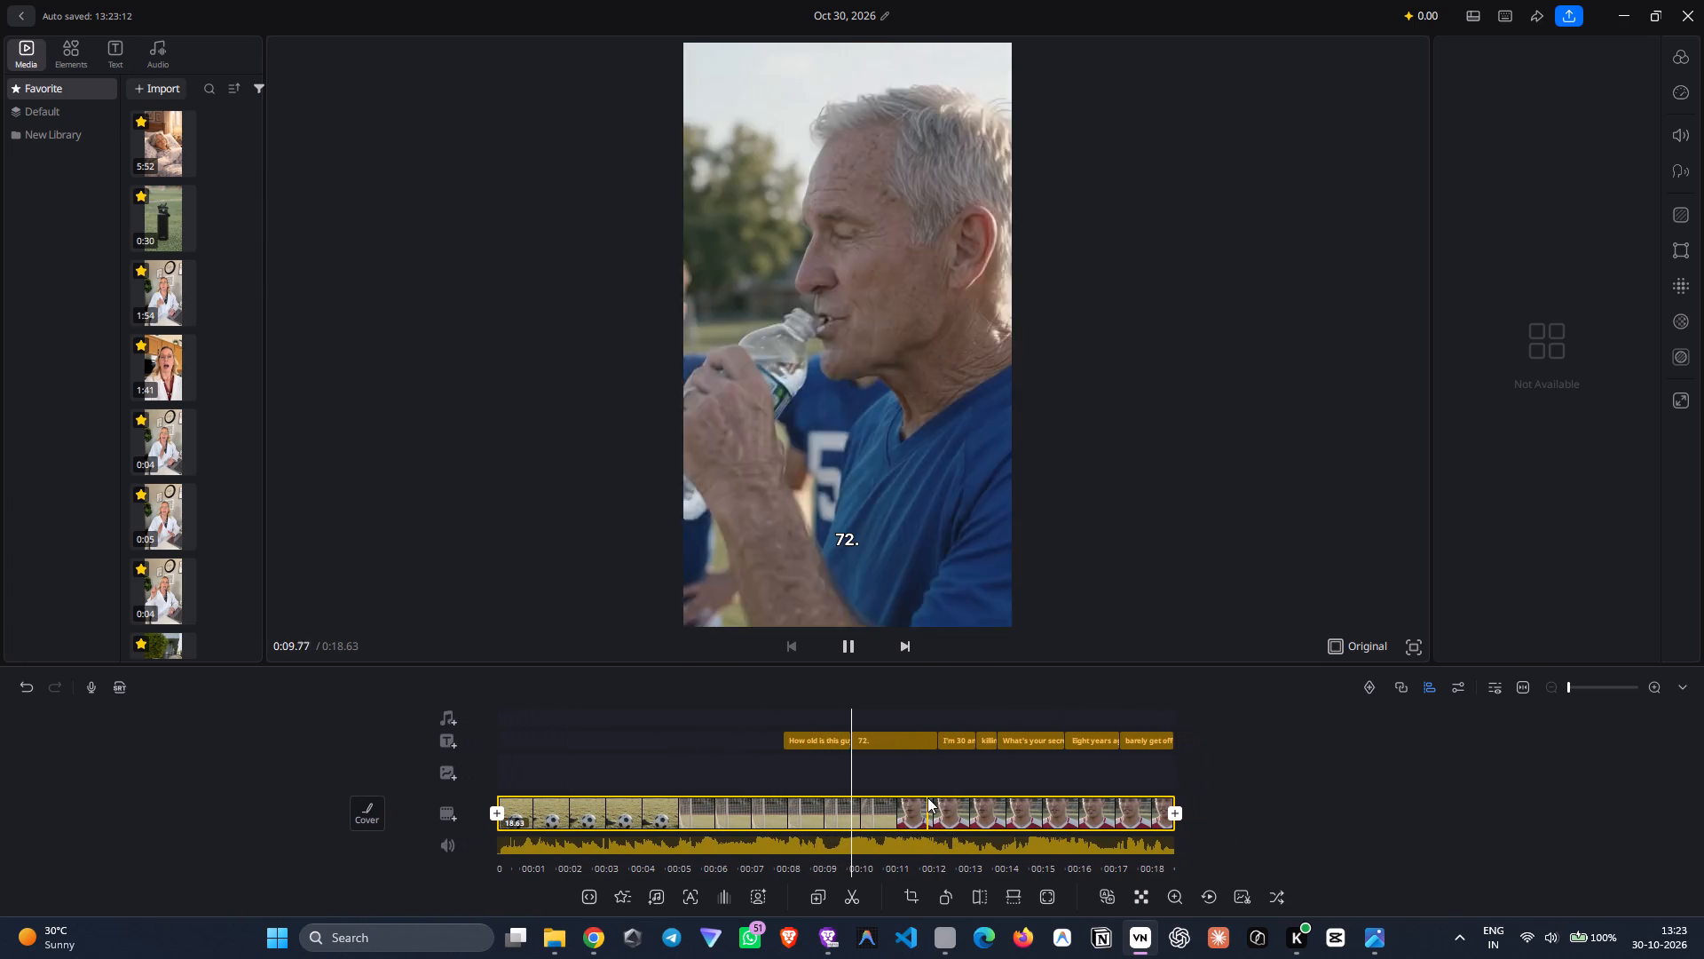
key("space")
left_click(864, 741)
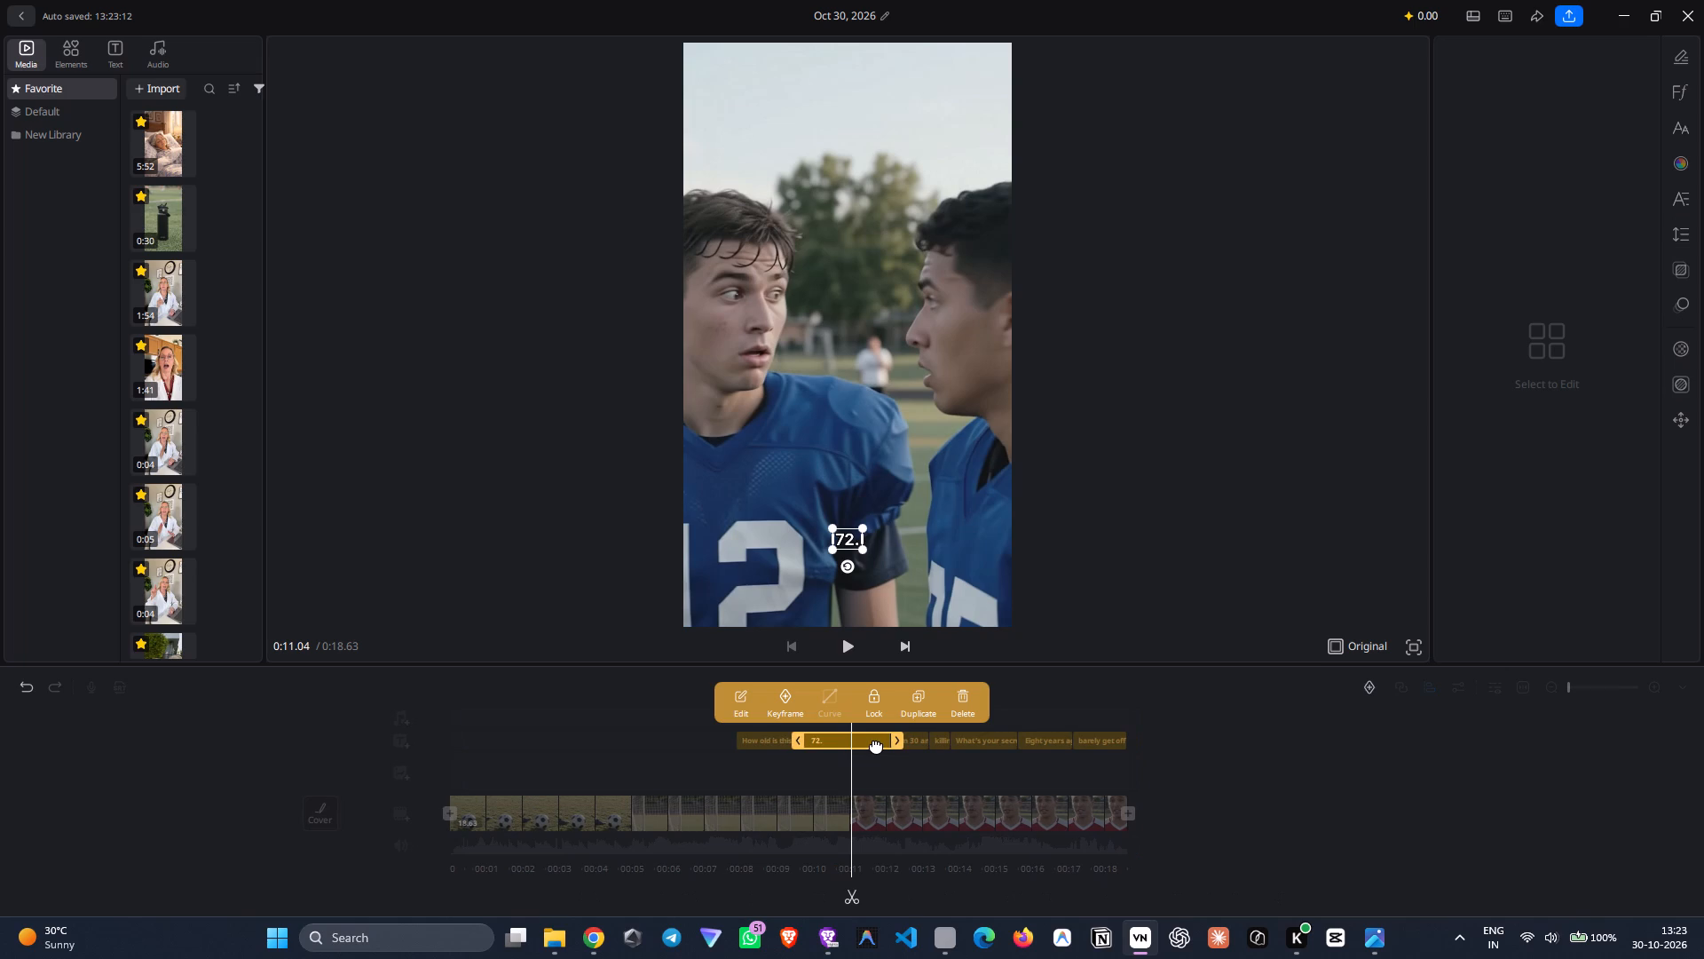
left_click_drag(892, 743, 848, 745)
Play the captioned video through to its end and export it to the Videos\VN folder with the Auto quality setting.
key("space")
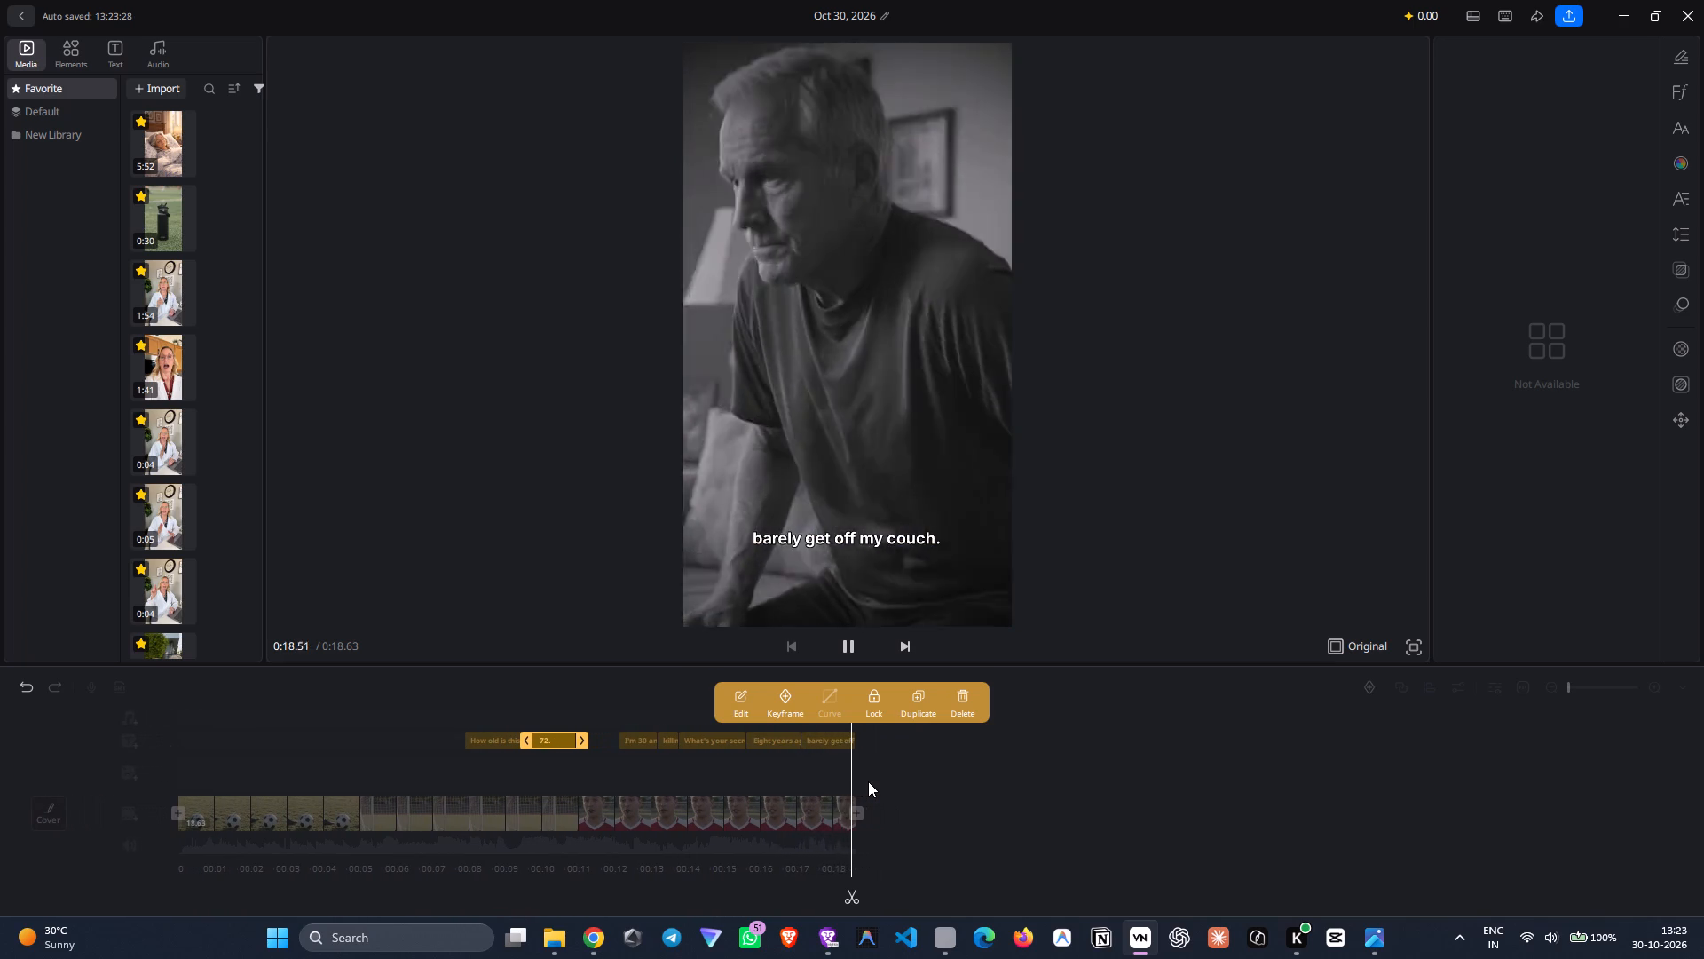
left_click_drag(861, 778, 921, 767)
left_click_drag(950, 774, 970, 783)
left_click(990, 788)
left_click(1574, 18)
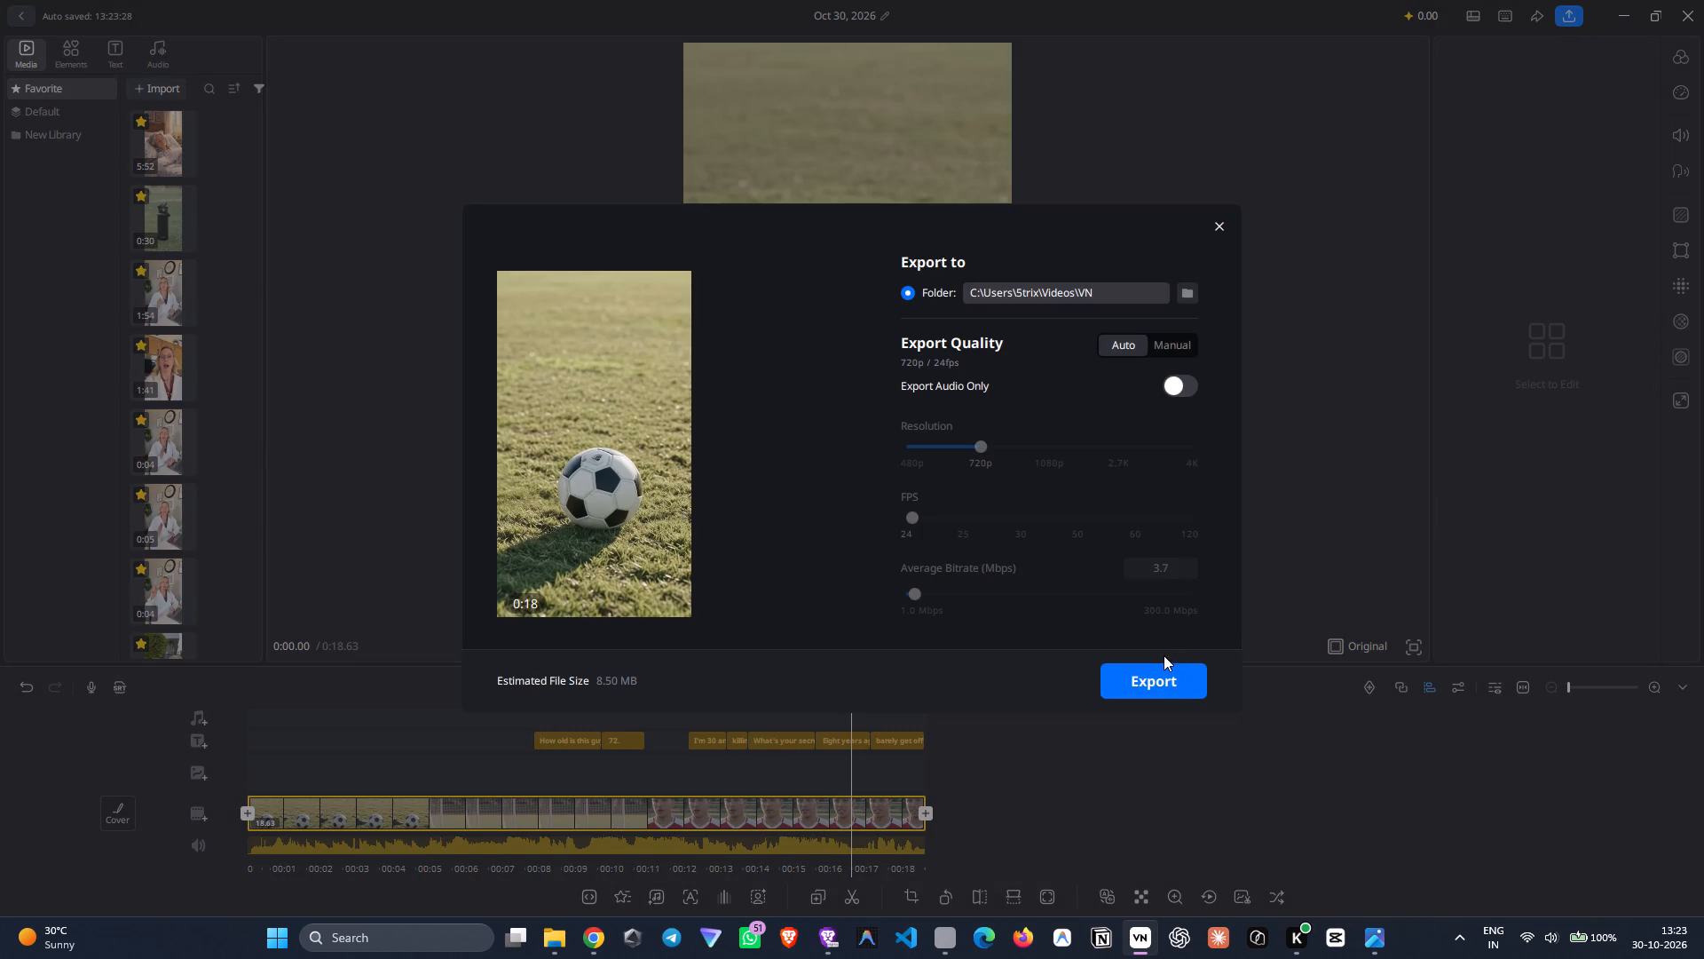
left_click(1168, 684)
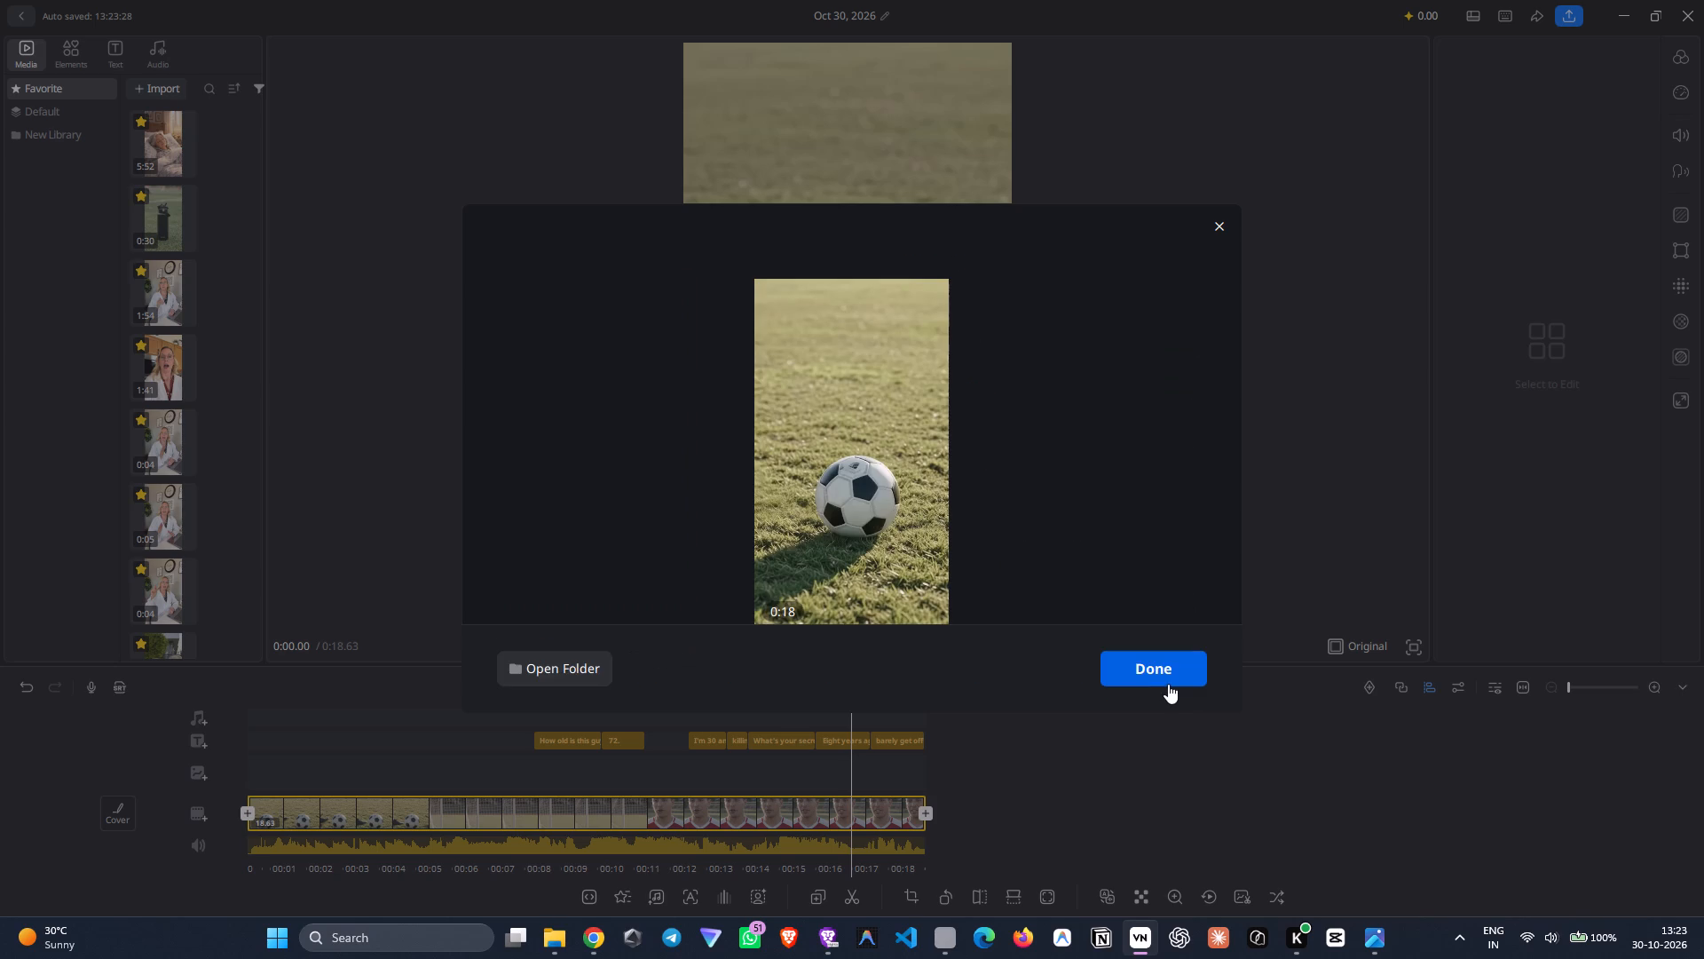
left_click(1168, 684)
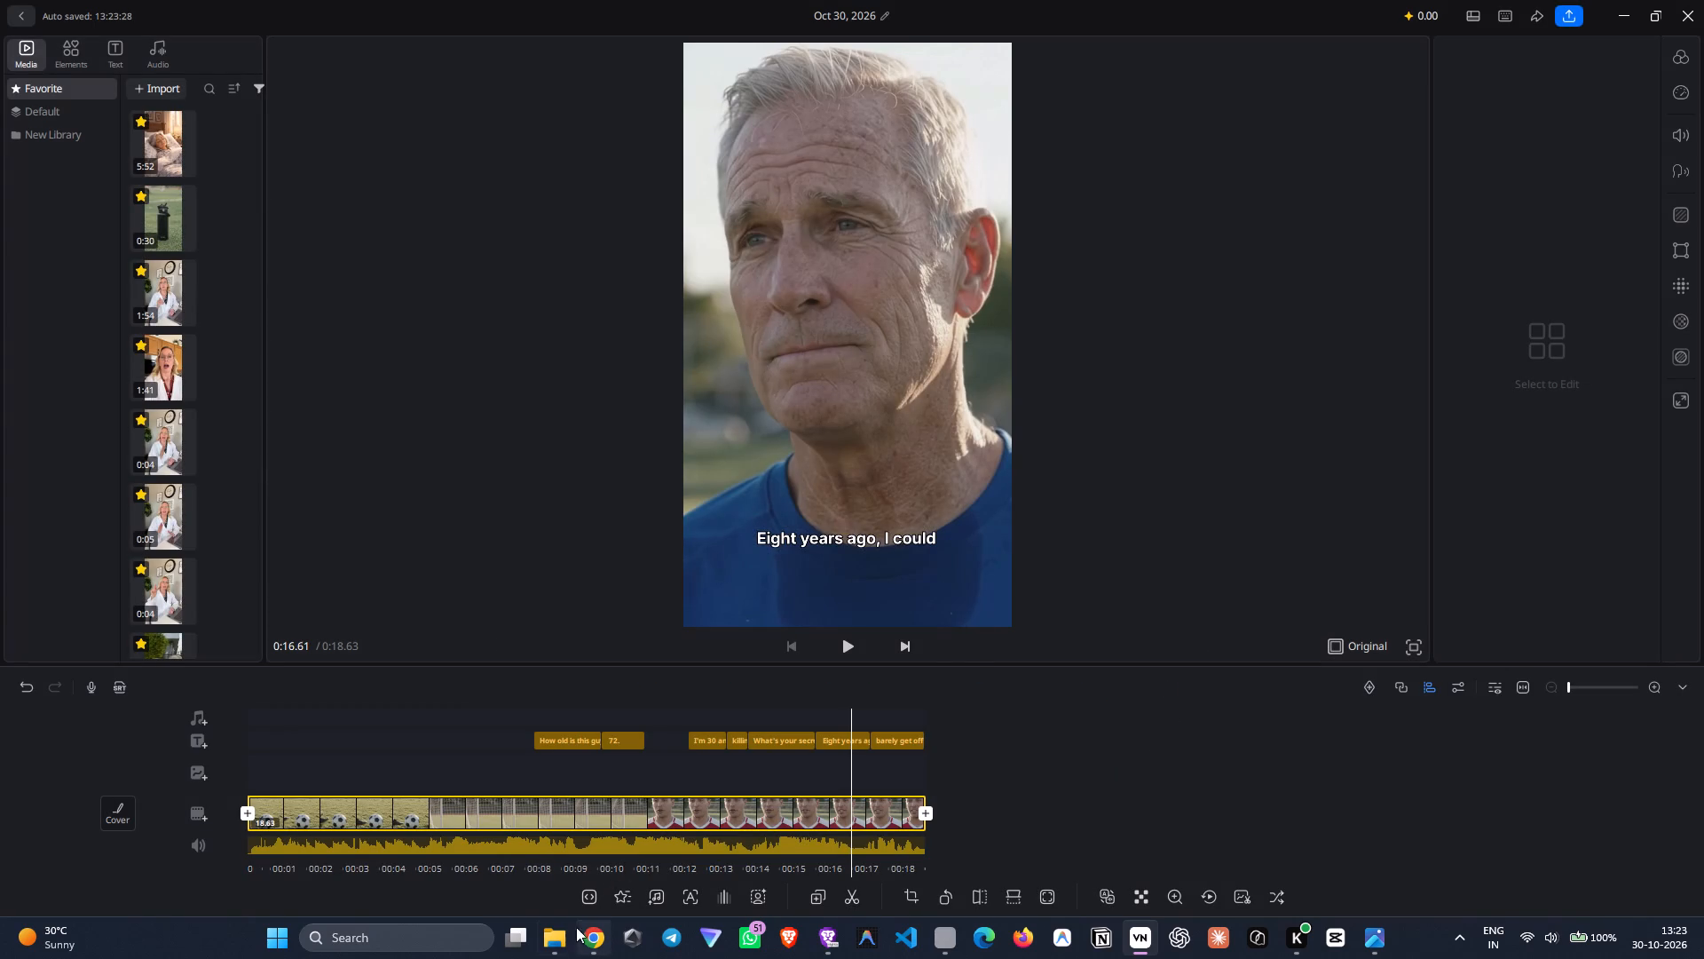
Switch to File Explorer and create a folder named Witball in Google Drive under My Drive > Work X, using a separate tab.
left_click(556, 939)
left_click(1369, 493)
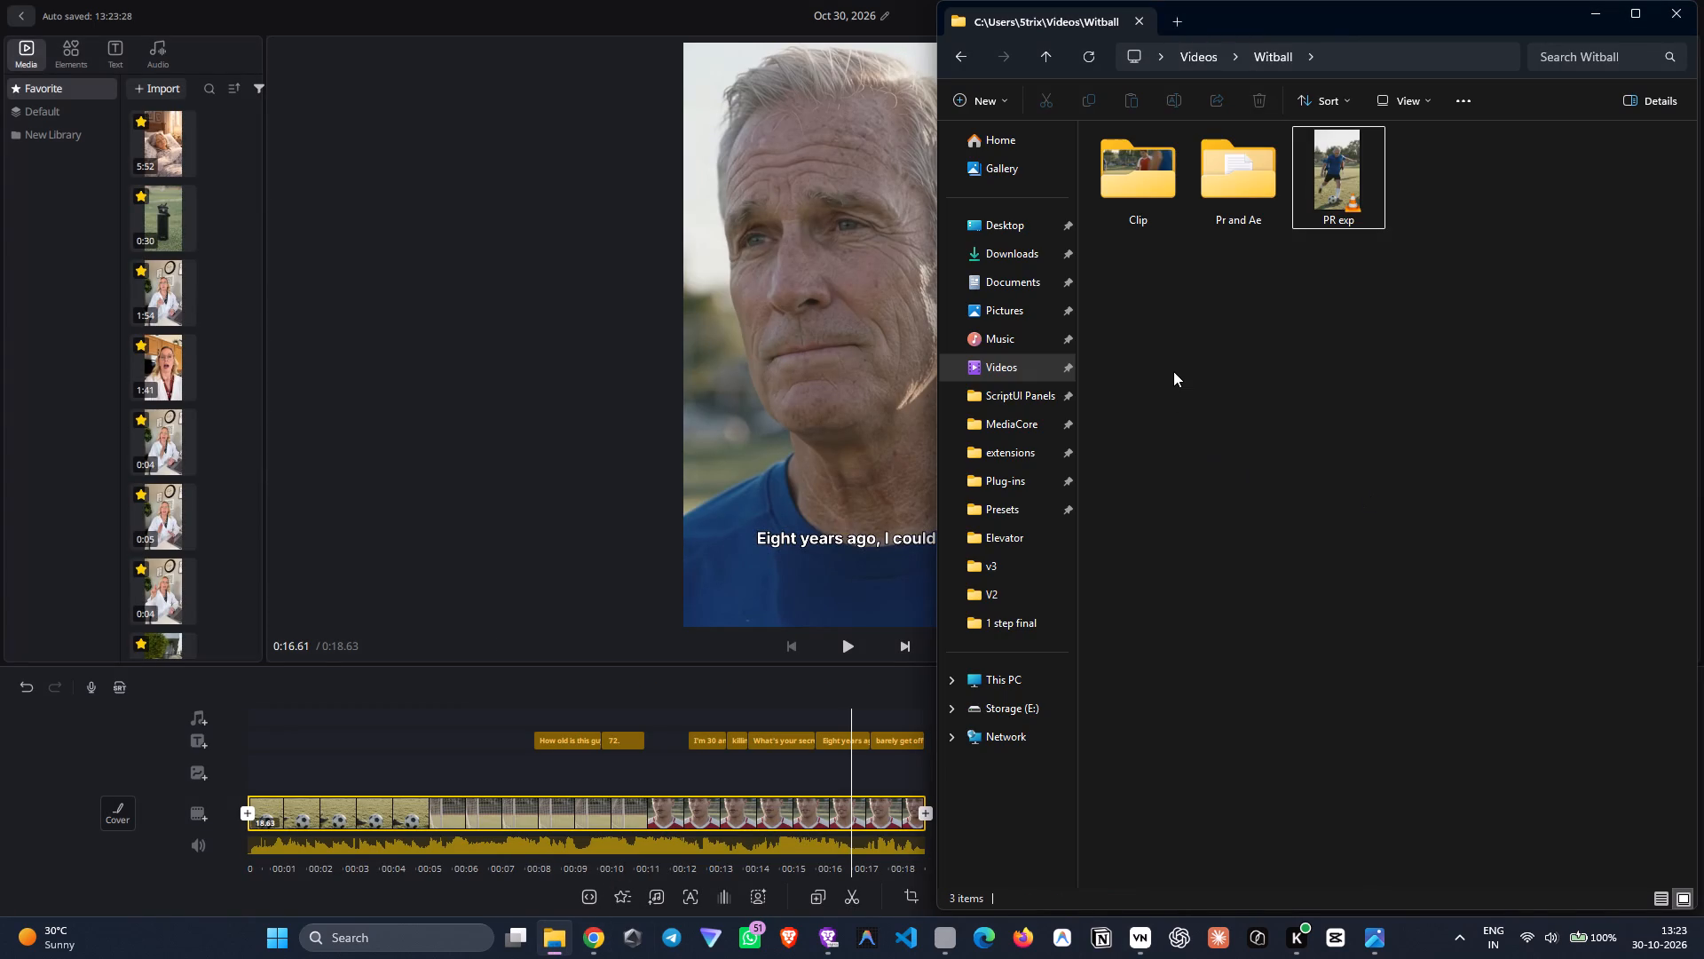
left_click(1175, 17)
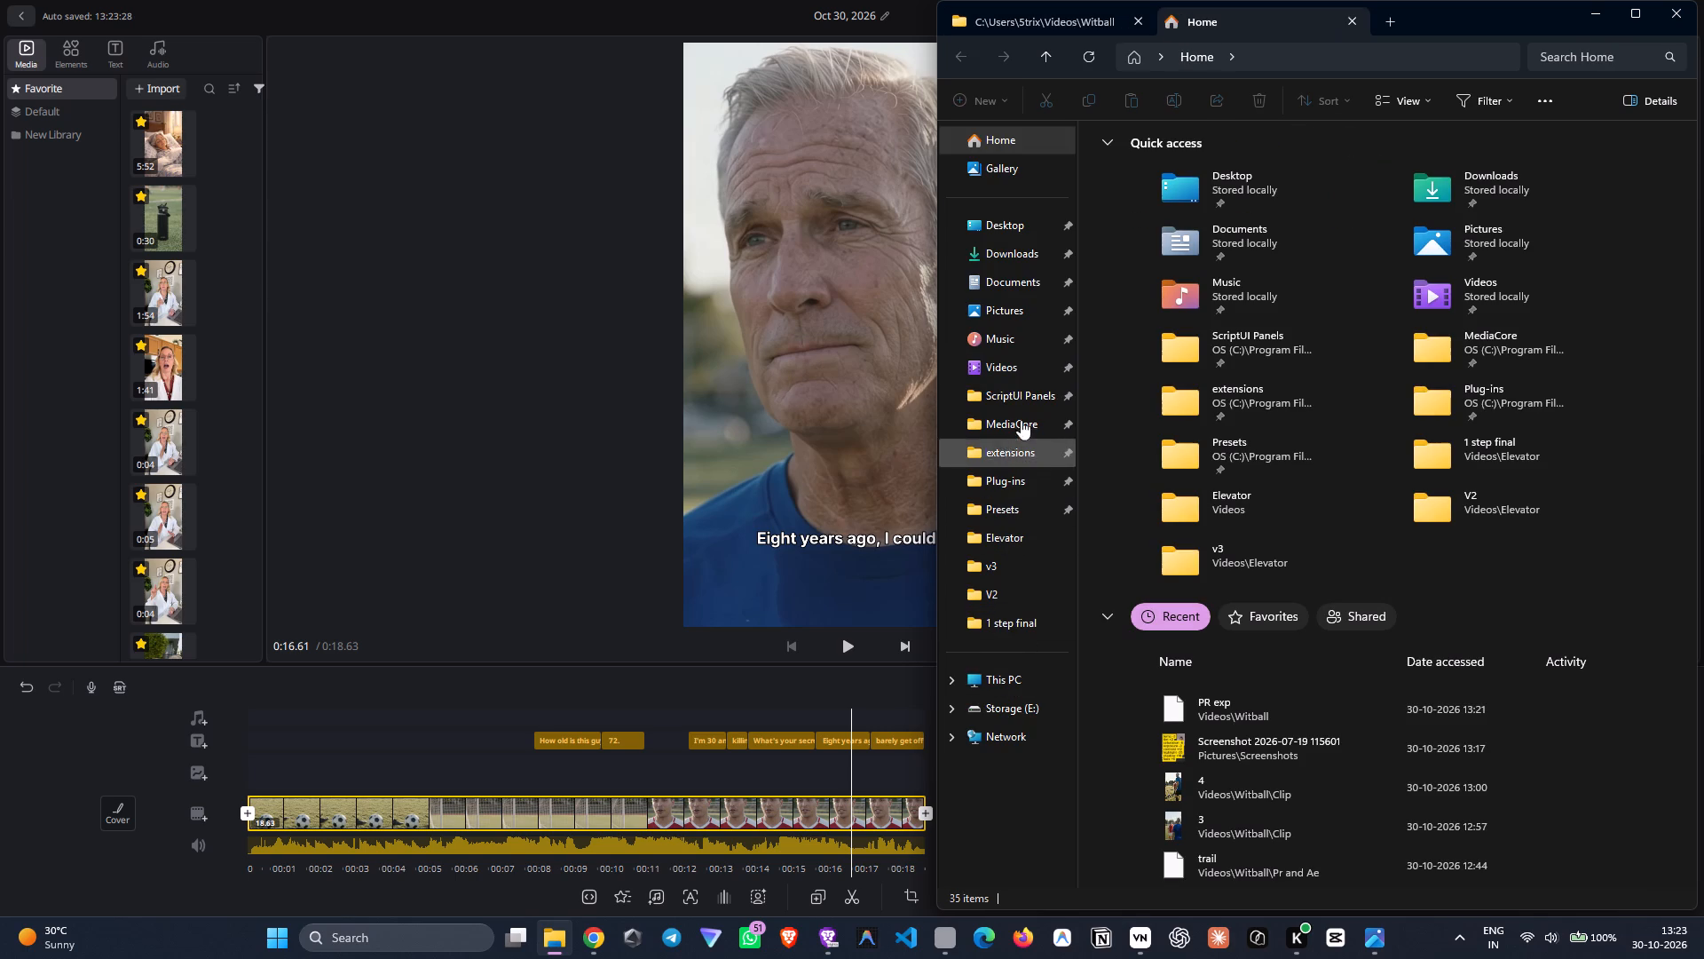
left_click(1005, 679)
left_click(1176, 251)
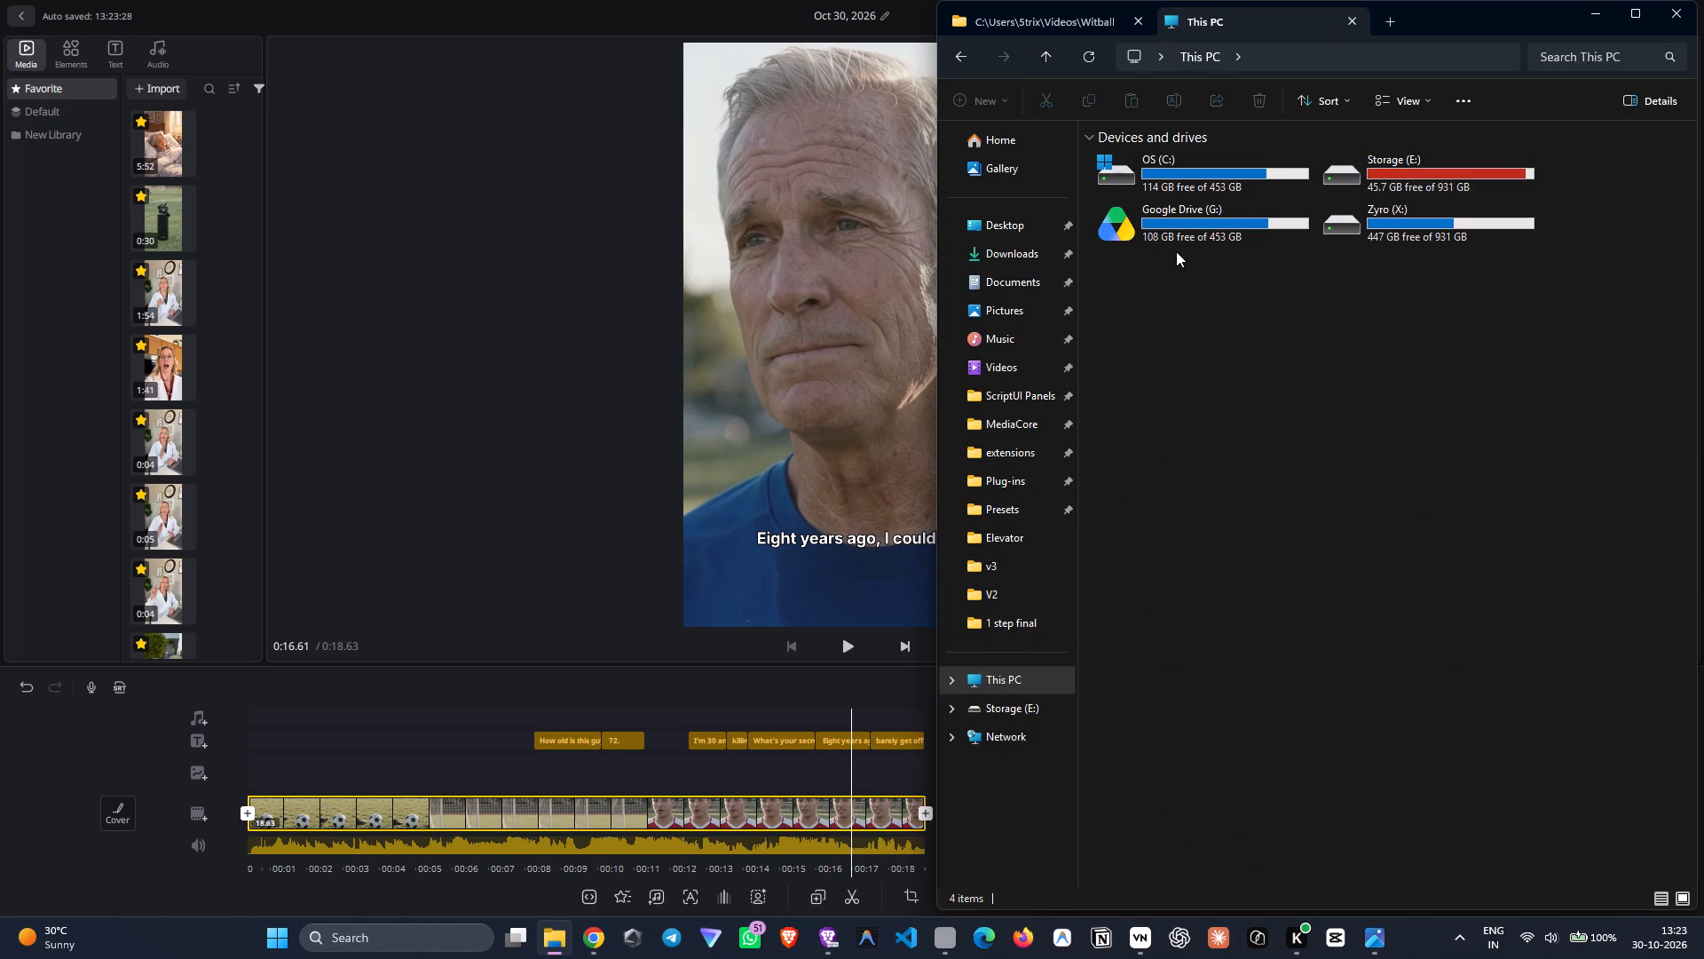
double_click(1176, 243)
double_click(1154, 165)
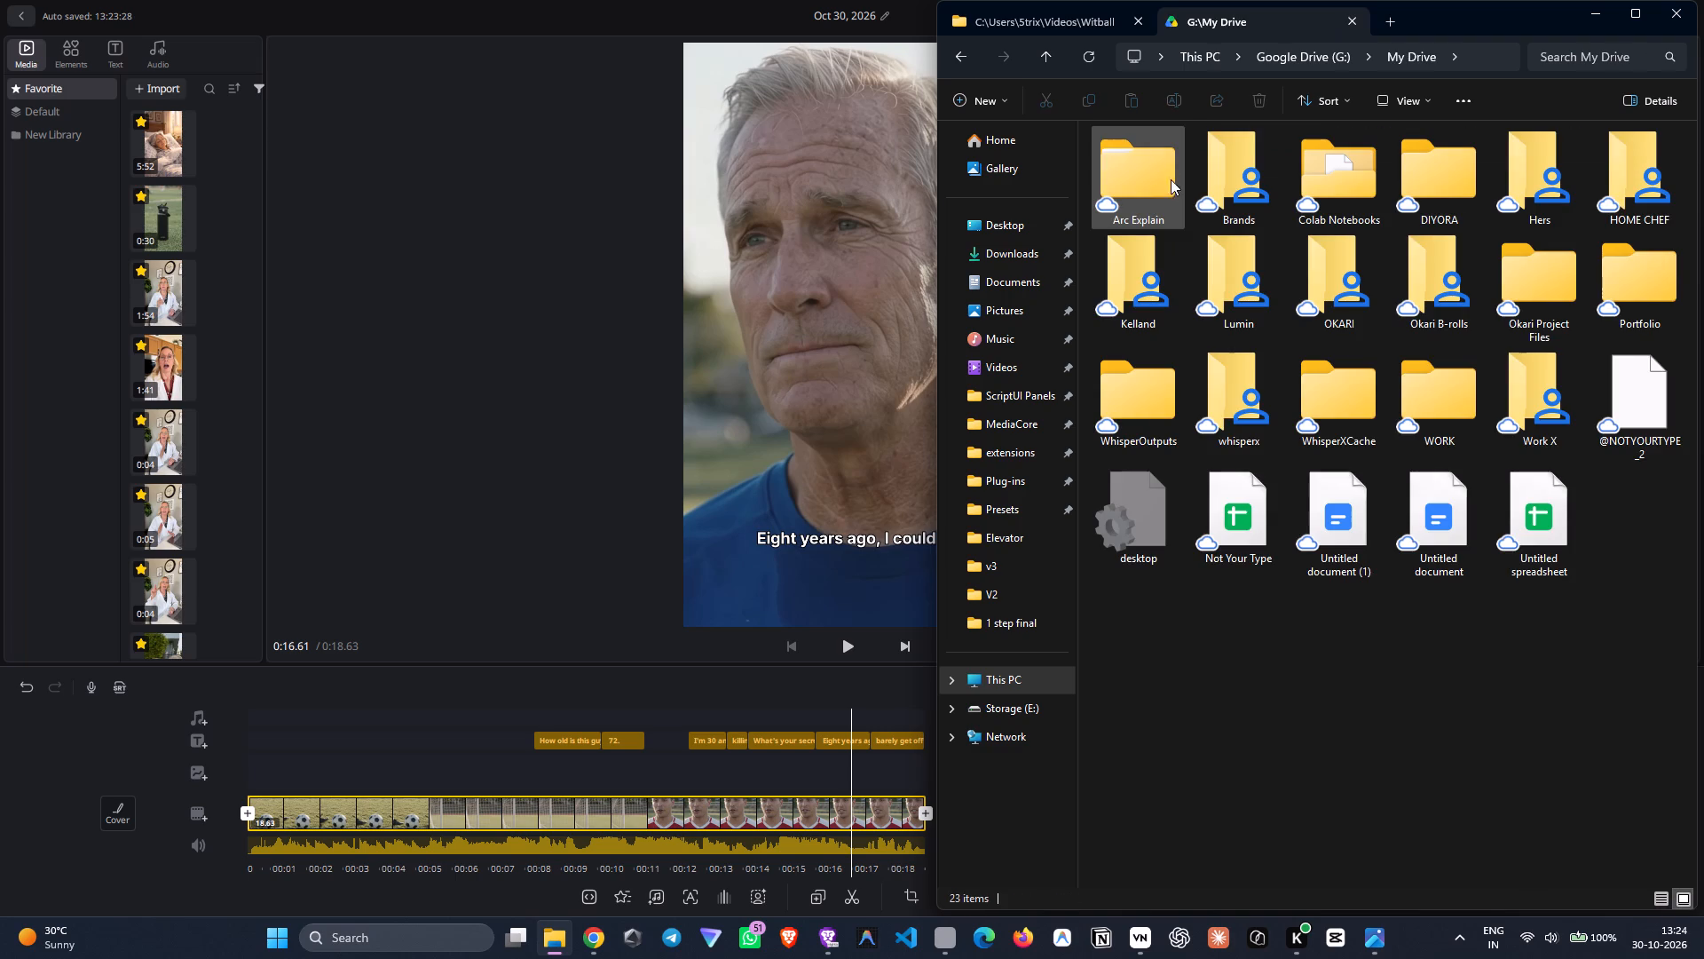
double_click(1542, 433)
left_click(975, 98)
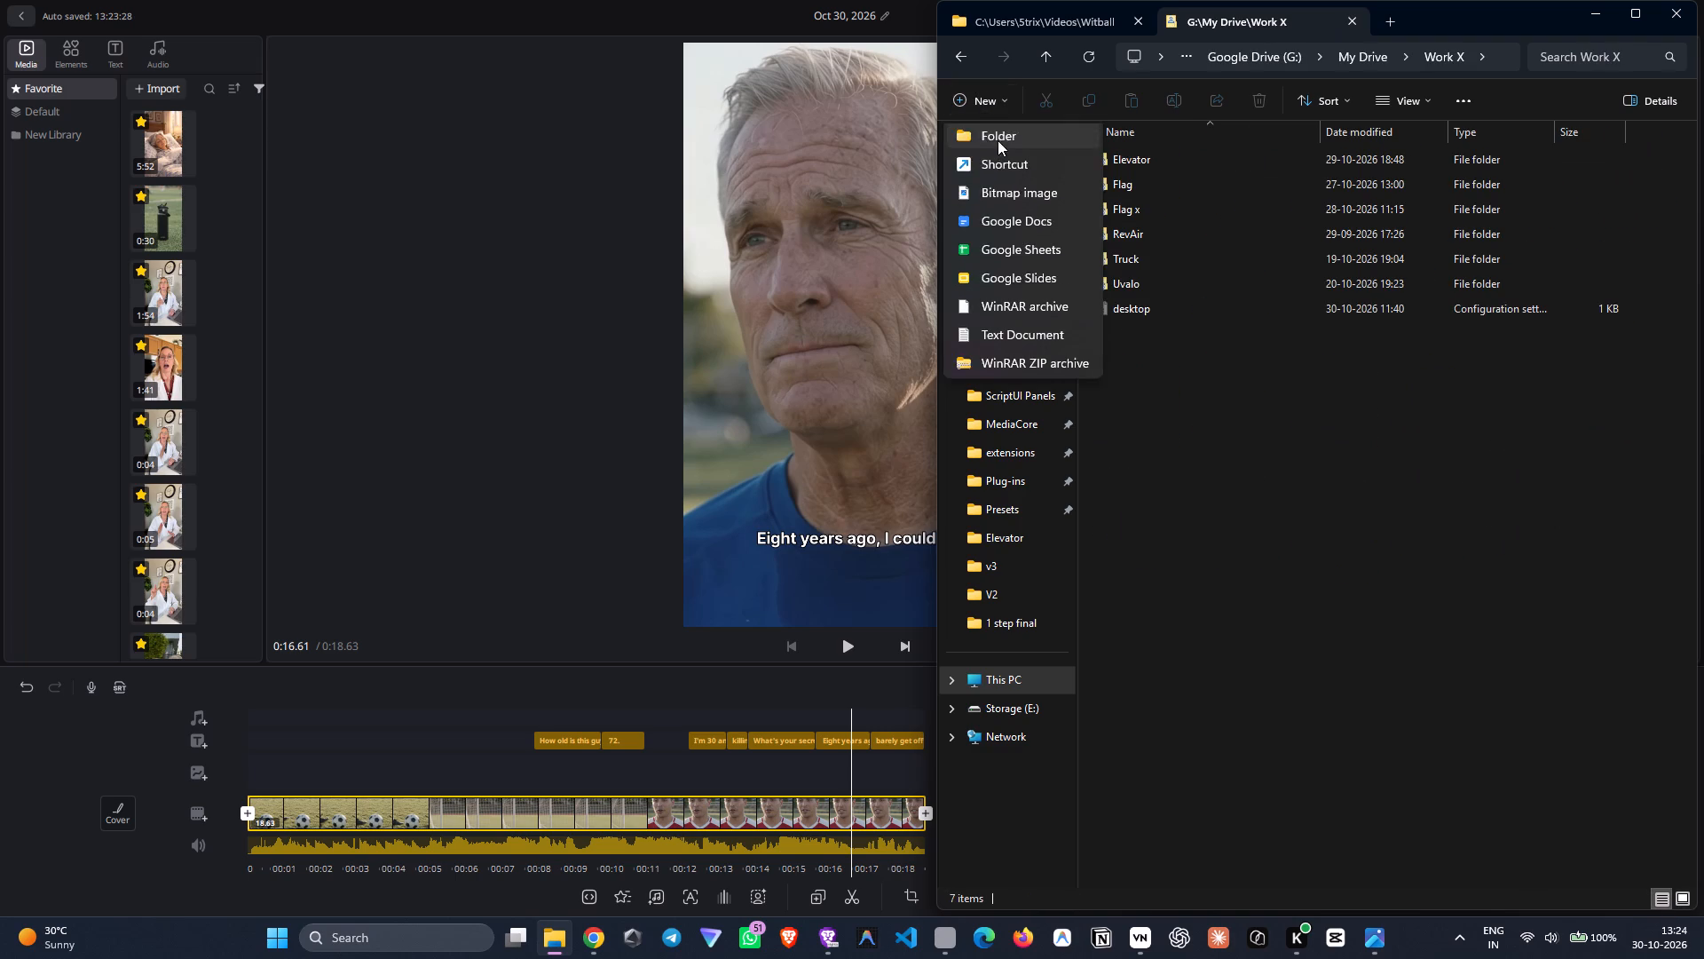
left_click(998, 140)
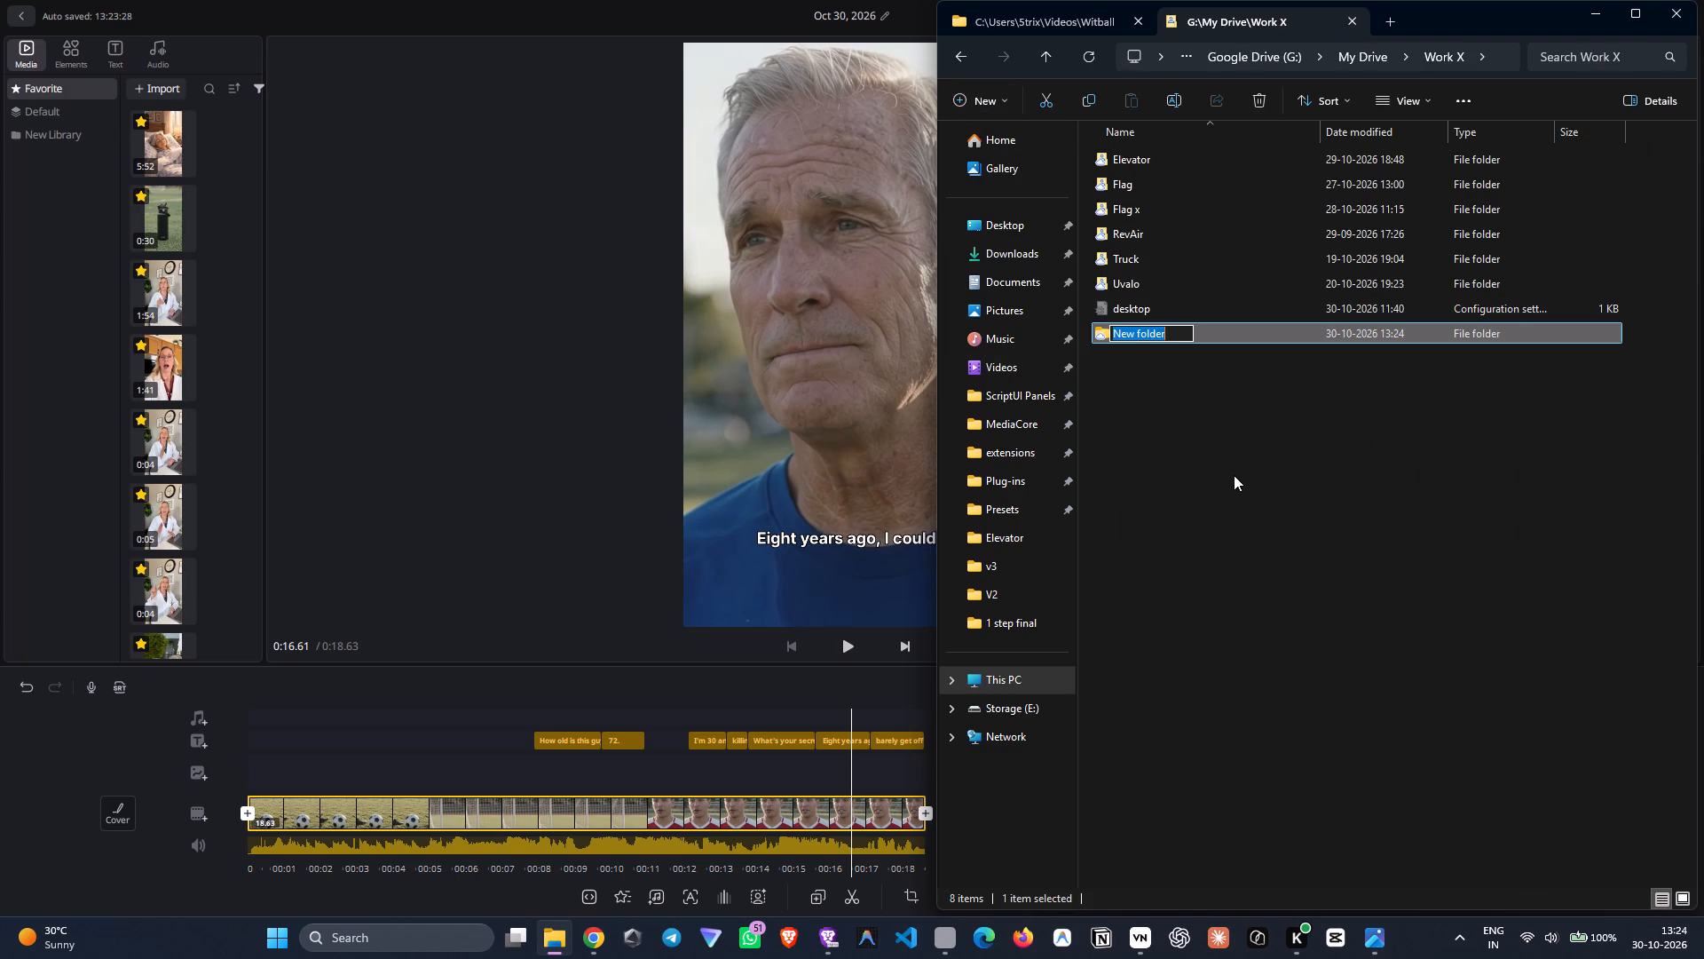
type("Witball")
key("Return")
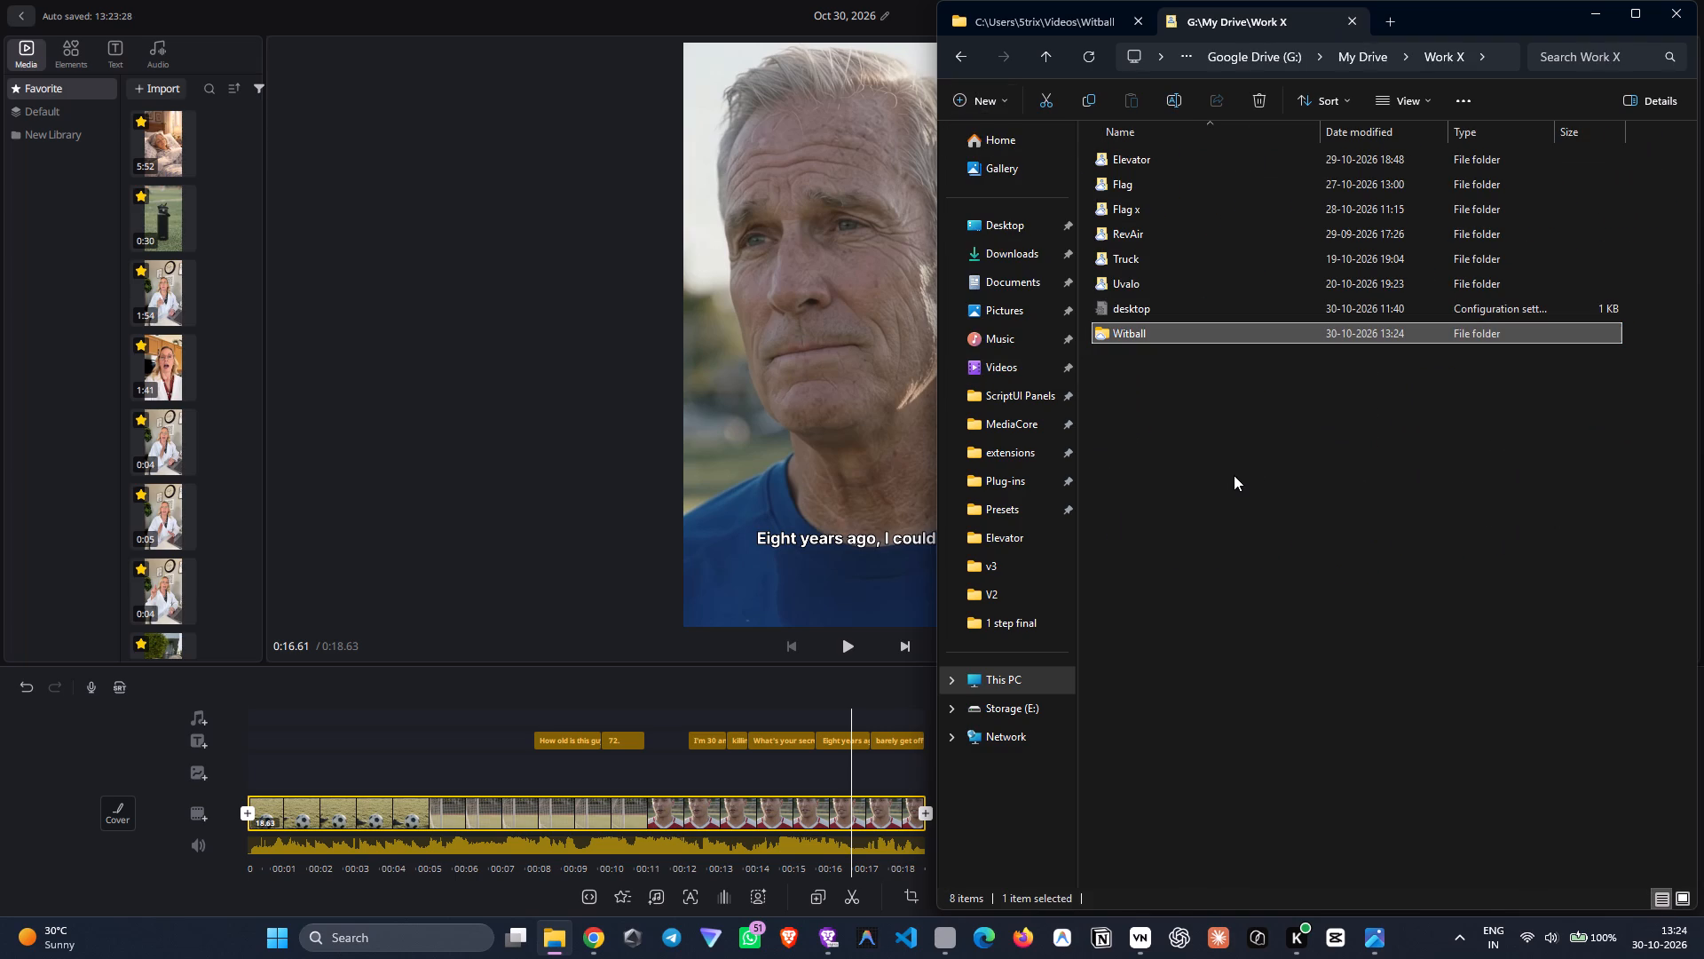
Copy the PR exp video from Videos > Witball into the new Witball folder on Google Drive.
double_click(1203, 336)
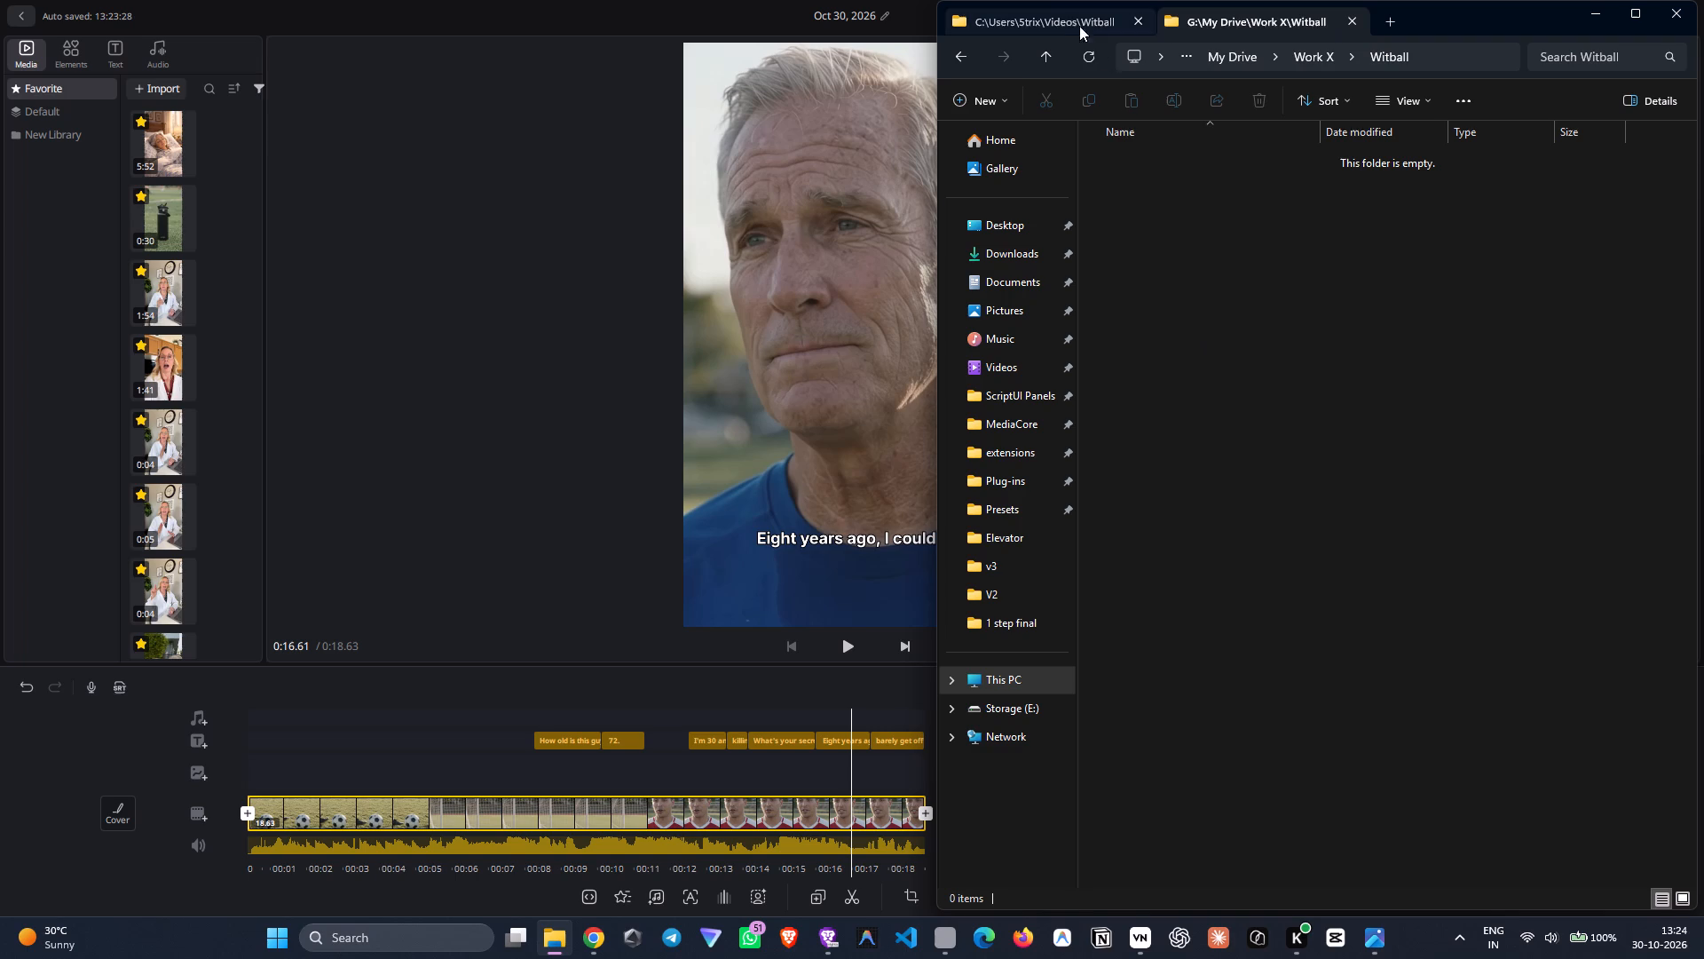
left_click(1072, 19)
left_click(1314, 198)
left_click(1083, 107)
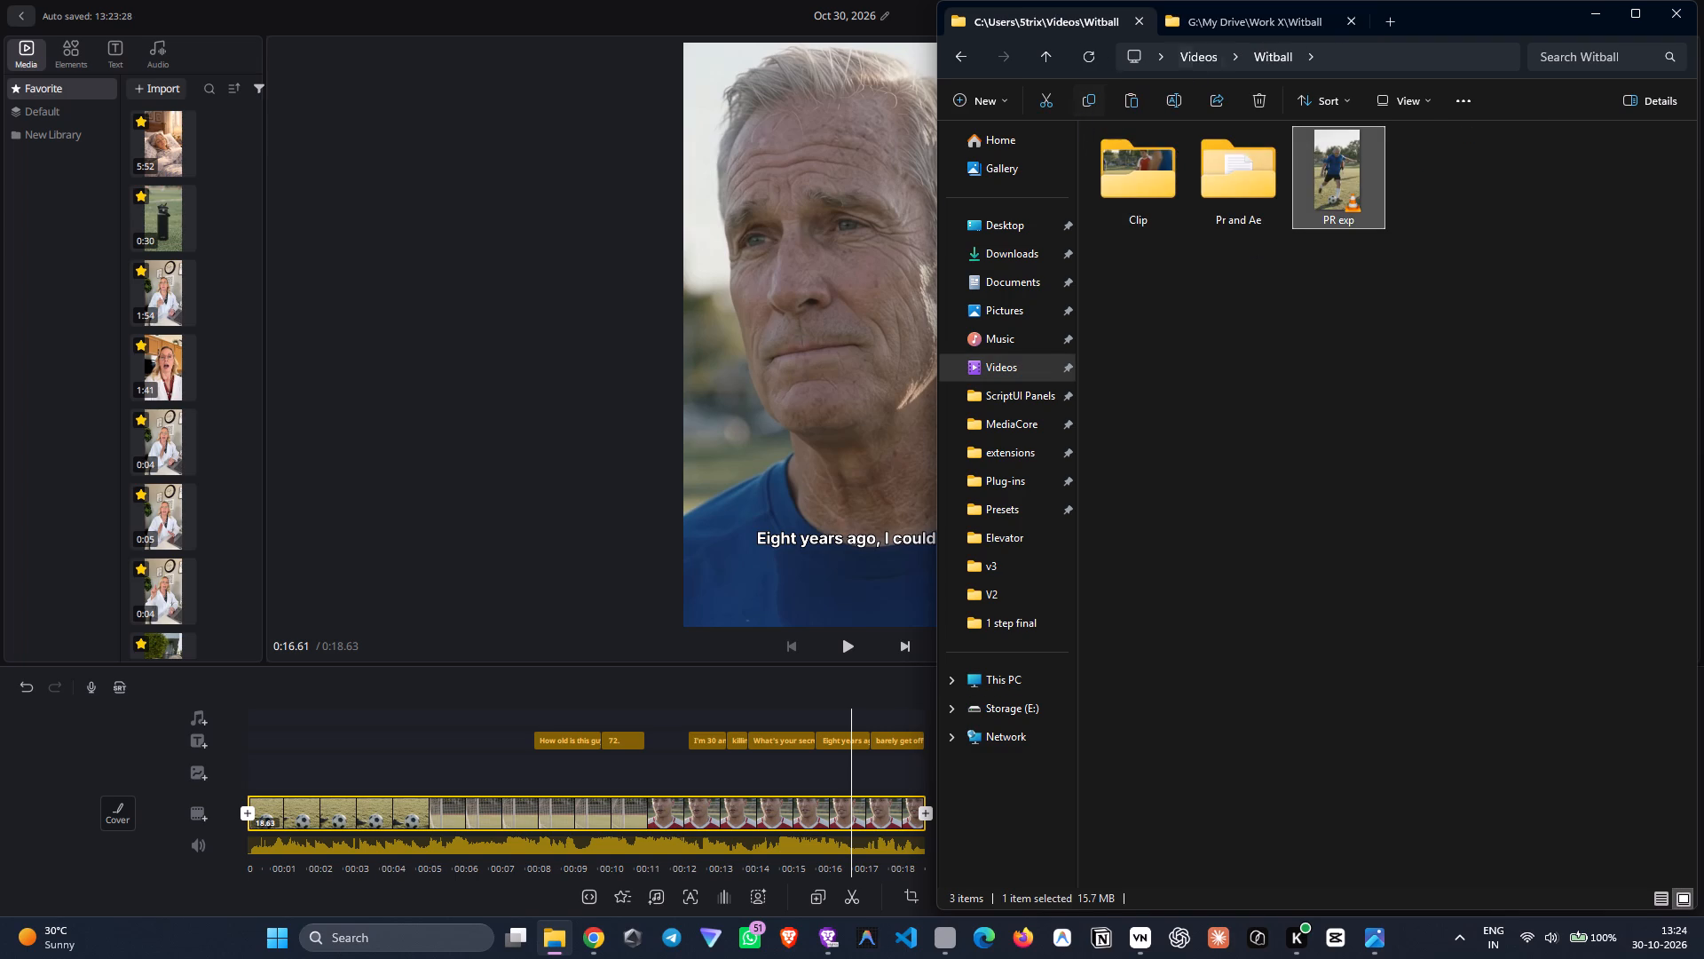
left_click(1225, 23)
left_click(1132, 105)
Copy the newly exported captioned football video from Videos > VN into the Witball folder on Google Drive.
left_click(1046, 24)
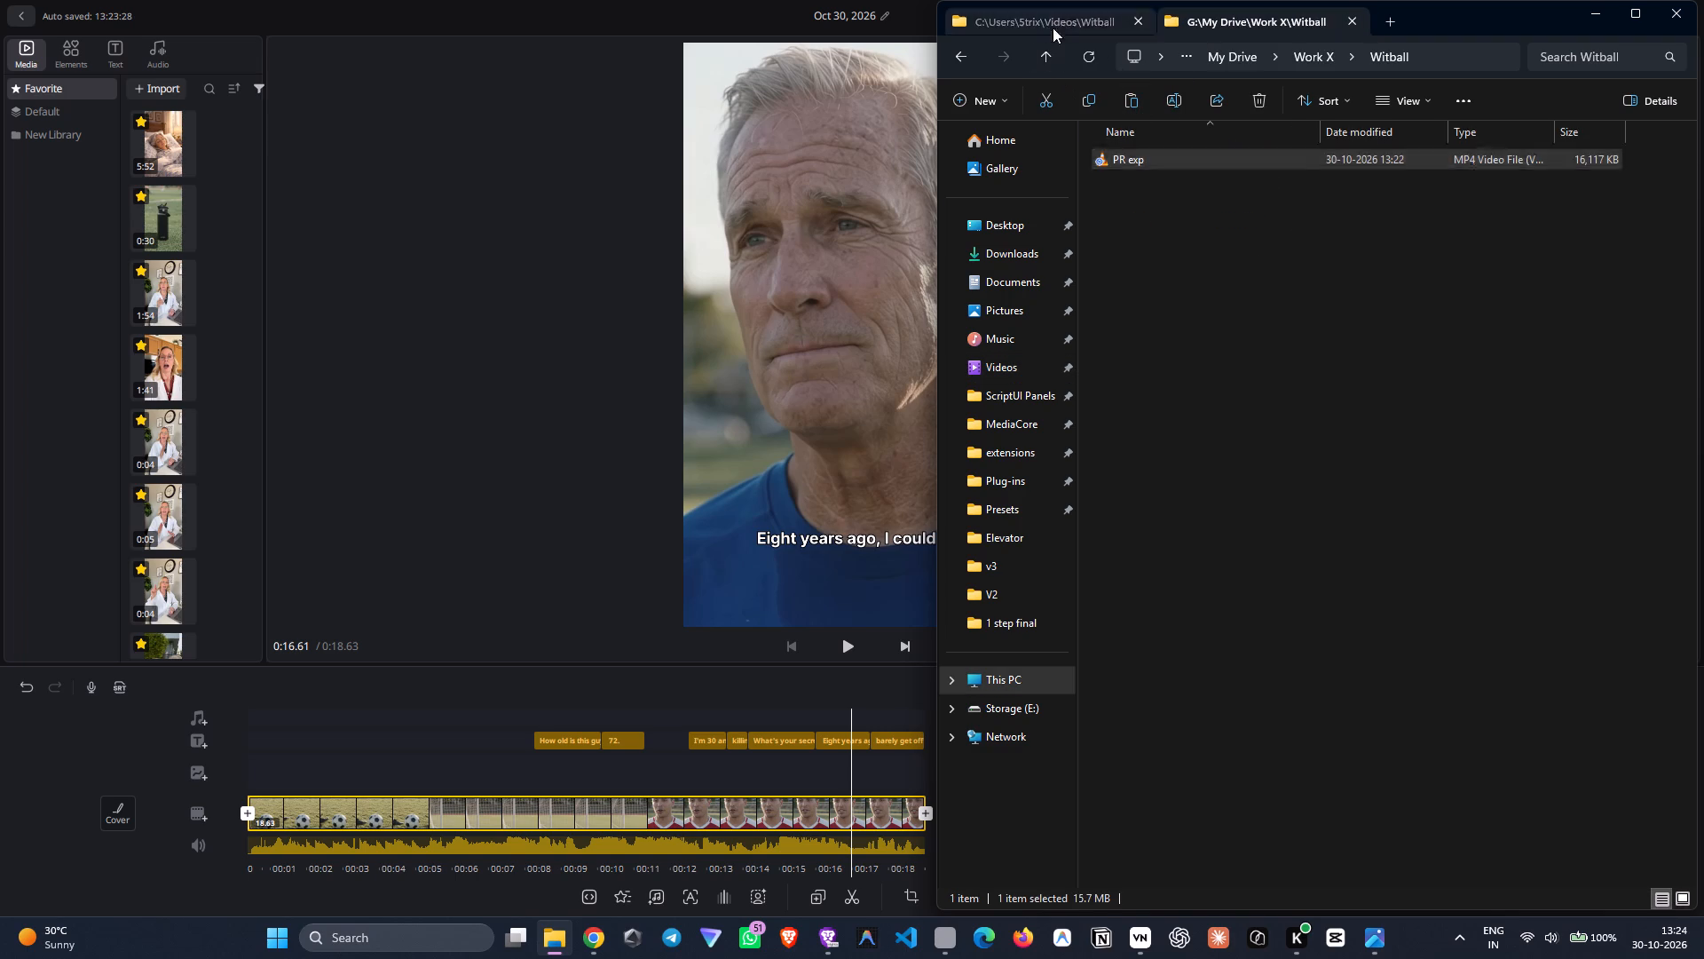
left_click(1229, 256)
double_click(1642, 217)
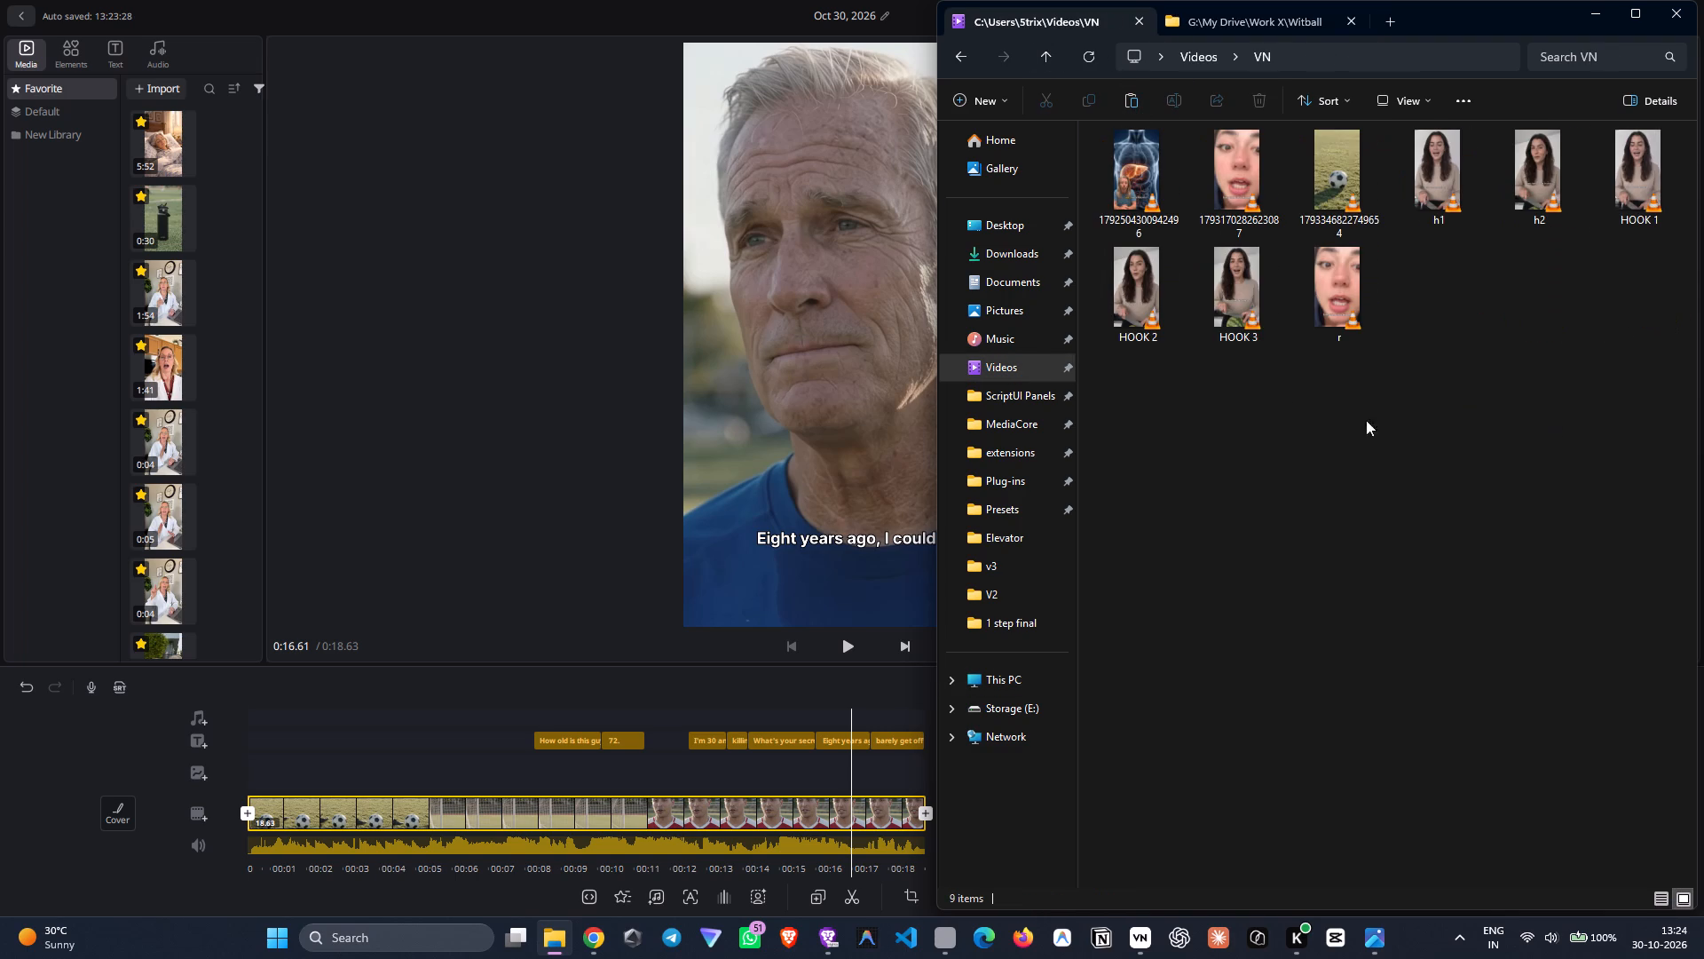
left_click(1322, 191)
left_click(1095, 99)
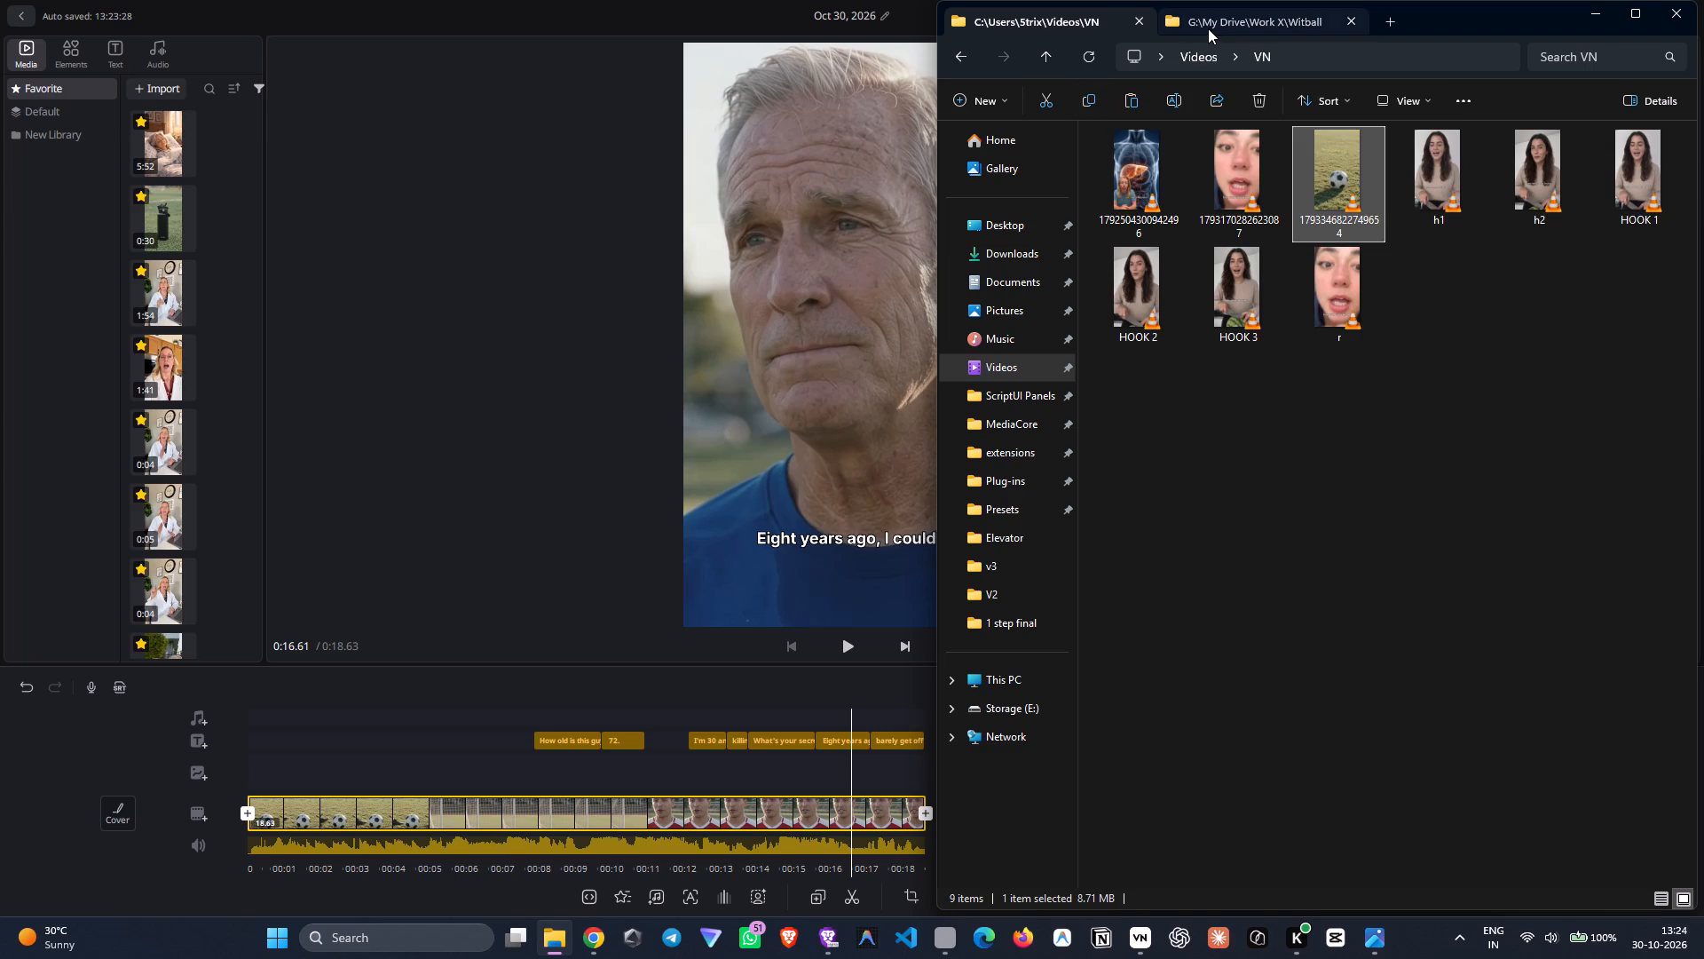
left_click(1208, 28)
left_click(1135, 101)
left_click(1258, 353)
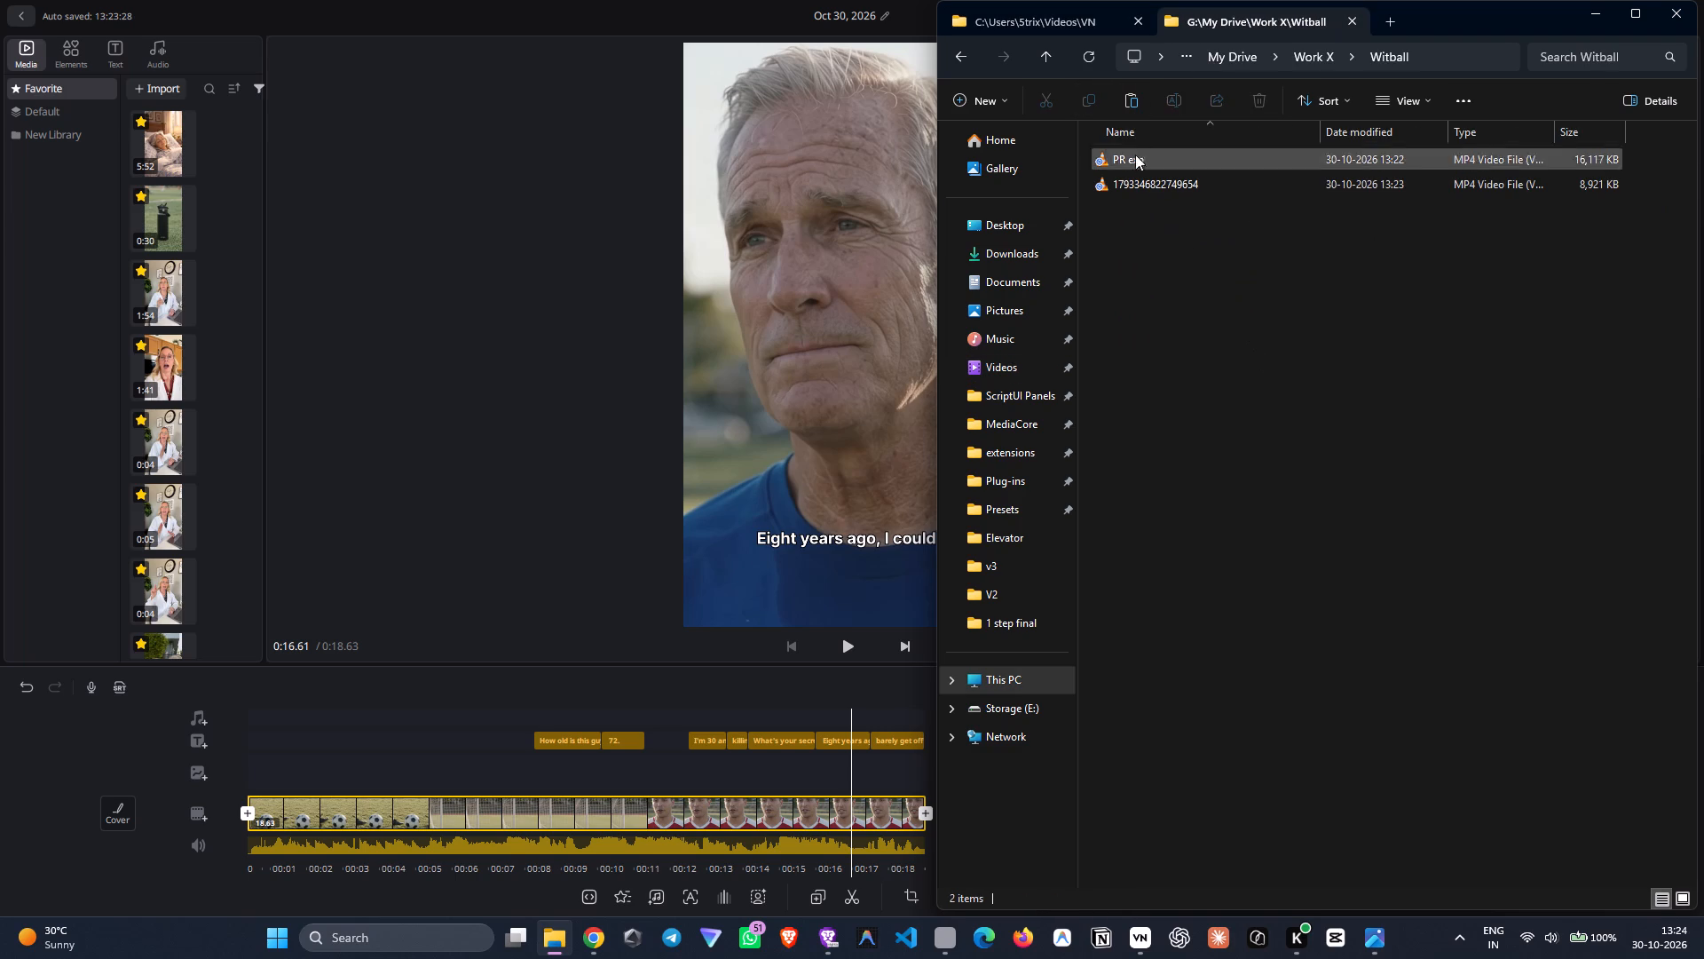
Rename the PR exp video in the Google Drive Witball folder as WithOut subs.
left_click(1133, 147)
left_click(1139, 155)
key("F2")
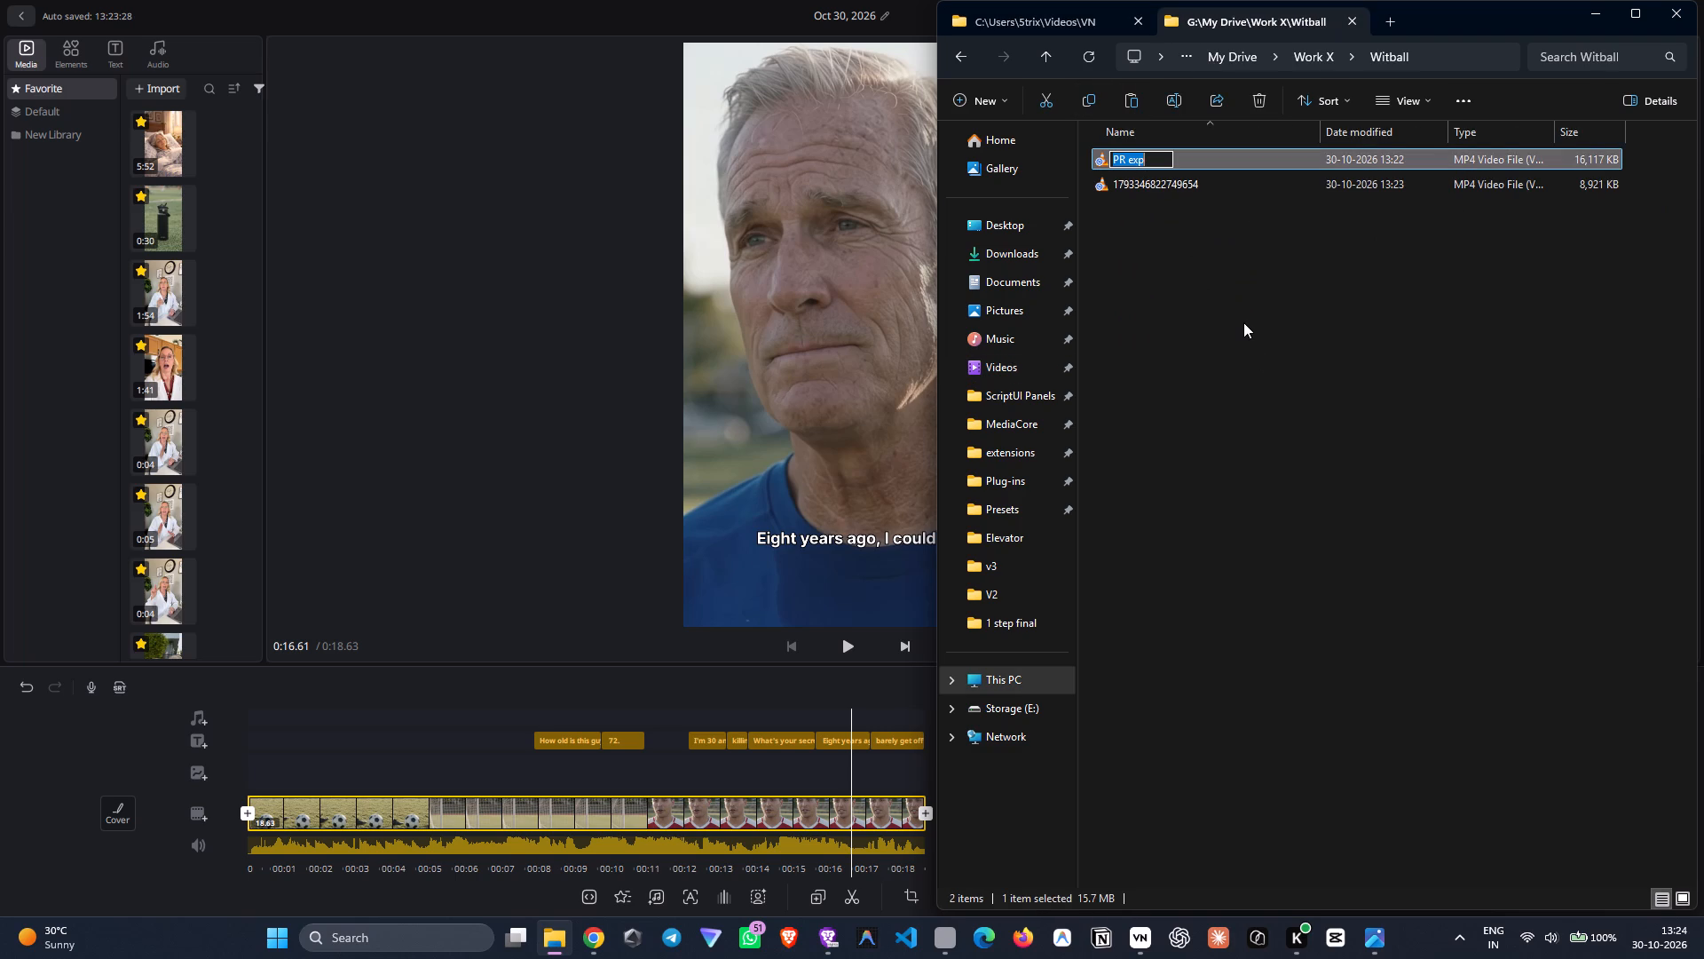
type("wwithp")
key("ctrl+BackSpace")
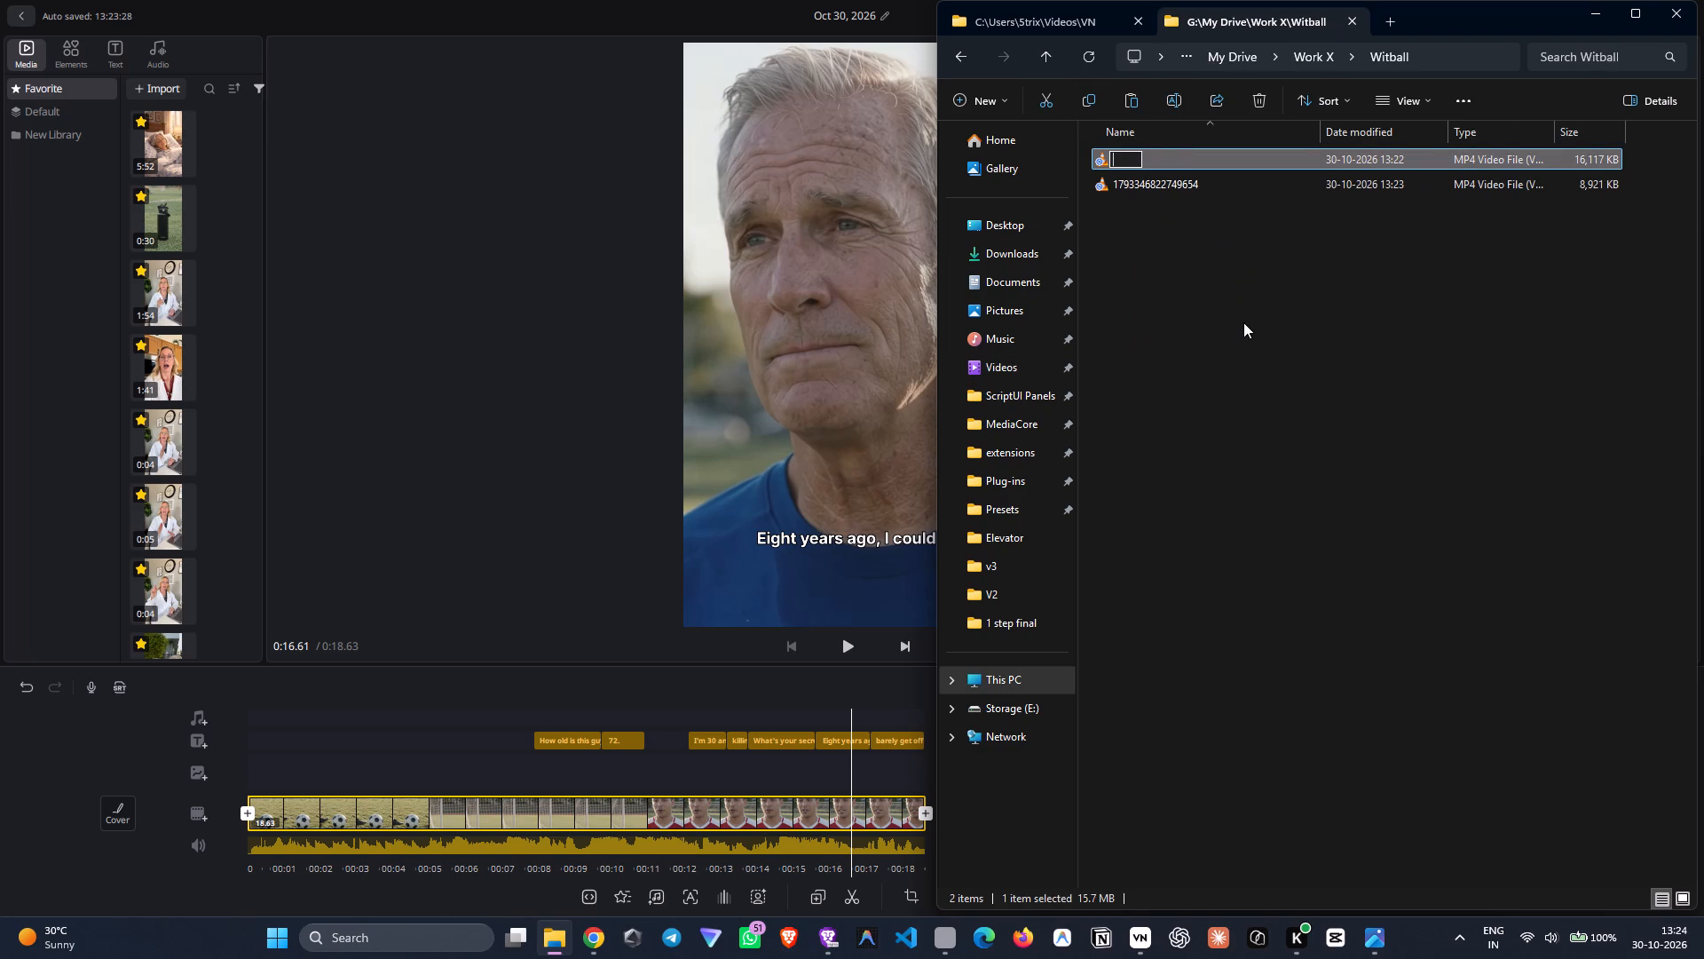
type("Withp")
key("BackSpace")
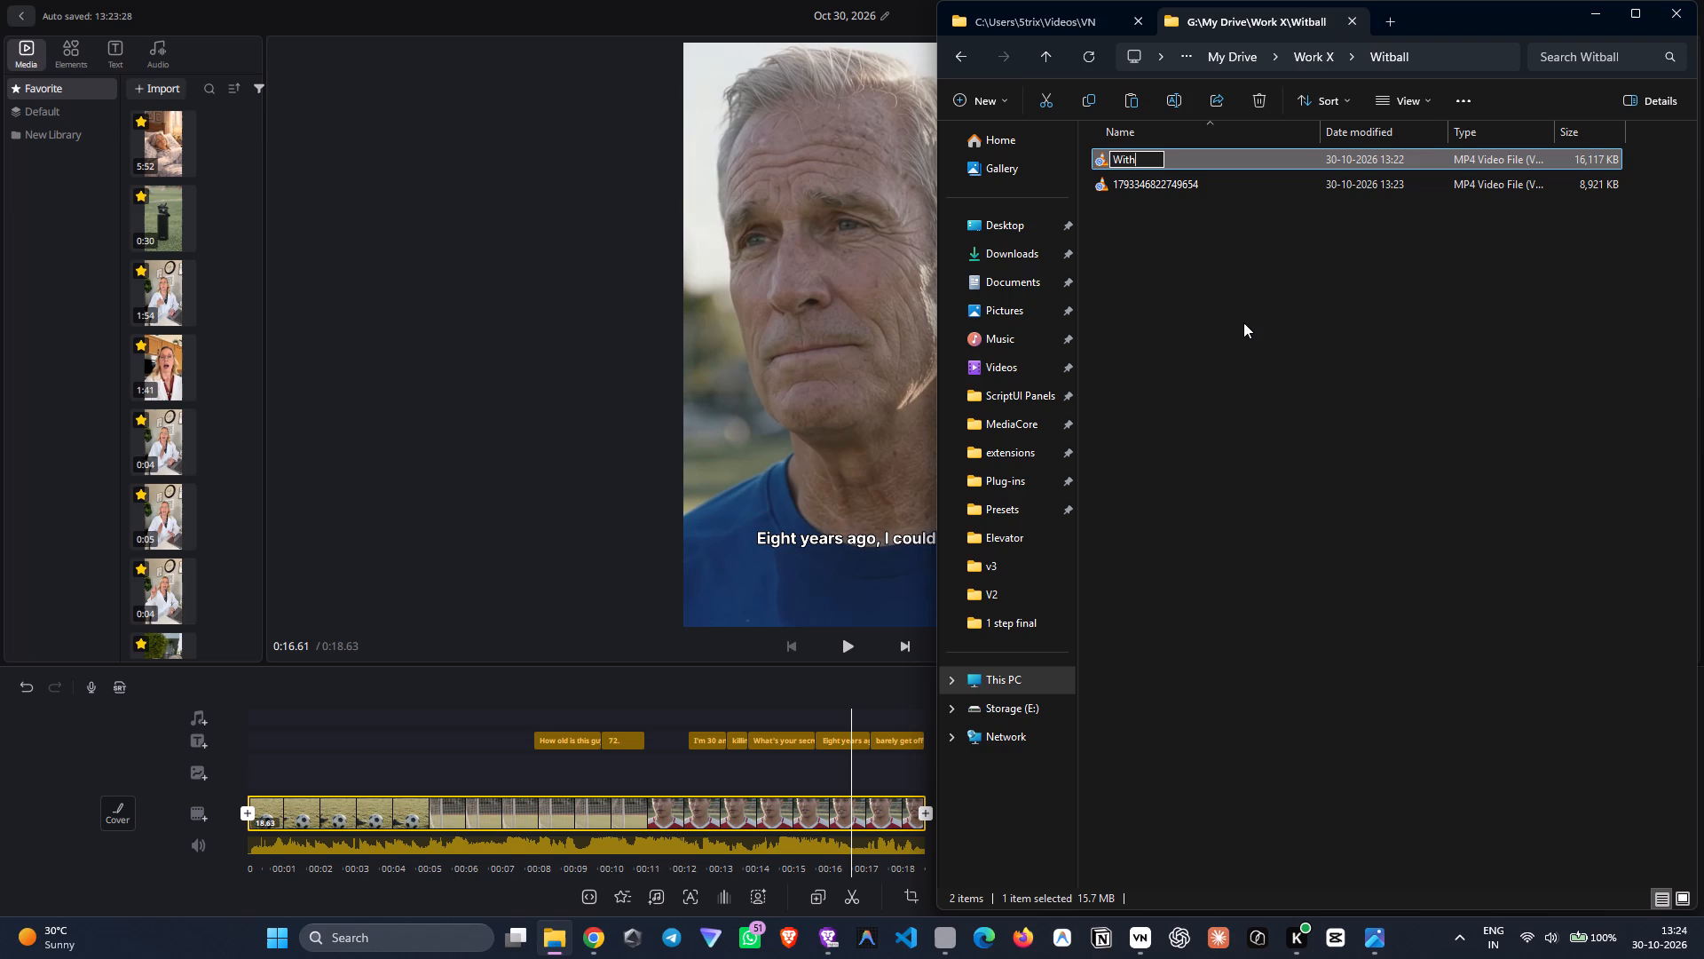
type("Out subs")
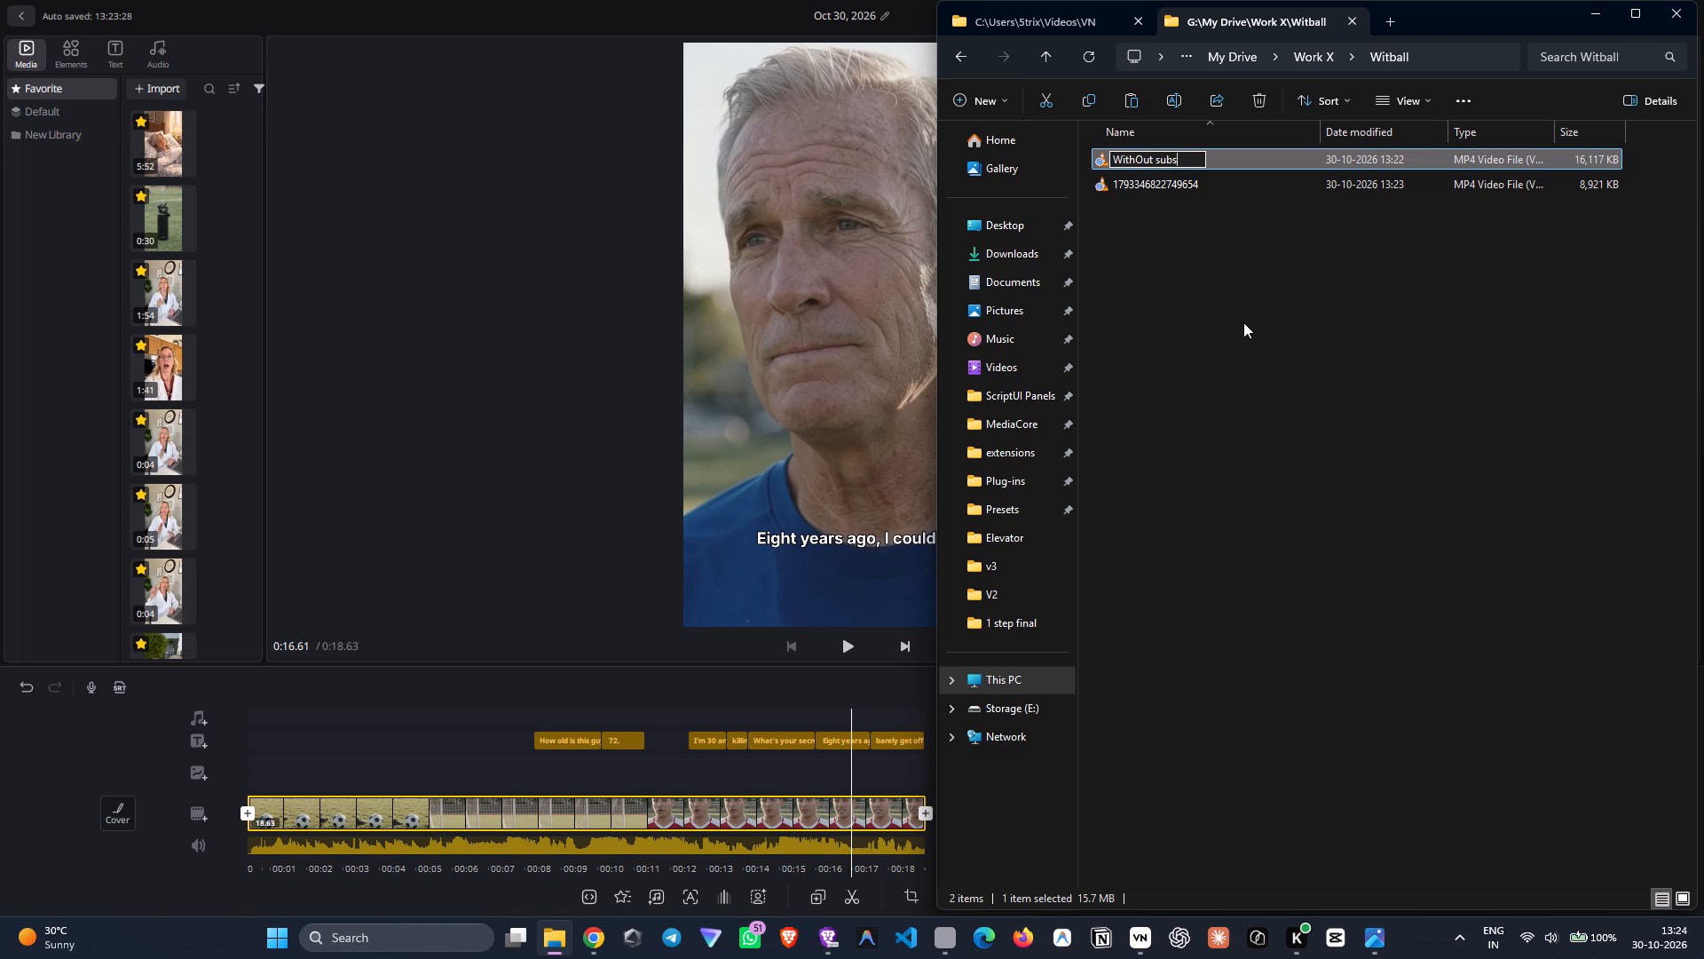
left_click(1243, 322)
Rename the captioned video with the numeric file name in the Witball folder as With Subs.
left_click(1179, 185)
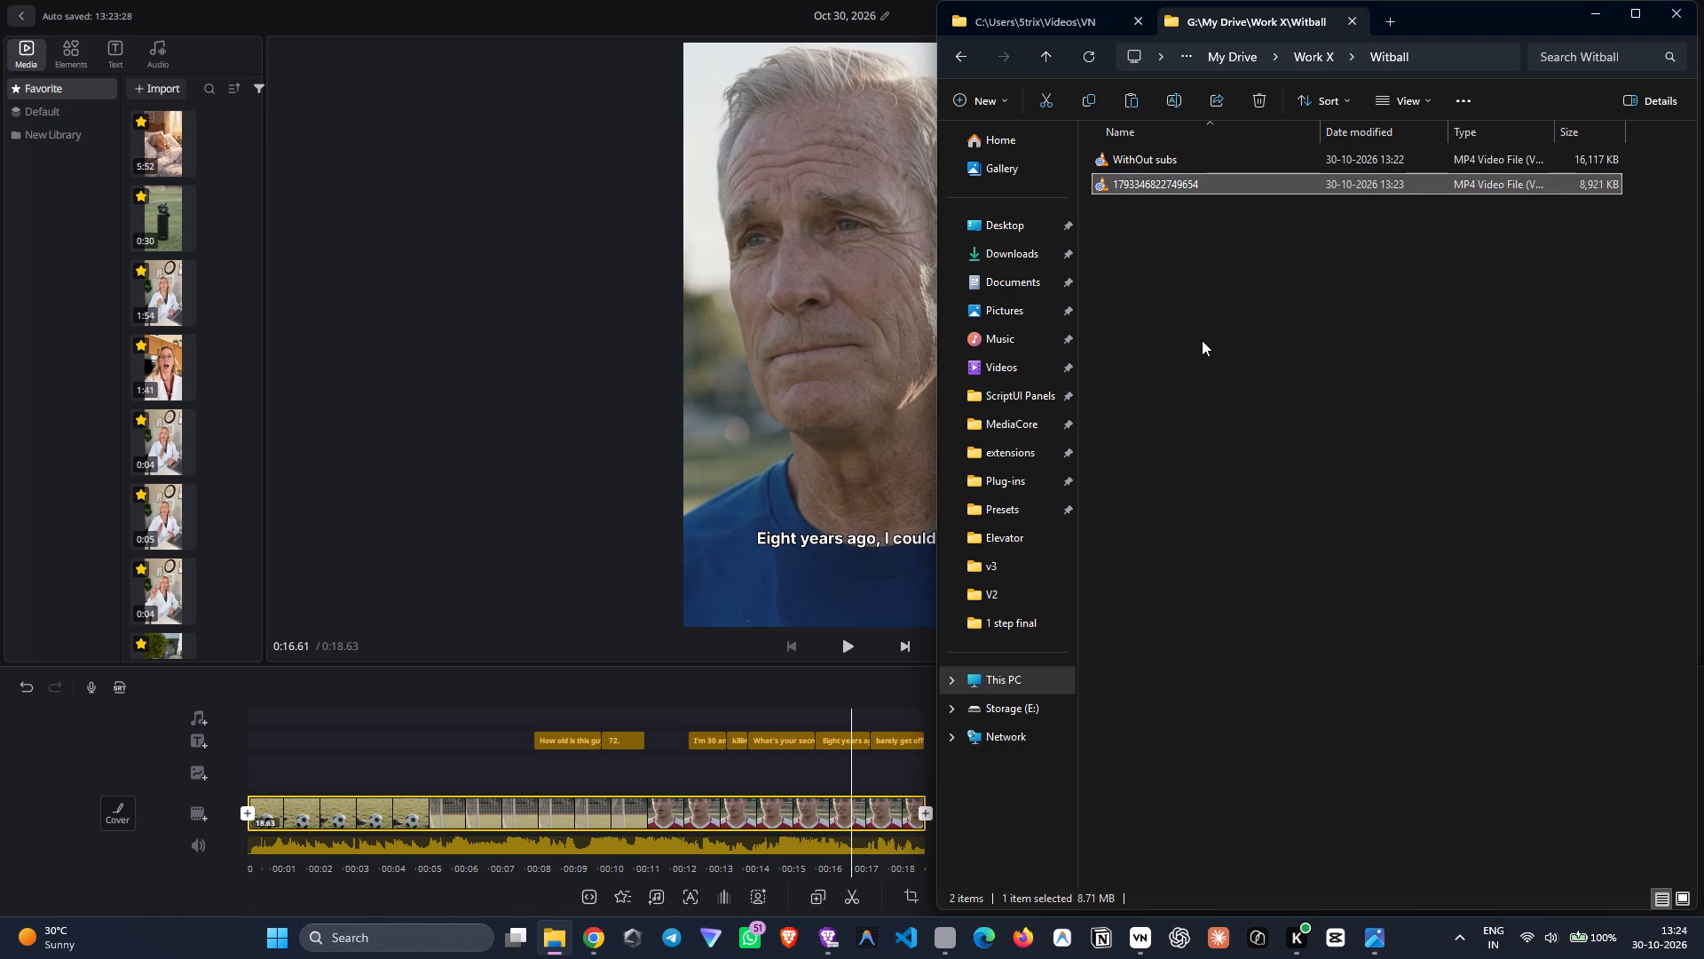
key("F2")
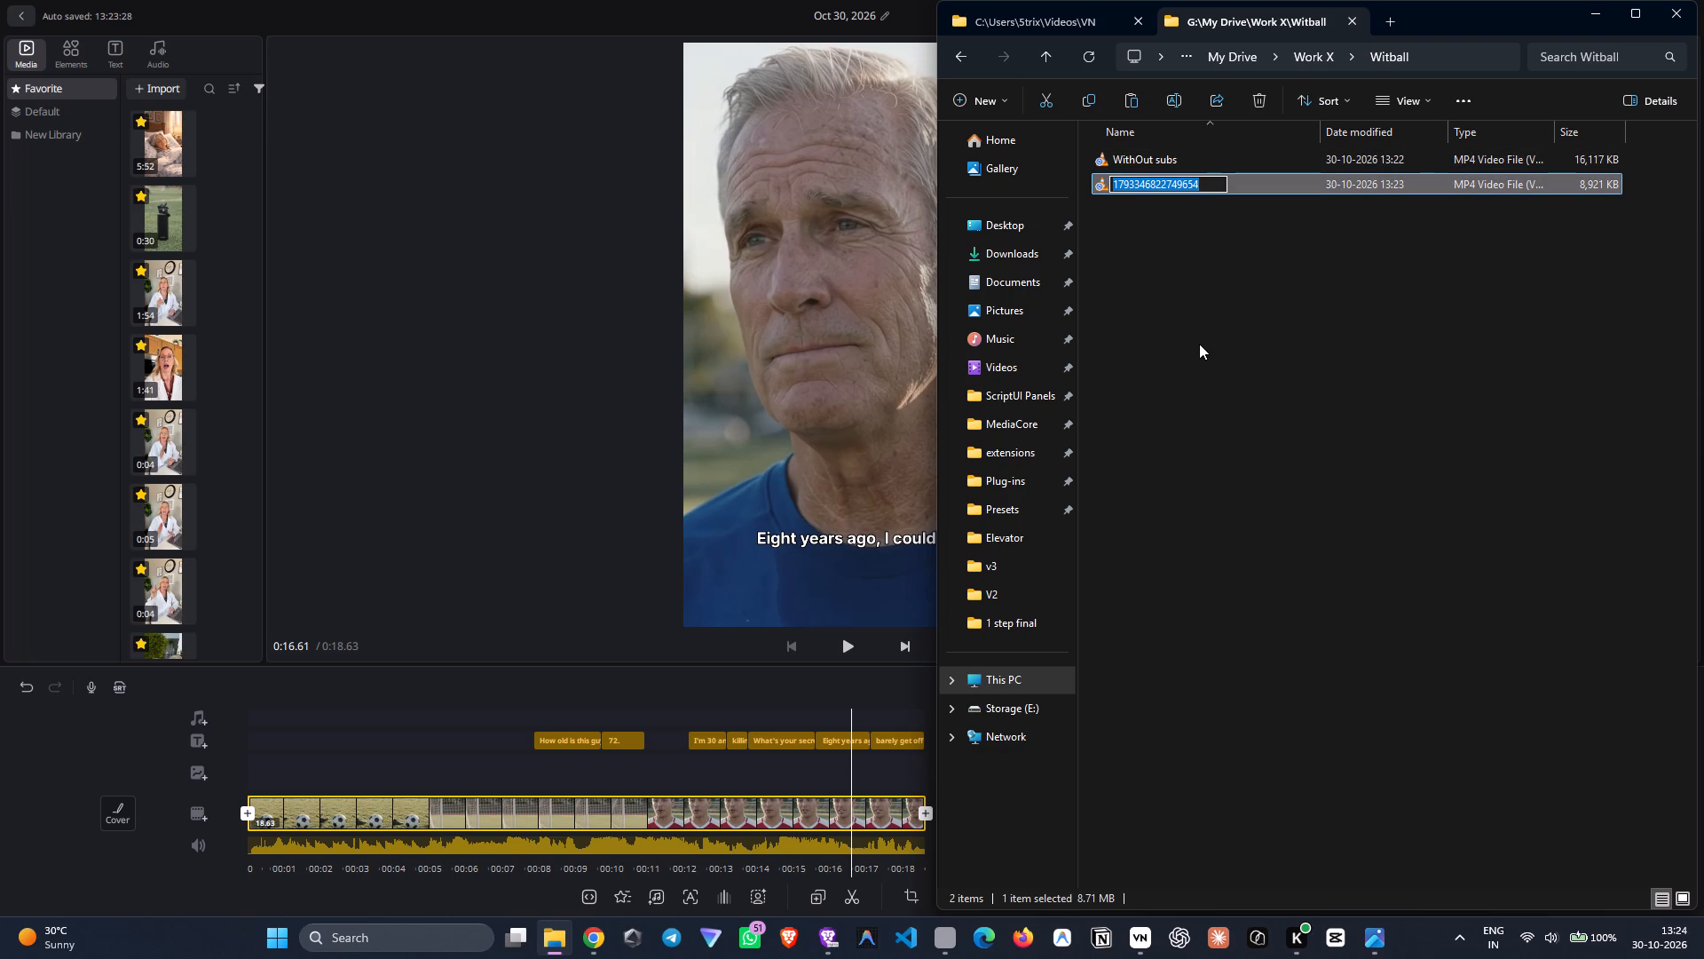
type("ith")
key("space")
key("BackSpace")
key("BackSpace")
key("BackSpace")
key("BackSpace")
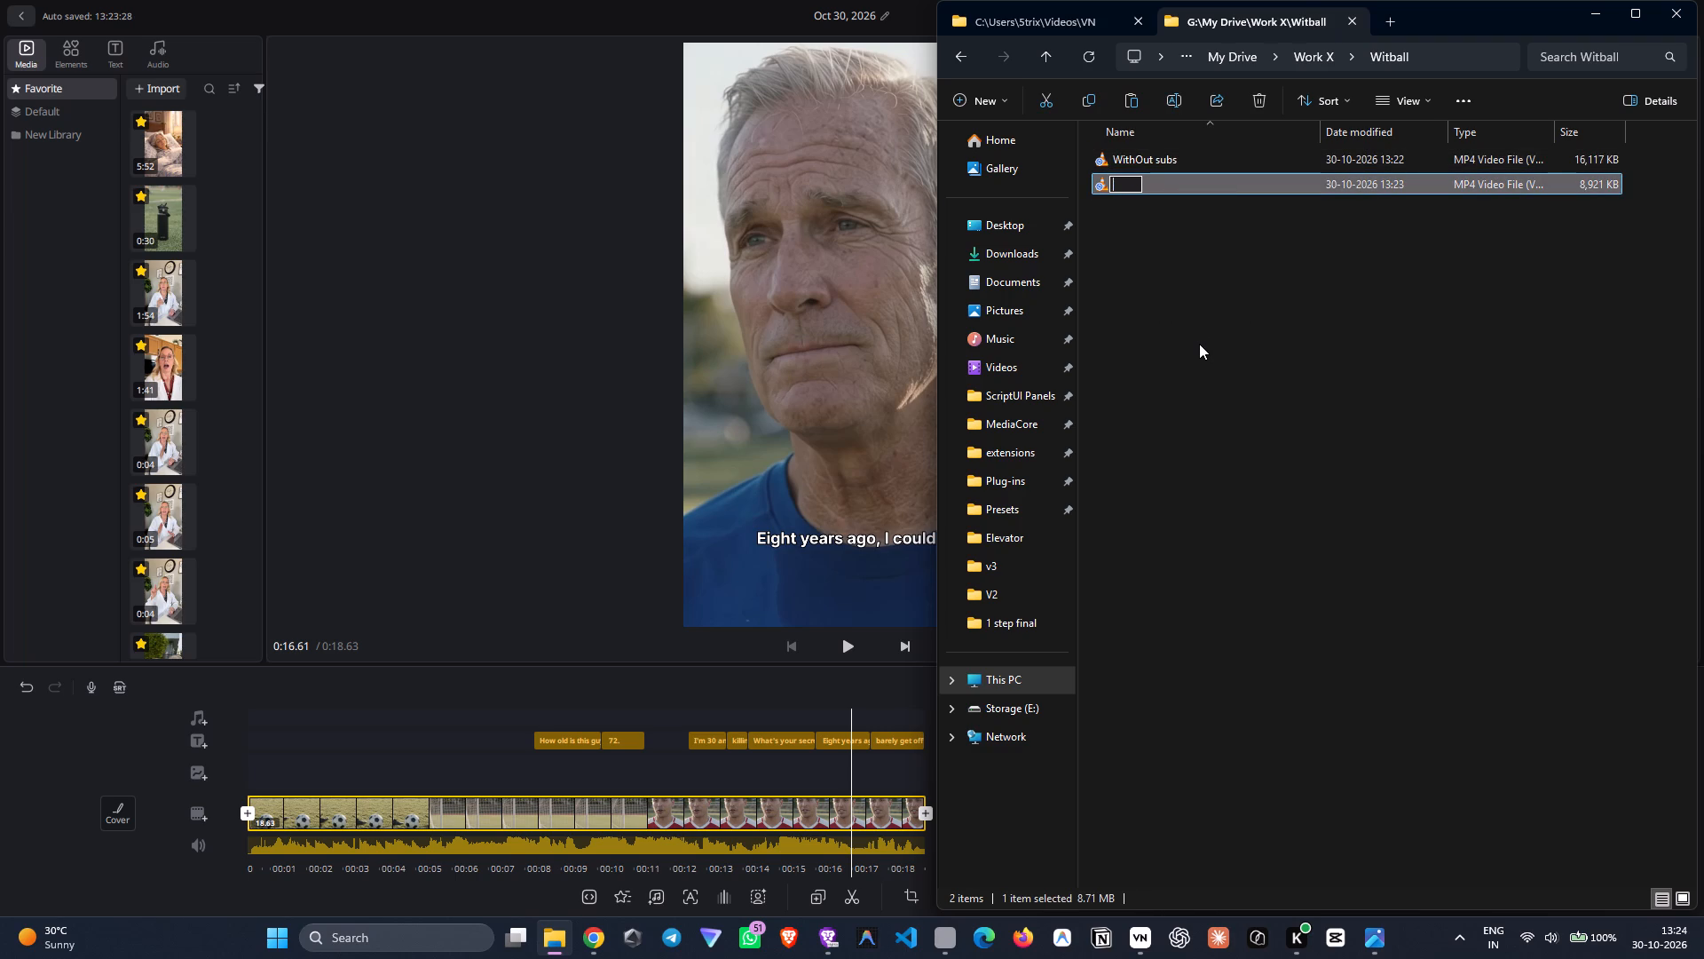
type("Wwith")
key("BackSpace")
key("BackSpace")
key("BackSpace")
key("BackSpace")
type("ith Subs")
key("Return")
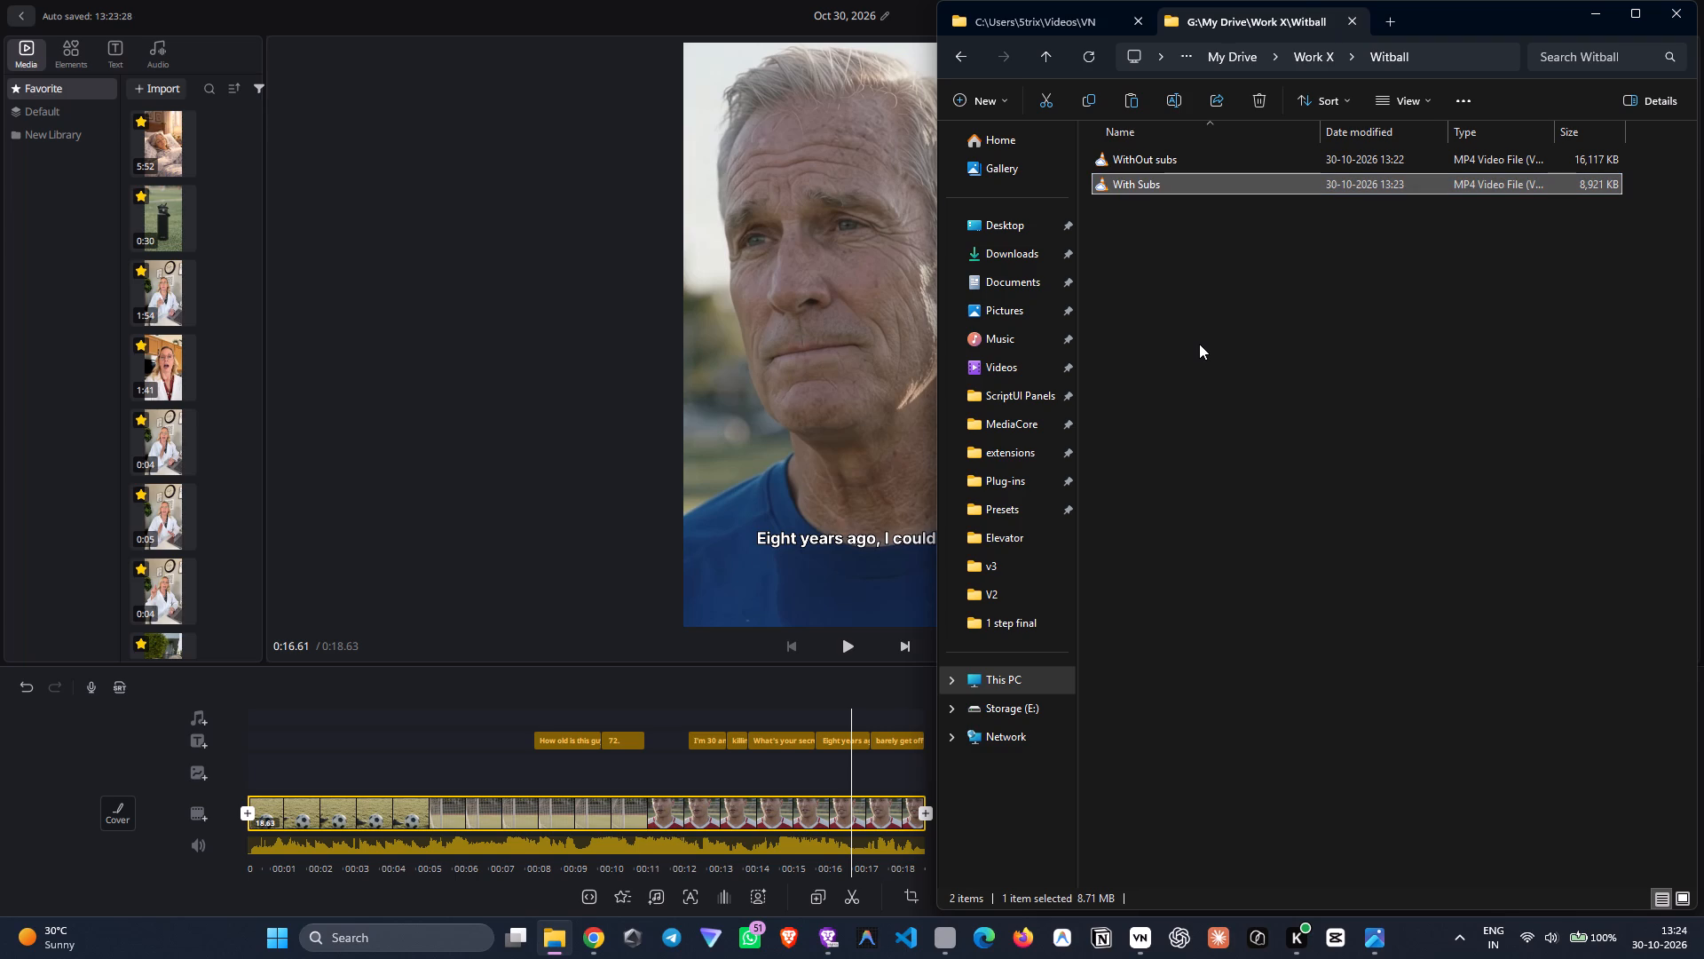
left_click(1199, 344)
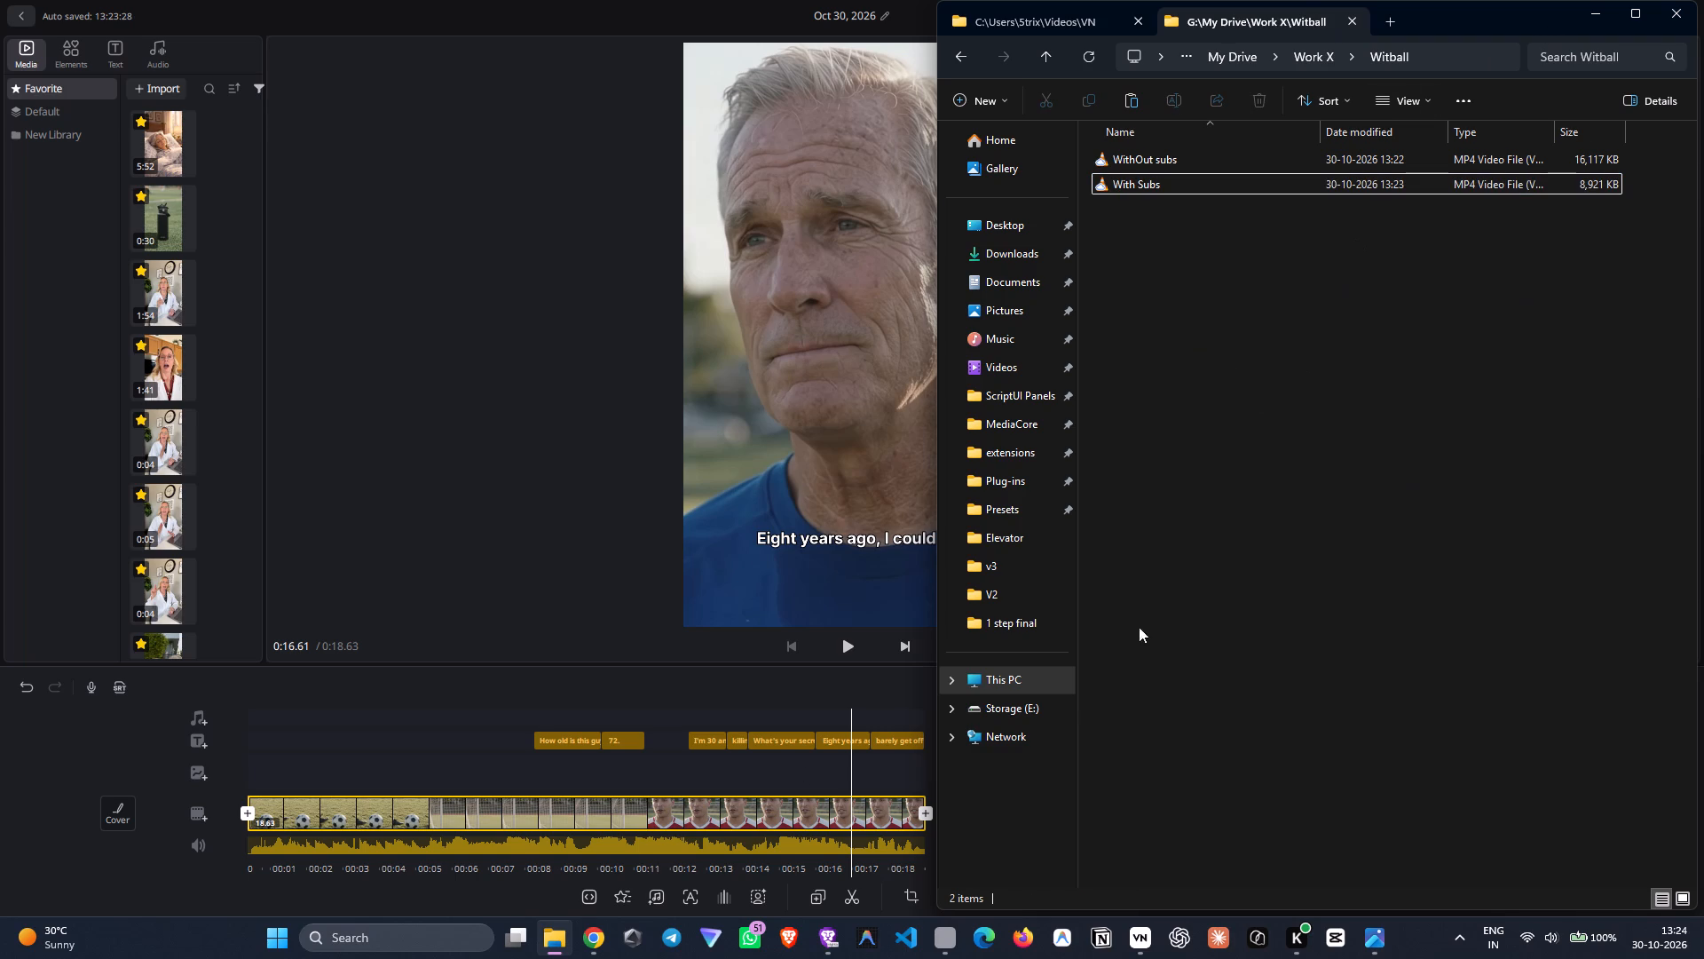
Switch to VN, save the captioned project and close the editor.
left_click(662, 730)
key("ctrl+s")
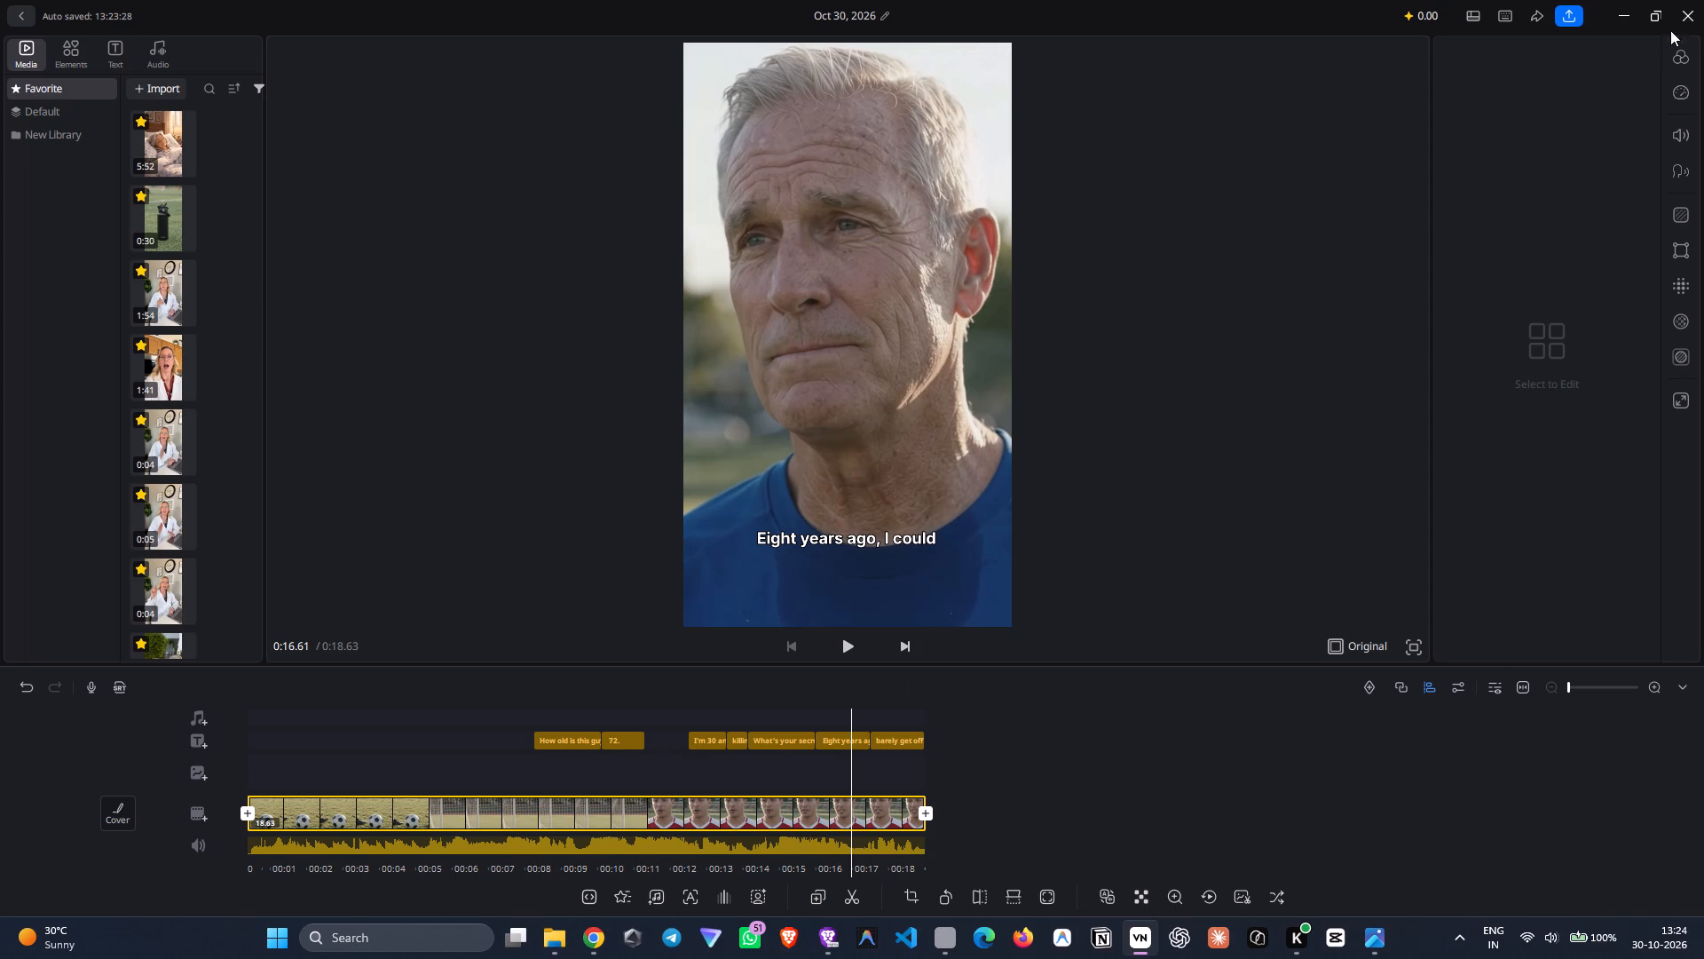
left_click(1690, 20)
Switch to Adobe Premiere and play the trail project's sequence from the start to near its end at about 18 seconds.
left_click(812, 686)
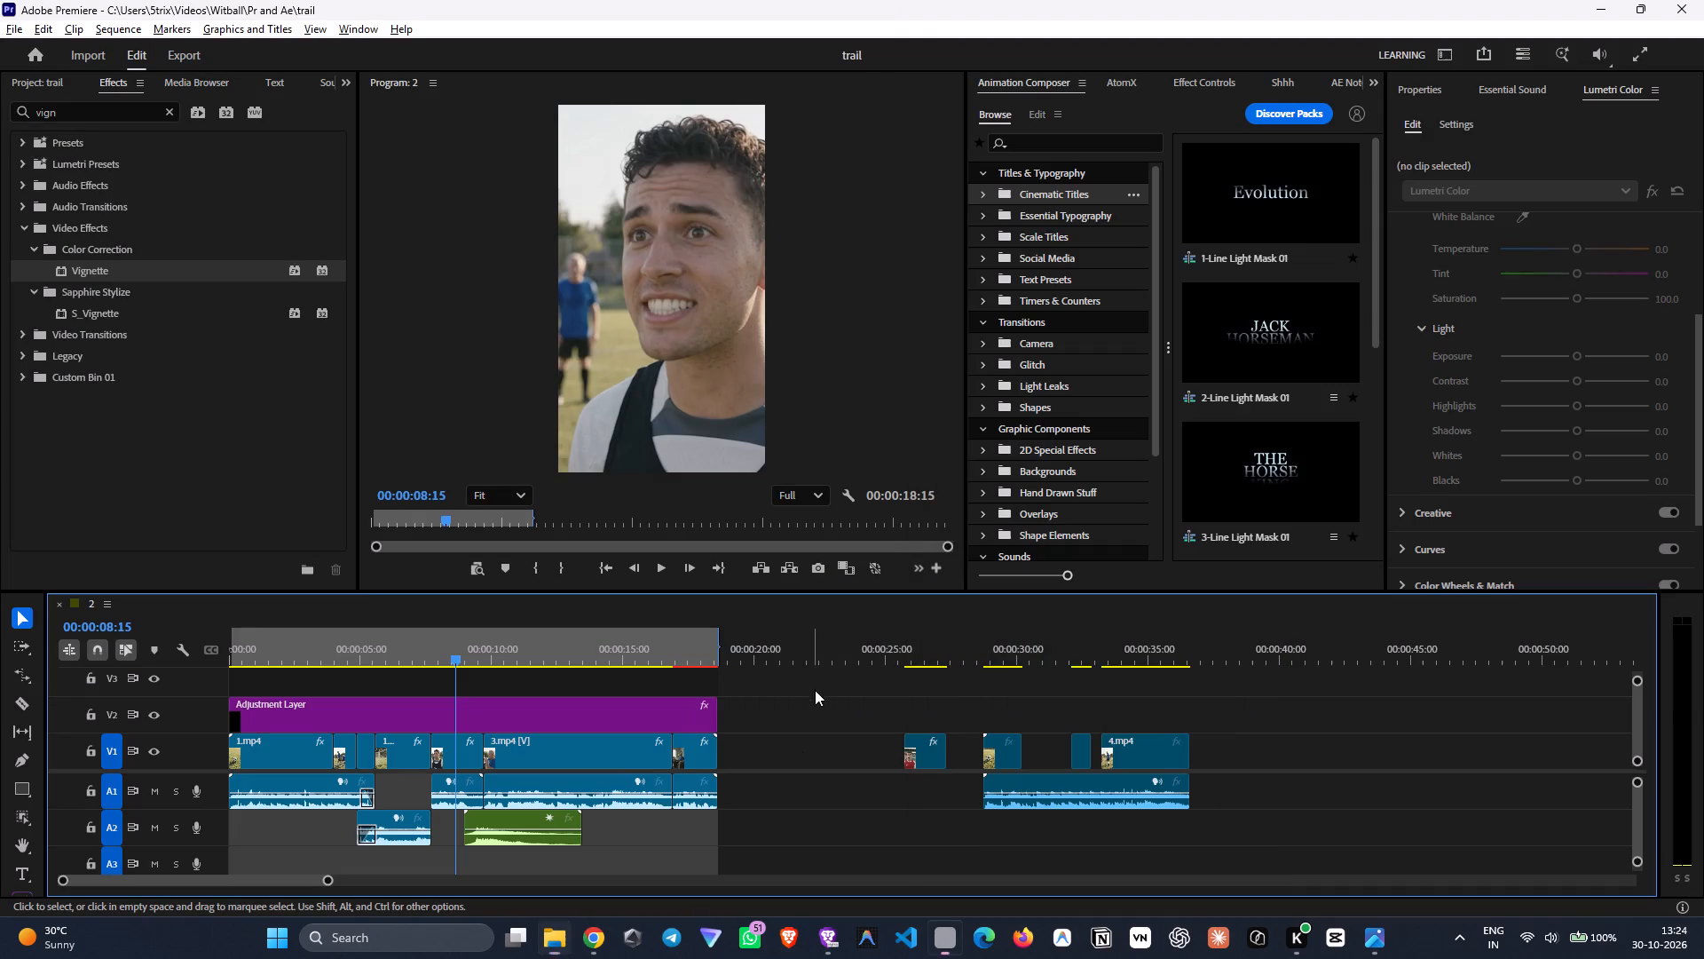
left_click_drag(561, 642, 209, 662)
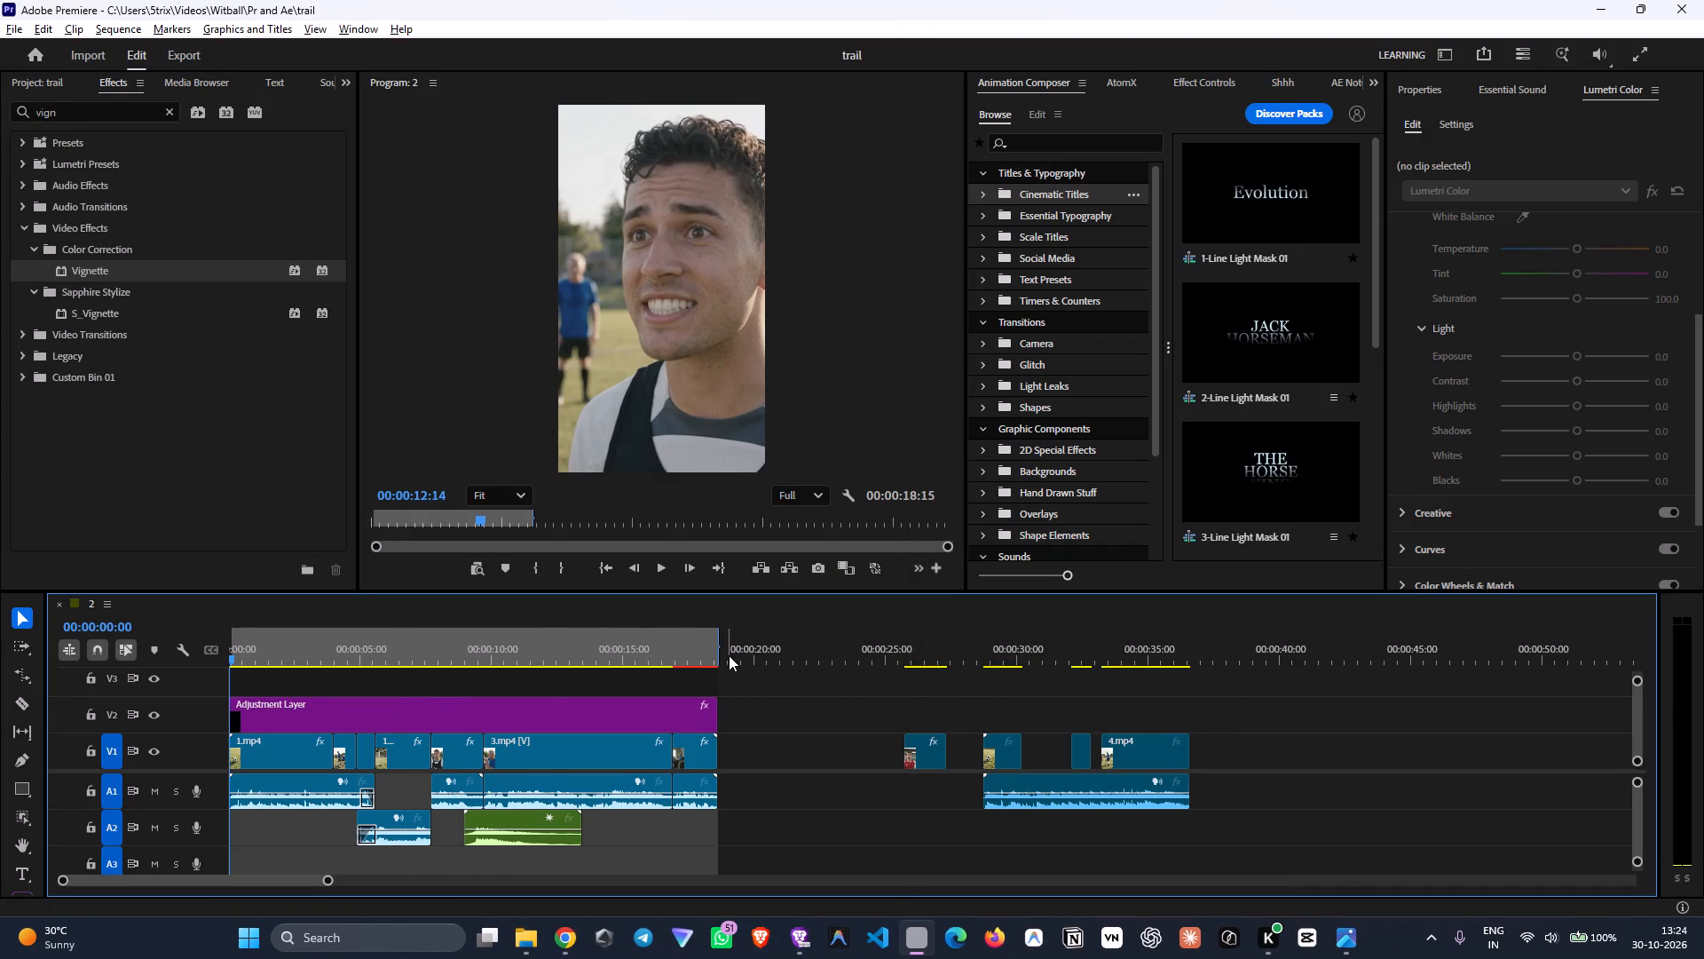
left_click_drag(664, 654, 163, 705)
key("space")
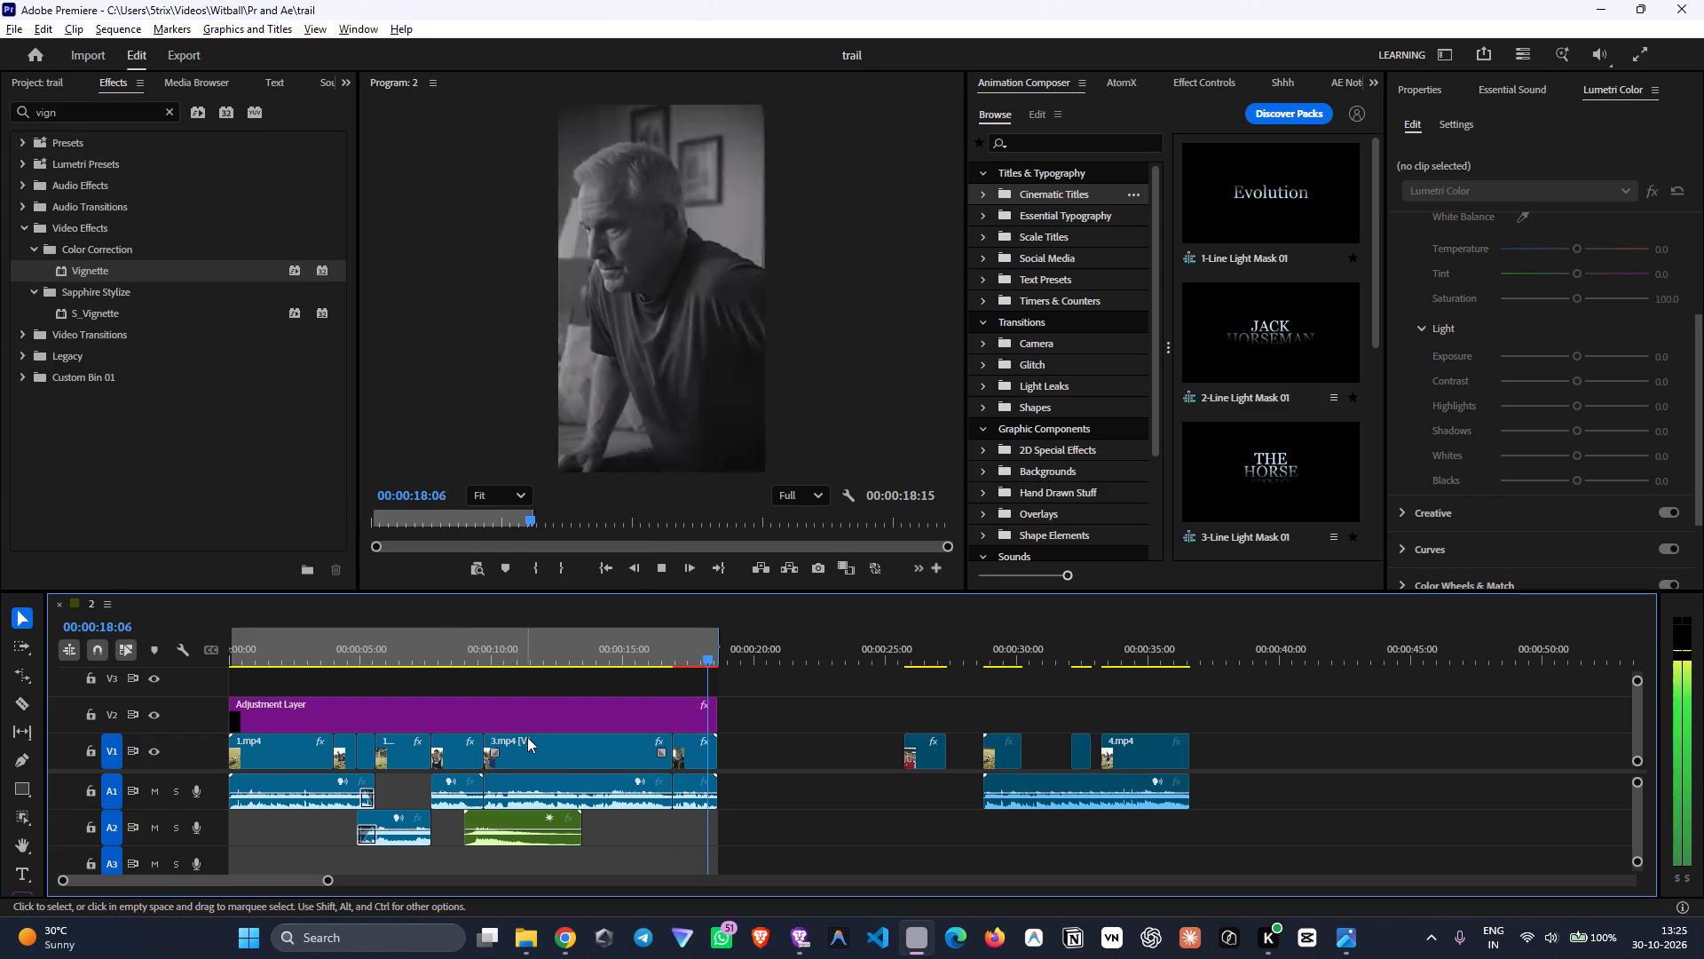
key("space")
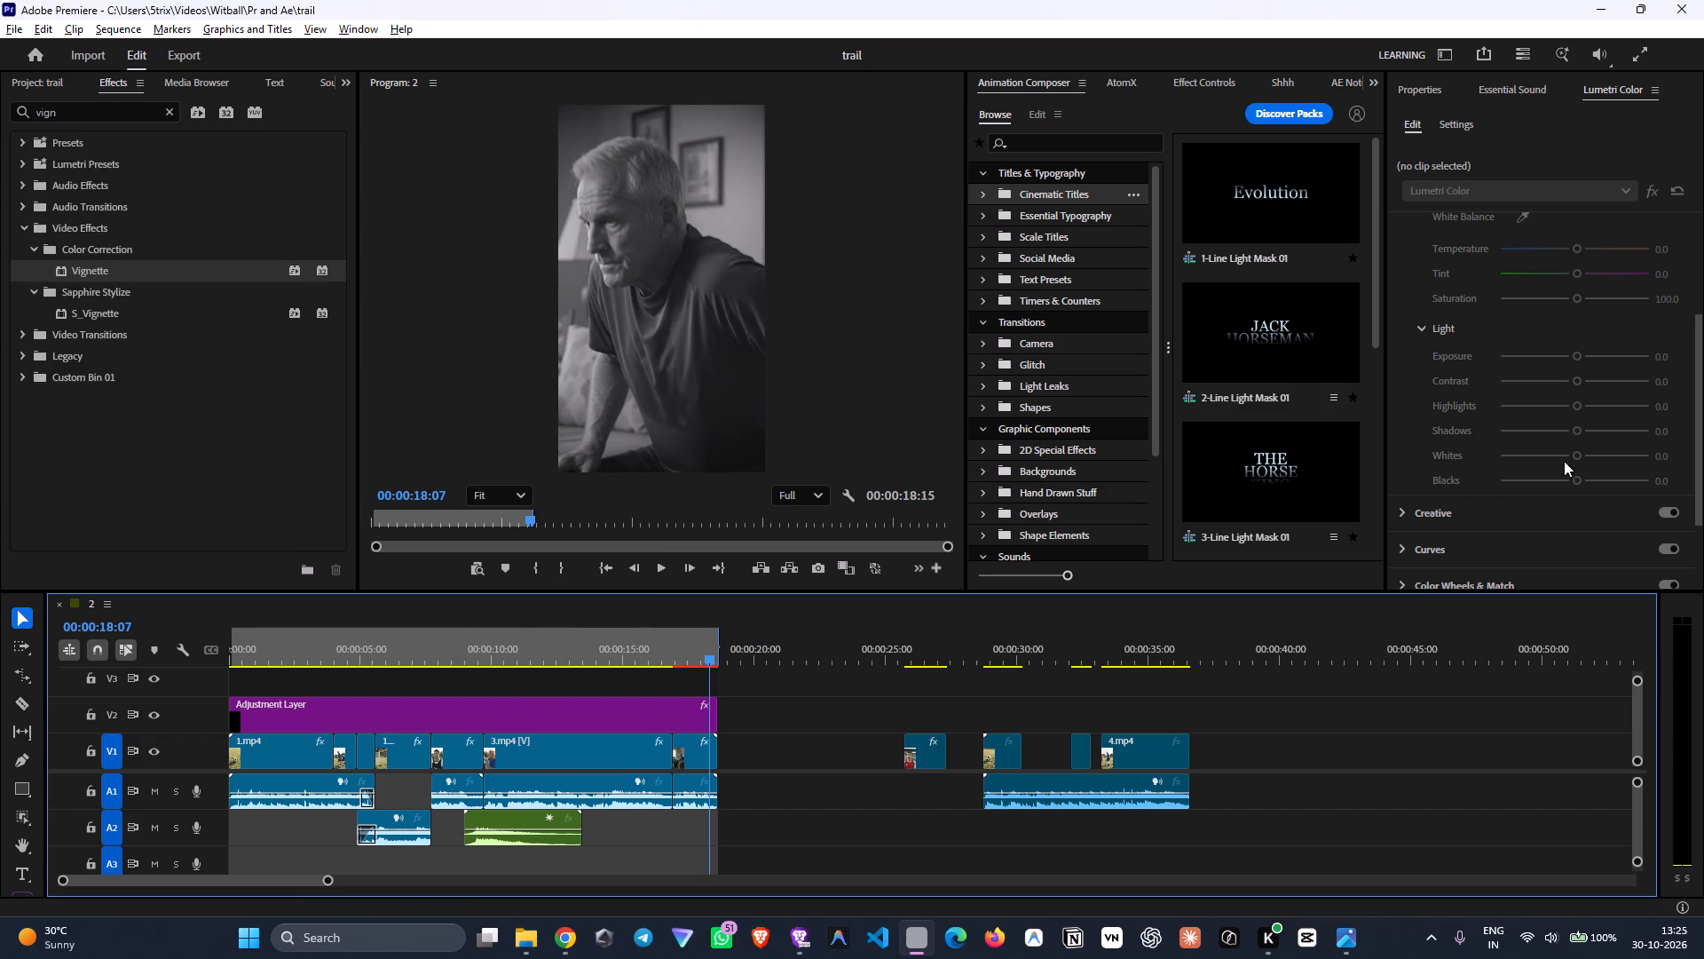